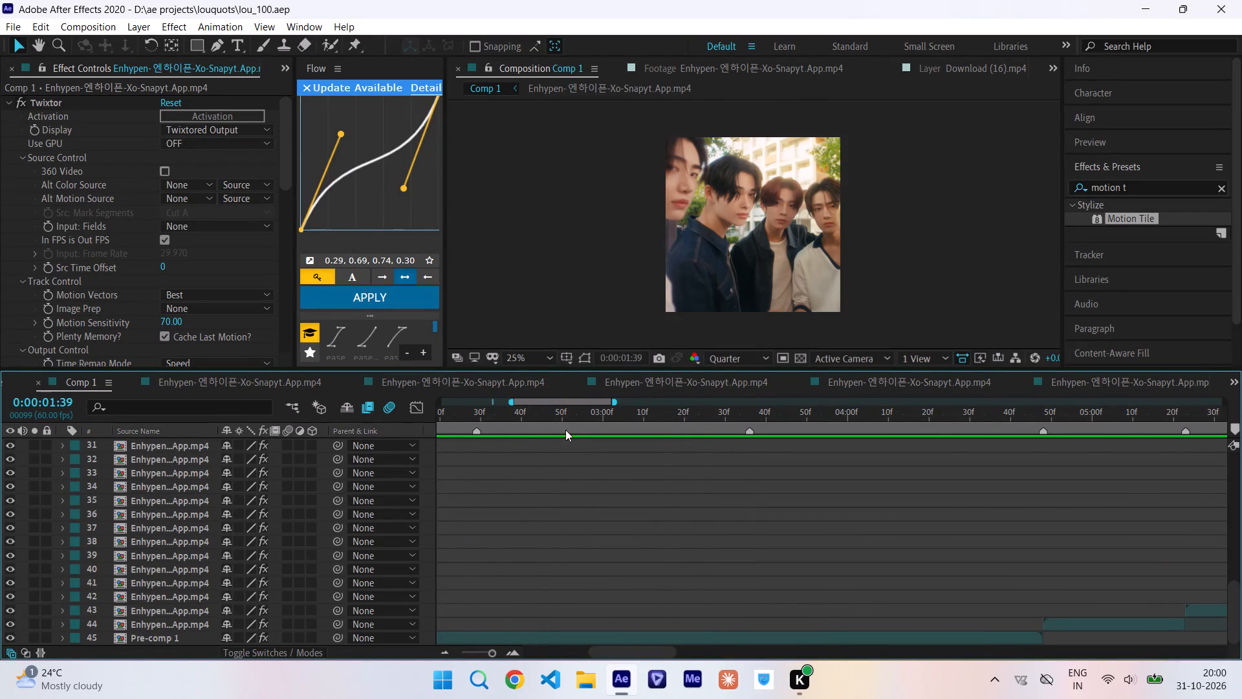
Play back and scrub through Comp 1 to review the clip sequence and its existing layers.
left_click_drag(549, 417, 109, 462)
key("space")
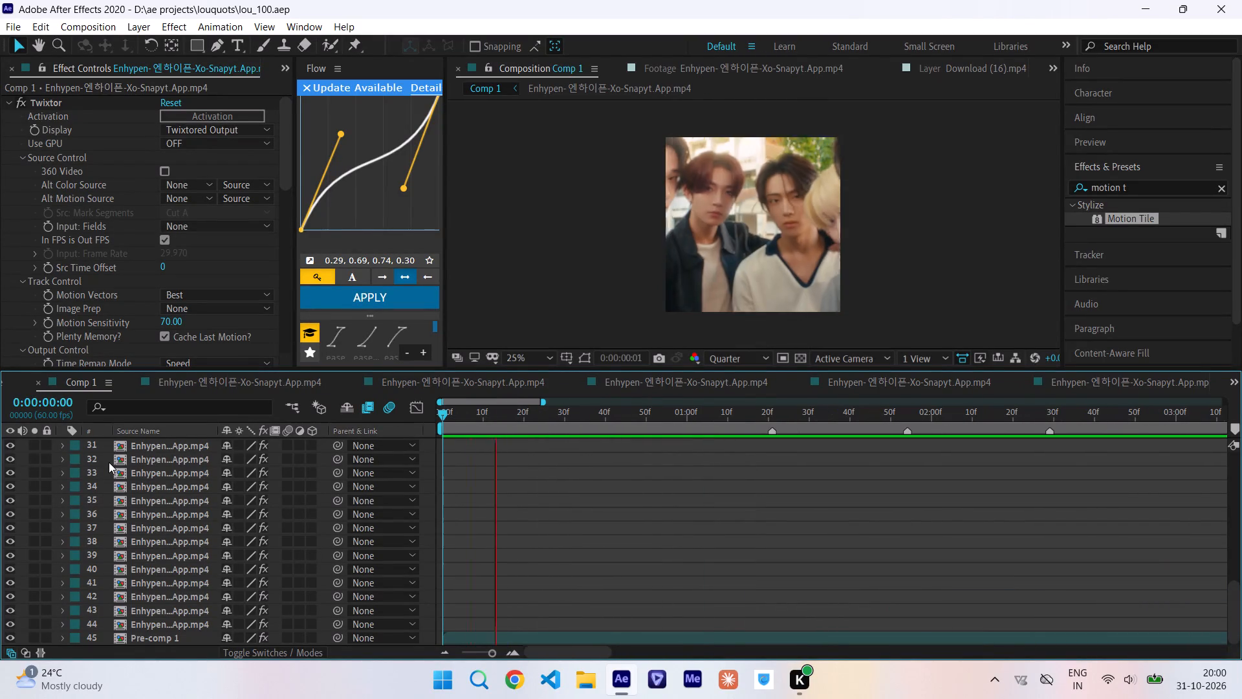
scroll(791, 505, "left", 3)
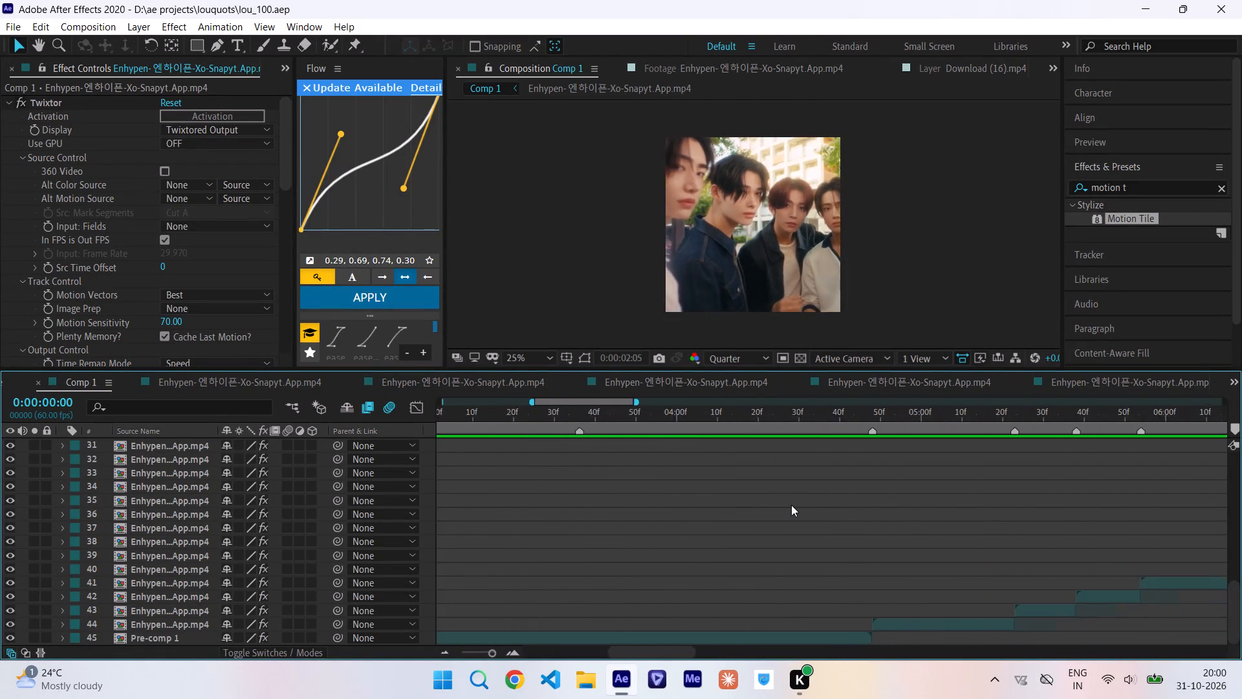
scroll(791, 505, "left", 3)
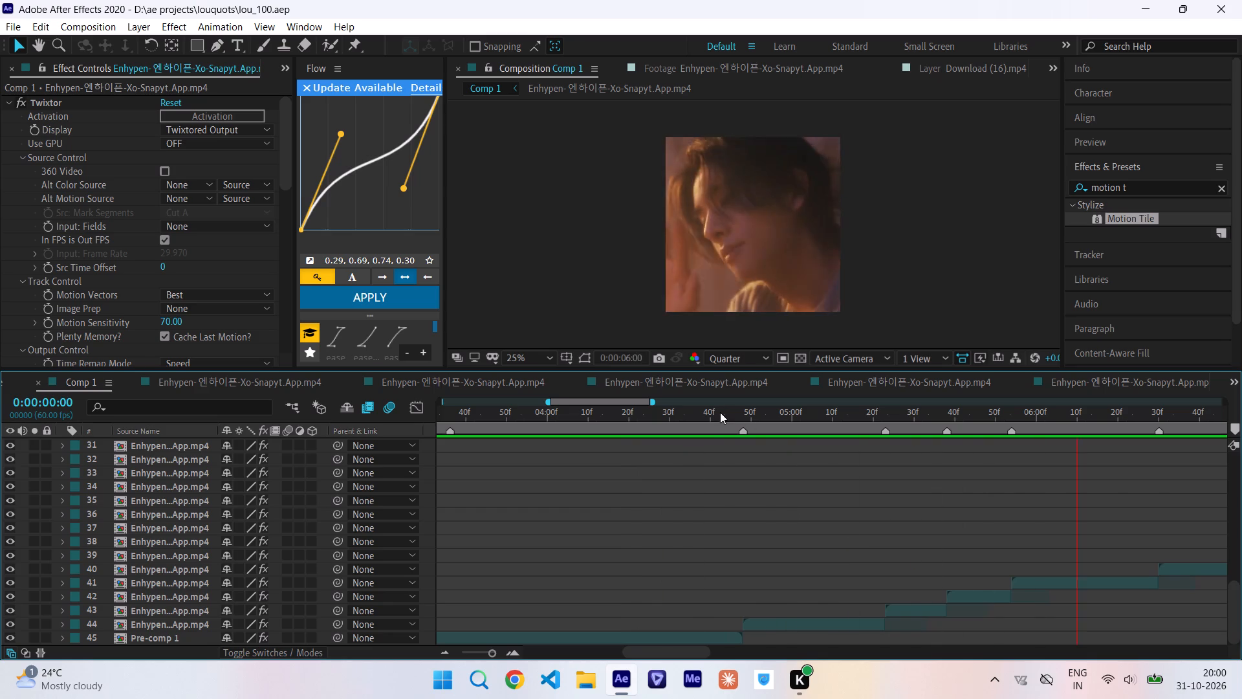
left_click_drag(720, 412, 778, 422)
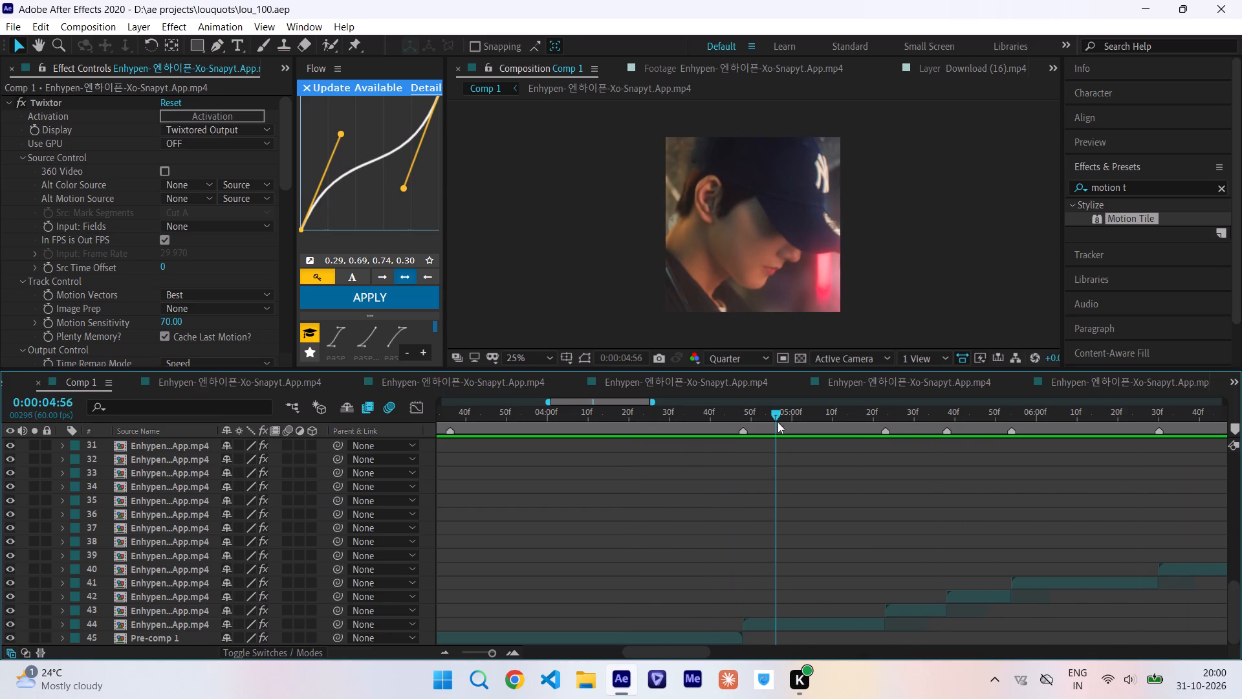
left_click_drag(778, 422, 556, 409)
key("space")
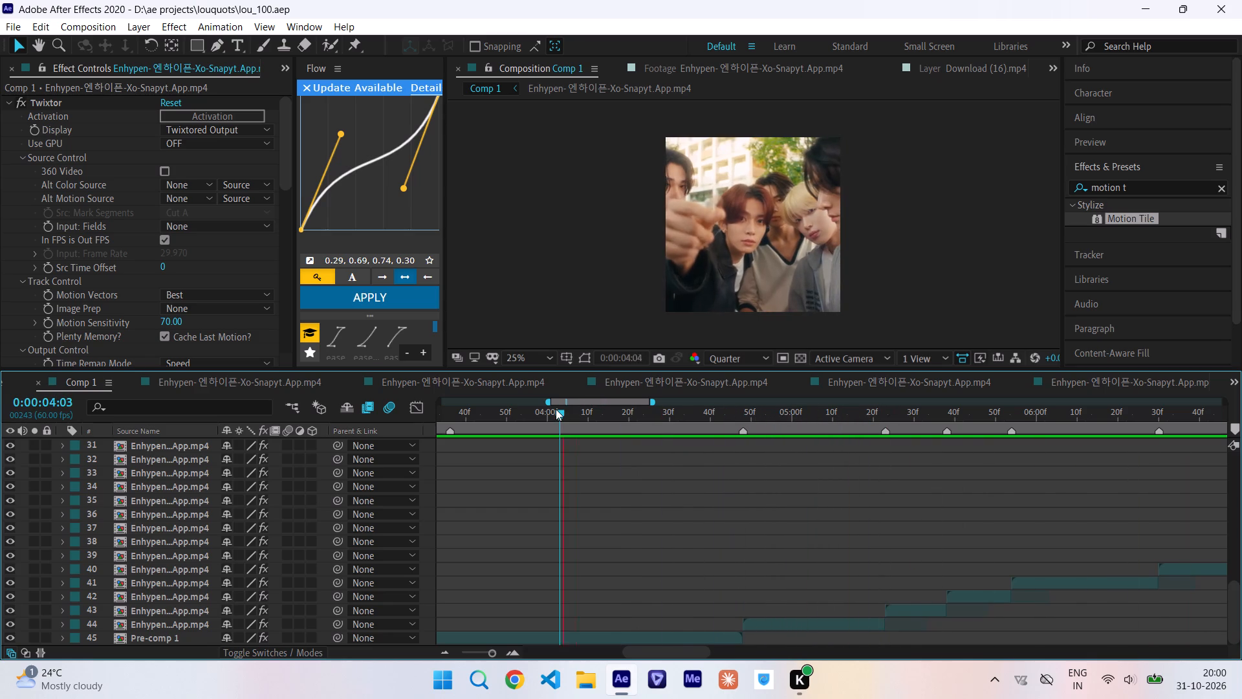
scroll(805, 443, "up", 1)
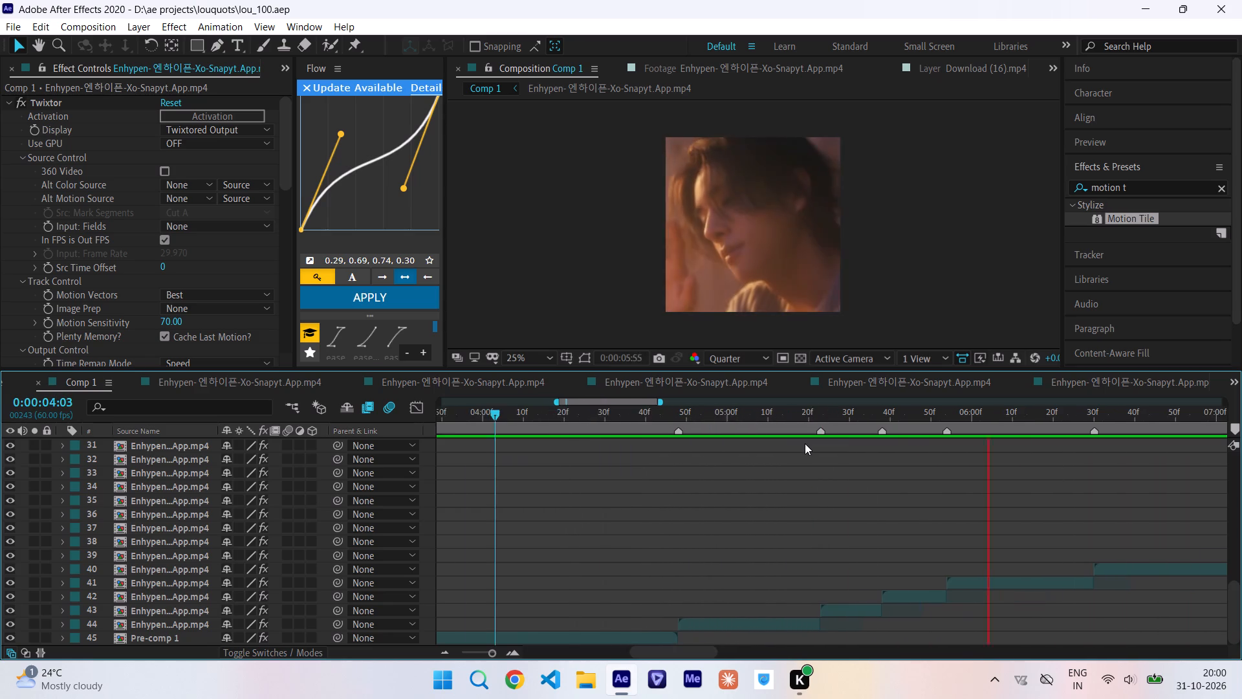
scroll(805, 443, "up", 2)
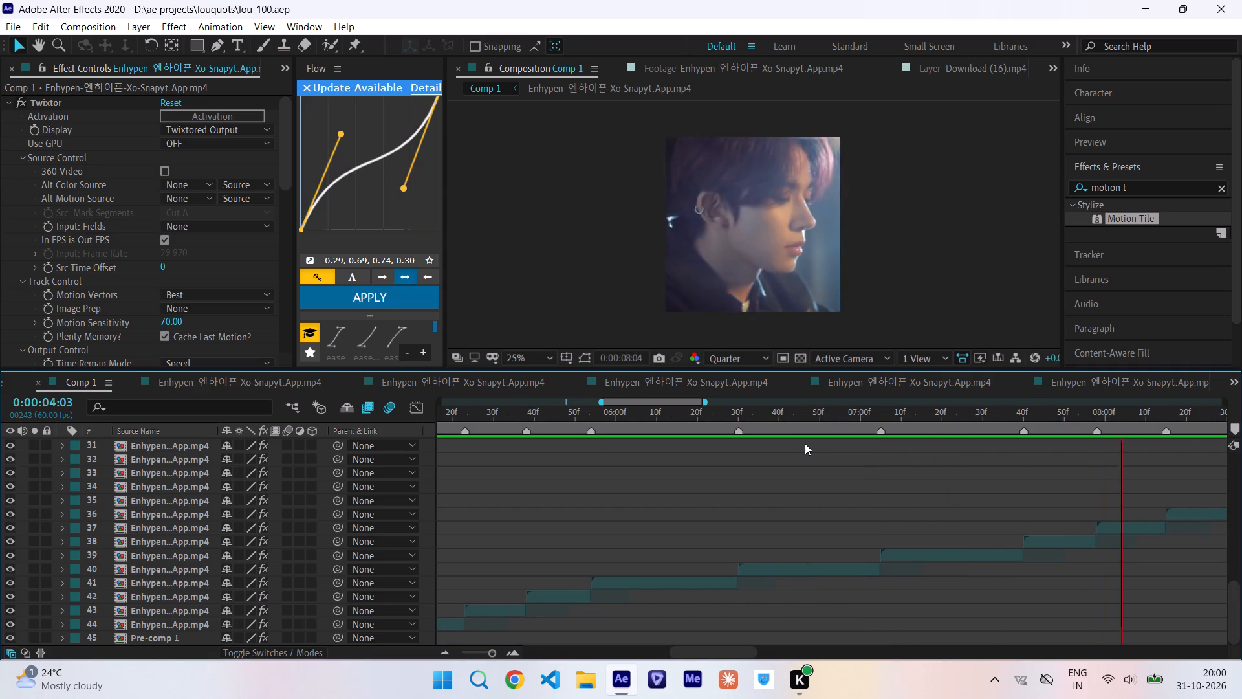
scroll(805, 443, "up", 2)
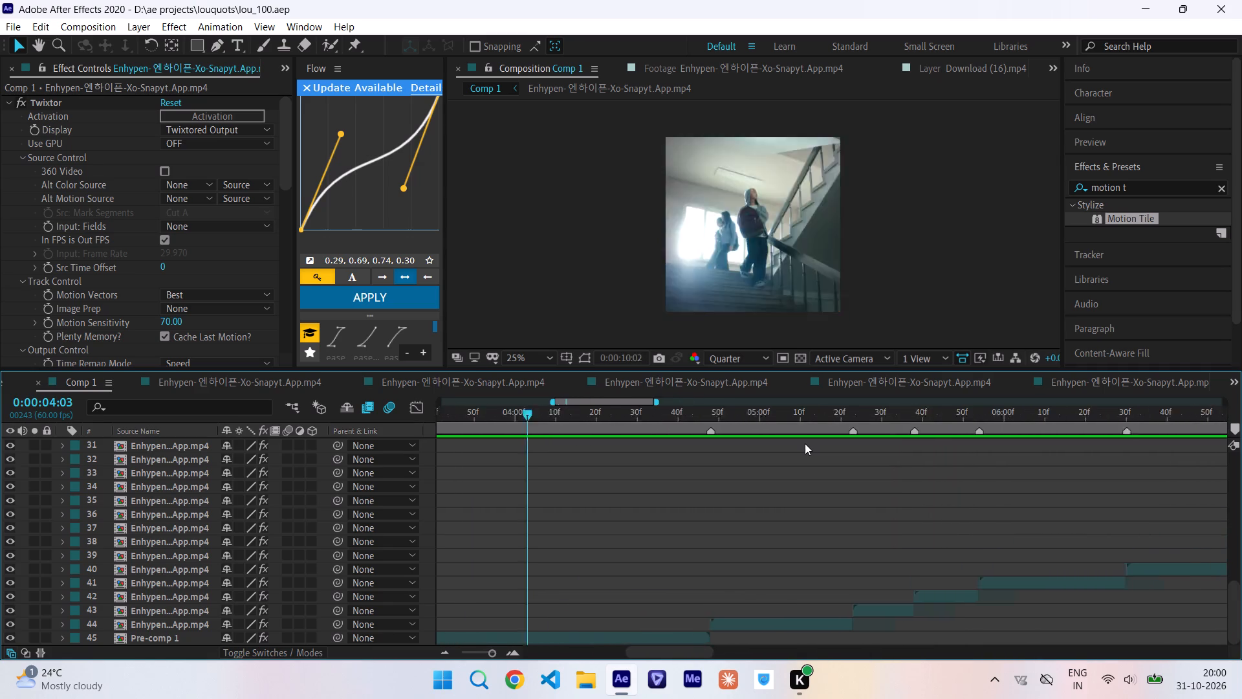
scroll(805, 443, "up", 1)
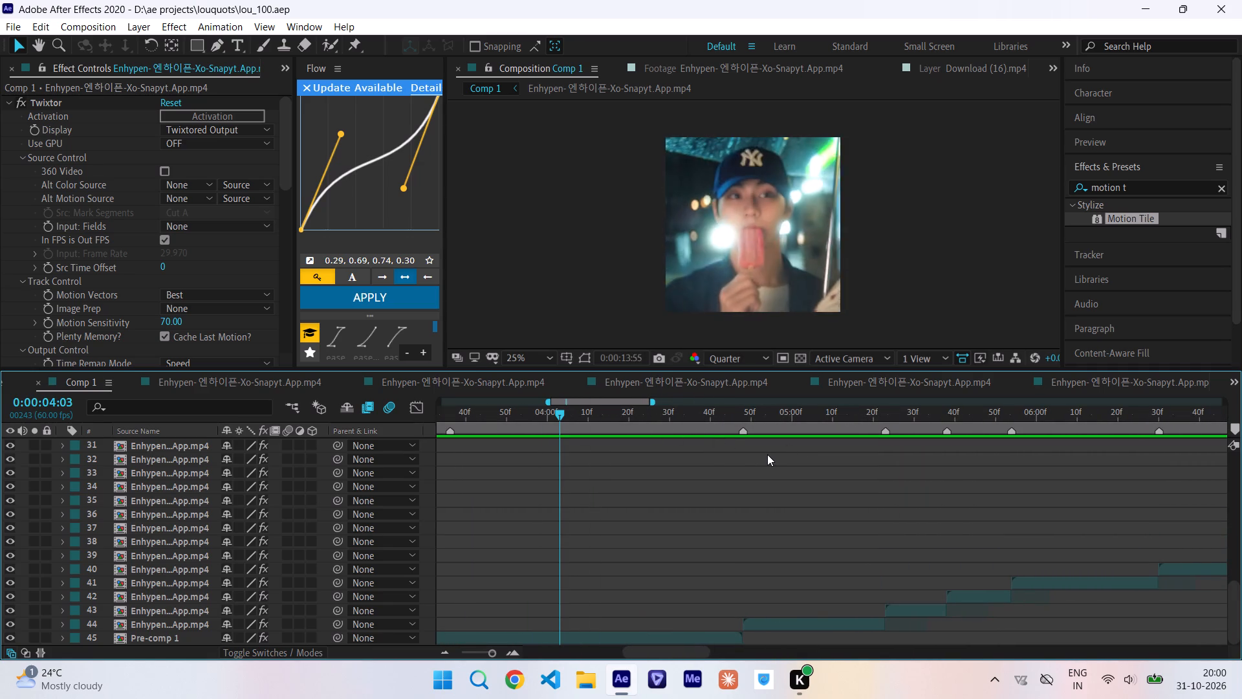
scroll(695, 520, "right", 1)
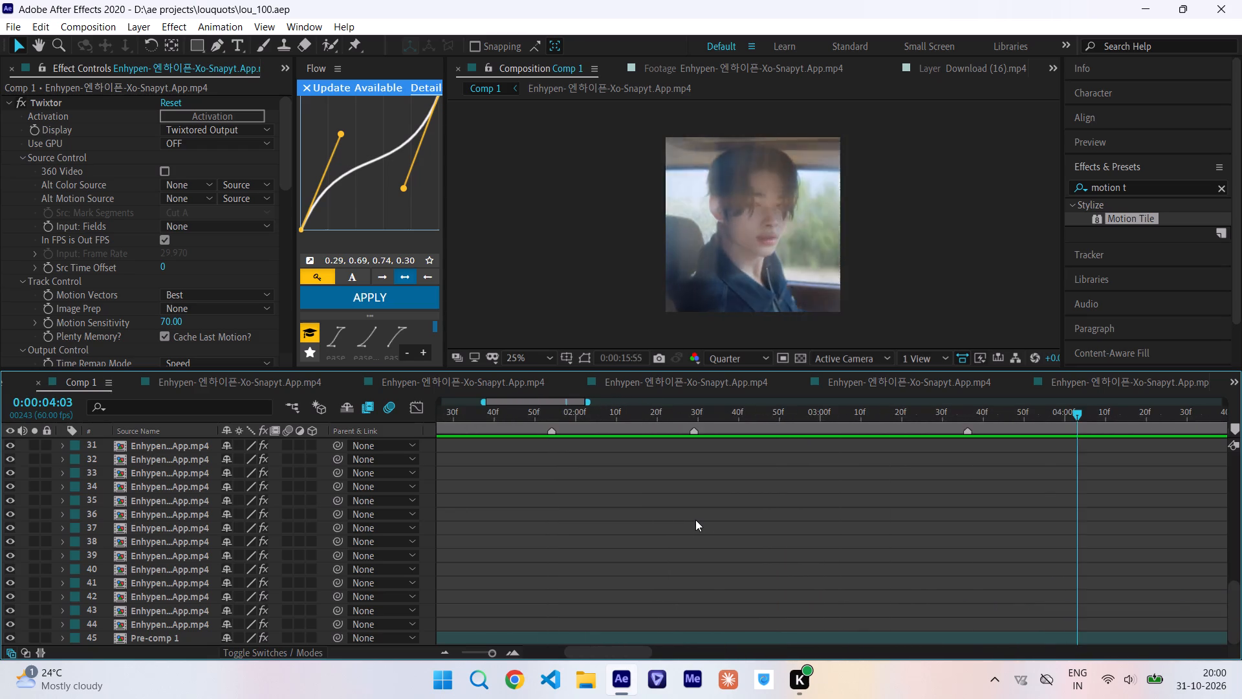
scroll(695, 520, "right", 1)
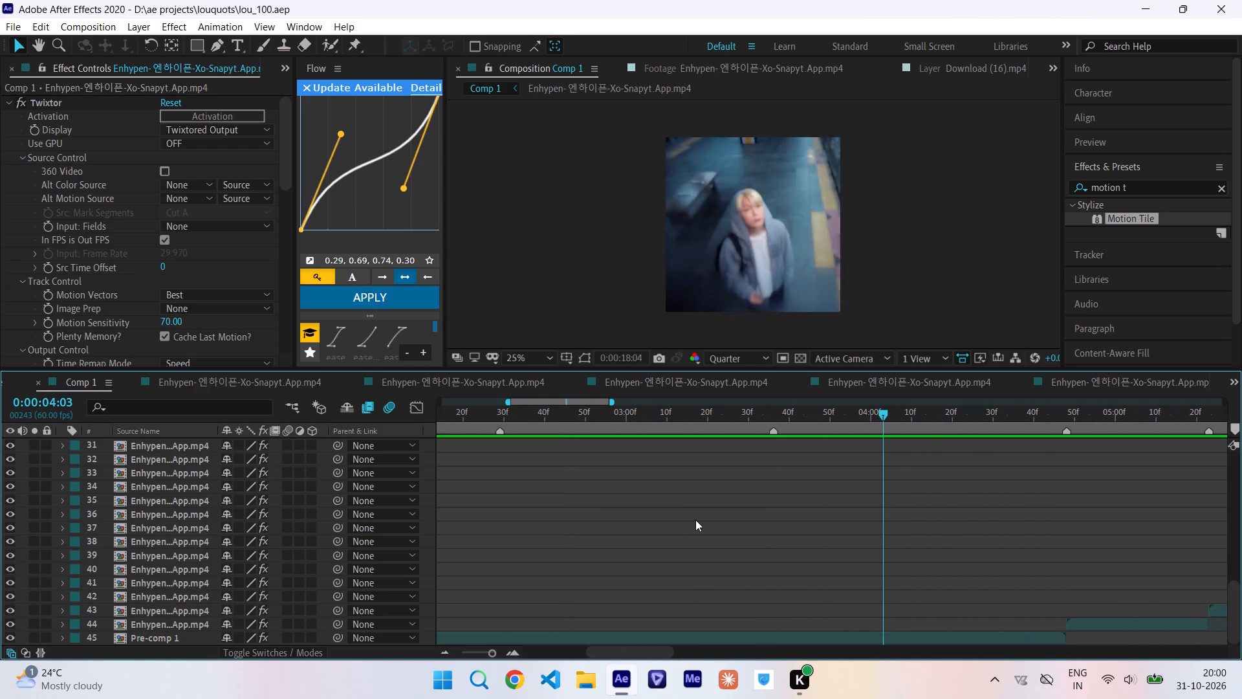
scroll(695, 520, "right", 1)
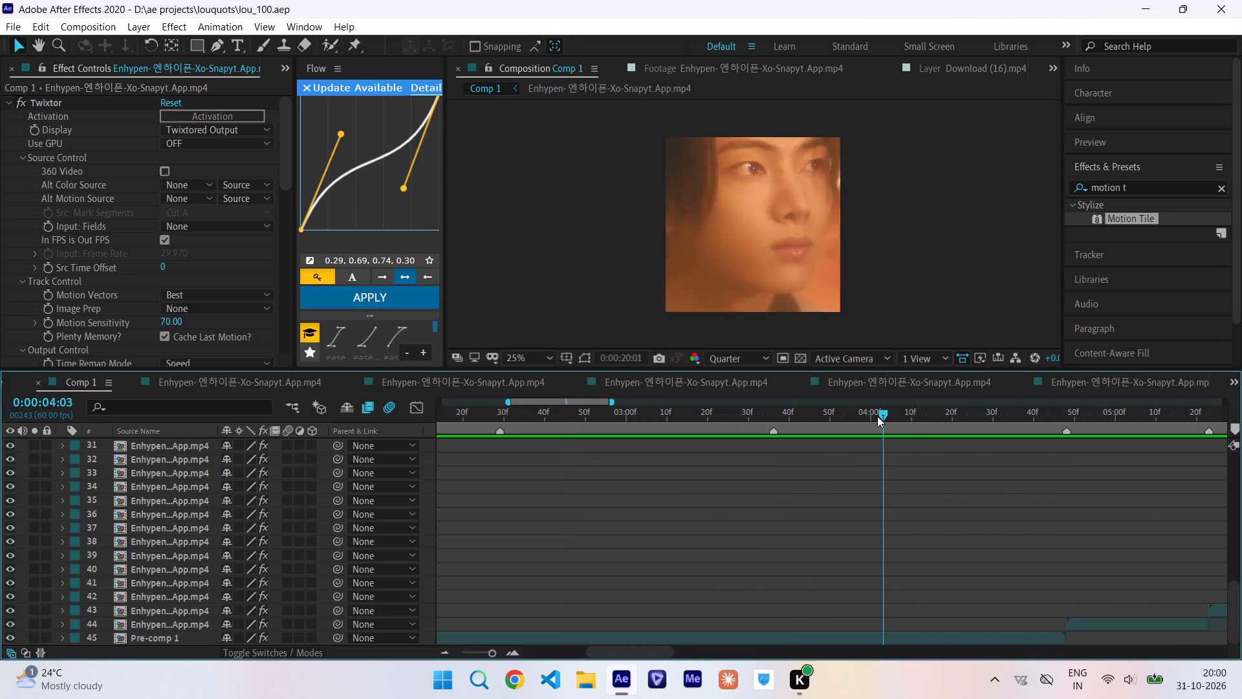
scroll(760, 487, "up", 6)
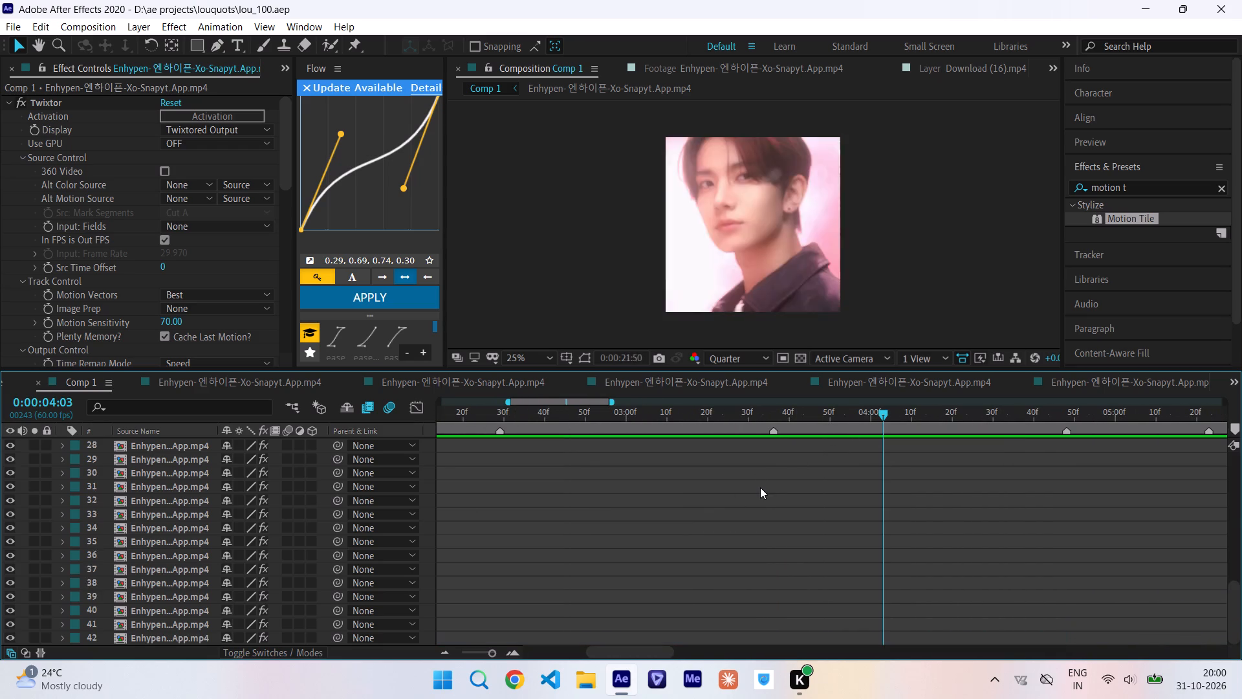
left_click_drag(722, 412, 290, 482)
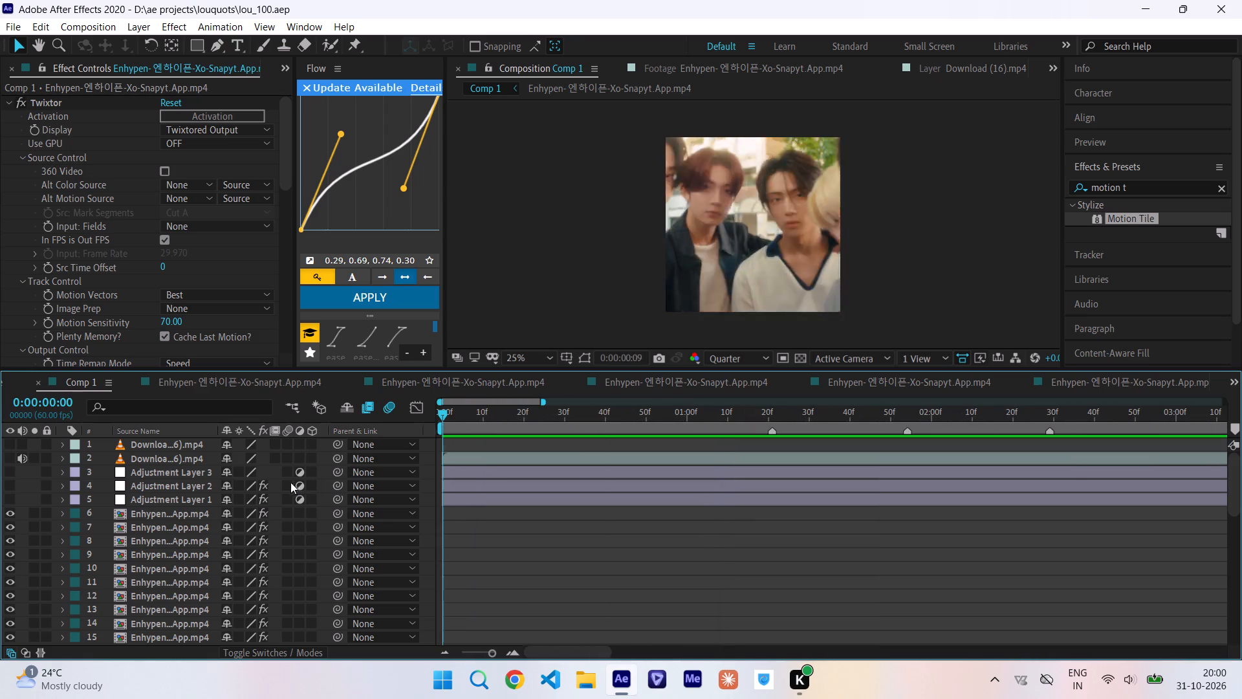
left_click_drag(290, 482, 590, 483)
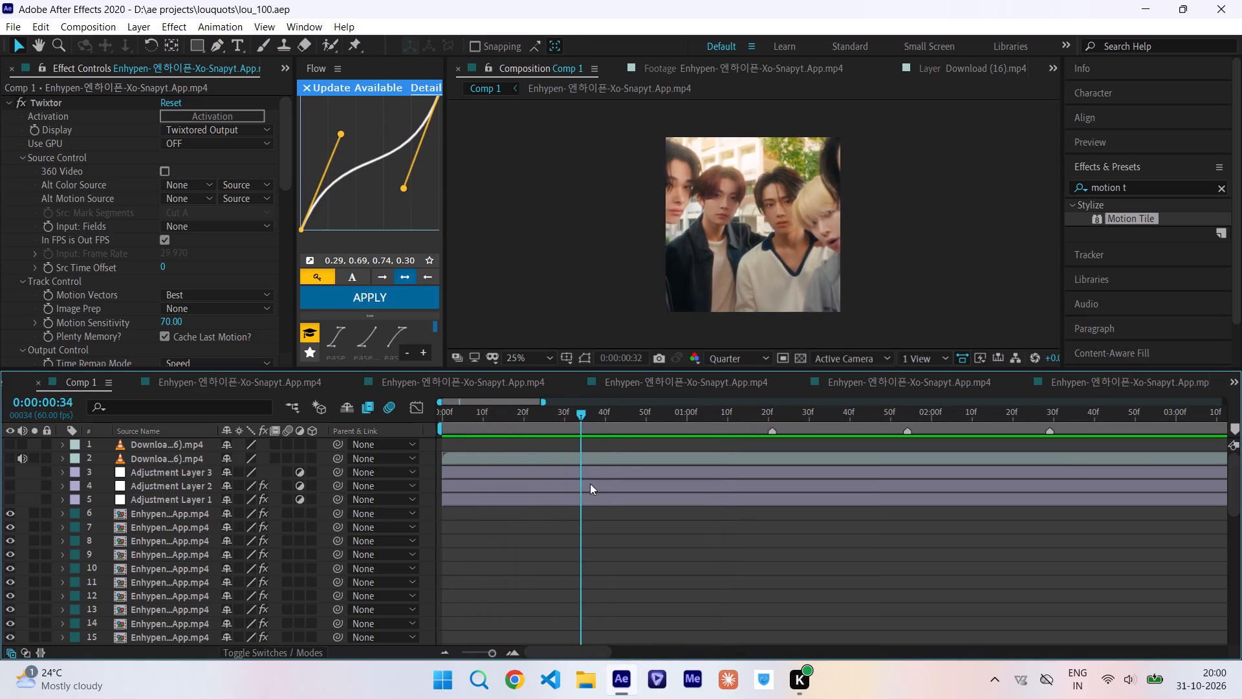
left_click_drag(590, 483, 580, 494)
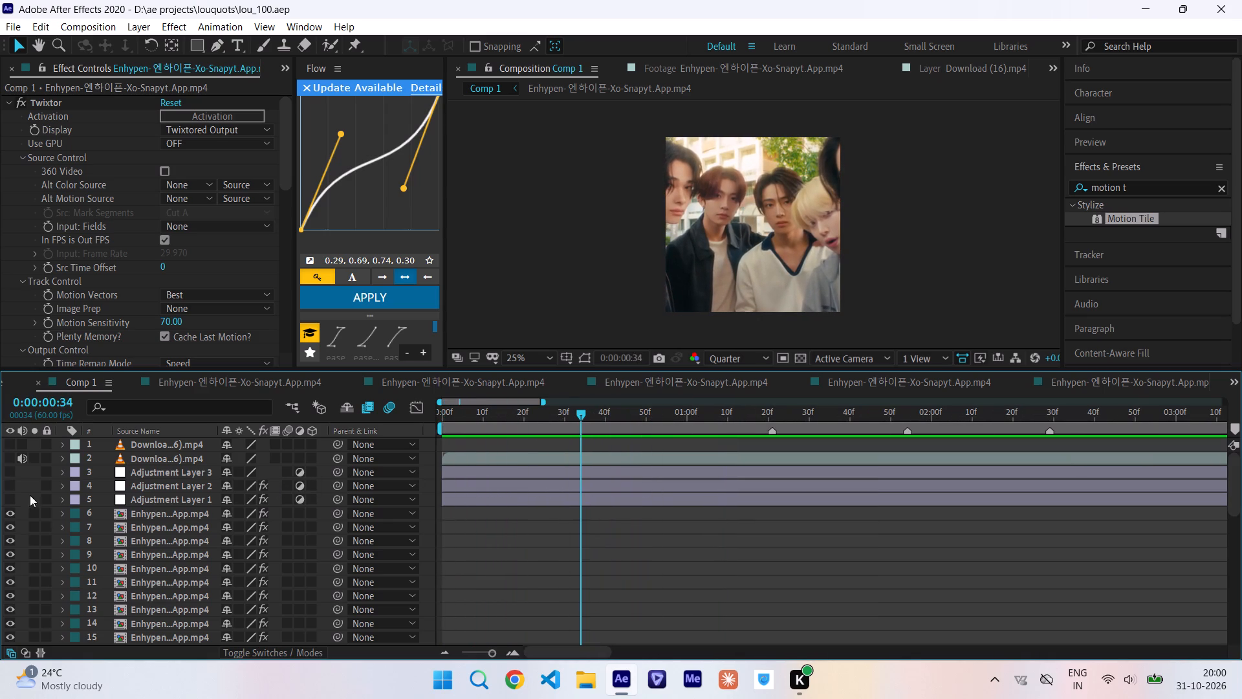
Apply the recent animation preset "snow" to Adjustment Layer 3.
left_click(512, 471)
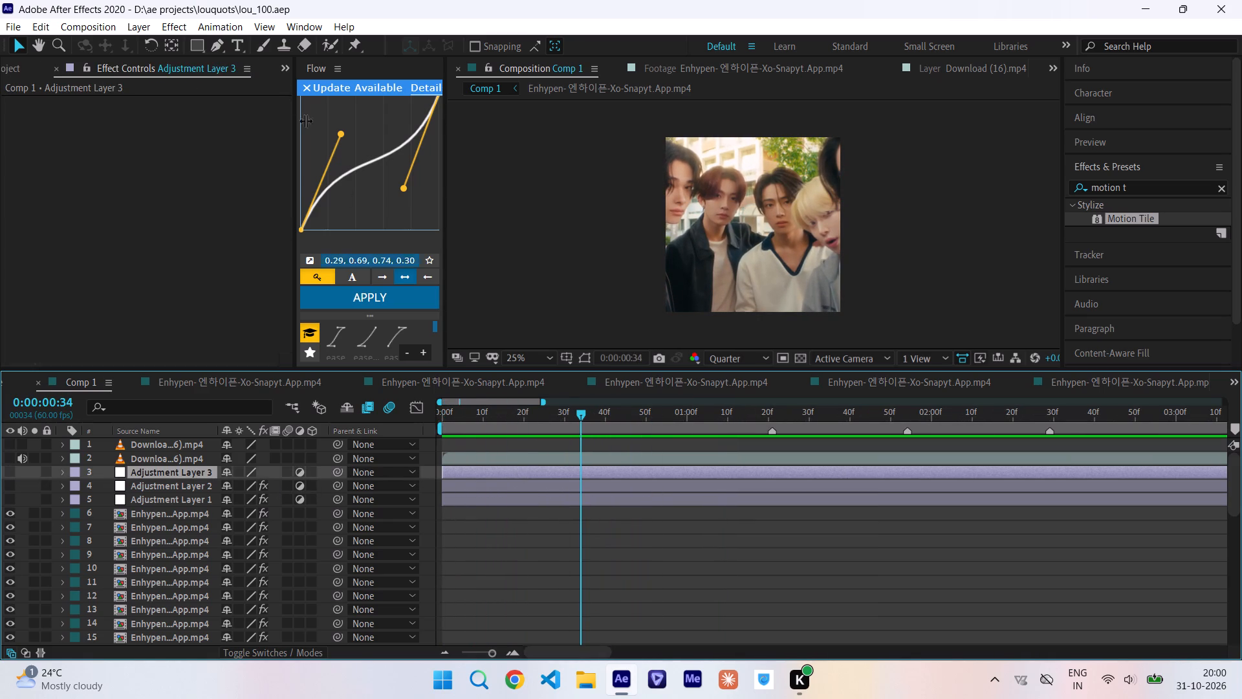
left_click(217, 27)
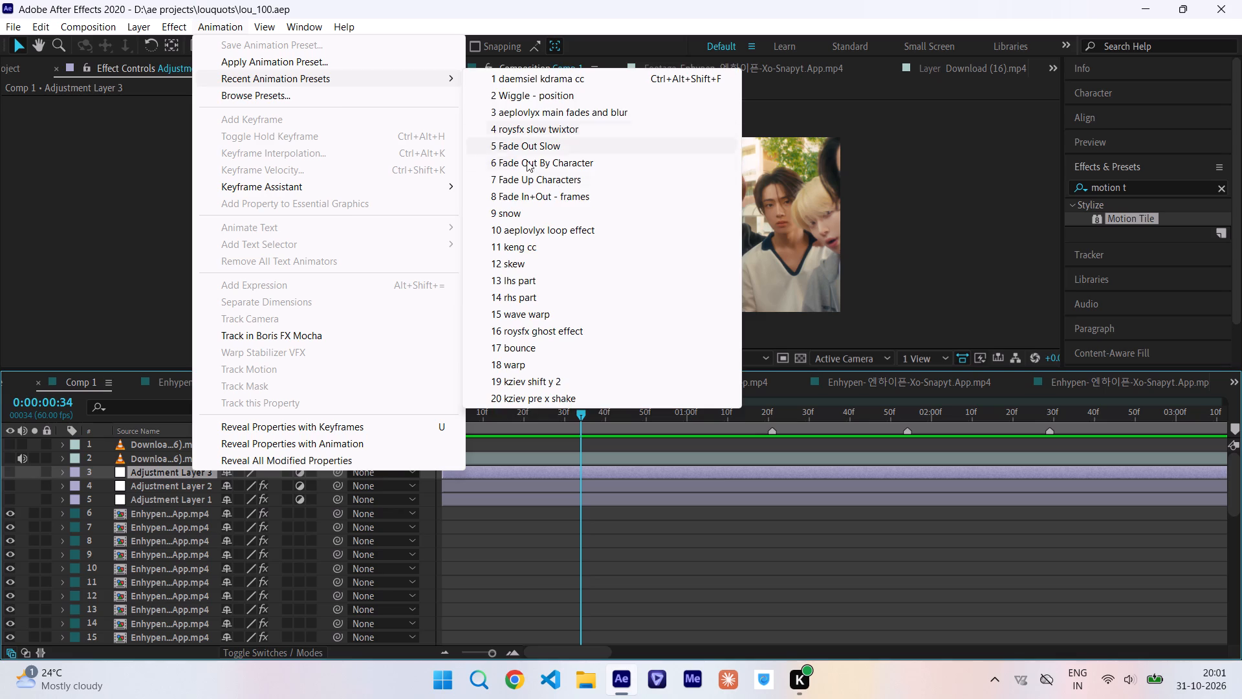
left_click(525, 213)
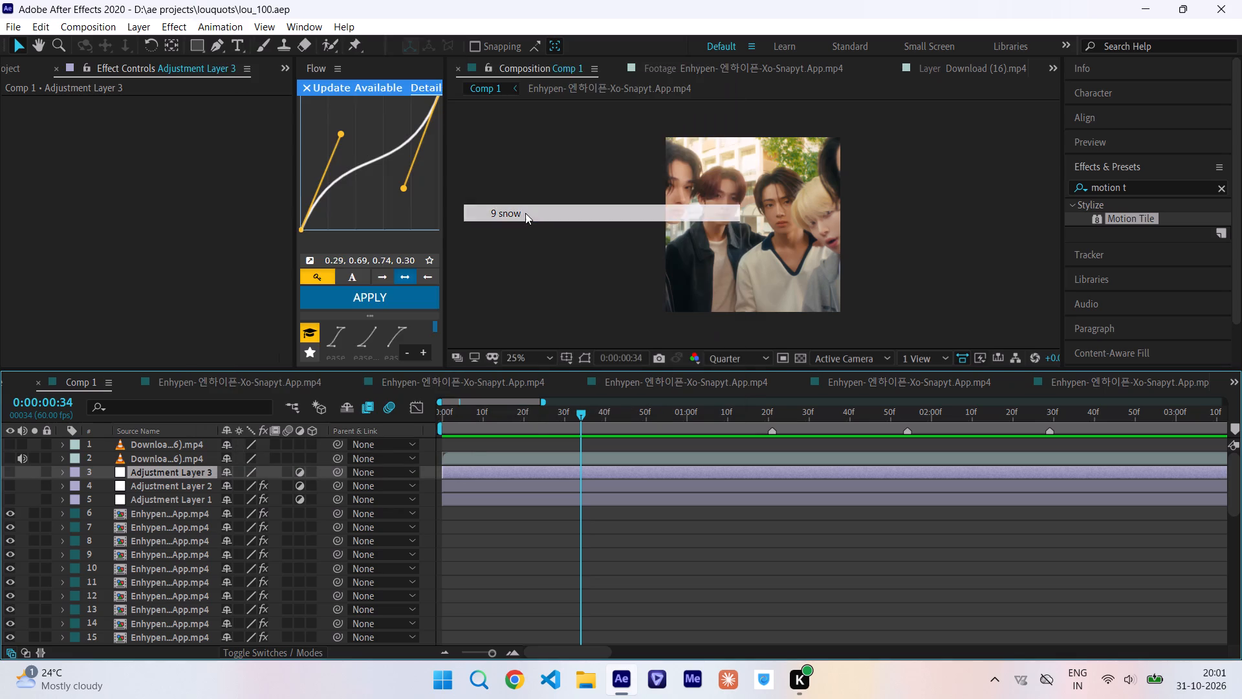
left_click(732, 351)
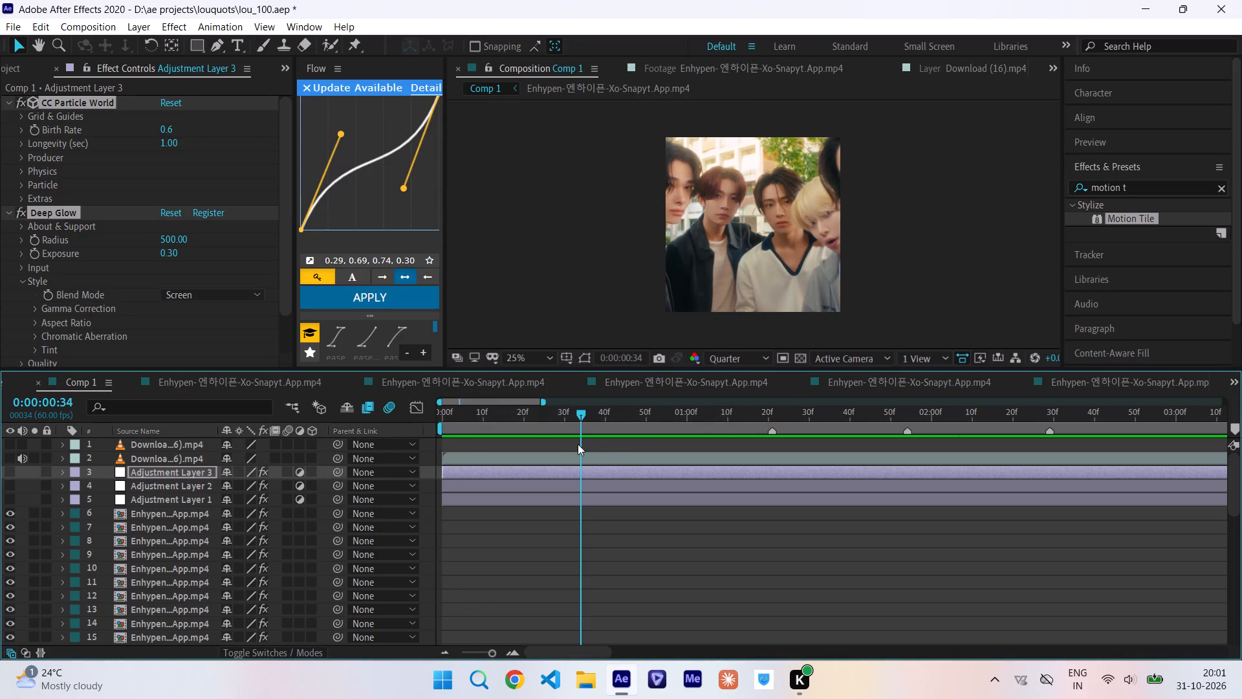
left_click(298, 474)
left_click(298, 474)
Hide all the video clip layers from layer 6 down to Pre-comp 1 at layer 45.
left_click_drag(105, 516, 142, 645)
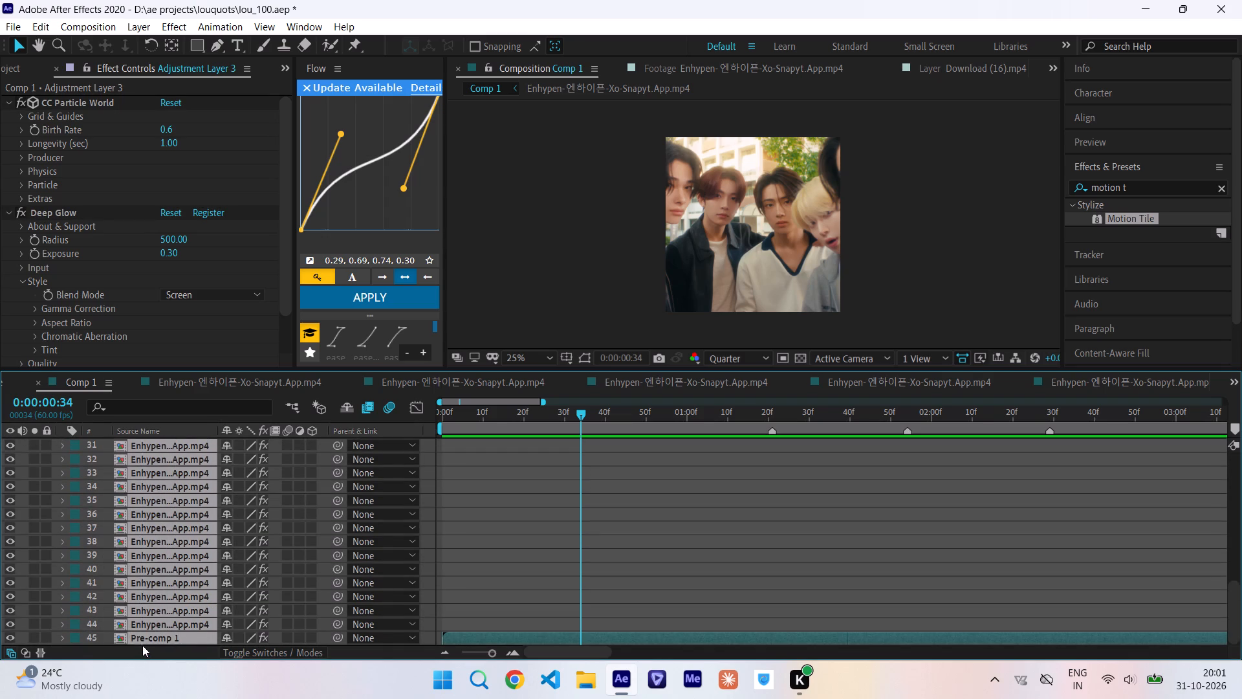
left_click(12, 639)
scroll(712, 573, "up", 13)
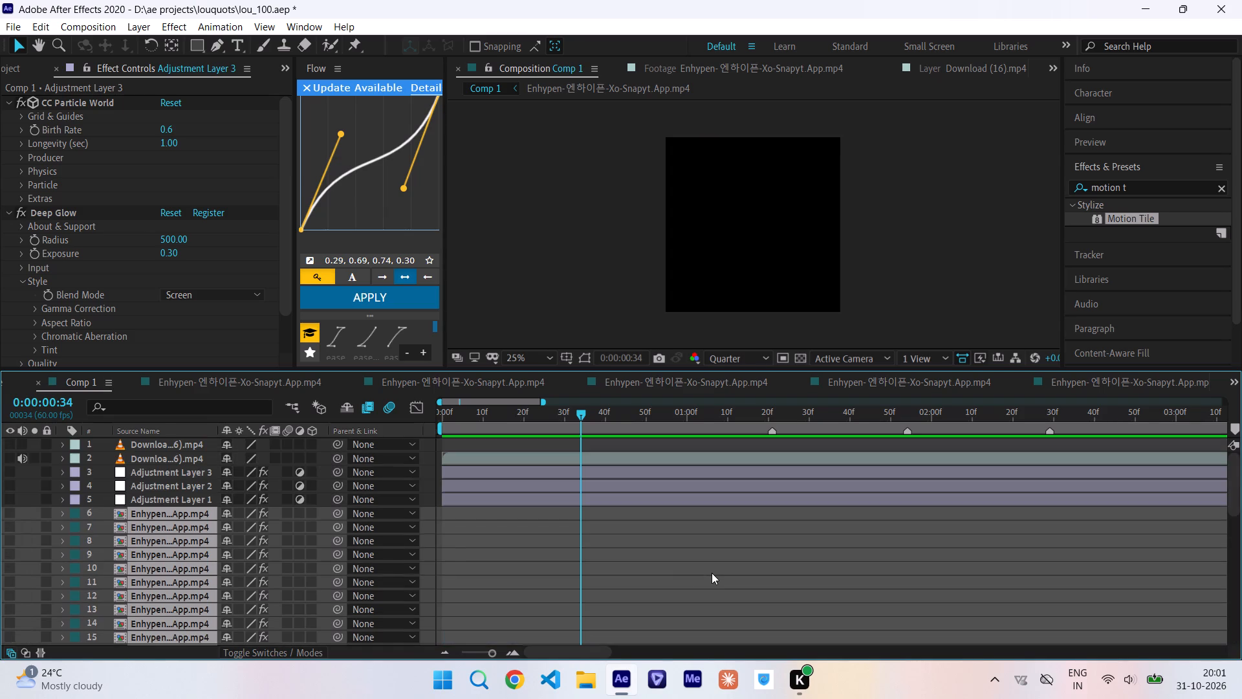
Make Adjustment Layer 3 visible with the current time at 0:00:01:01.
left_click(564, 472)
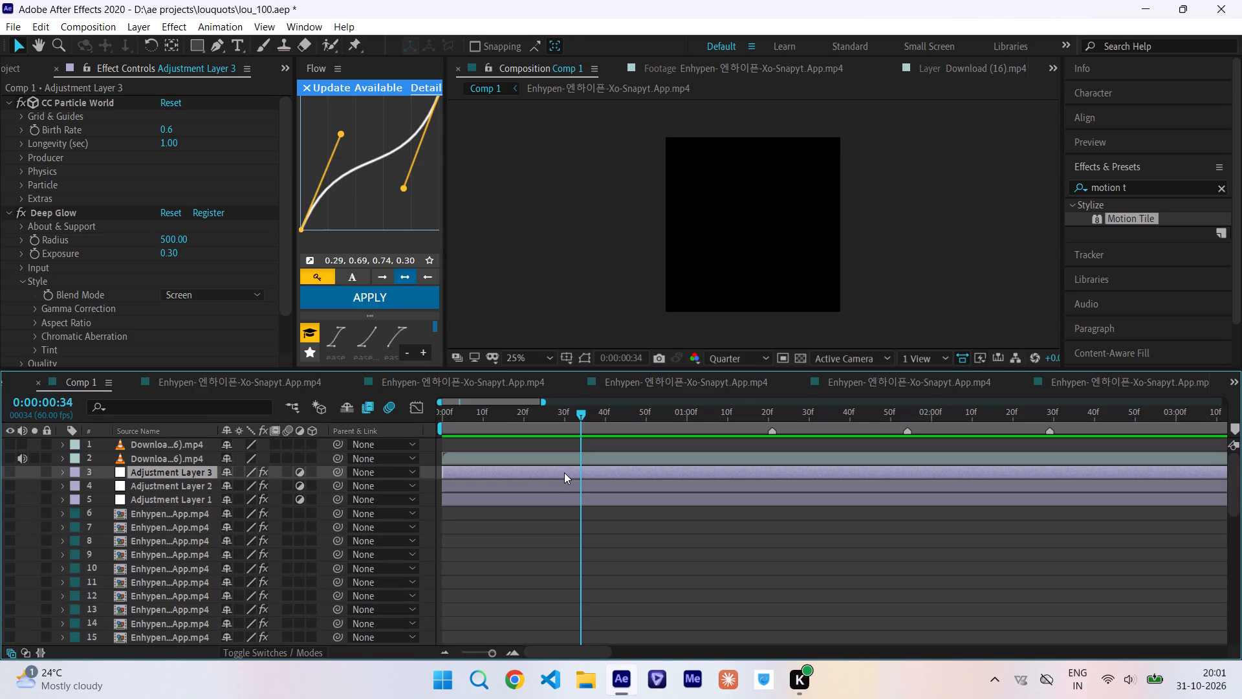
left_click_drag(601, 412, 685, 428)
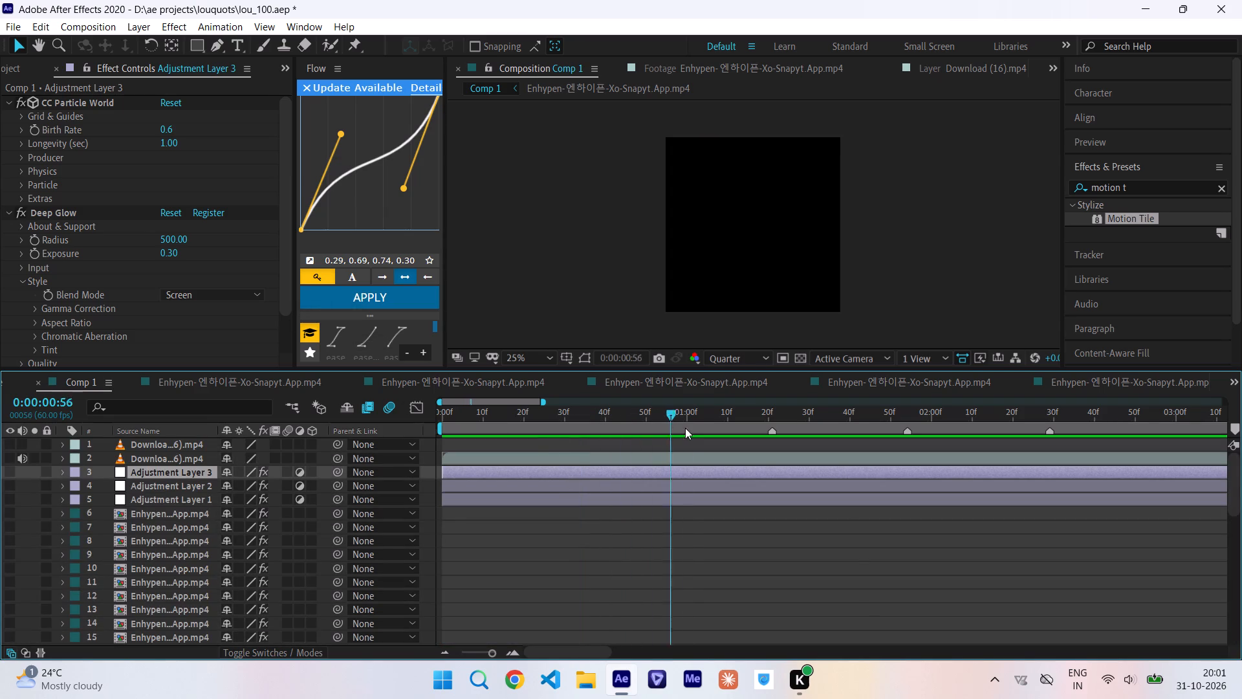
left_click_drag(685, 428, 690, 428)
scroll(267, 313, "right", 1)
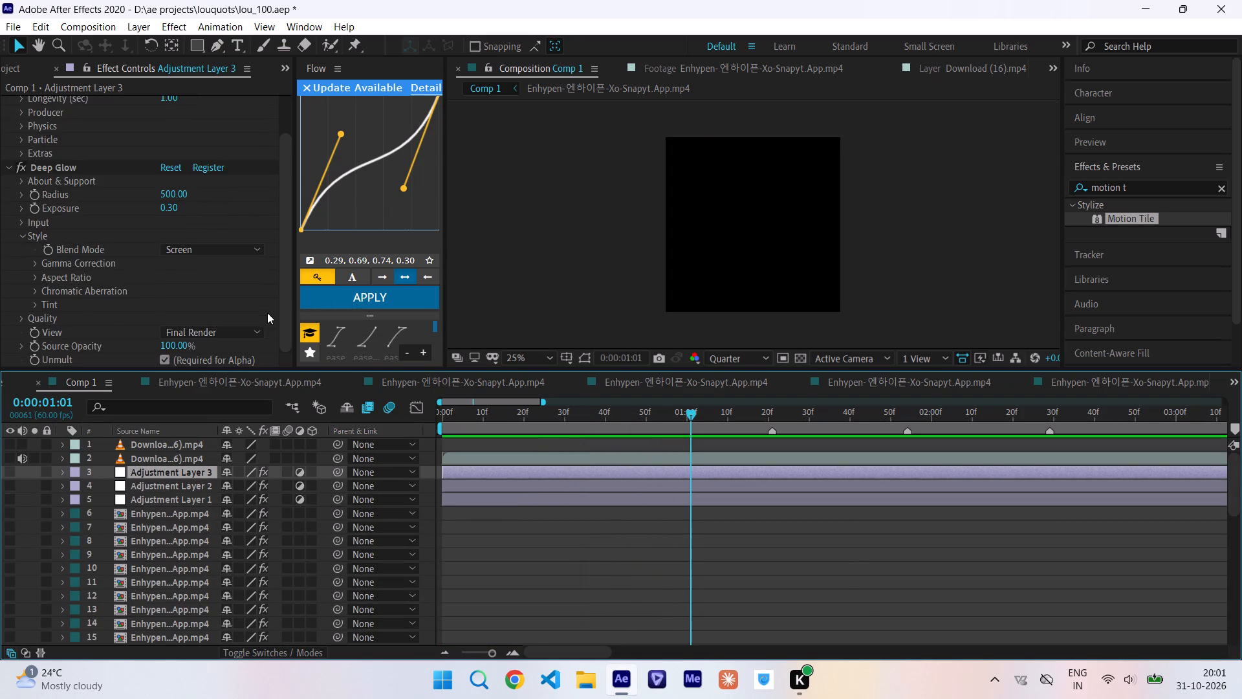
scroll(267, 313, "right", 1)
left_click(12, 470)
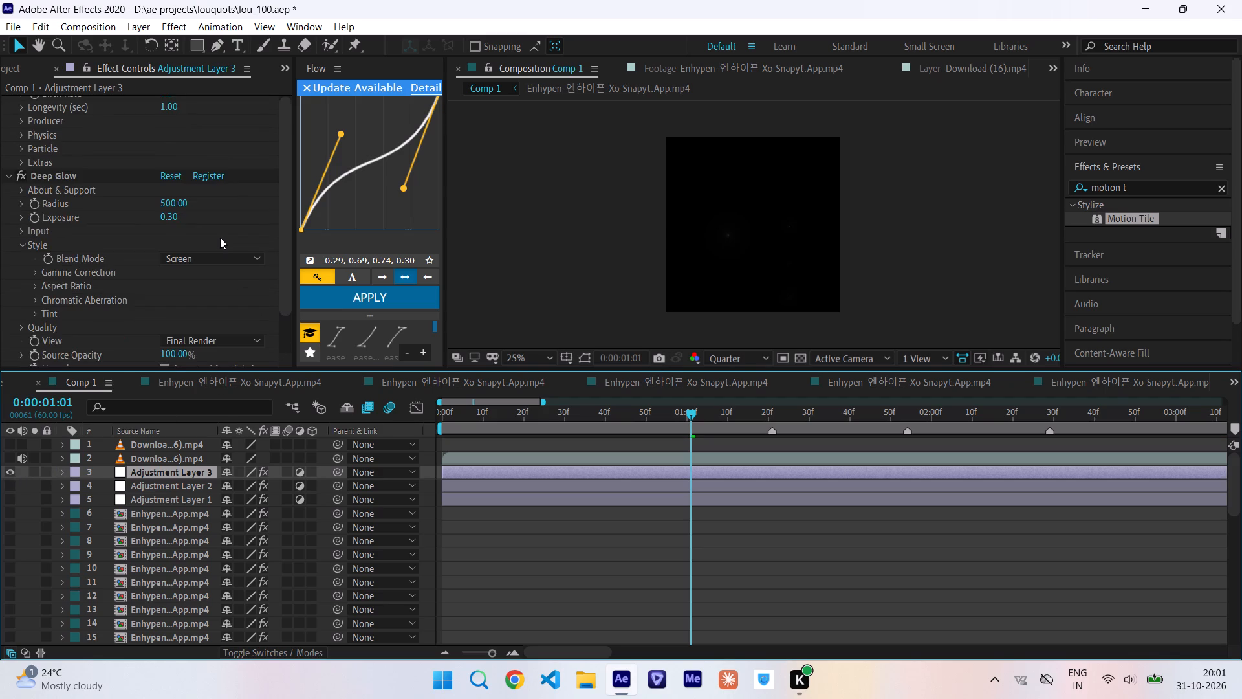
Preview the snow particles, set CC Particle World's Physics Resistance to 5.9 on Adjustment Layer 3, and check the motion.
left_click(22, 133)
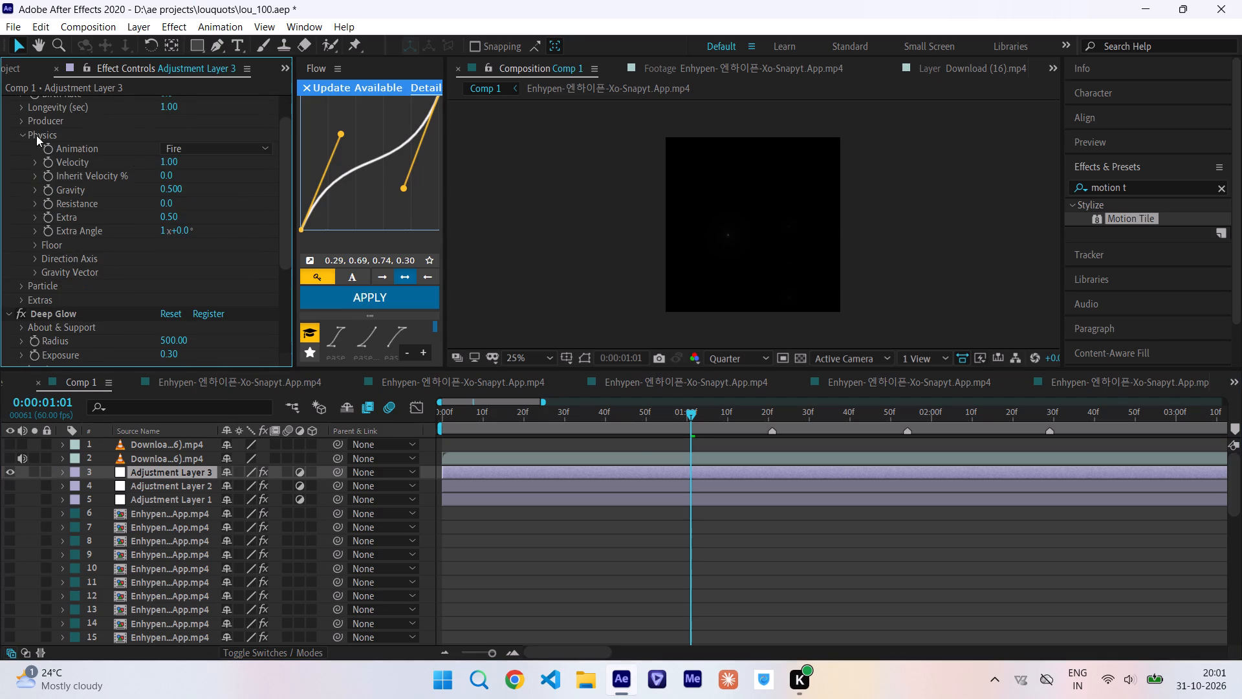
left_click_drag(696, 415, 797, 416)
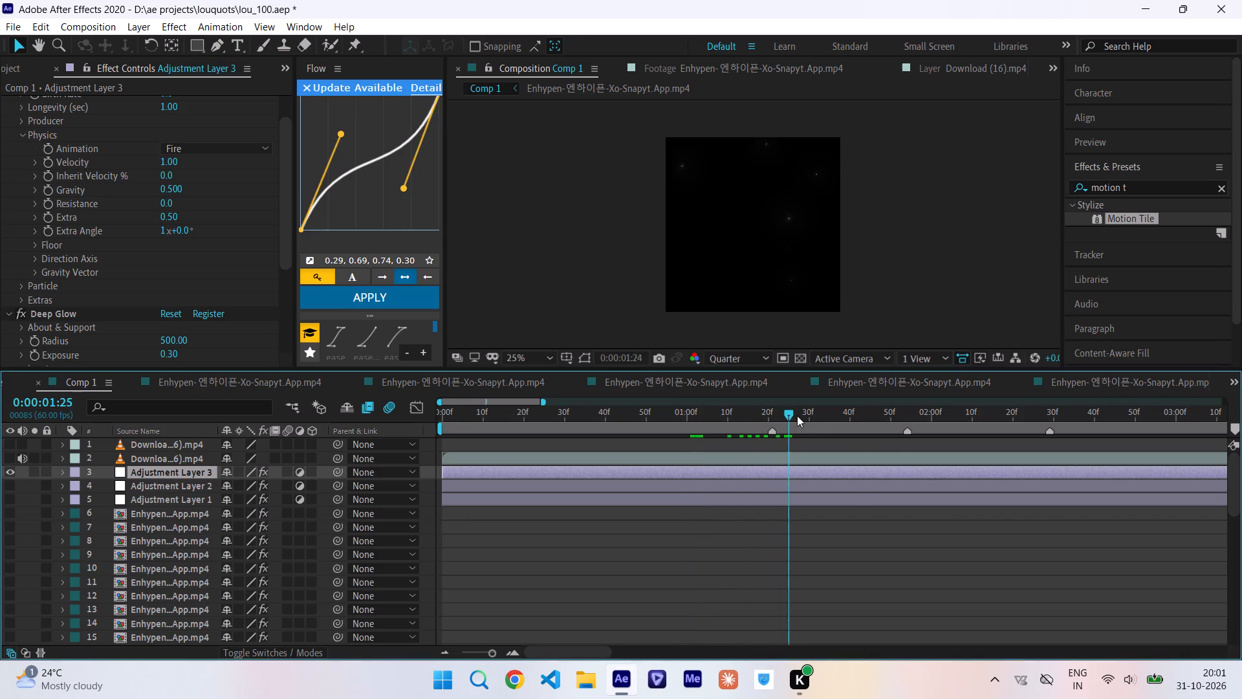
left_click_drag(797, 416, 222, 485)
key("space")
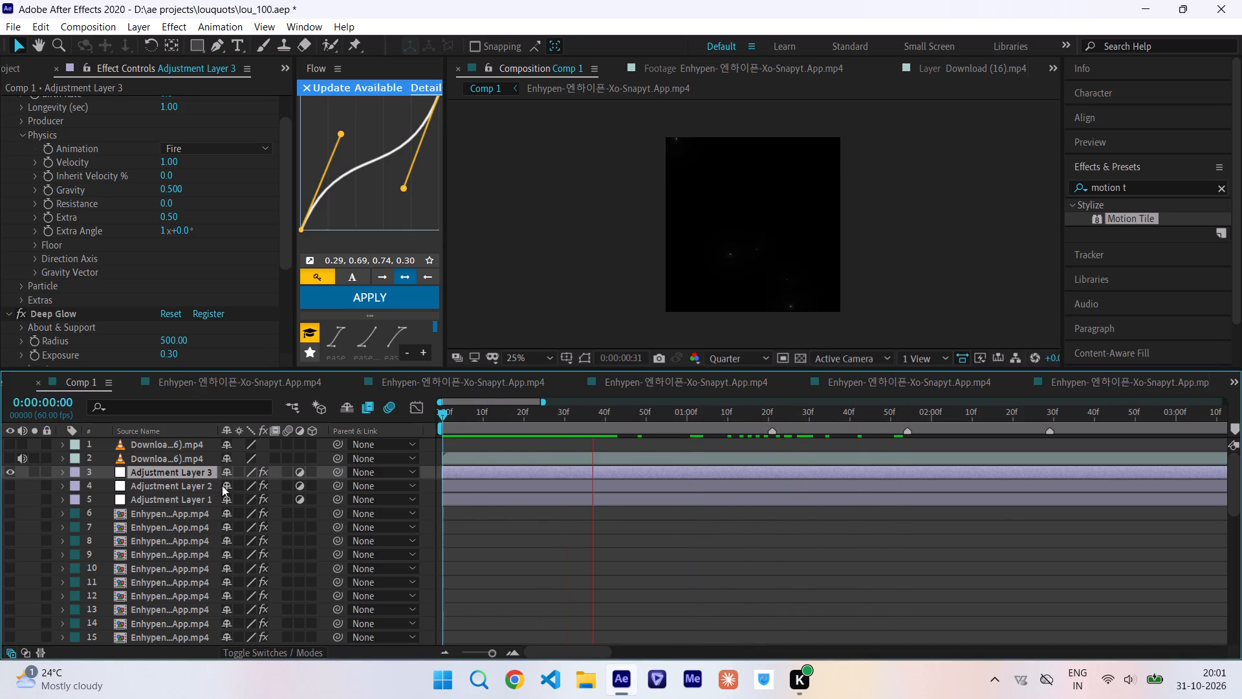
left_click_drag(534, 417, 567, 418)
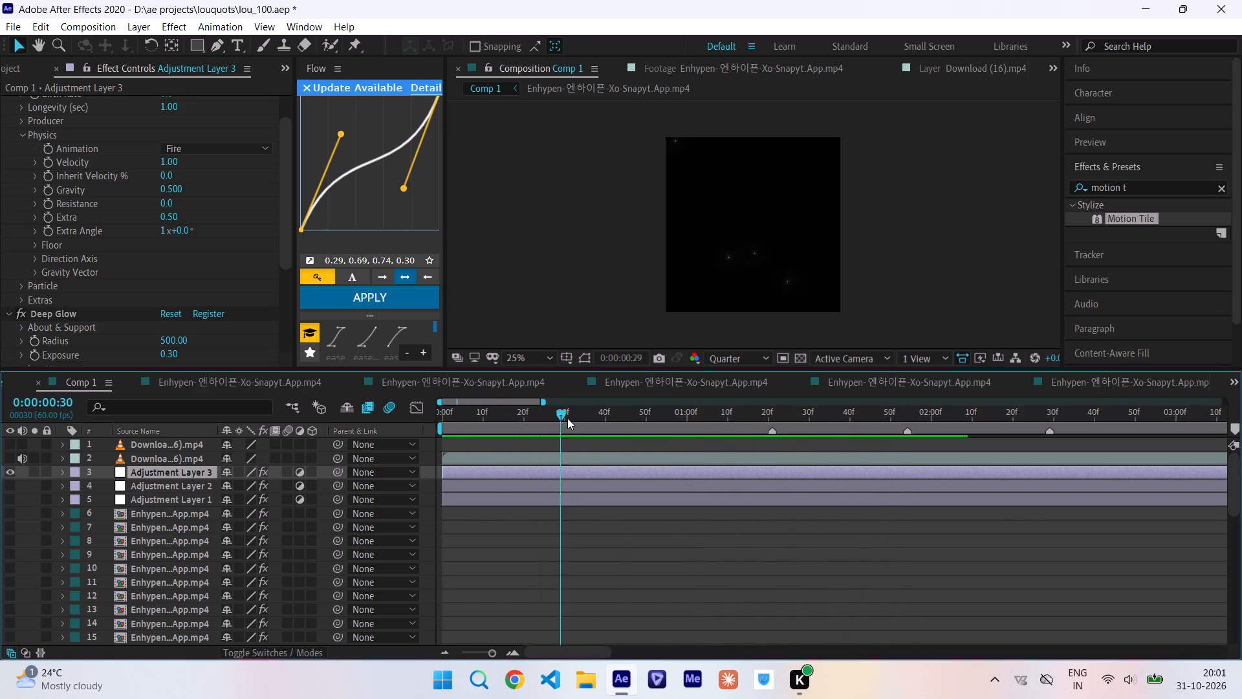
left_click_drag(567, 418, 670, 427)
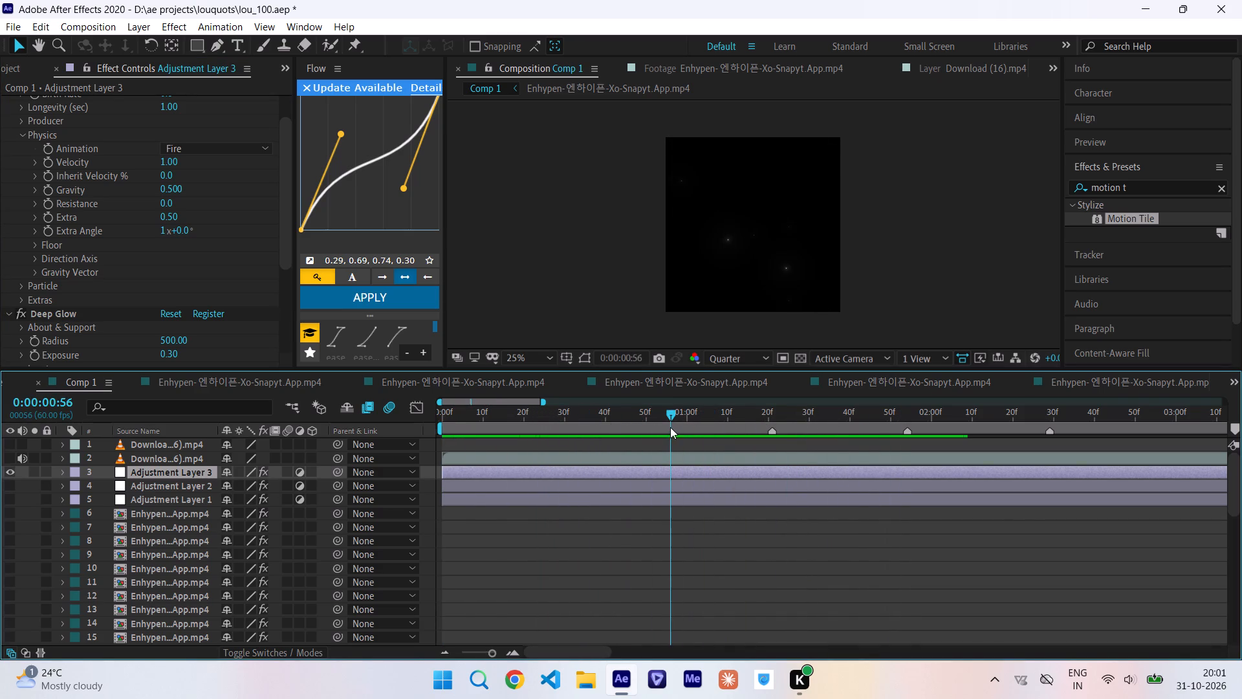
left_click_drag(168, 203, 201, 203)
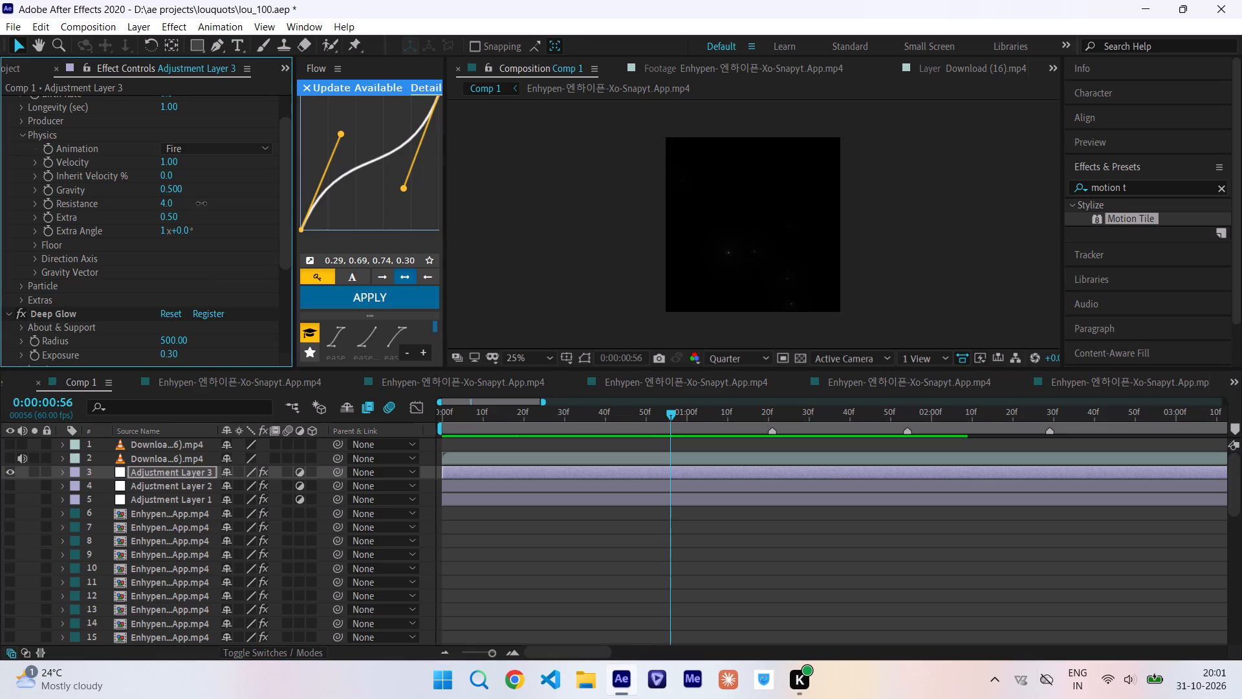
left_click_drag(201, 203, 216, 203)
left_click_drag(672, 421, 697, 425)
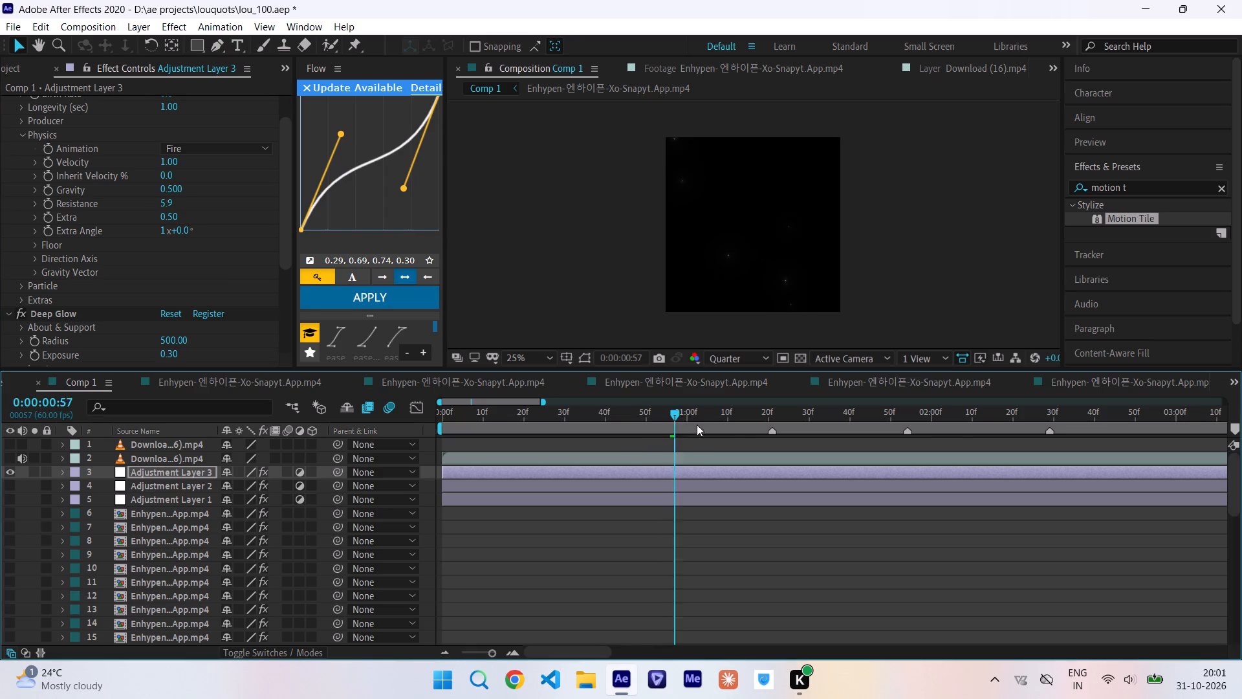
left_click_drag(697, 425, 979, 408)
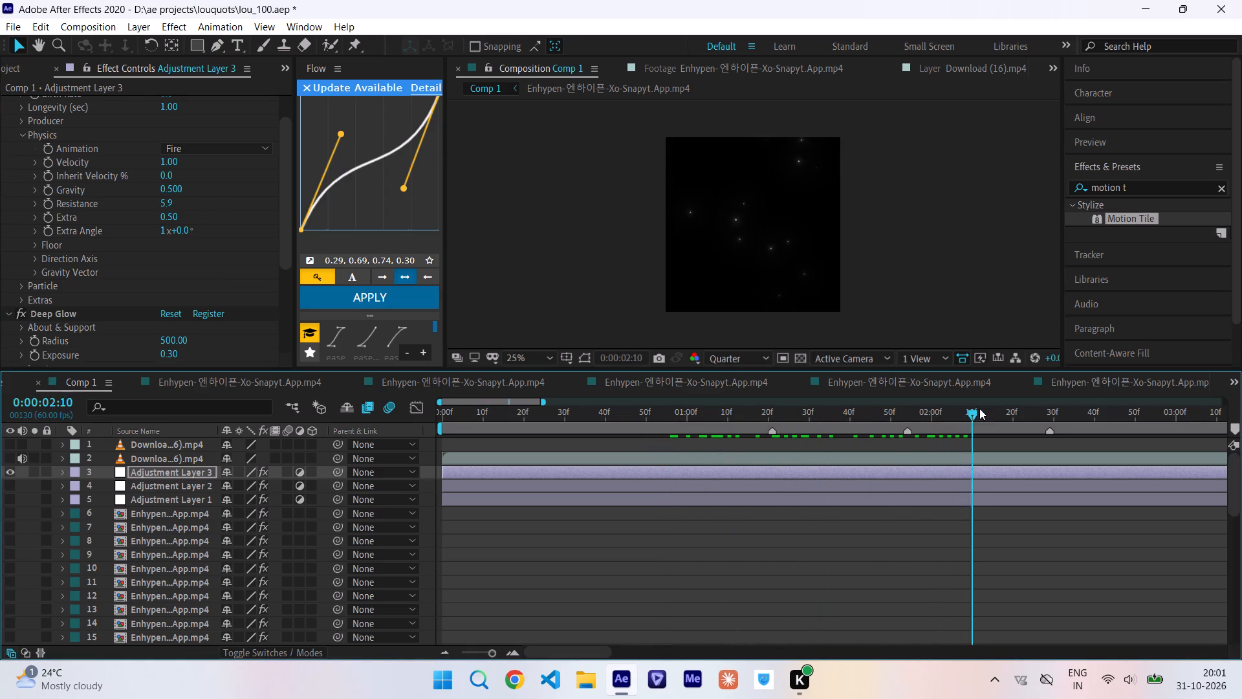
Set CC Particle World's Birth Rate to 0.1 on Adjustment Layer 3.
left_click_drag(979, 408, 819, 436)
scroll(168, 209, "up", 6)
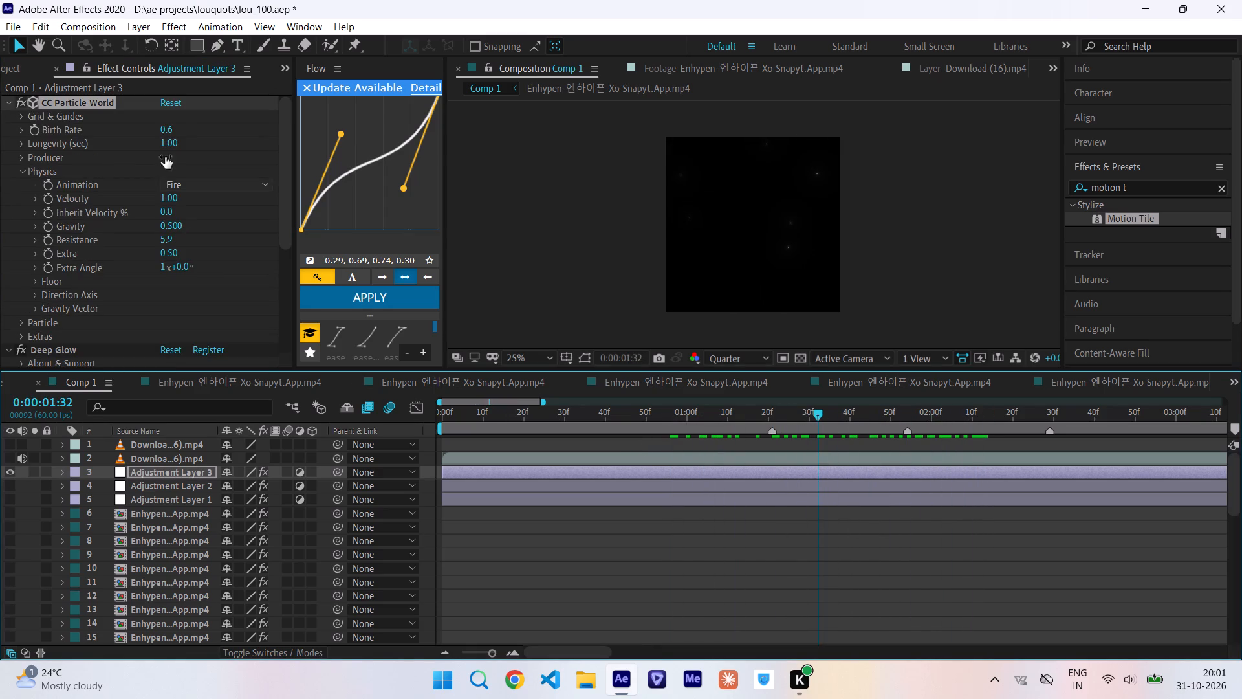
left_click(167, 131)
type("0.1")
key("Return")
Scrub through the timeline and play from the start to check the density of the snow particles.
left_click_drag(508, 417, 877, 410)
scroll(761, 426, "right", 1)
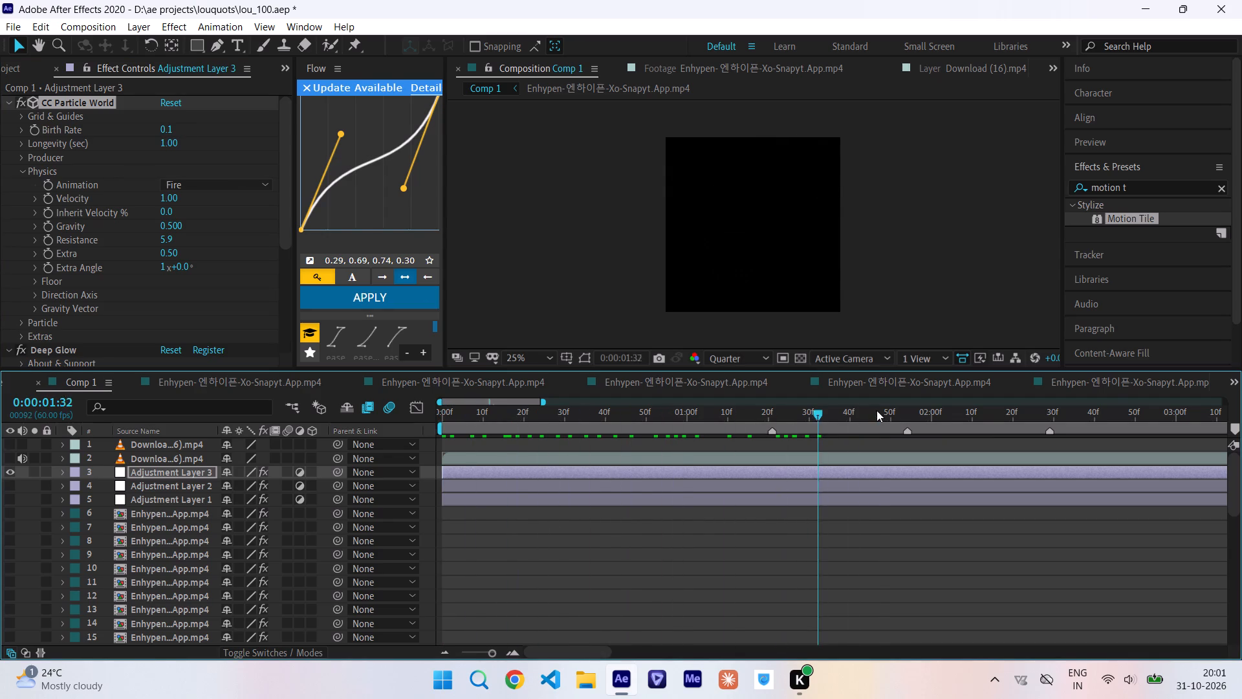
scroll(877, 410, "right", 1)
left_click_drag(877, 410, 1095, 397)
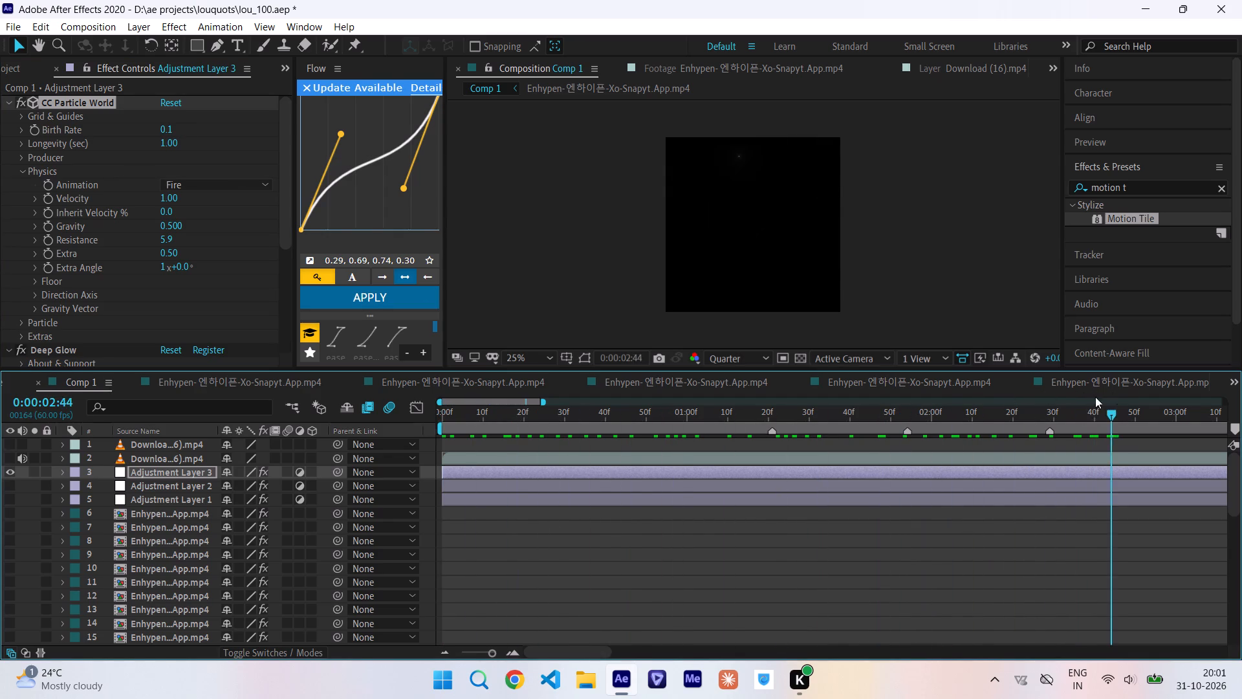
left_click_drag(1095, 397, 292, 551)
key("space")
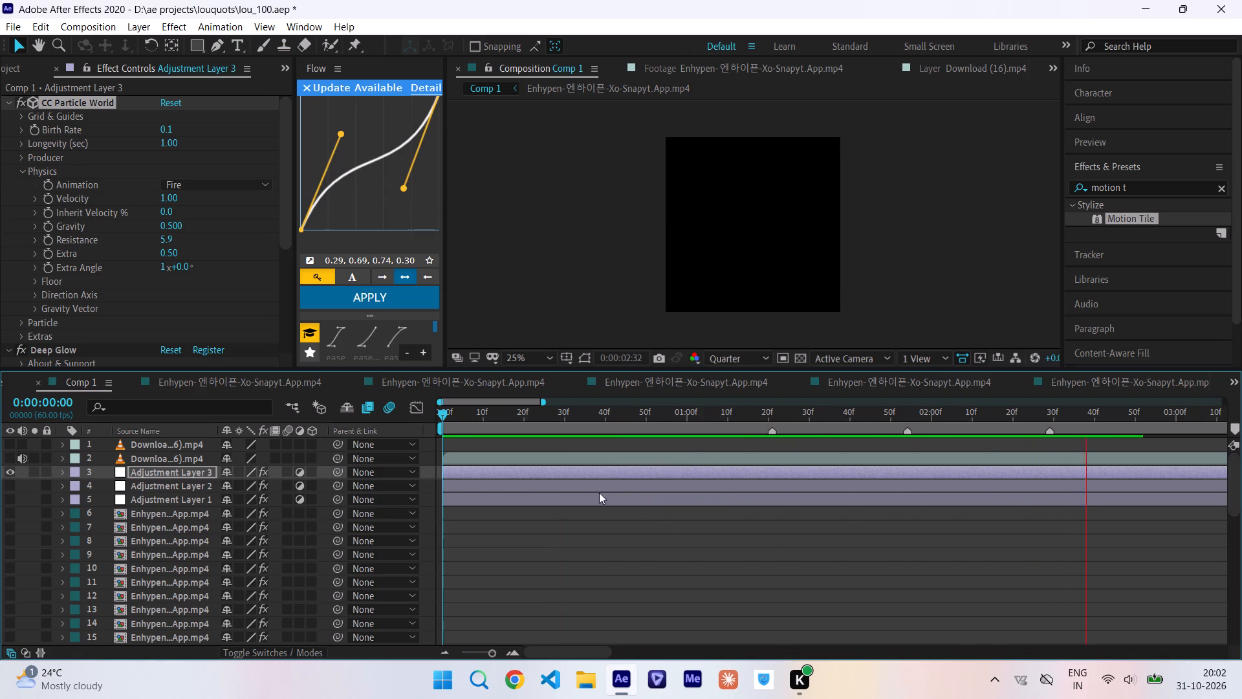
left_click_drag(645, 419, 735, 420)
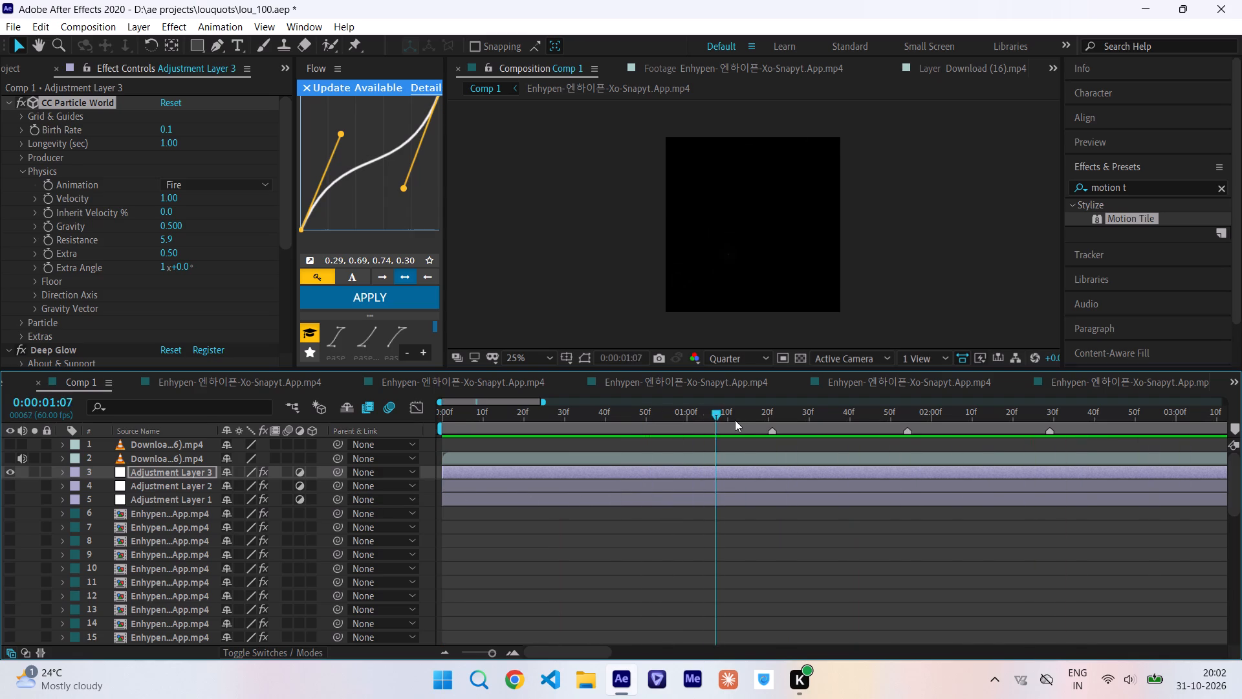
left_click_drag(735, 420, 565, 434)
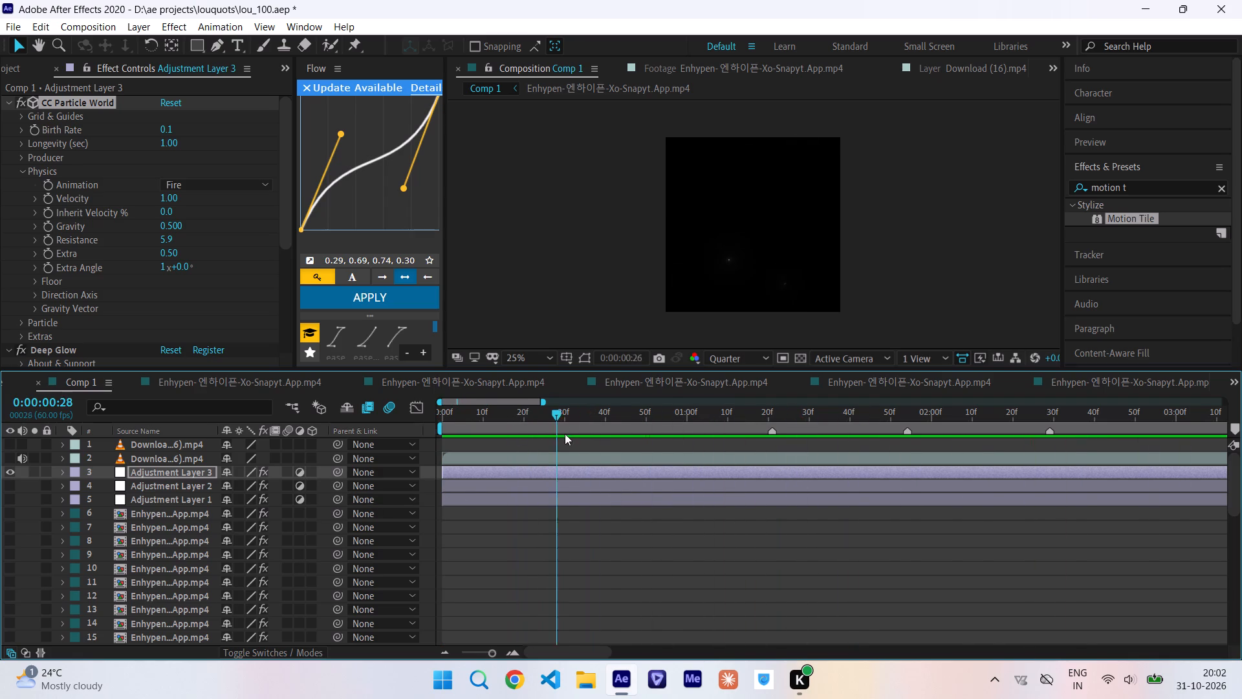
left_click_drag(565, 434, 569, 434)
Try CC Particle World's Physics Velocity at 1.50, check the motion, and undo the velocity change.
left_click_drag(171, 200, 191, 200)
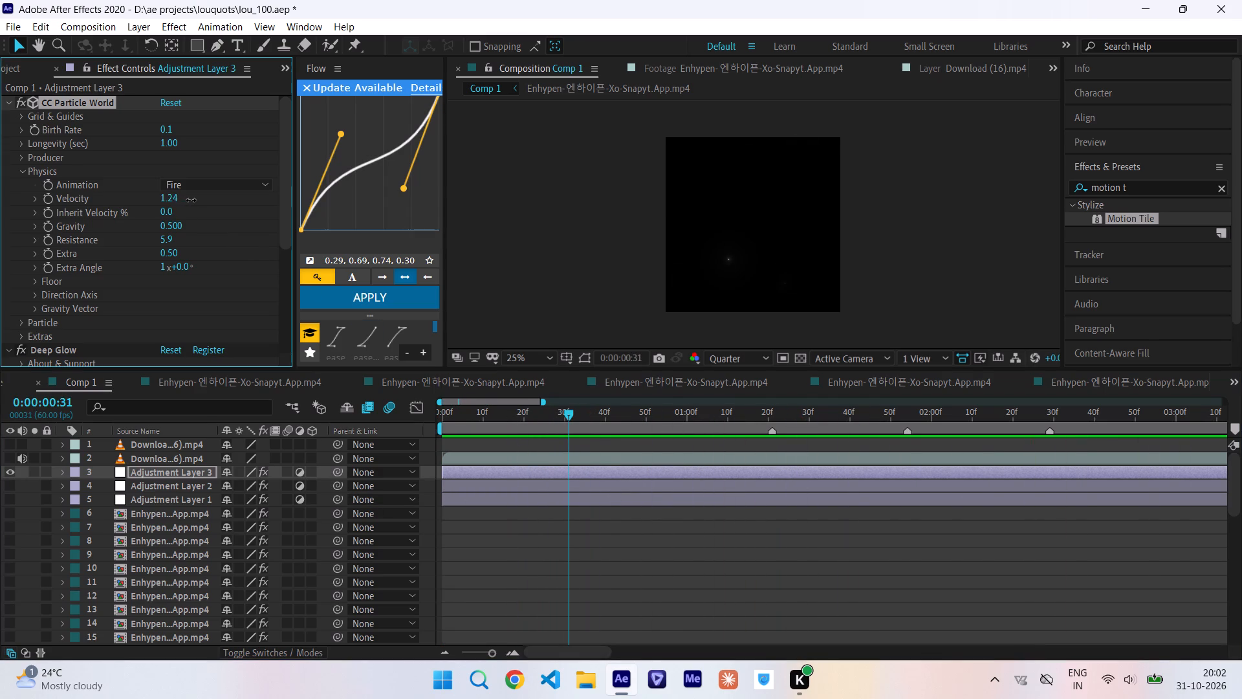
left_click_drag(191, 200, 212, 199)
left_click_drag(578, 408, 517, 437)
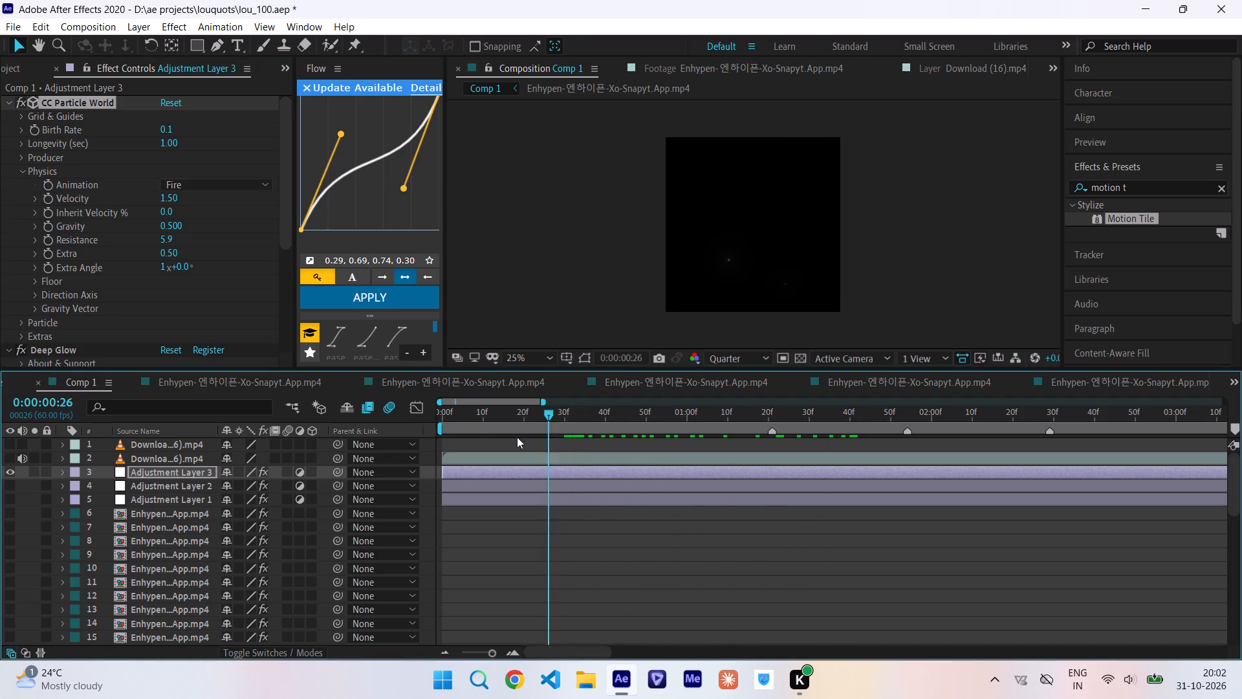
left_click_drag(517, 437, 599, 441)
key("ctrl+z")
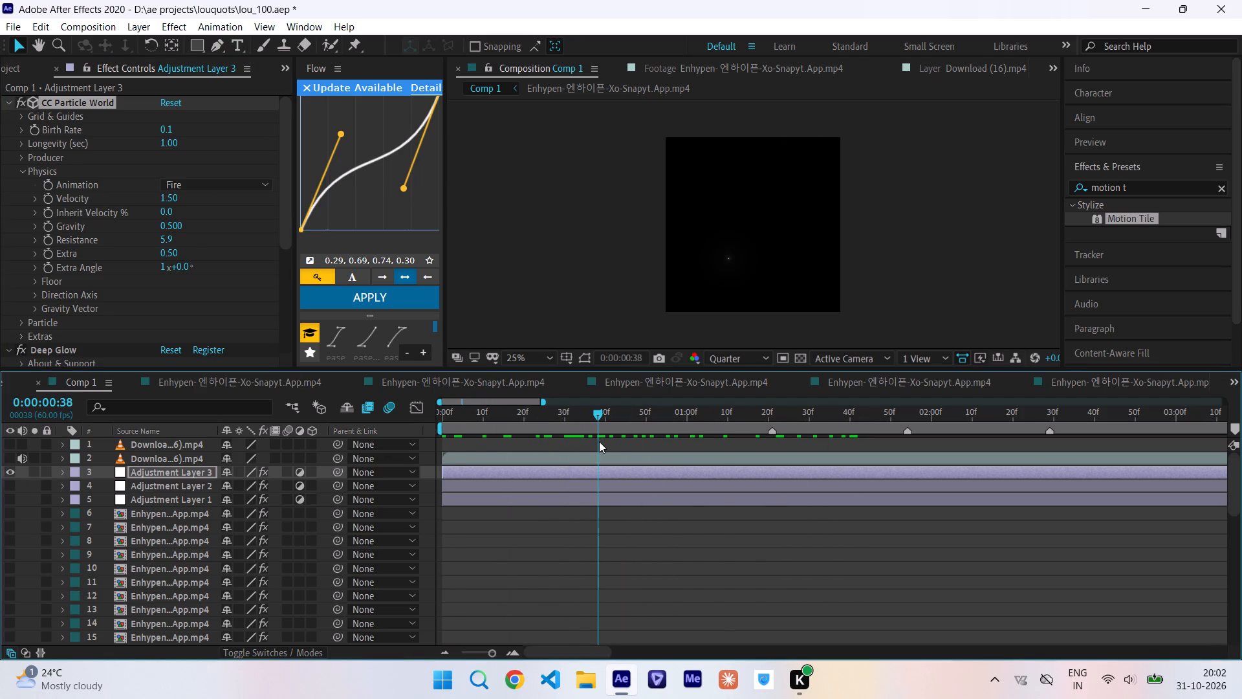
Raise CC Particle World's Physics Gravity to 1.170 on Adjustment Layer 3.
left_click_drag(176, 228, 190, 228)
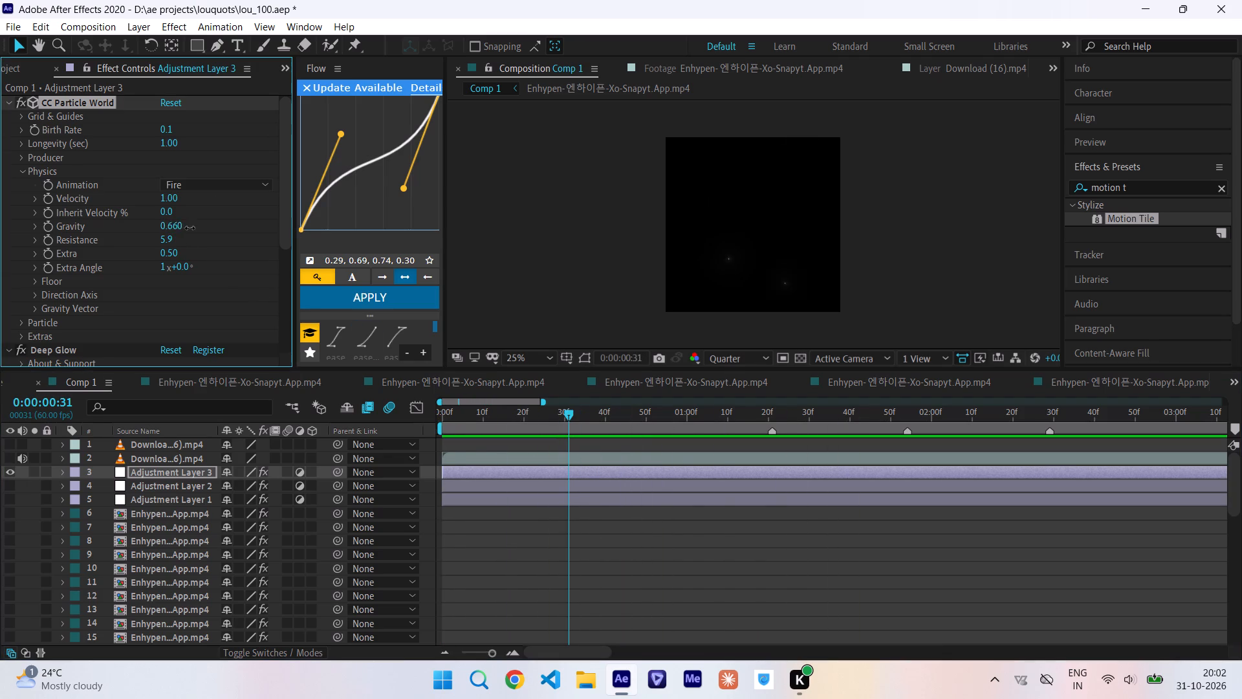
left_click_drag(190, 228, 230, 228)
Scrub and play the composition from the start to examine how the snow particles fall with the changed gravity.
left_click_drag(572, 414, 2, 650)
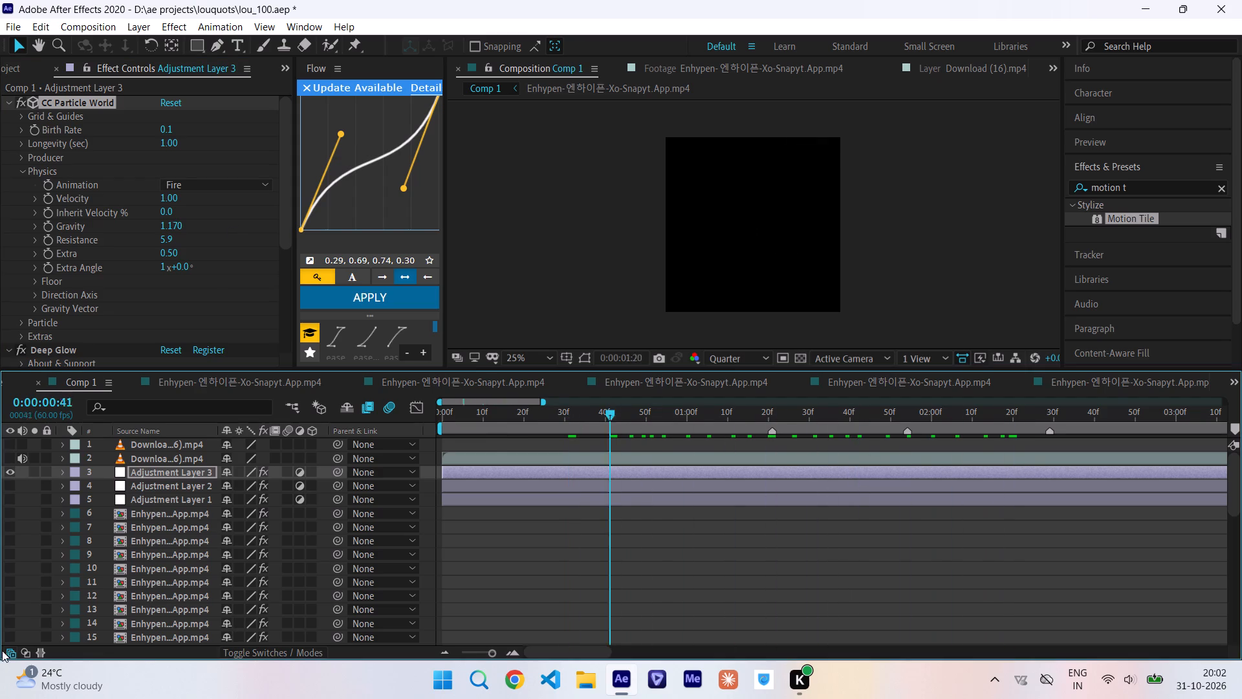
left_click_drag(2, 650, 0, 659)
key("space")
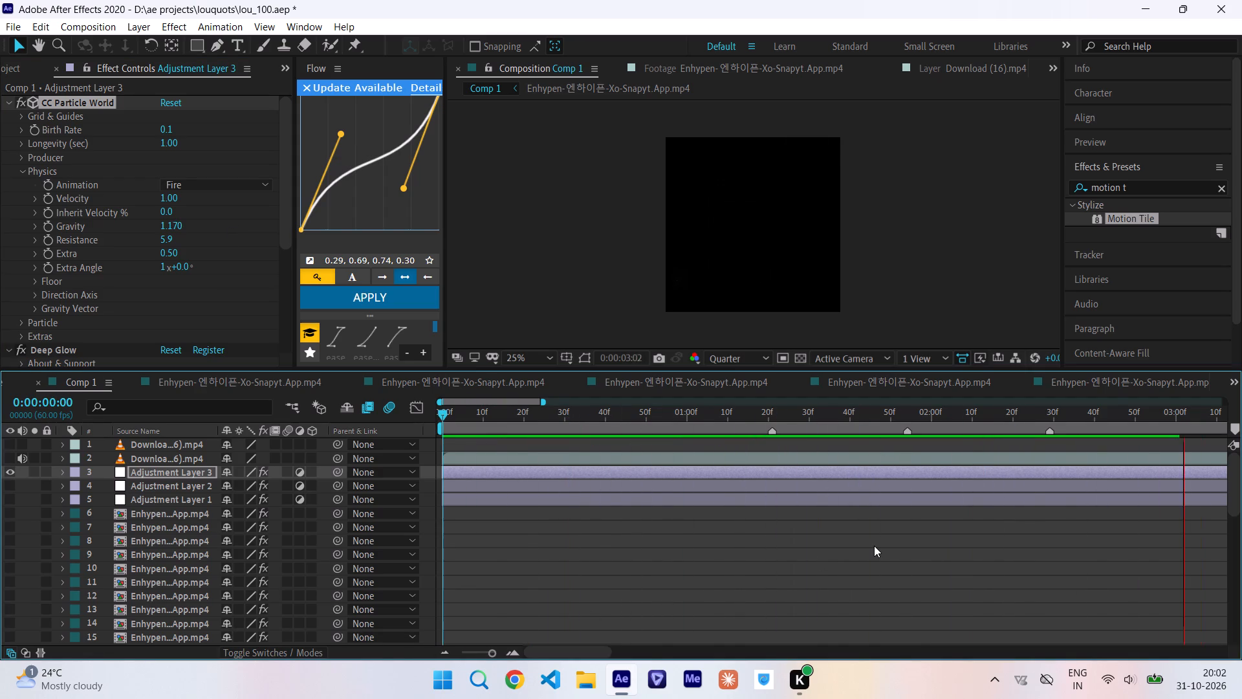
scroll(874, 546, "right", 1)
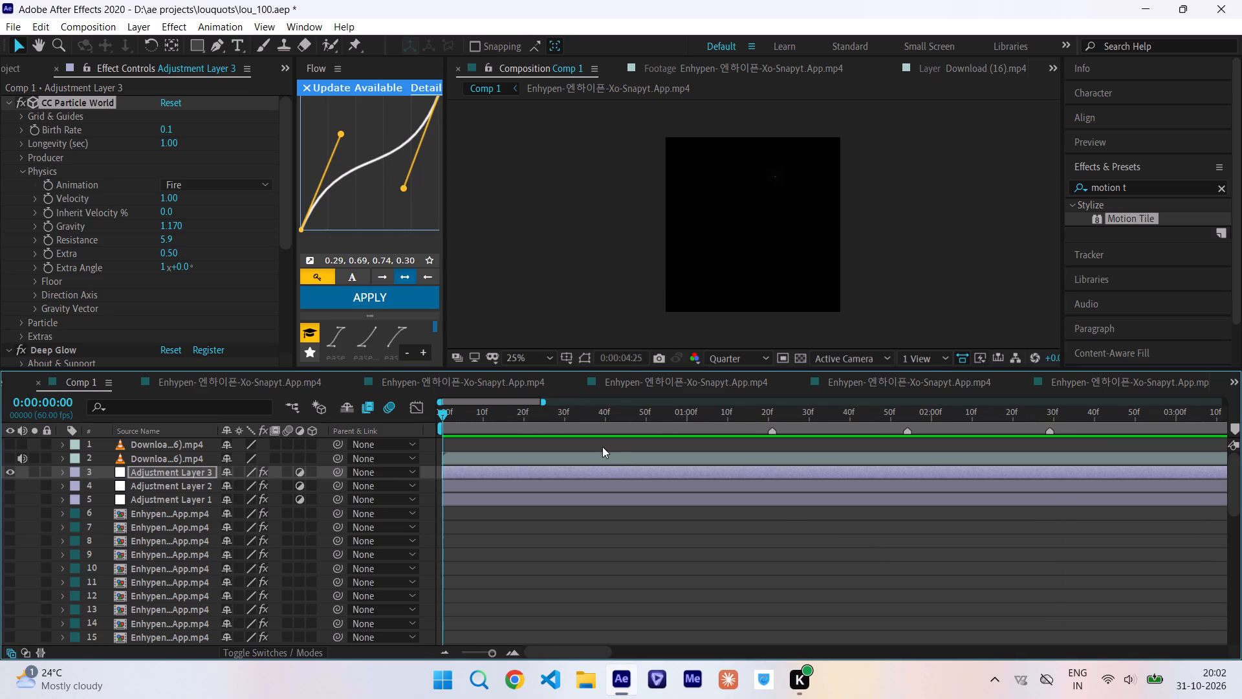
left_click_drag(569, 418, 145, 483)
key("space")
scroll(700, 535, "left", 4)
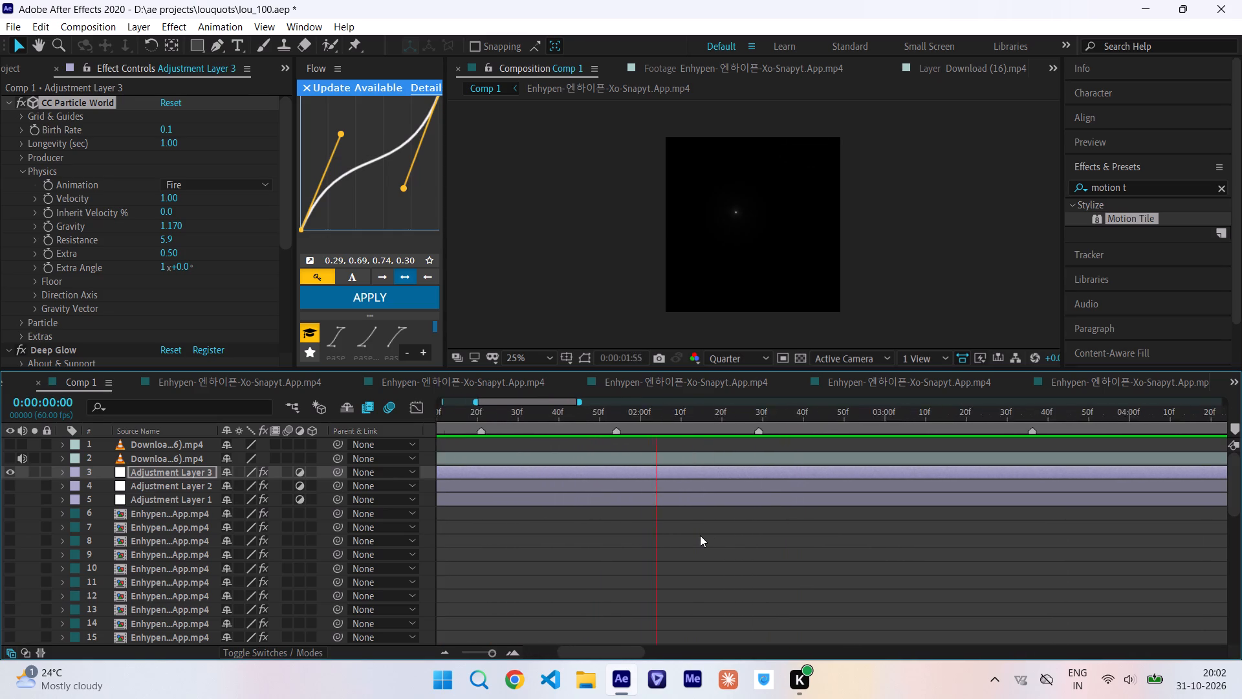
scroll(700, 535, "left", 1)
scroll(700, 535, "up", 1)
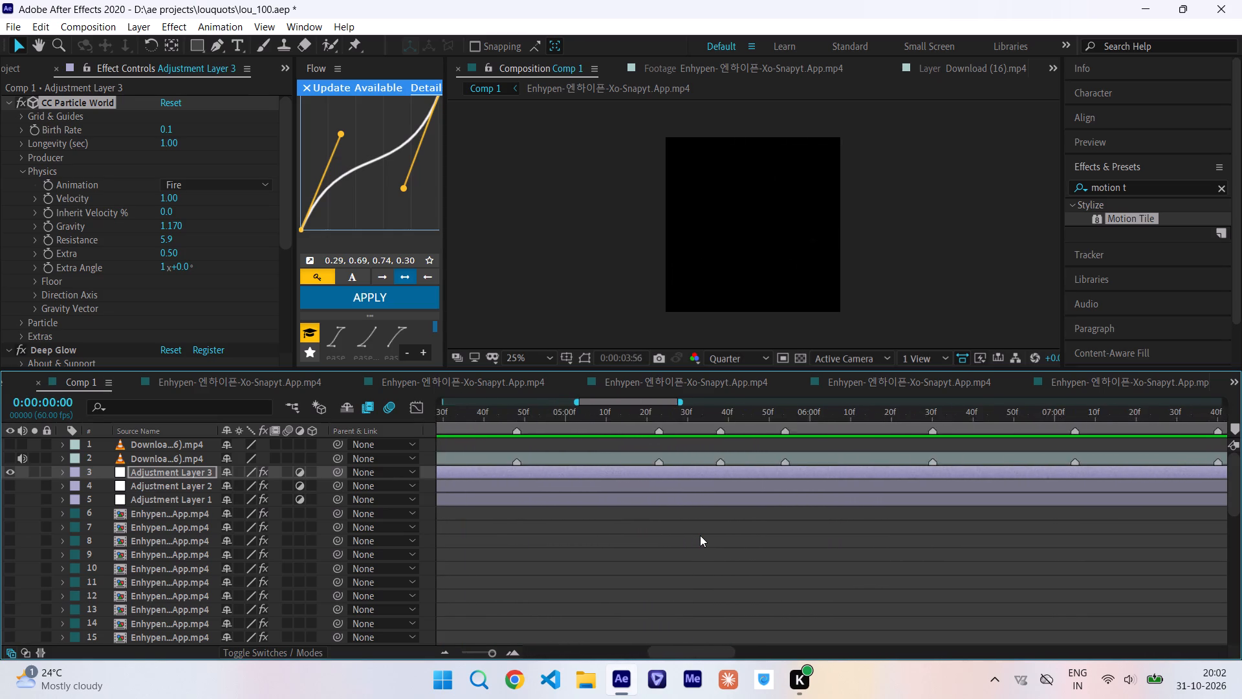
scroll(700, 535, "up", 2)
scroll(700, 535, "down", 1)
scroll(700, 535, "up", 8)
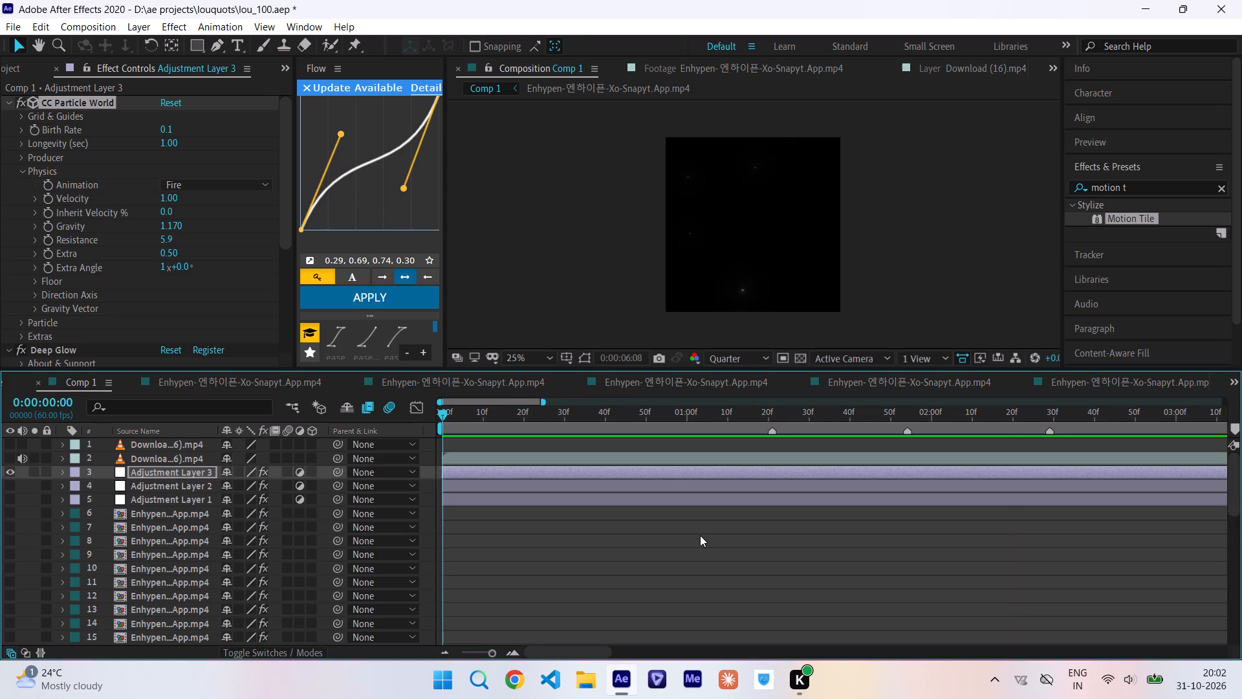
scroll(700, 535, "up", 2)
Increase CC Particle World's Physics Gravity to 3.920 on Adjustment Layer 3.
left_click(570, 418)
left_click_drag(171, 227, 281, 219)
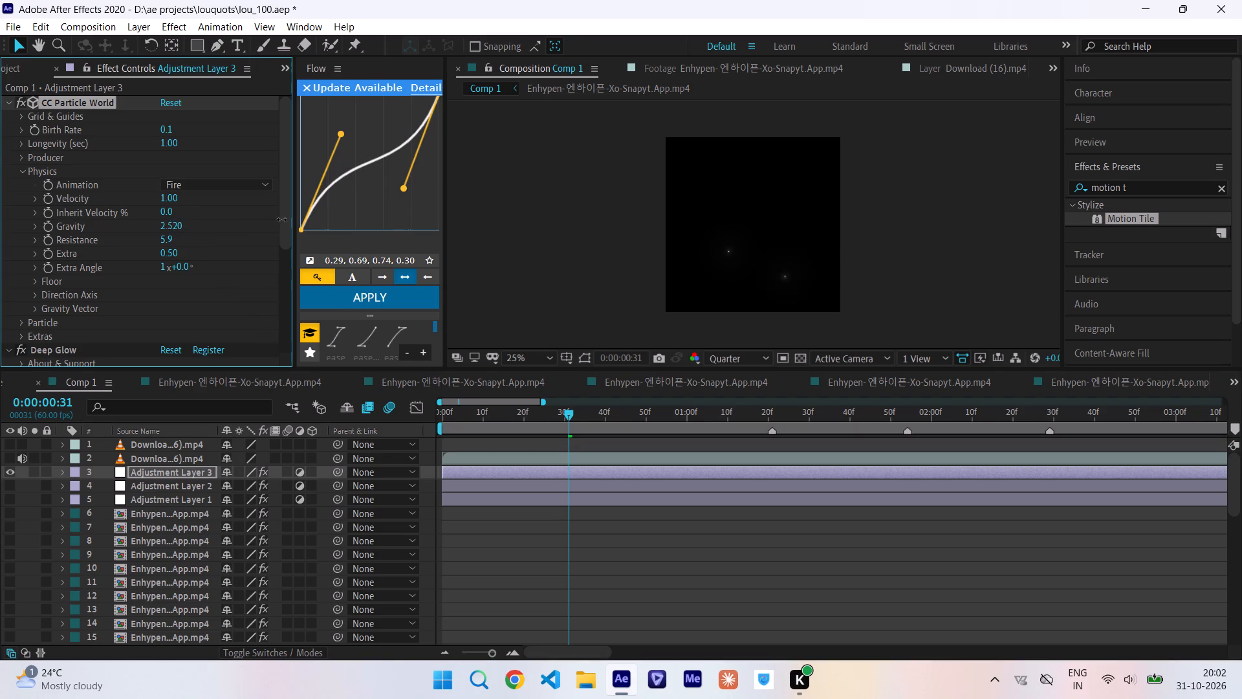
left_click_drag(281, 219, 389, 223)
Play the composition from the start to examine the particle motion with the stronger gravity.
left_click_drag(571, 421, 594, 419)
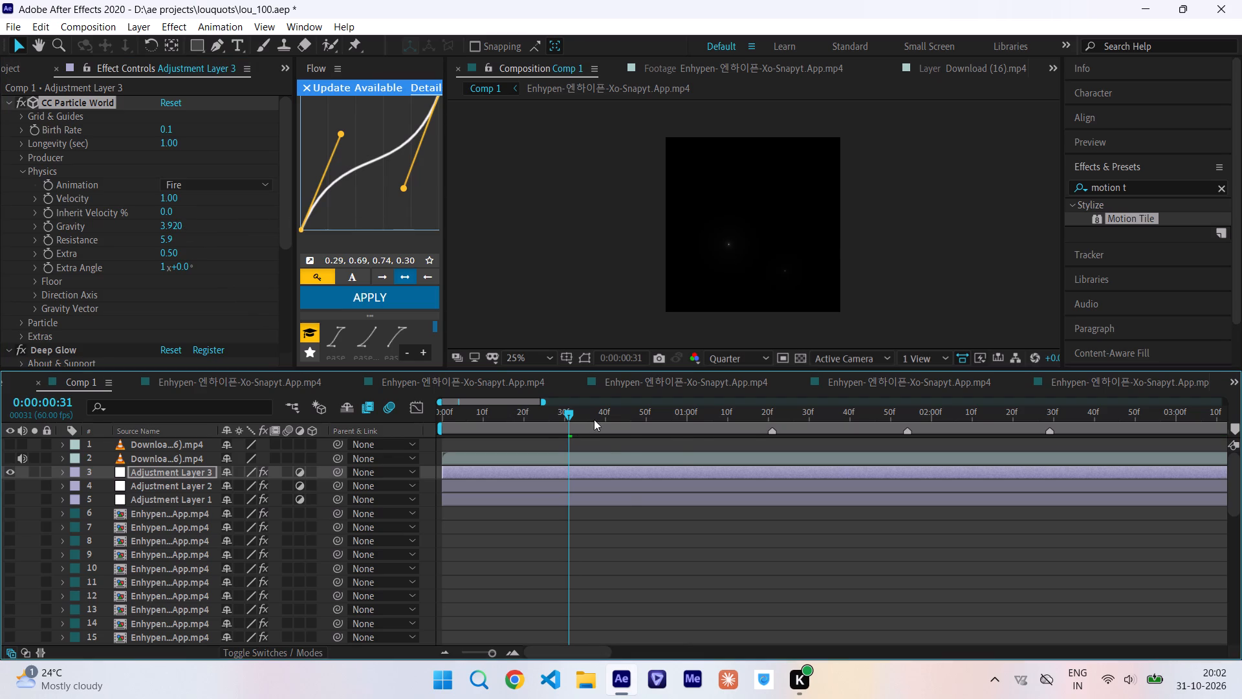
left_click_drag(594, 419, 114, 519)
key("space")
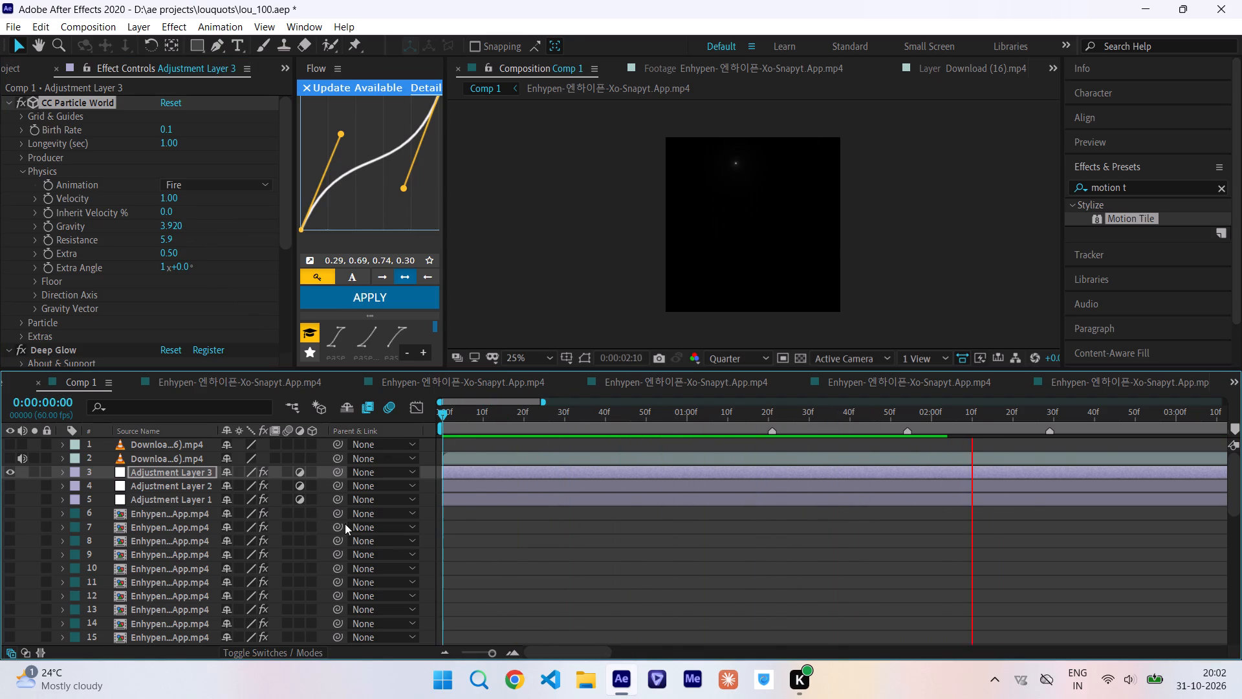
left_click_drag(582, 419, 464, 427)
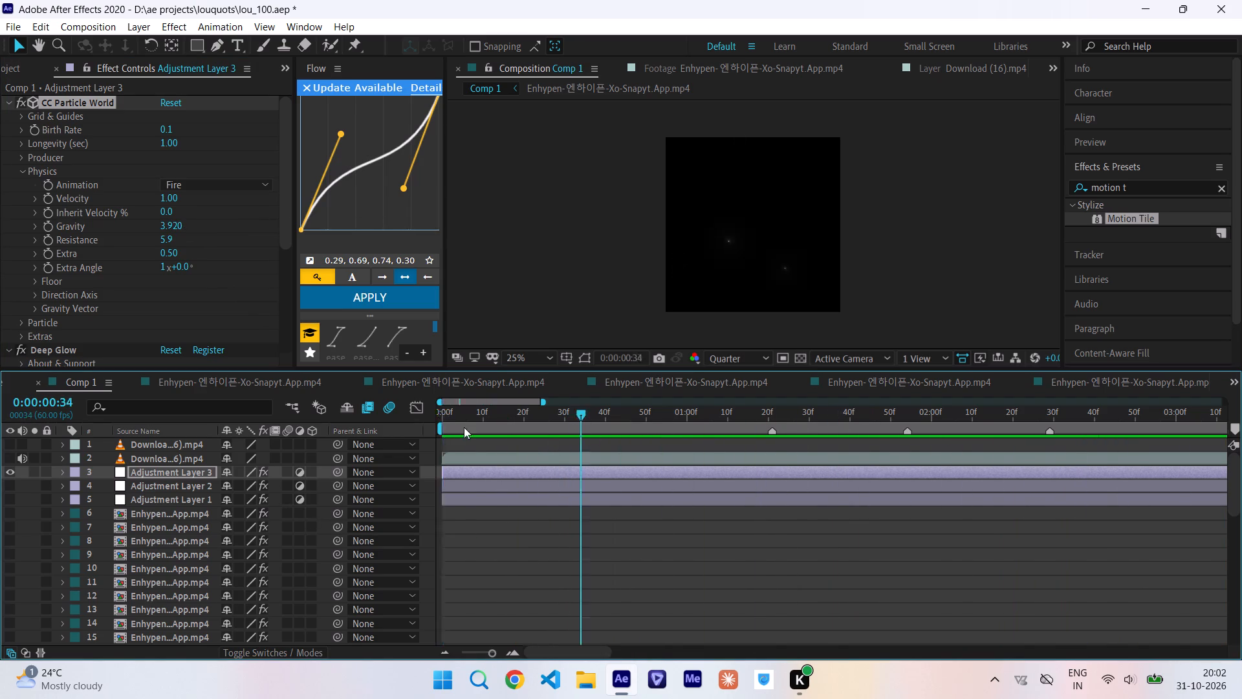
left_click_drag(464, 427, 263, 466)
key("space")
scroll(694, 511, "left", 1)
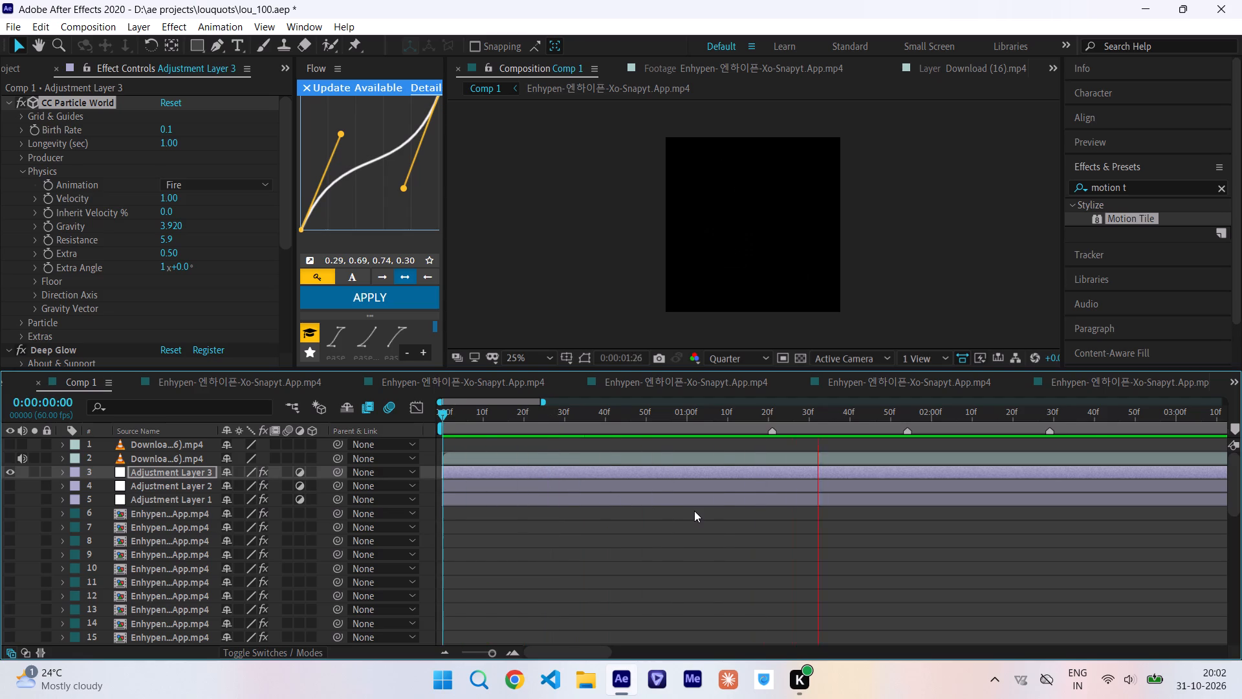
scroll(694, 511, "left", 2)
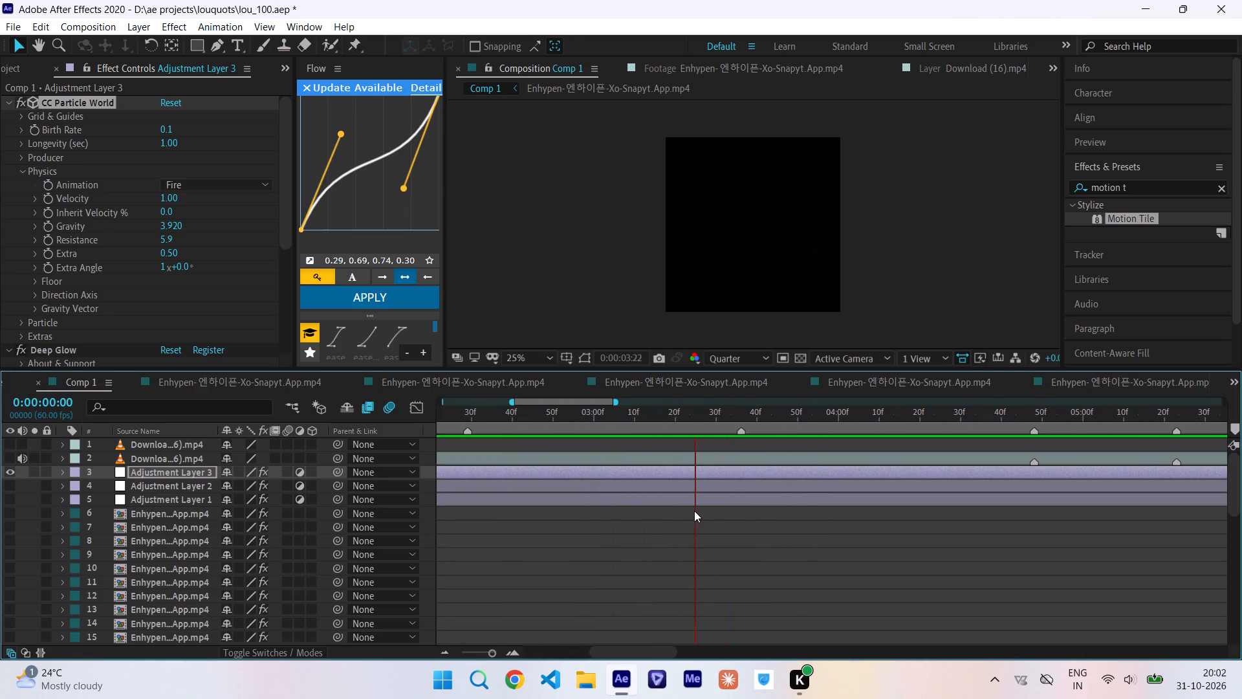
scroll(694, 511, "right", 20)
scroll(694, 511, "right", 10)
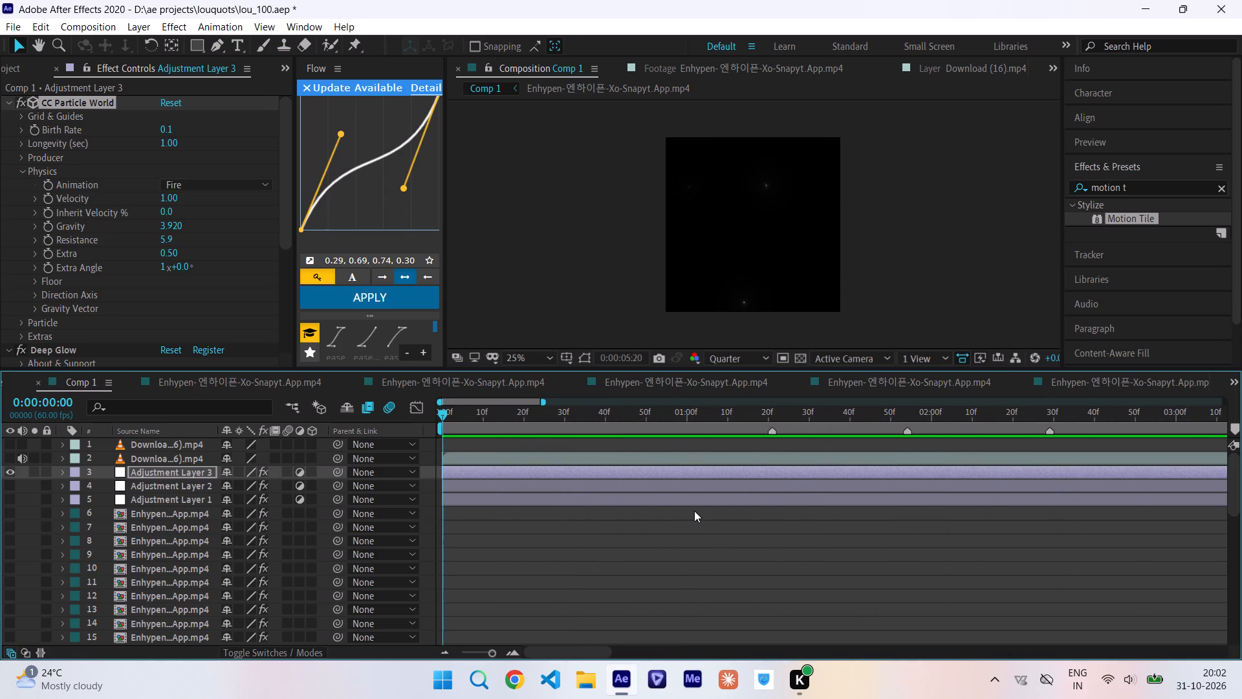
scroll(694, 511, "right", 13)
Find the Gaussian Blur effect, apply it to Adjustment Layer 3, and set its Blurriness to 10.
left_click(600, 417)
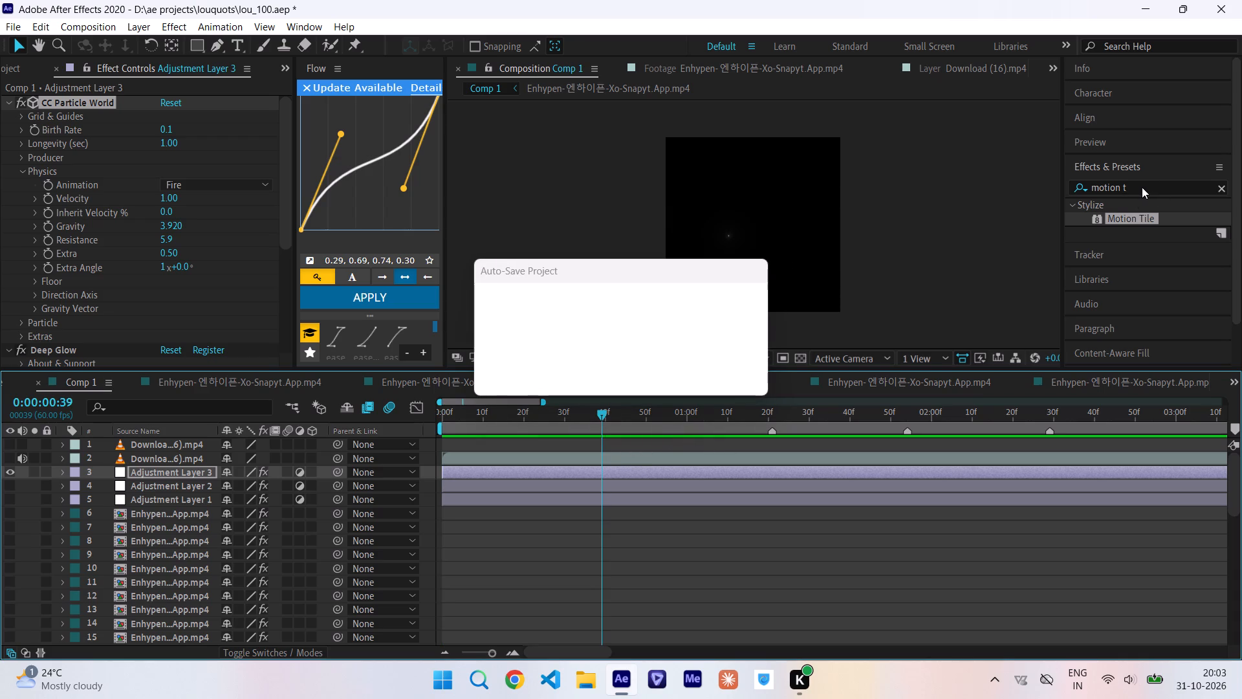
left_click_drag(1142, 187, 1014, 195)
type("gauss")
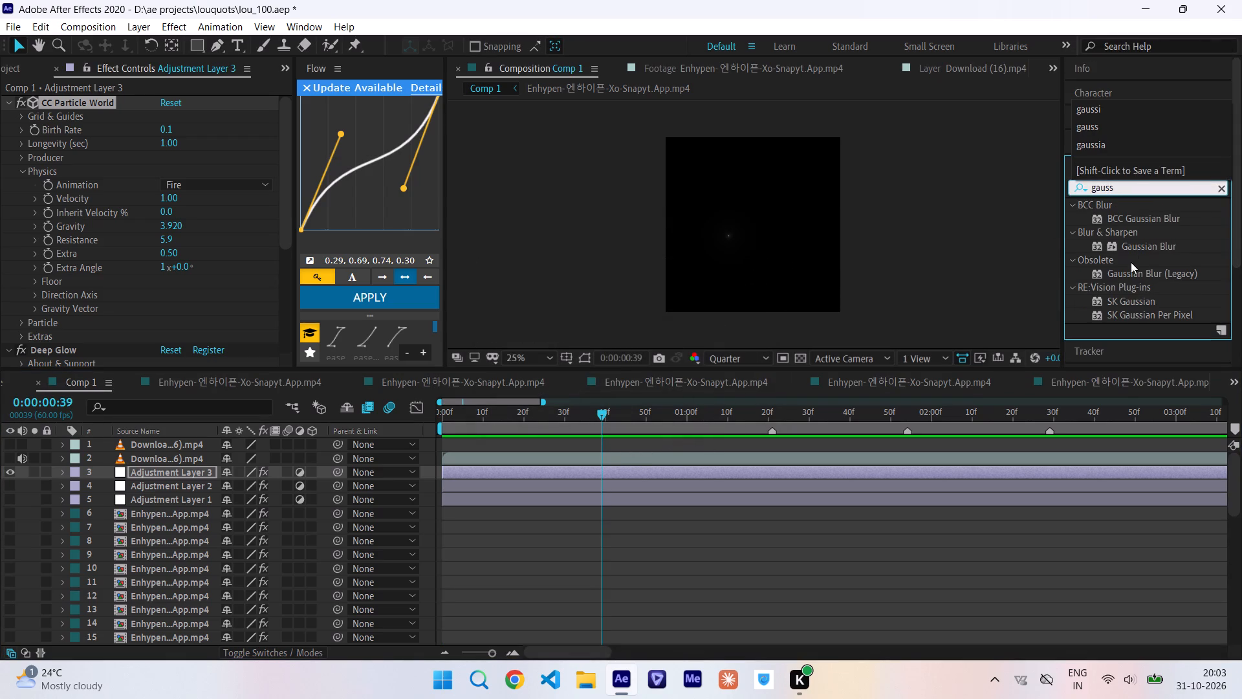
left_click_drag(1133, 248, 587, 471)
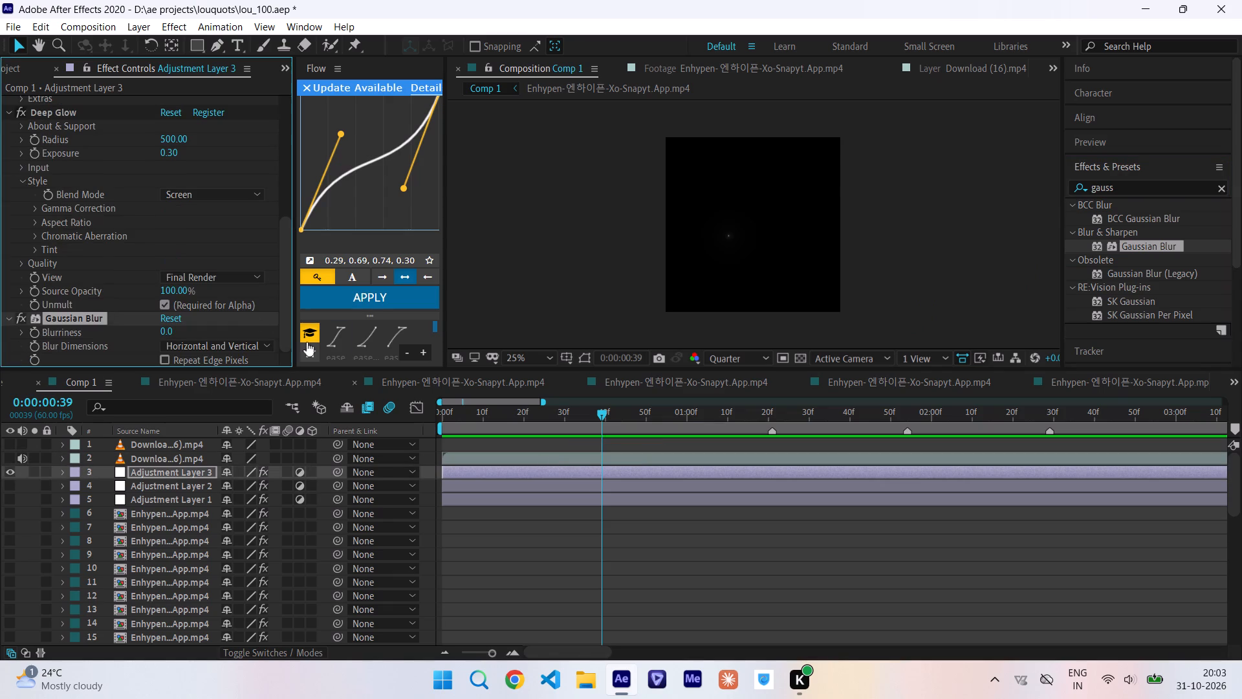
left_click(166, 329)
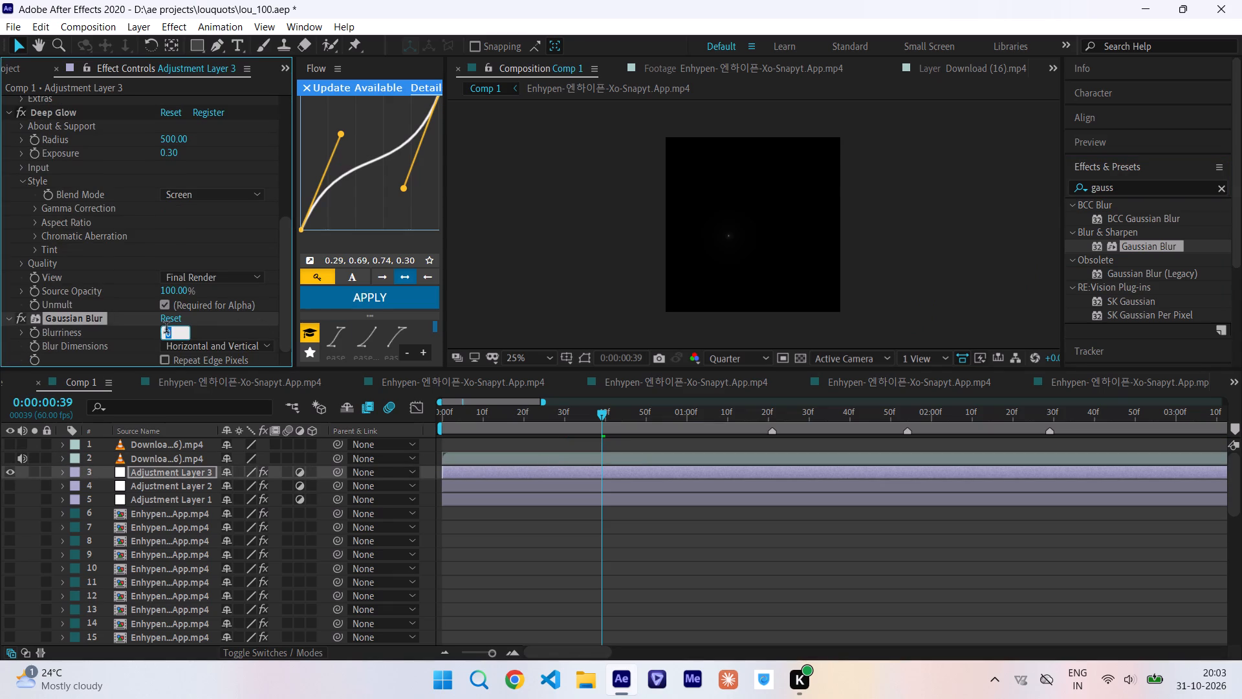
type("10")
key("Return")
Inspect the blurred particles up close around 0:00:02:10 and set the composition preview resolution to Full.
left_click_drag(611, 416, 1018, 423)
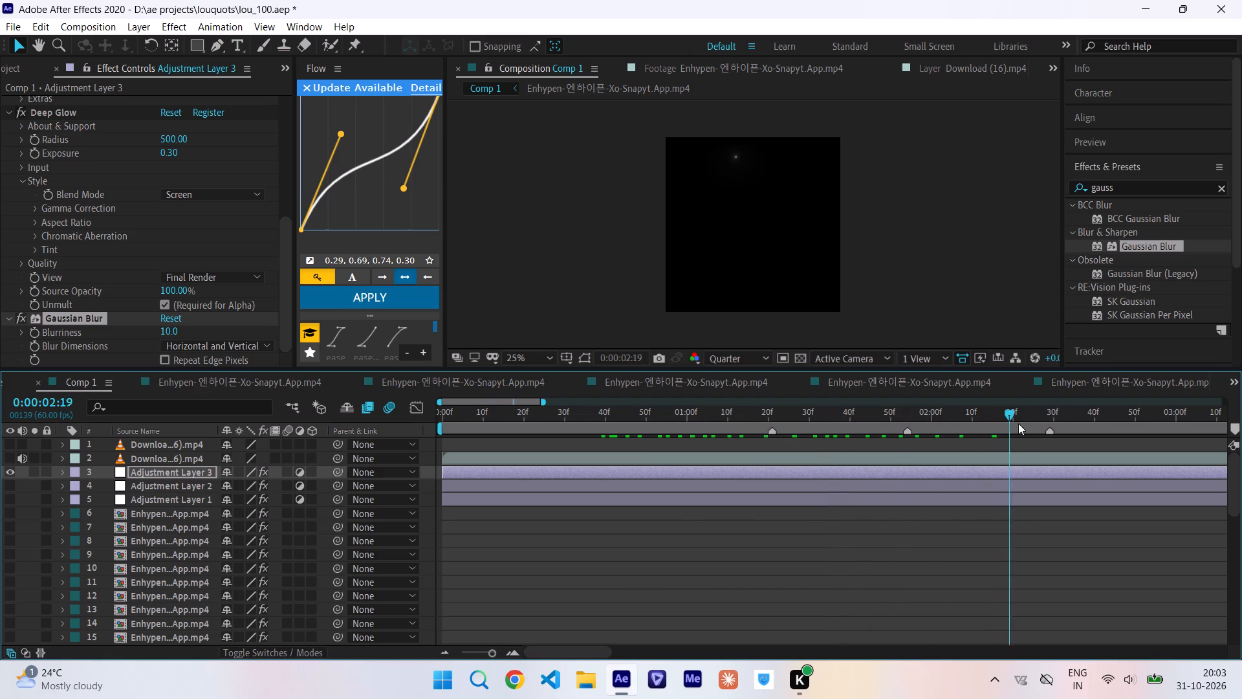
left_click_drag(1018, 423, 974, 427)
scroll(730, 125, "up", 1, "ctrl")
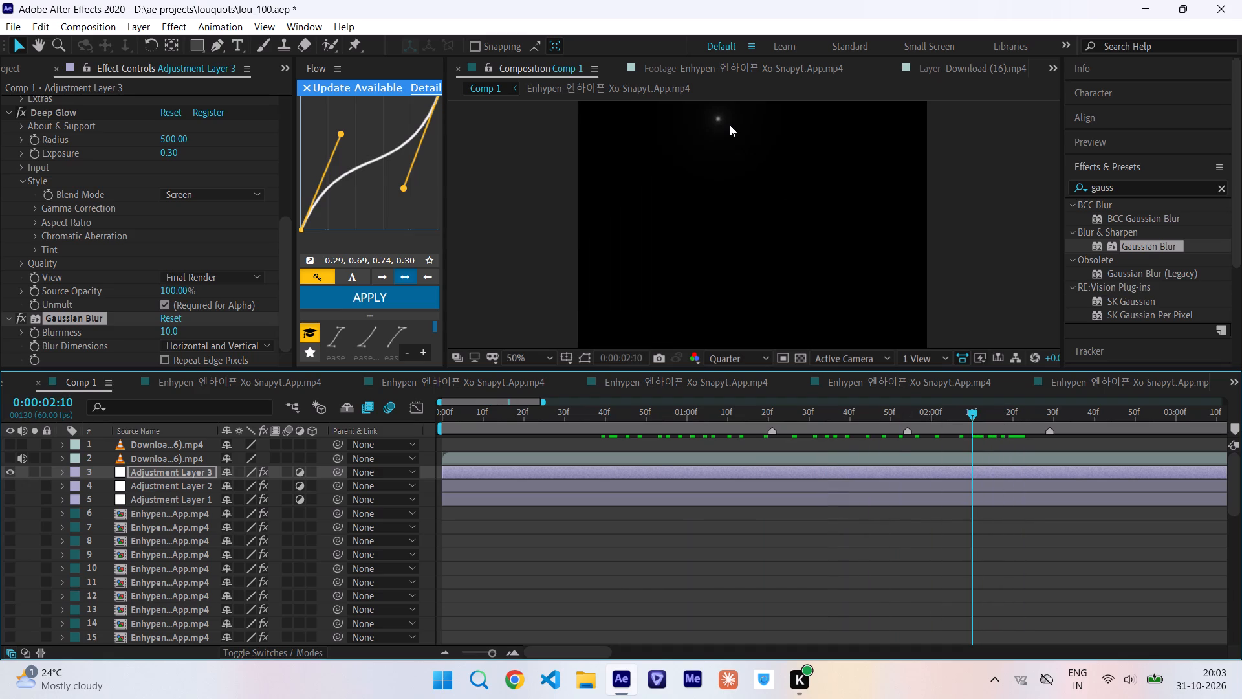
left_click(723, 362)
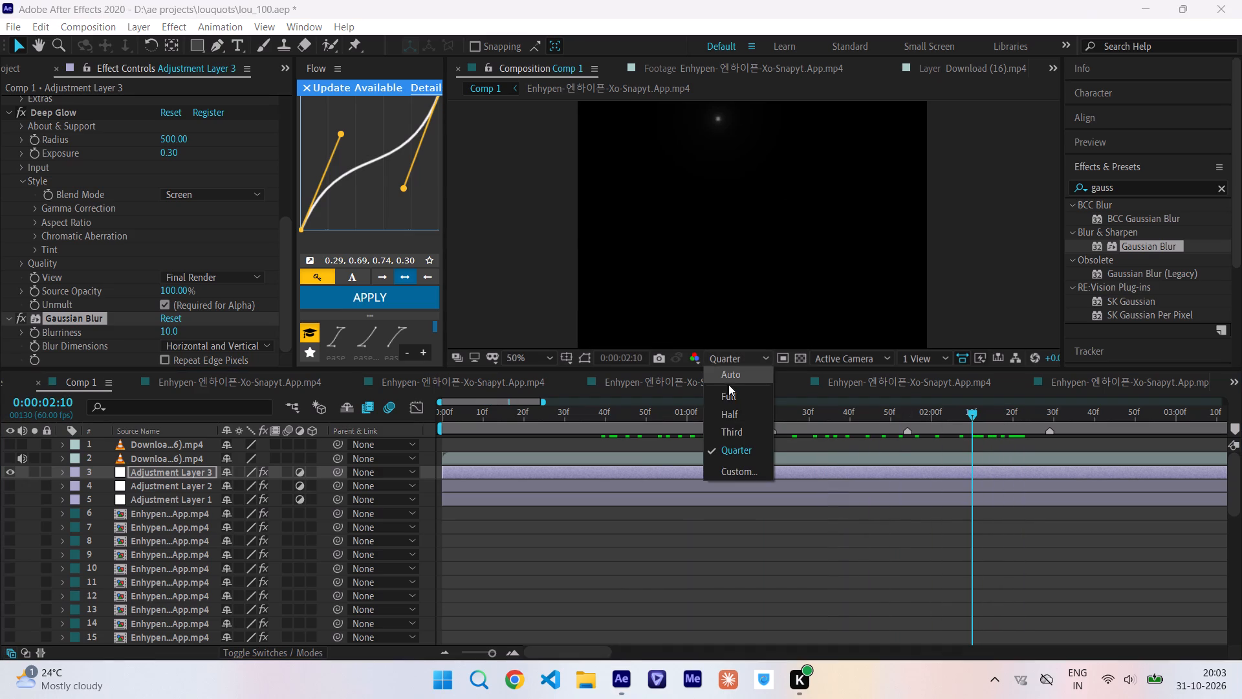
left_click(732, 395)
scroll(703, 228, "down", 1, "ctrl")
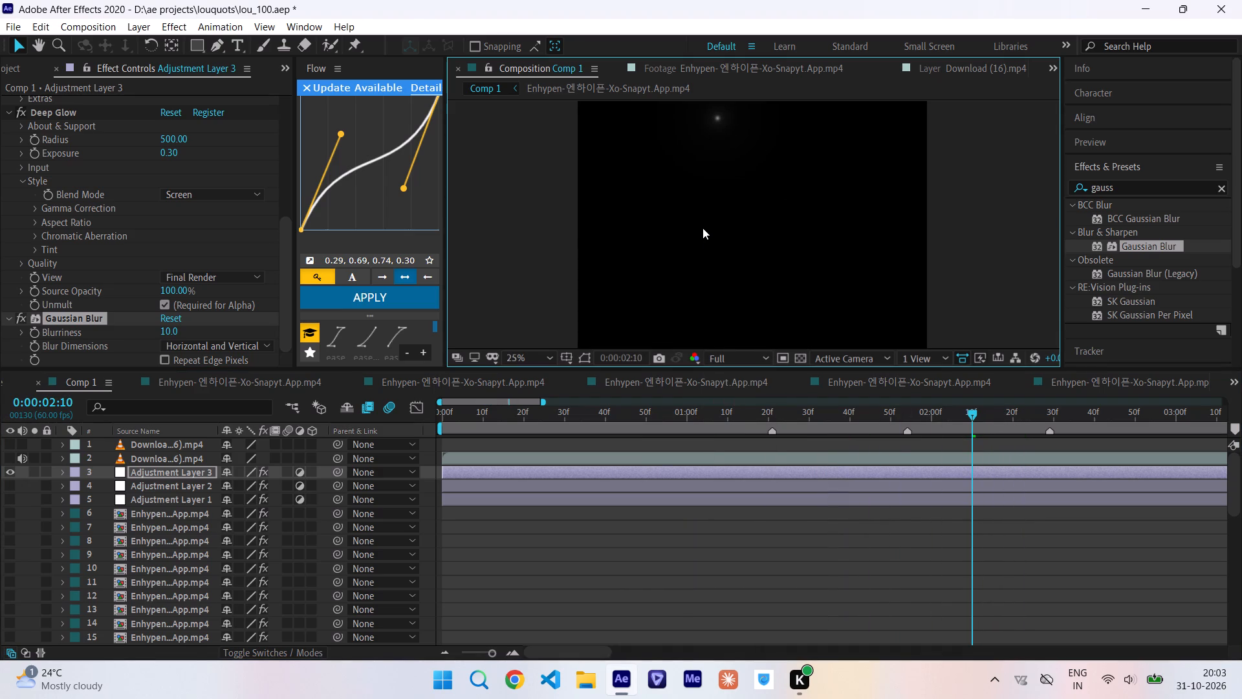
Set the composition preview resolution to Quarter.
left_click(732, 359)
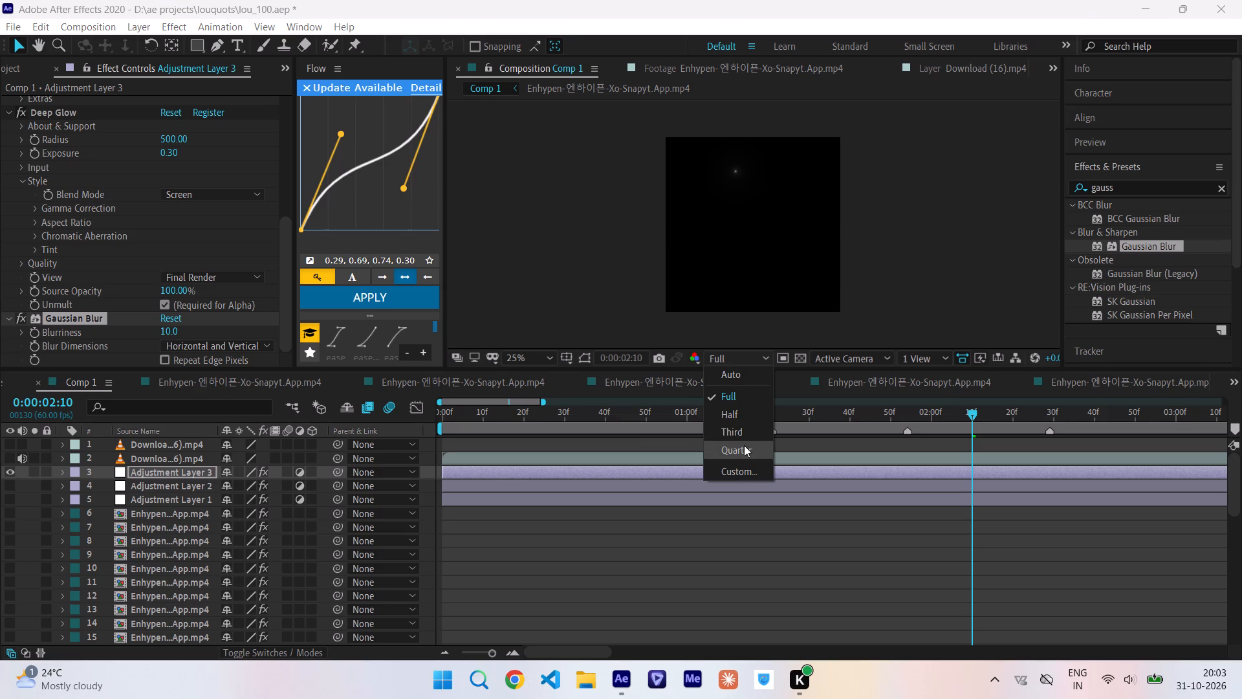
left_click(744, 445)
Play Comp 1 from the start and scrub through its first few seconds to examine the blurred particles' motion.
left_click_drag(712, 416, 913, 422)
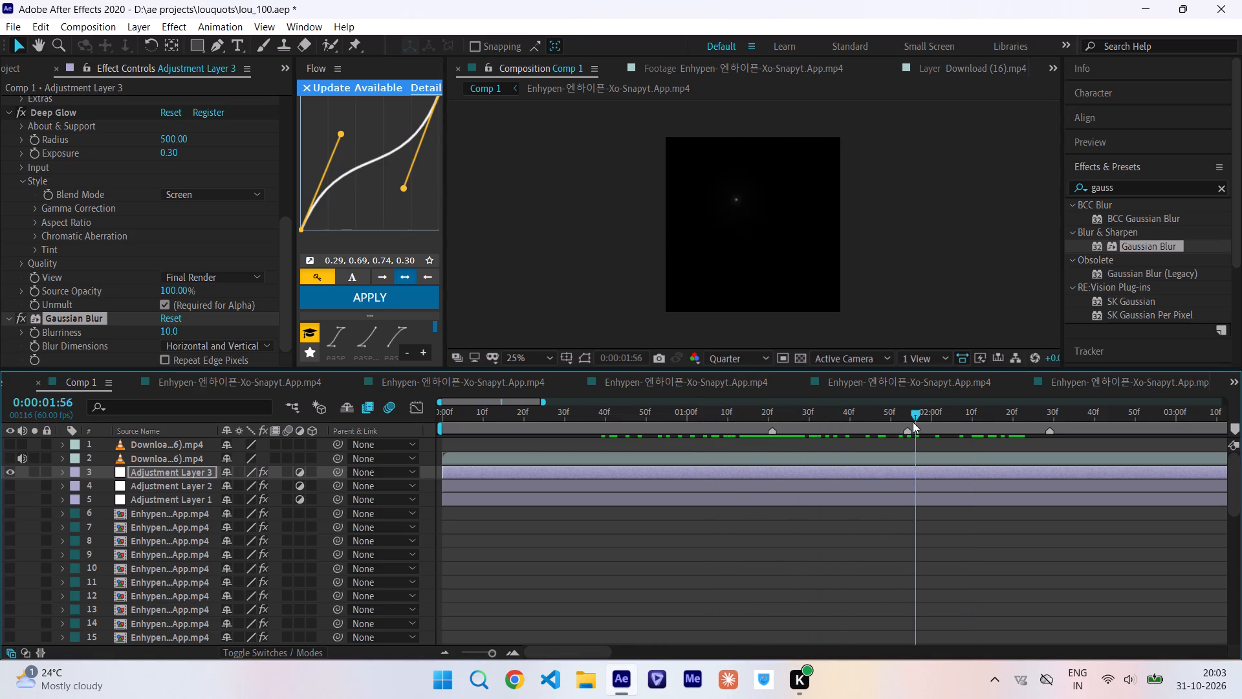
left_click_drag(913, 422, 851, 428)
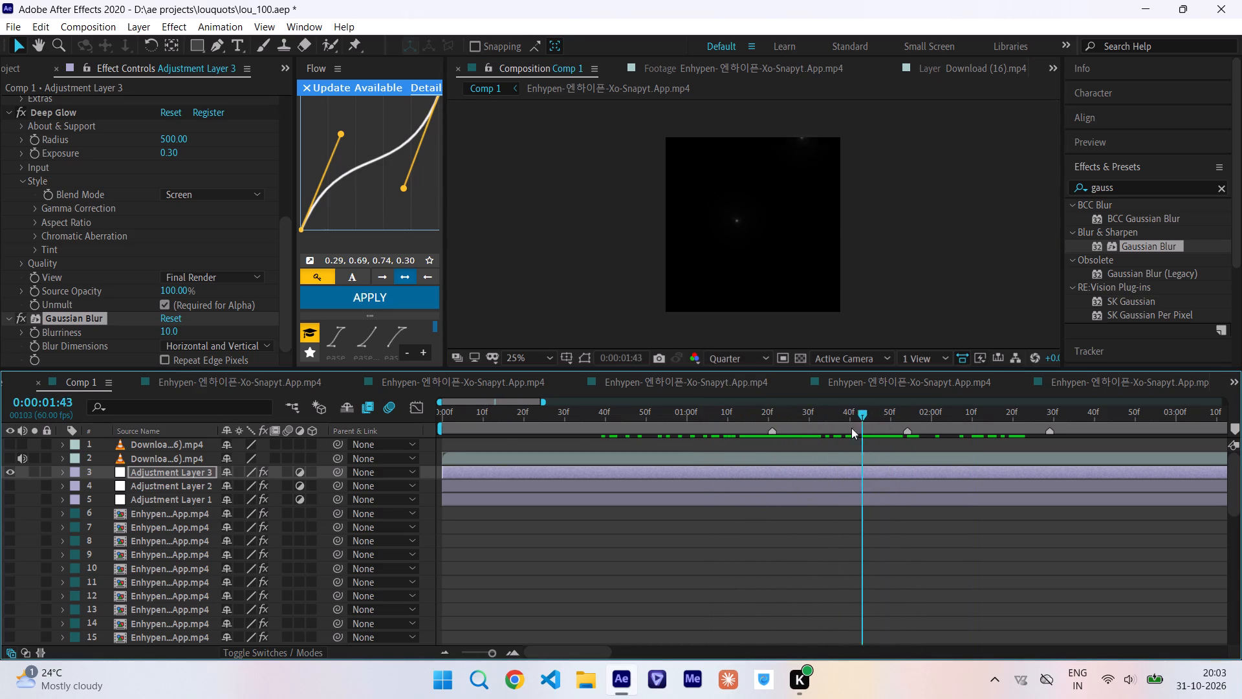
left_click_drag(851, 428, 347, 485)
key("space")
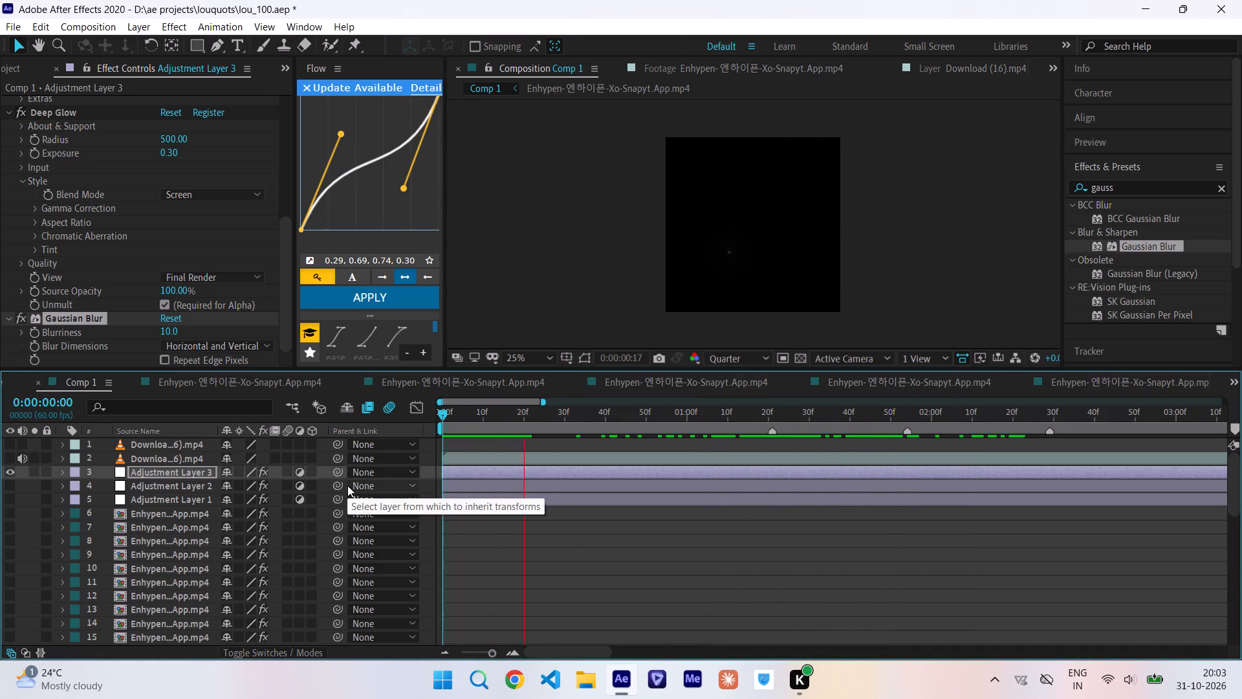
scroll(814, 507, "up", 1)
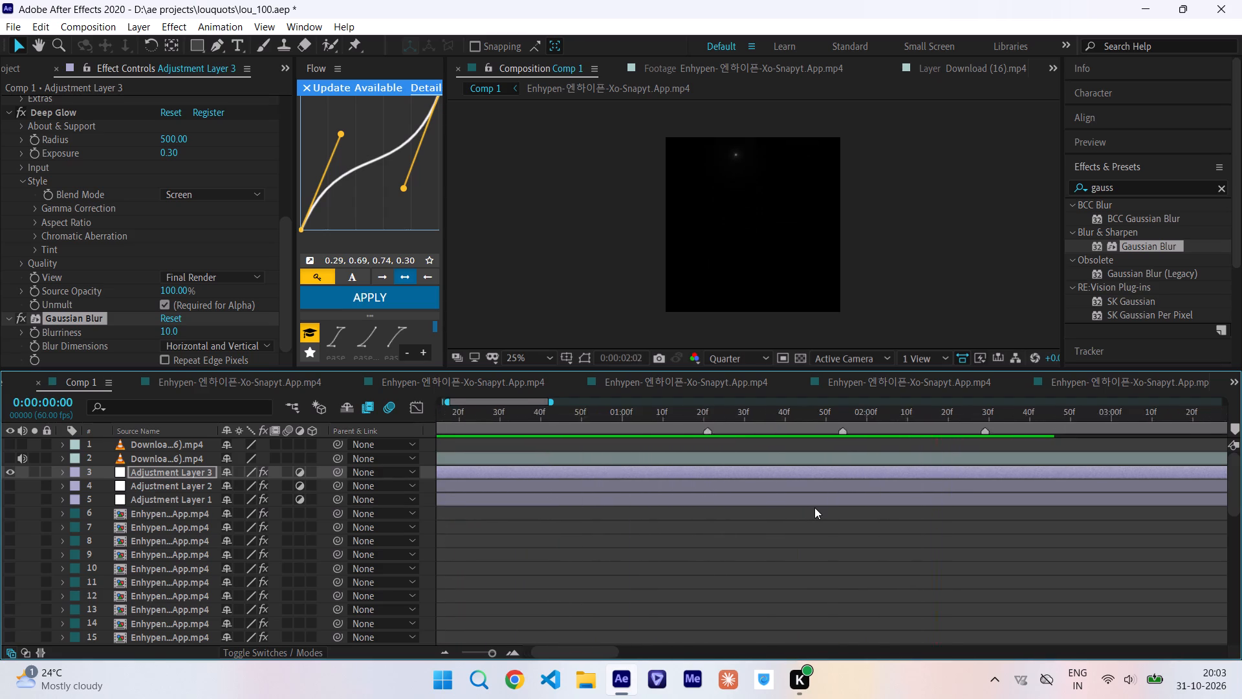
scroll(814, 507, "up", 1)
scroll(814, 507, "right", 15)
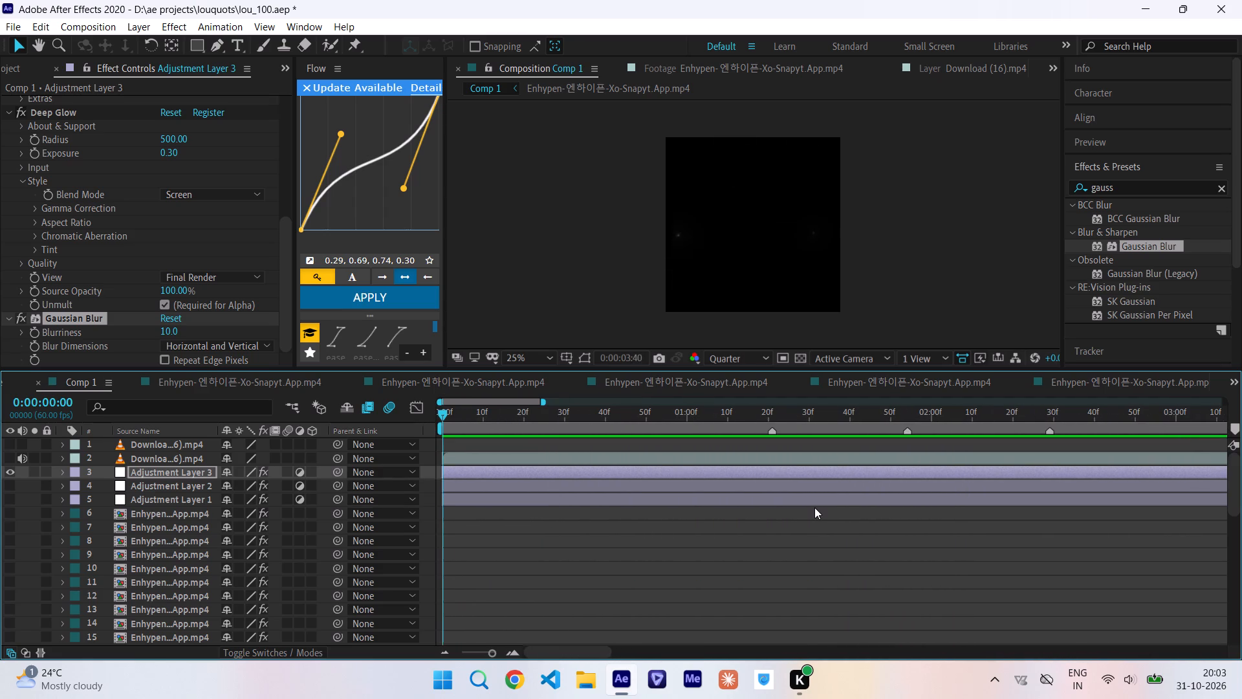
left_click_drag(620, 416, 579, 441)
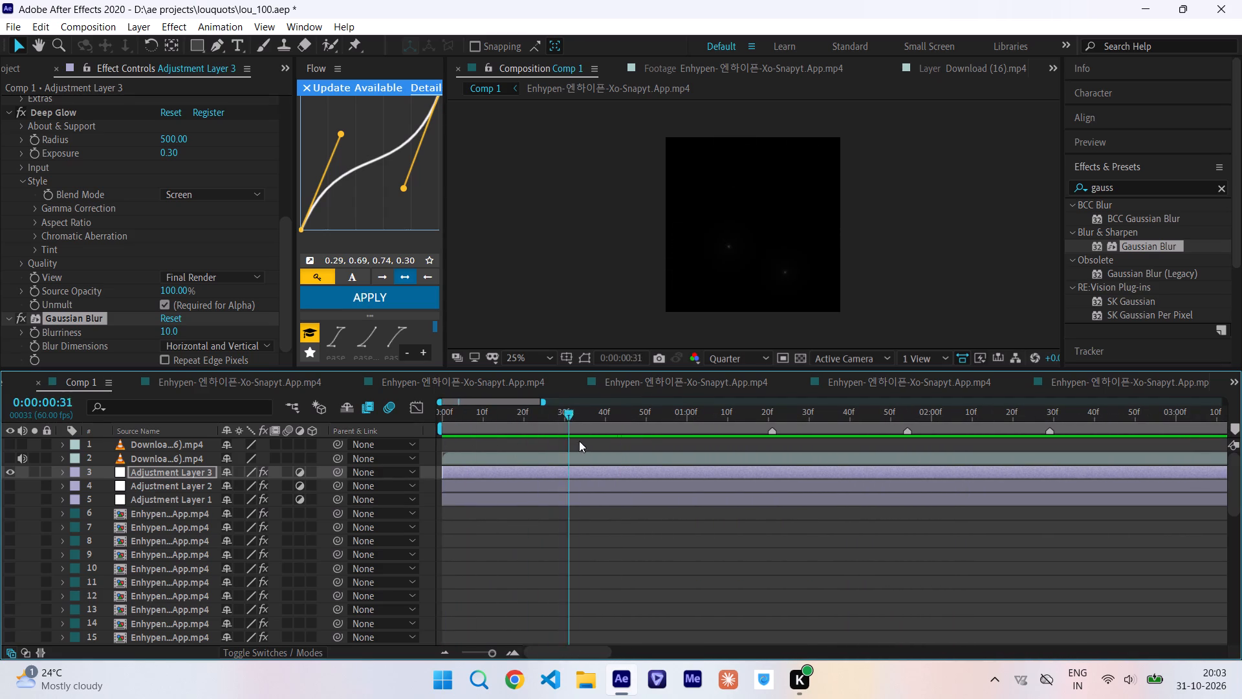
left_click_drag(579, 441, 295, 491)
key("space")
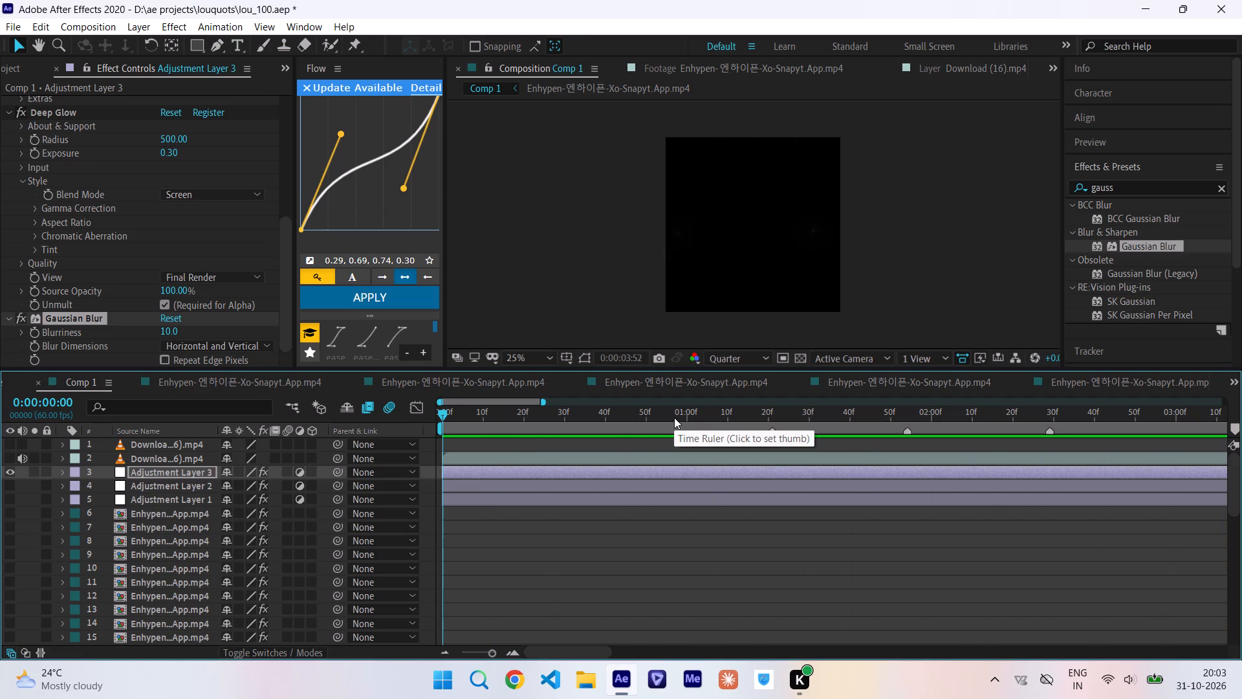
left_click_drag(709, 420, 746, 424)
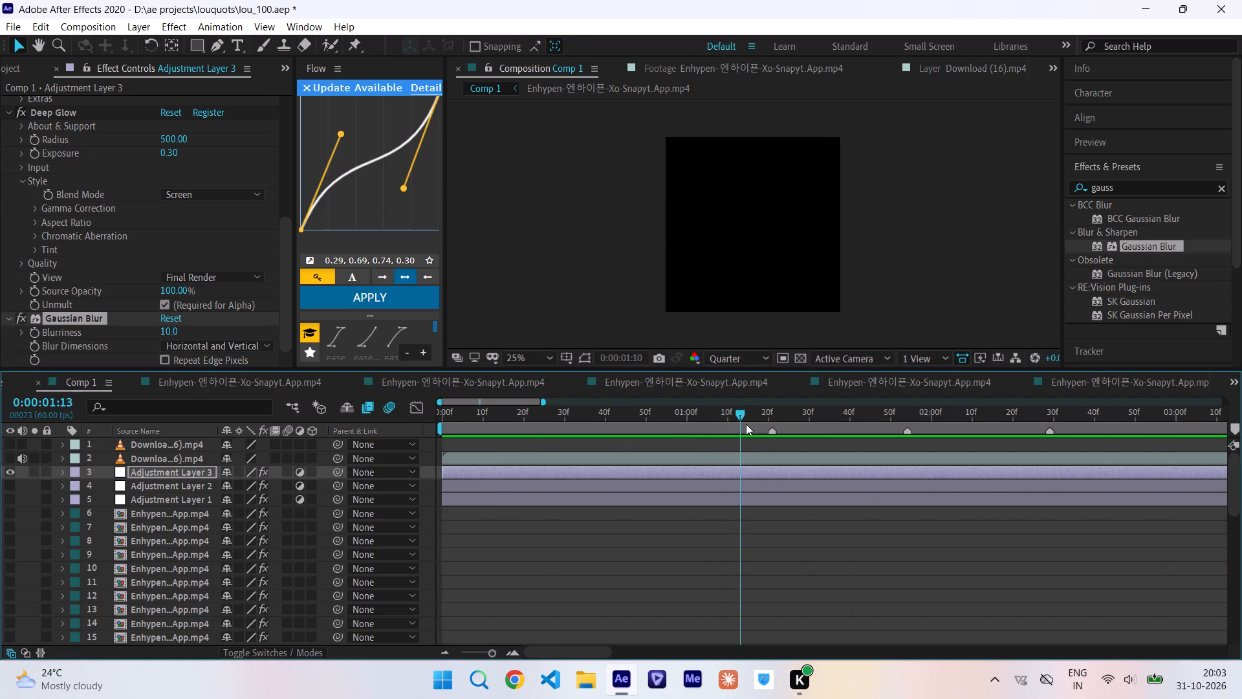
left_click_drag(746, 424, 876, 423)
Search the effects and presets for "heart" and clear the search.
left_click_drag(1126, 191, 1026, 207)
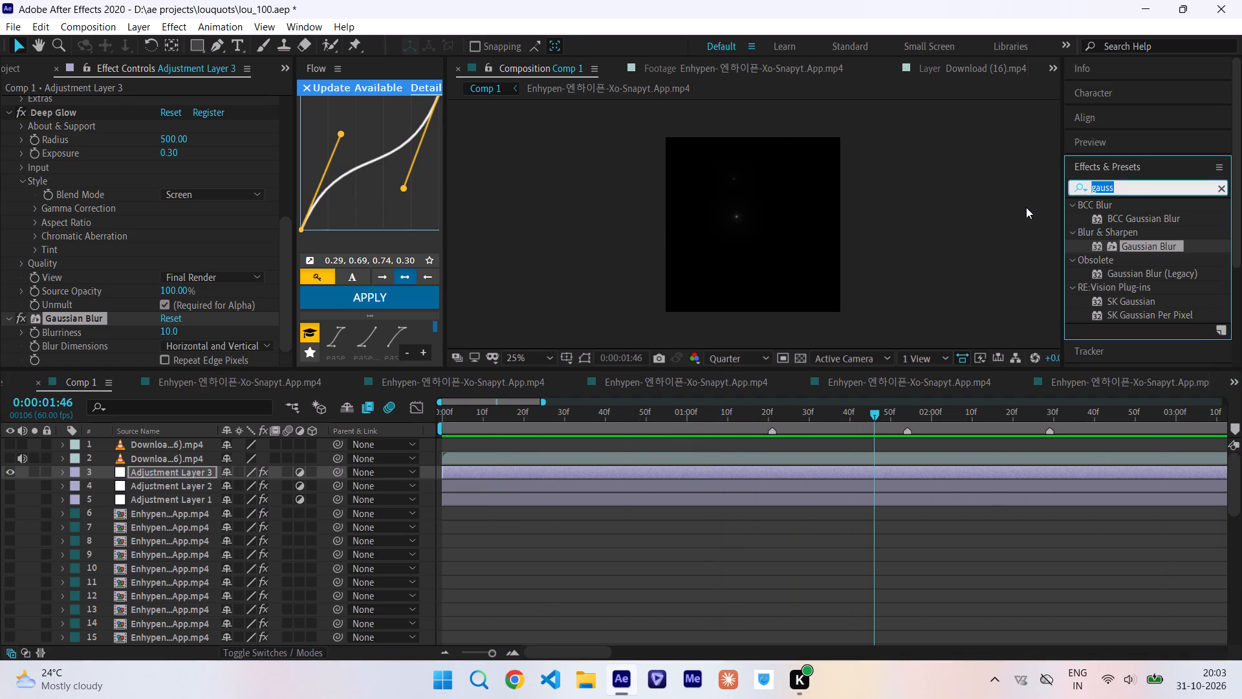
type("heart")
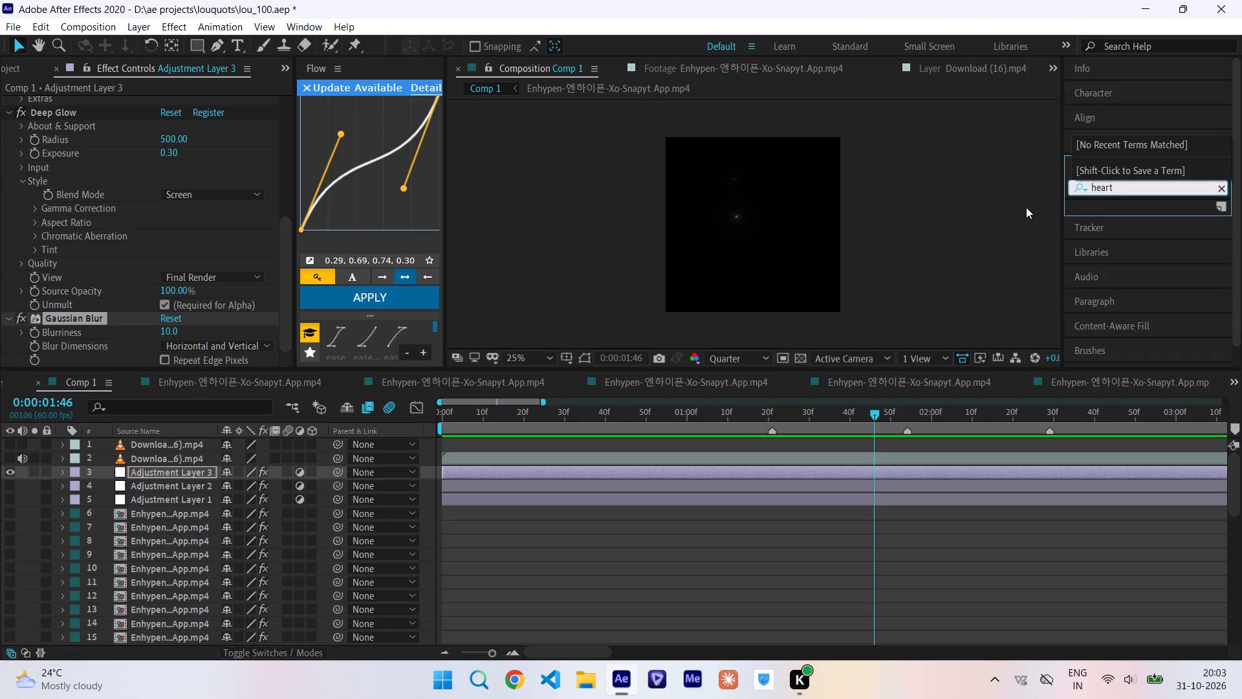
key("BackSpace")
key("BackSpace")
key("BackSpace")
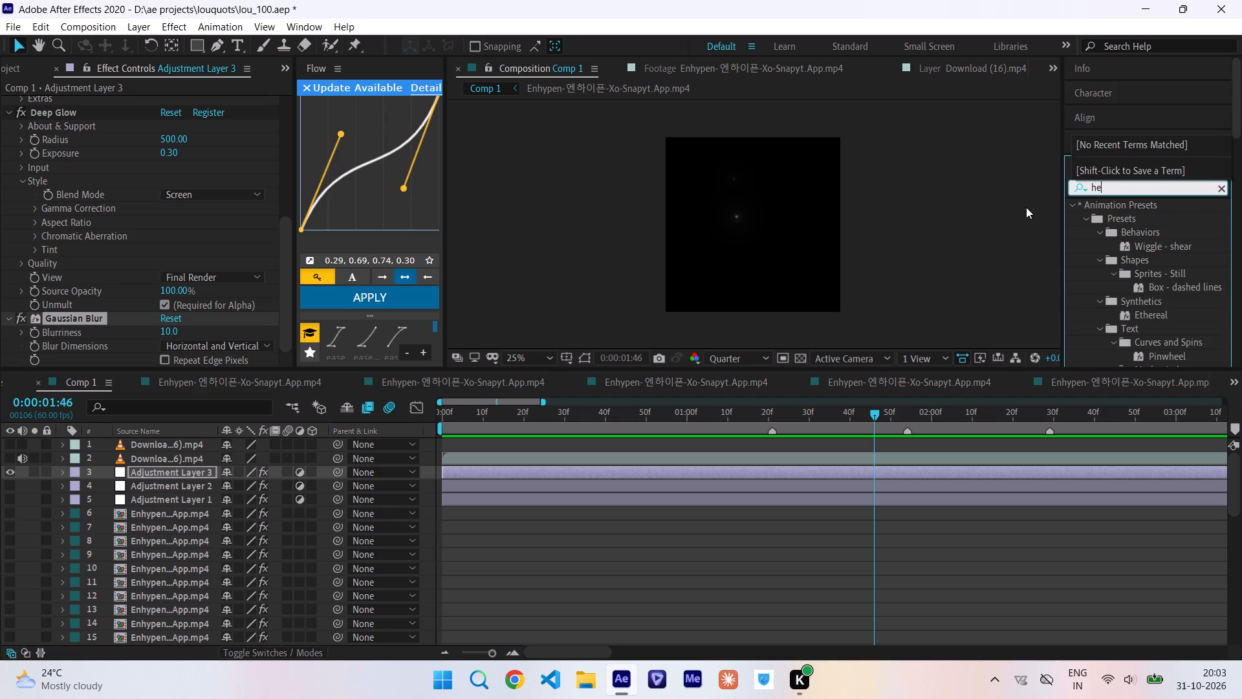
key("BackSpace")
key("BackSpace")
key("BackSpace")
key("BackSpace")
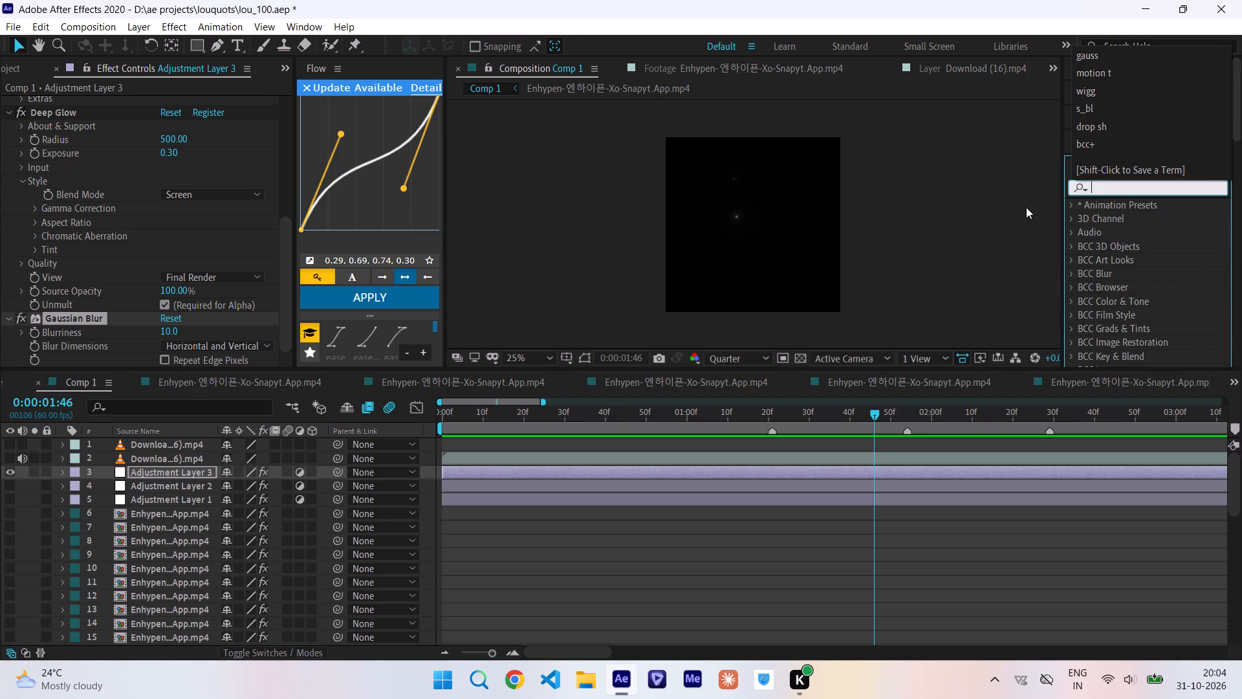
Replay Comp 1 from the start and scrub its first two seconds to recheck the particle motion.
left_click_drag(756, 416, 361, 455)
key("space")
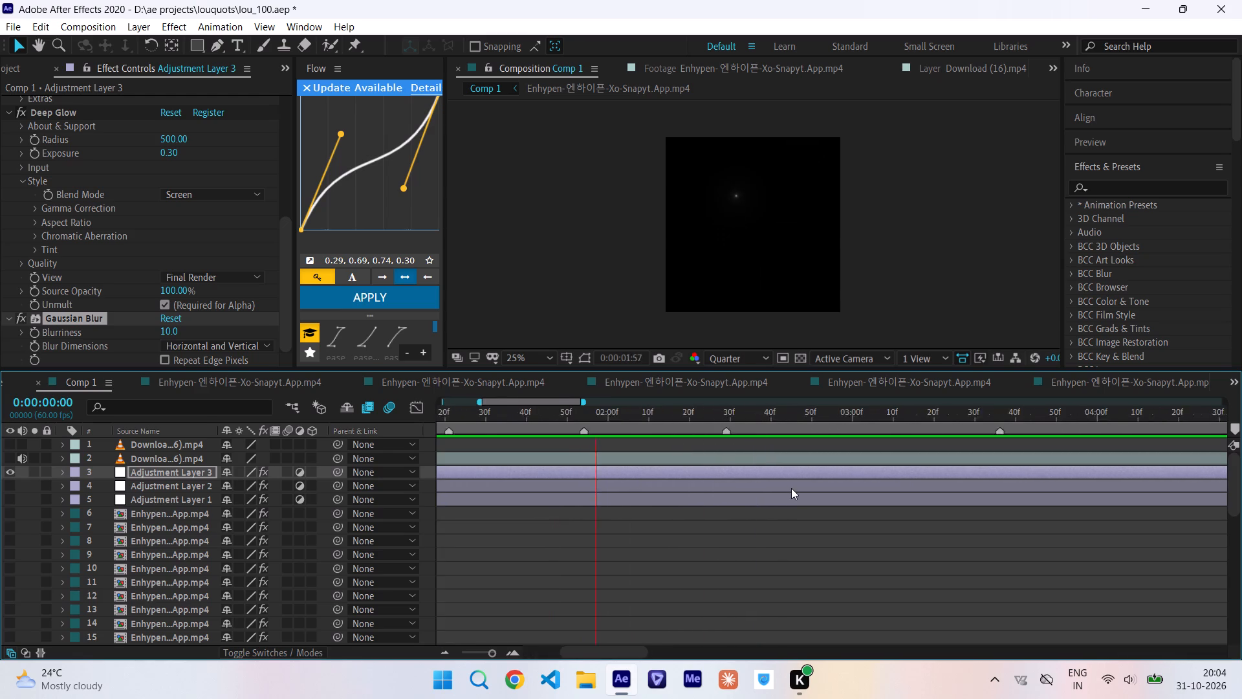
scroll(791, 488, "right", 11)
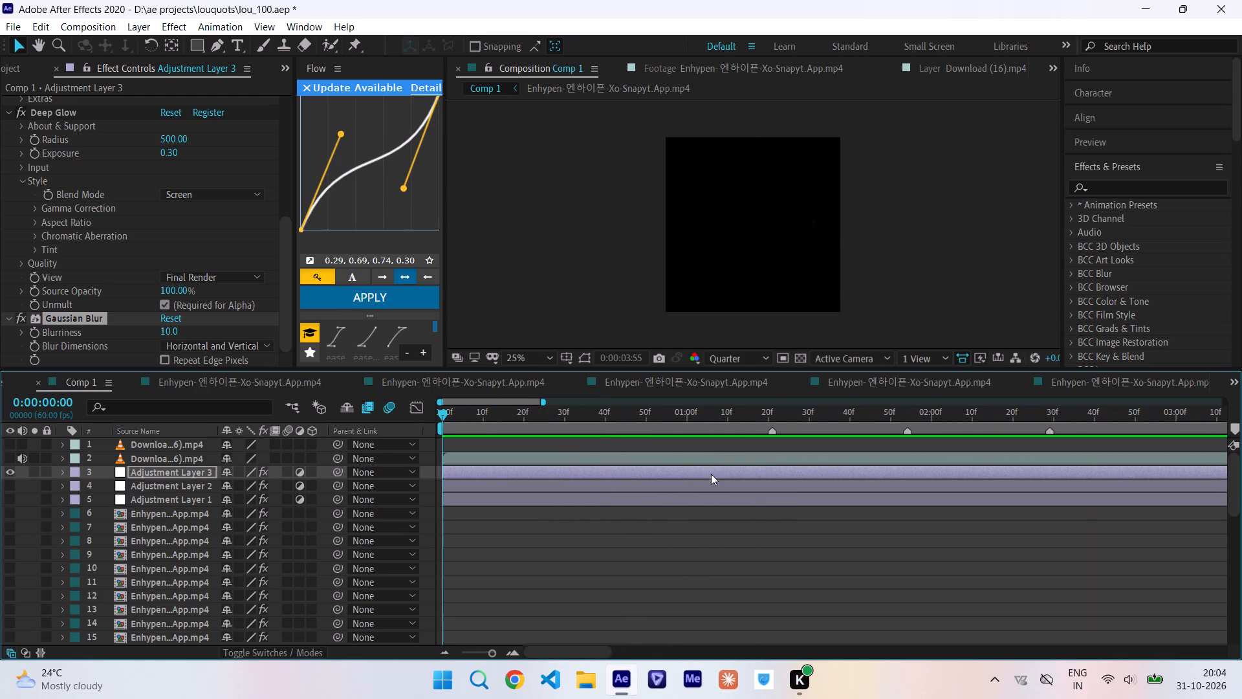
left_click_drag(605, 416, 779, 439)
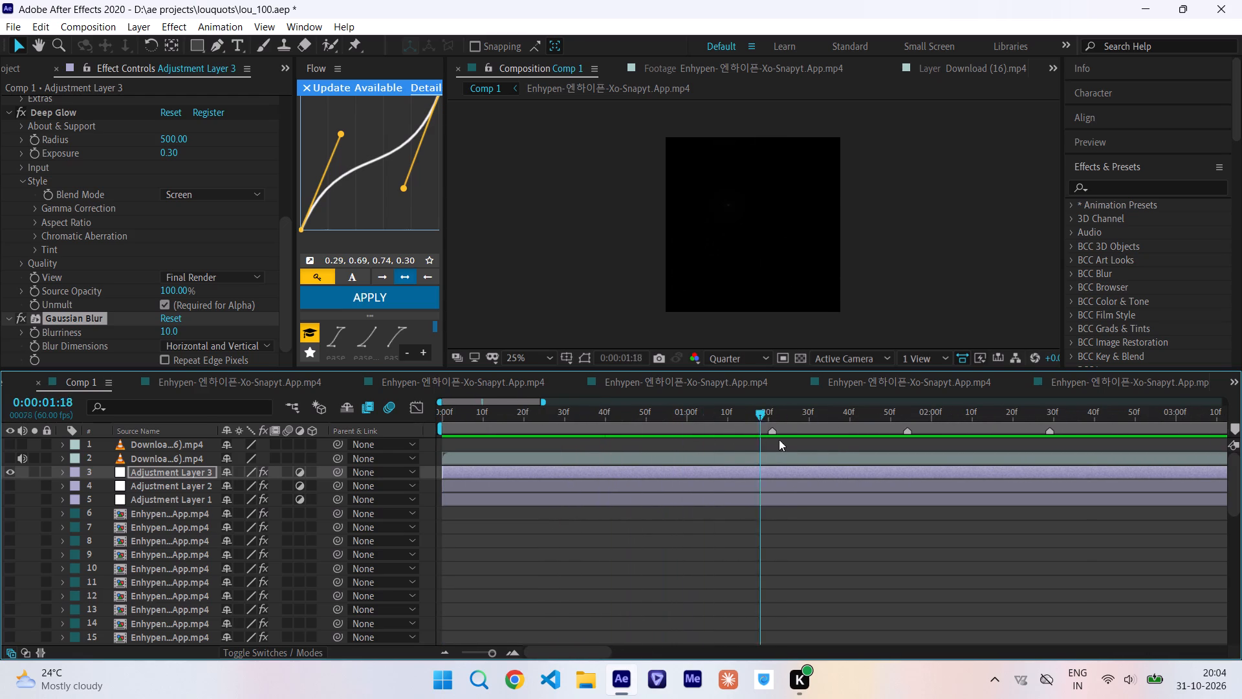
left_click_drag(779, 439, 578, 516)
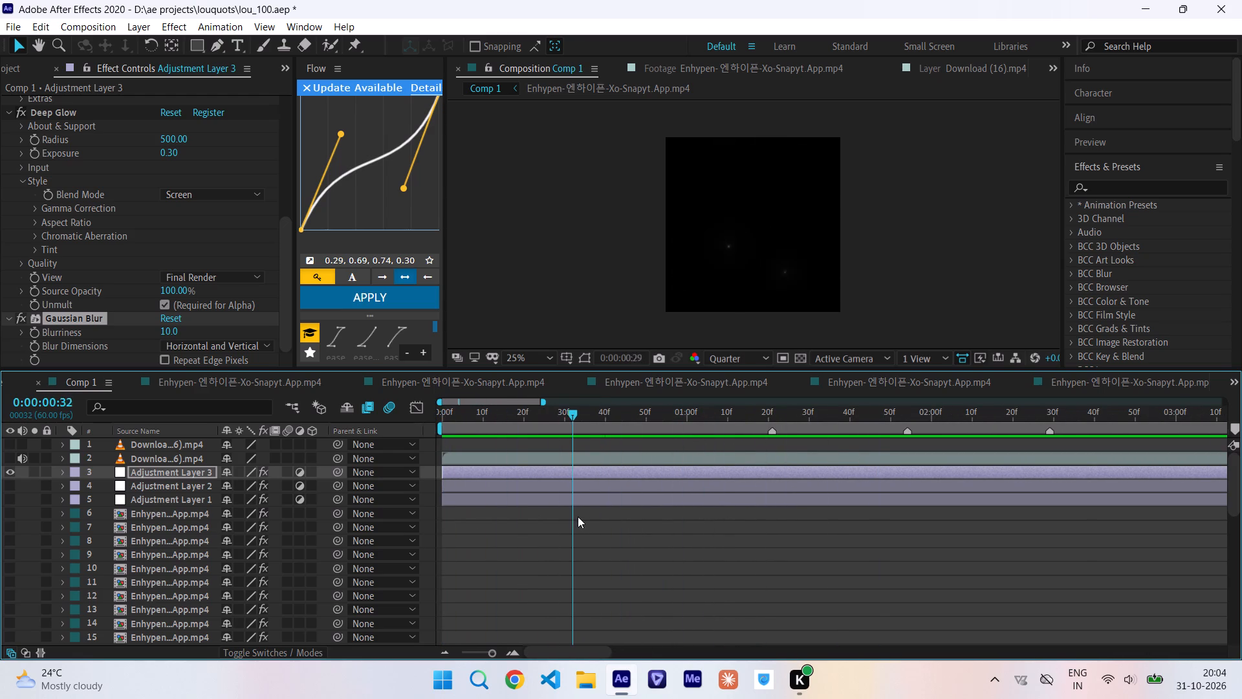
left_click_drag(578, 516, 578, 515)
Select all the clip layers from layer 6 down to Pre-comp 1 and turn on their visibility.
left_click_drag(106, 516, 187, 698)
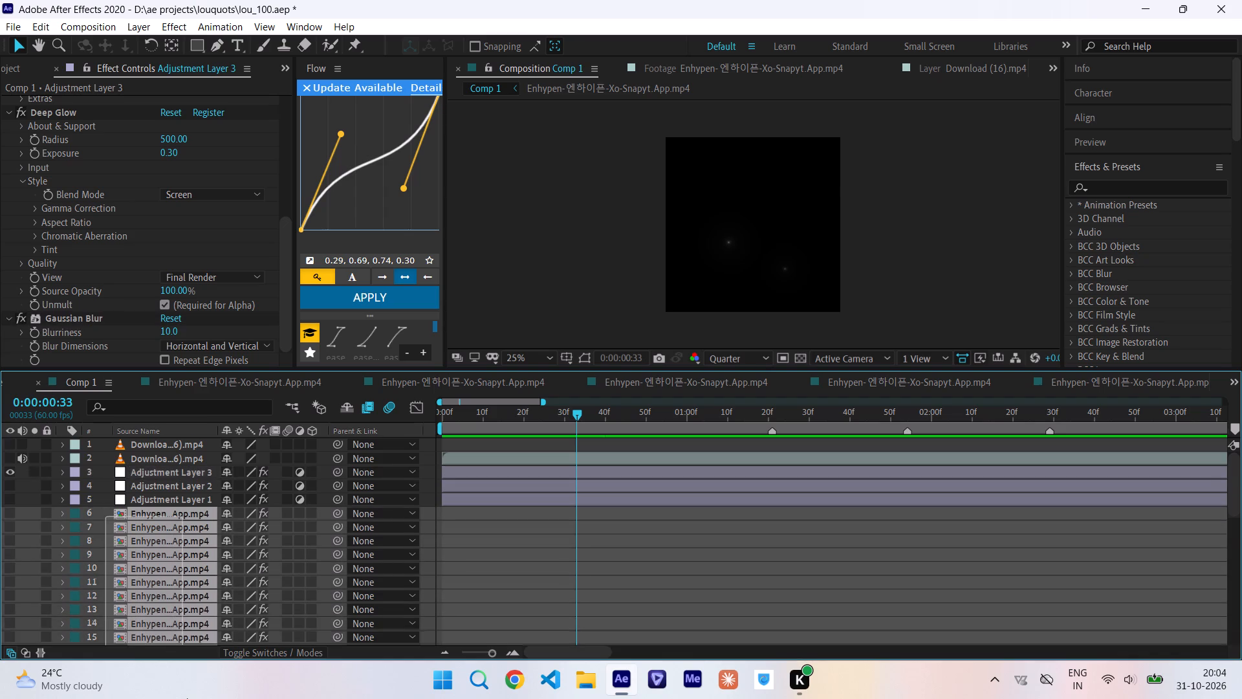
left_click_drag(187, 698, 189, 693)
left_click(8, 638)
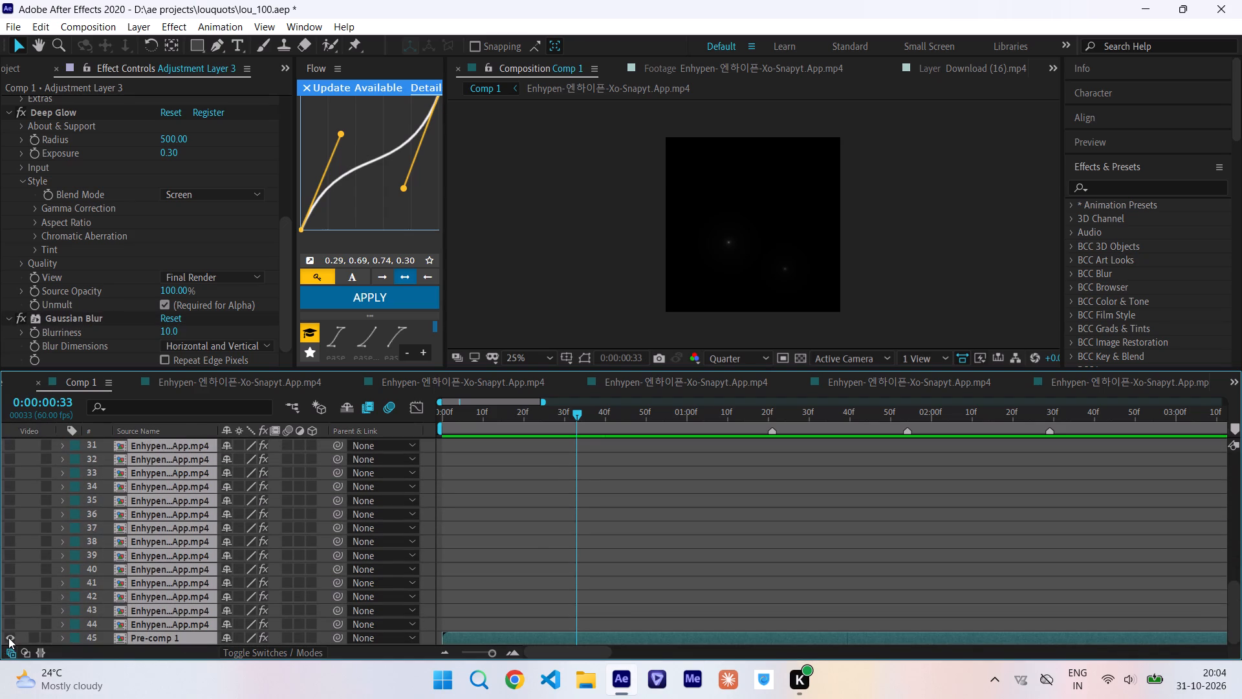
Turn off the adjustment layer switch on Adjustment Layer 3.
scroll(561, 537, "up", 15)
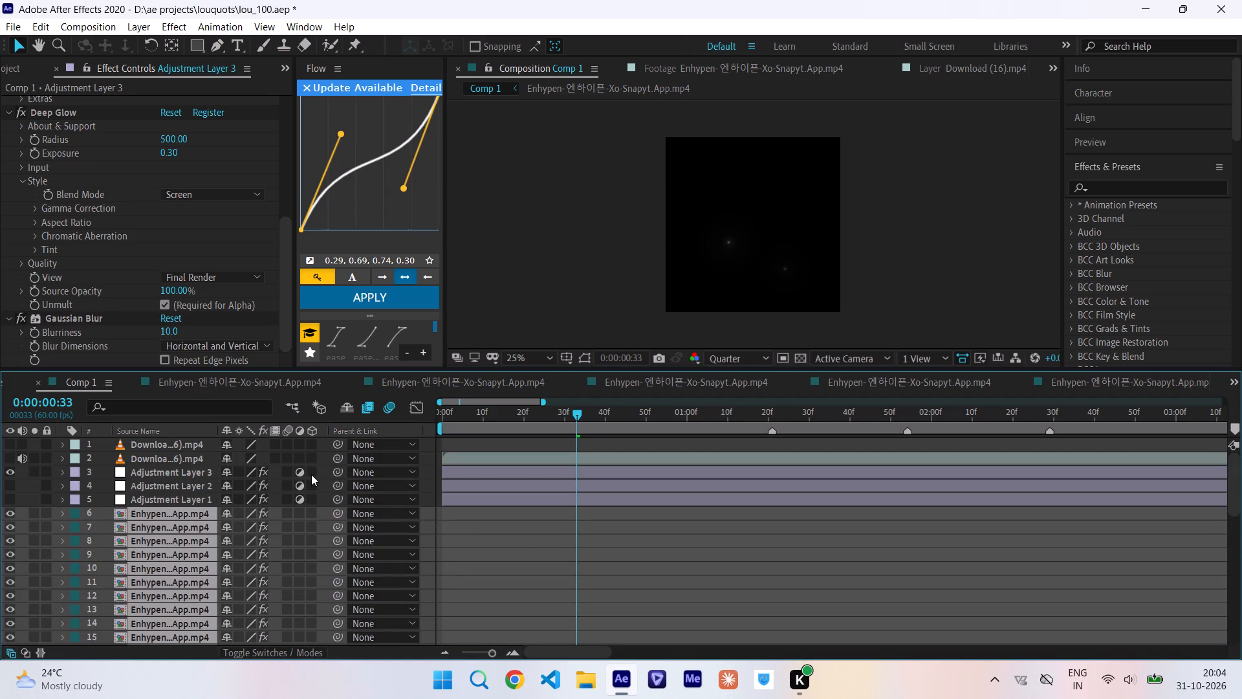
left_click(300, 474)
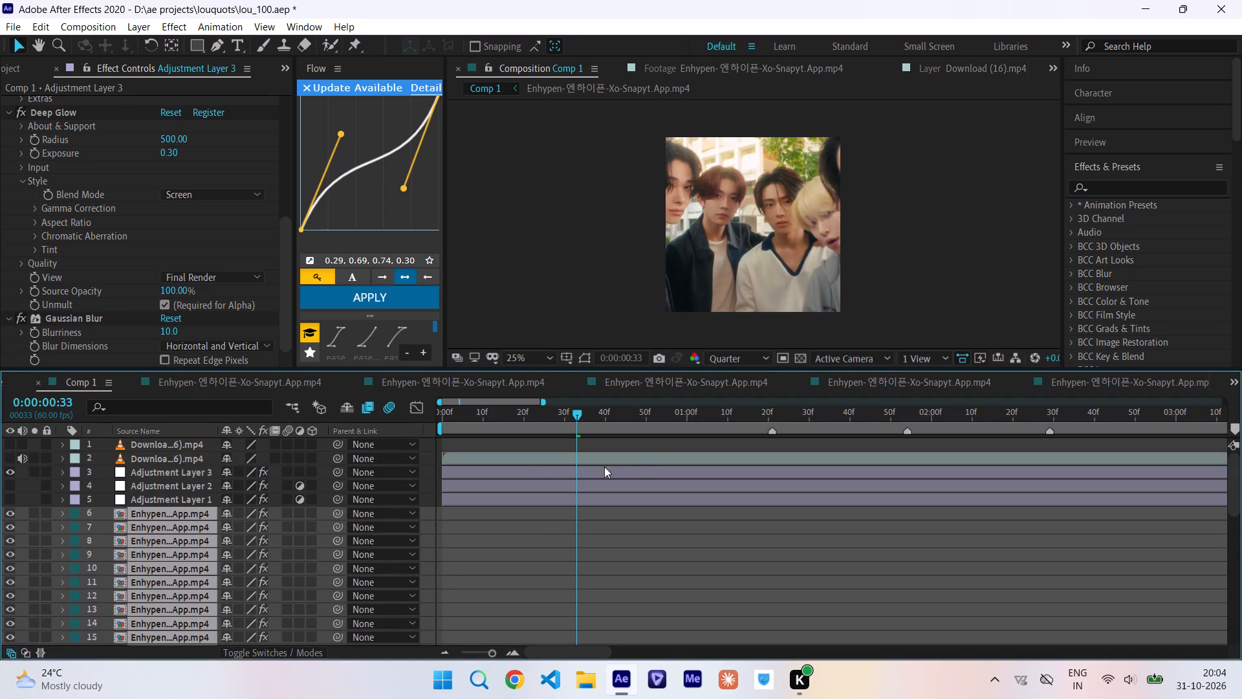
Scrub the composition from about 0:00:00:33 to 0:00:05:23 to examine how the particles look over the footage.
left_click_drag(576, 414, 714, 428)
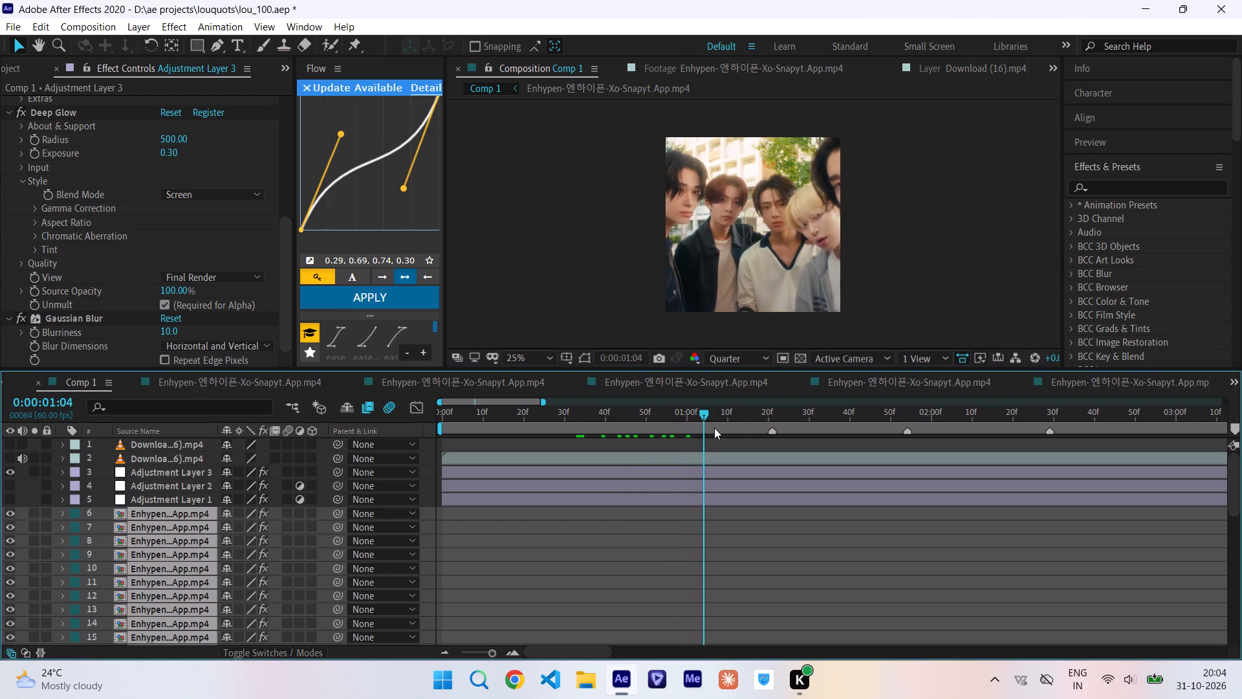
left_click_drag(714, 428, 932, 432)
scroll(873, 422, "right", 1)
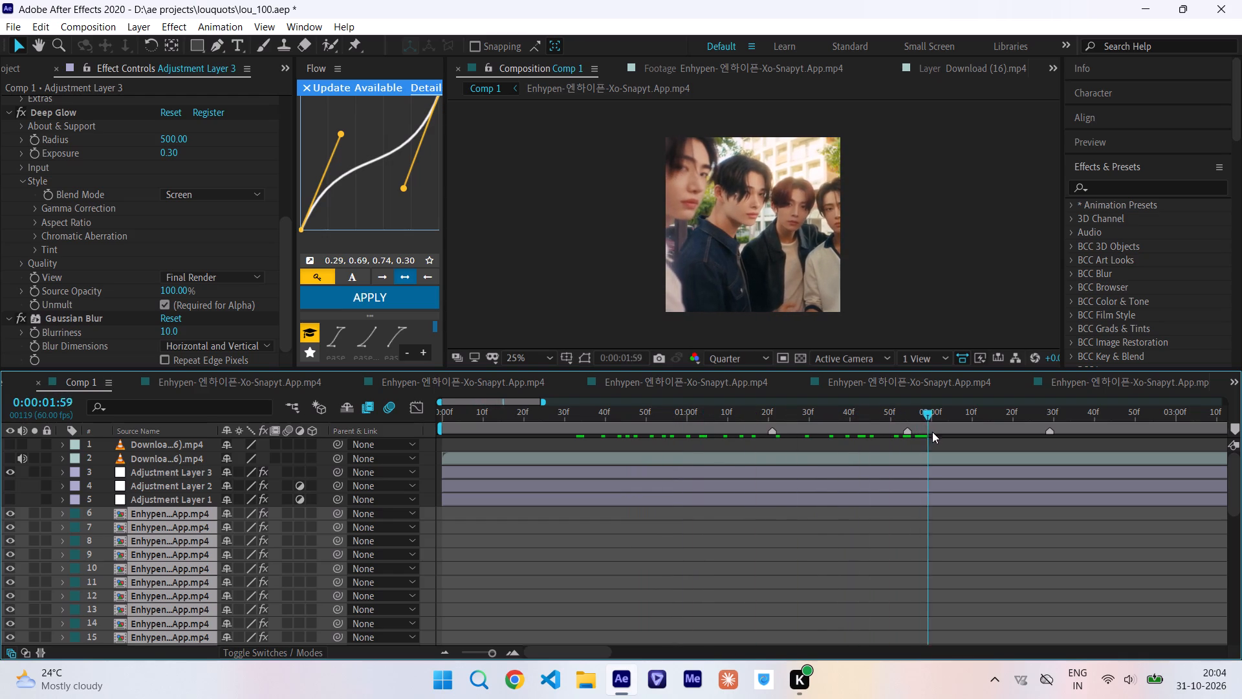
left_click_drag(932, 432, 1167, 445)
scroll(932, 432, "right", 1)
scroll(1167, 445, "left", 3)
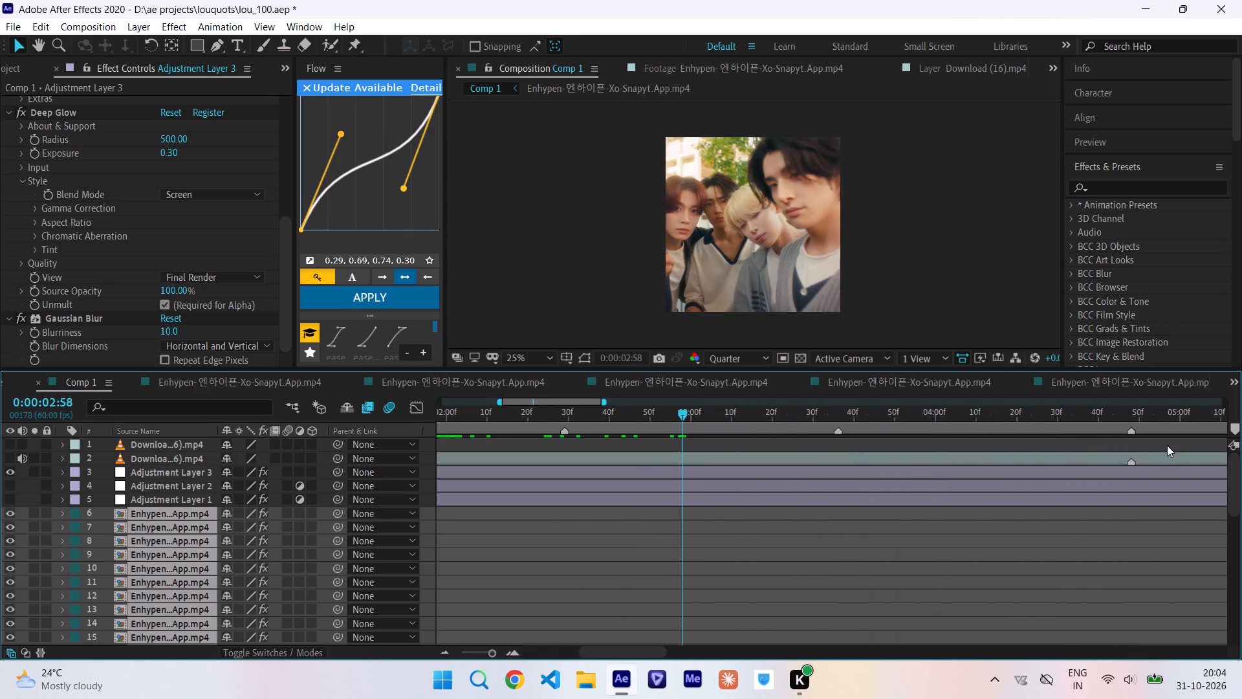
scroll(1167, 445, "left", 1)
left_click_drag(612, 421, 771, 452)
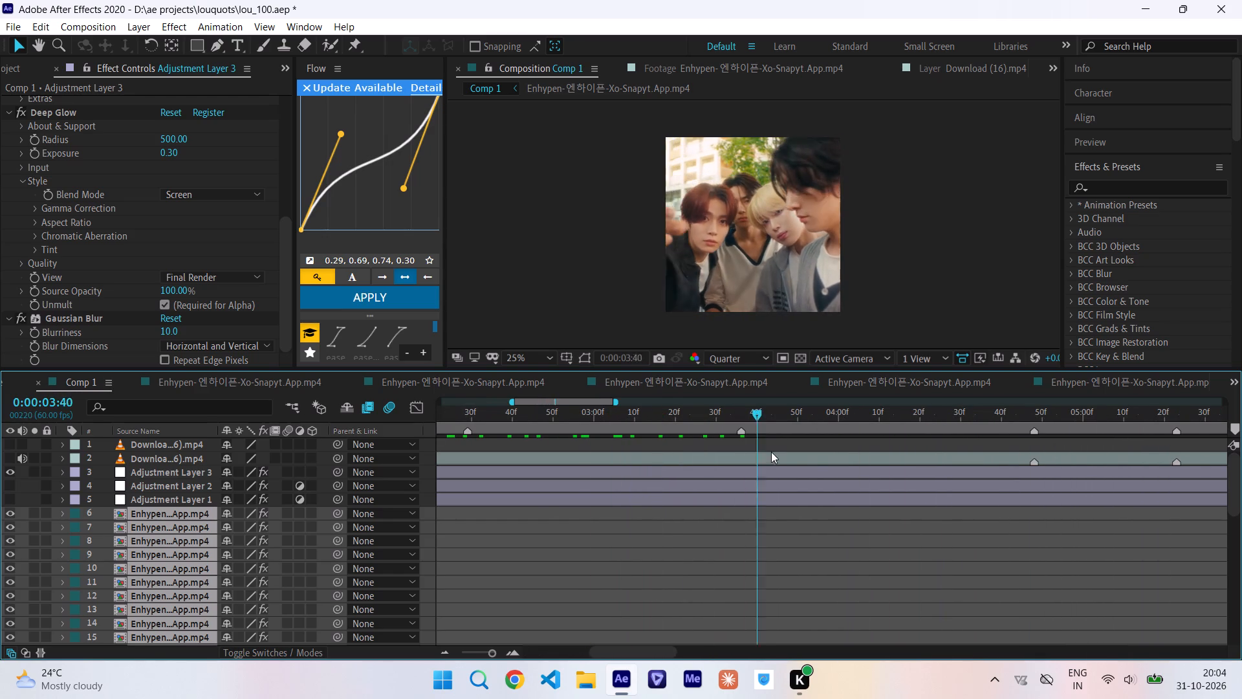
left_click_drag(771, 452, 1138, 493)
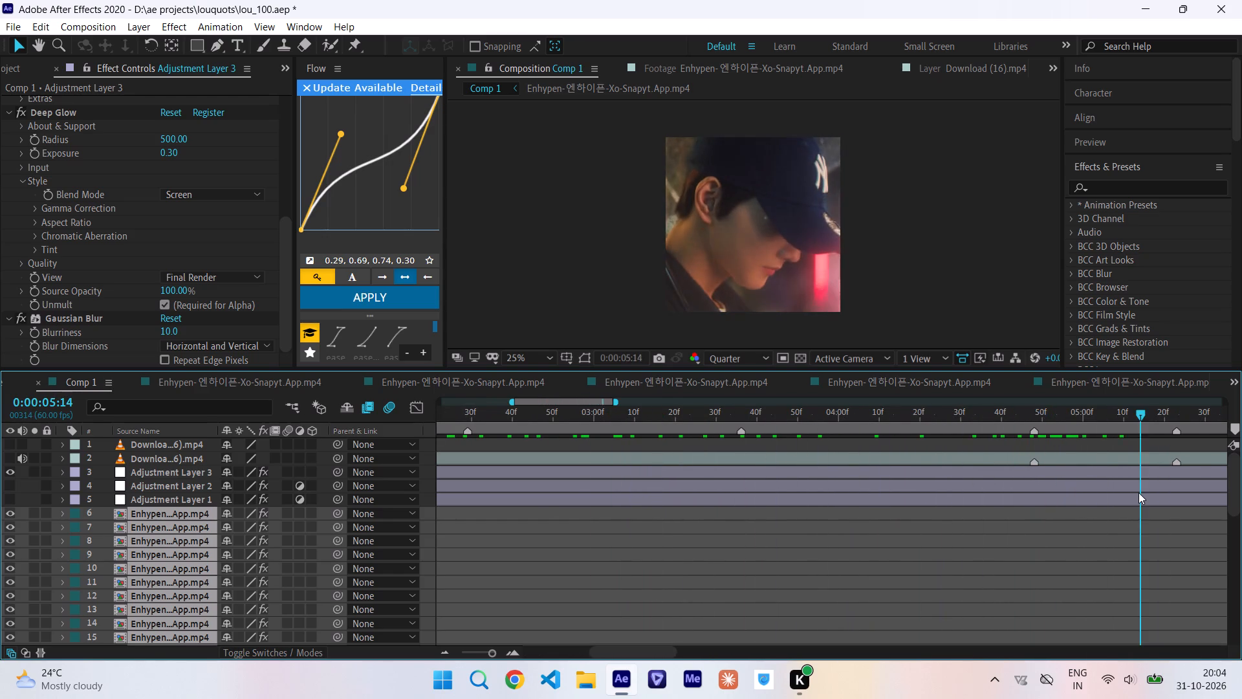
scroll(1138, 493, "left", 2)
left_click_drag(757, 411, 795, 417)
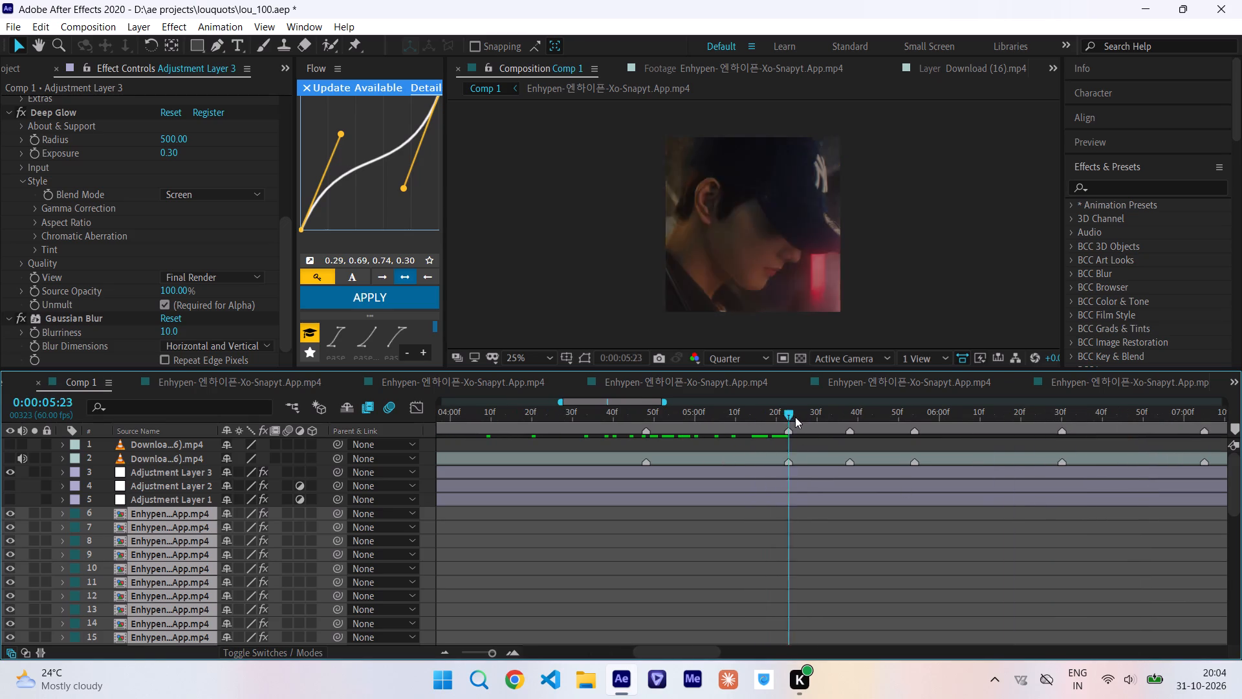
left_click_drag(795, 417, 713, 440)
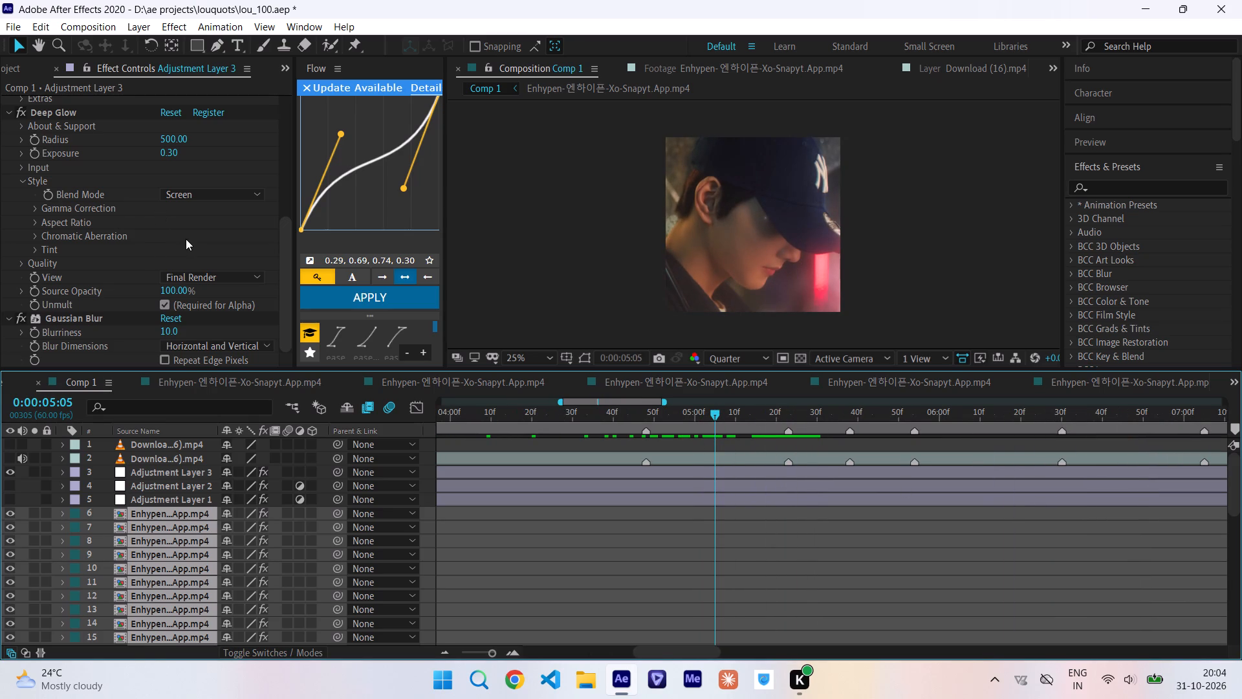
Set CC Particle World's Particle Birth Color to magenta FF00E4 on Adjustment Layer 3.
scroll(186, 239, "up", 1)
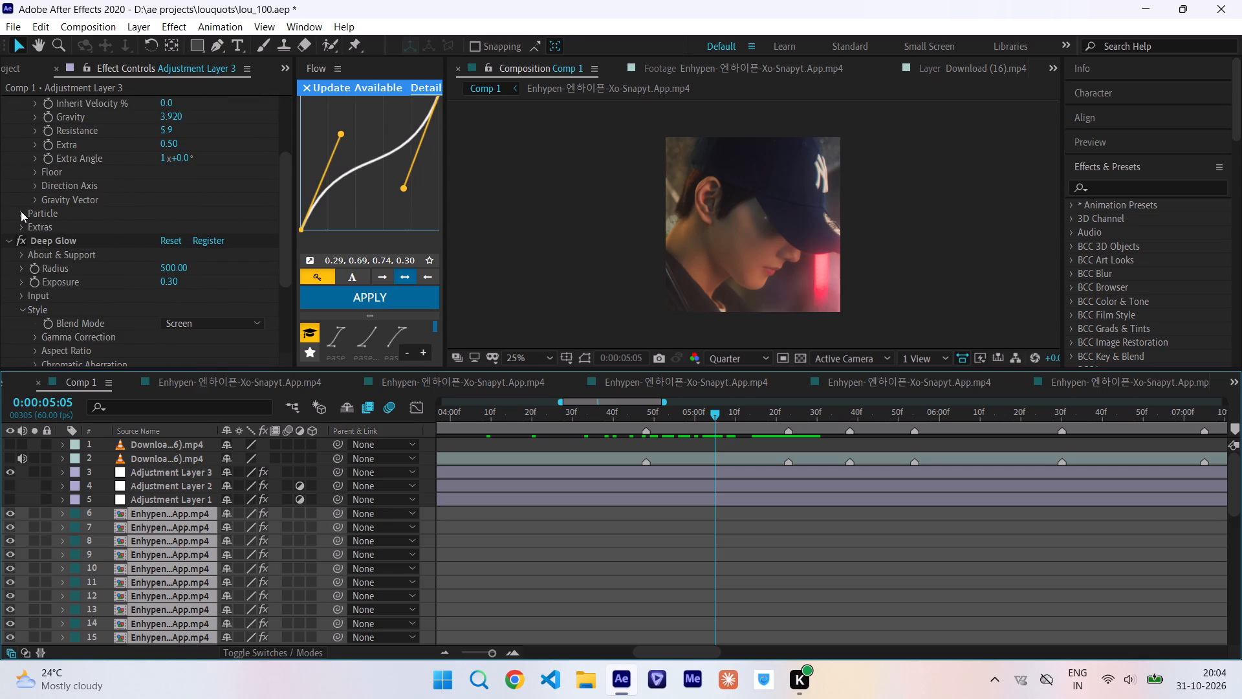
left_click(21, 211)
left_click(172, 309)
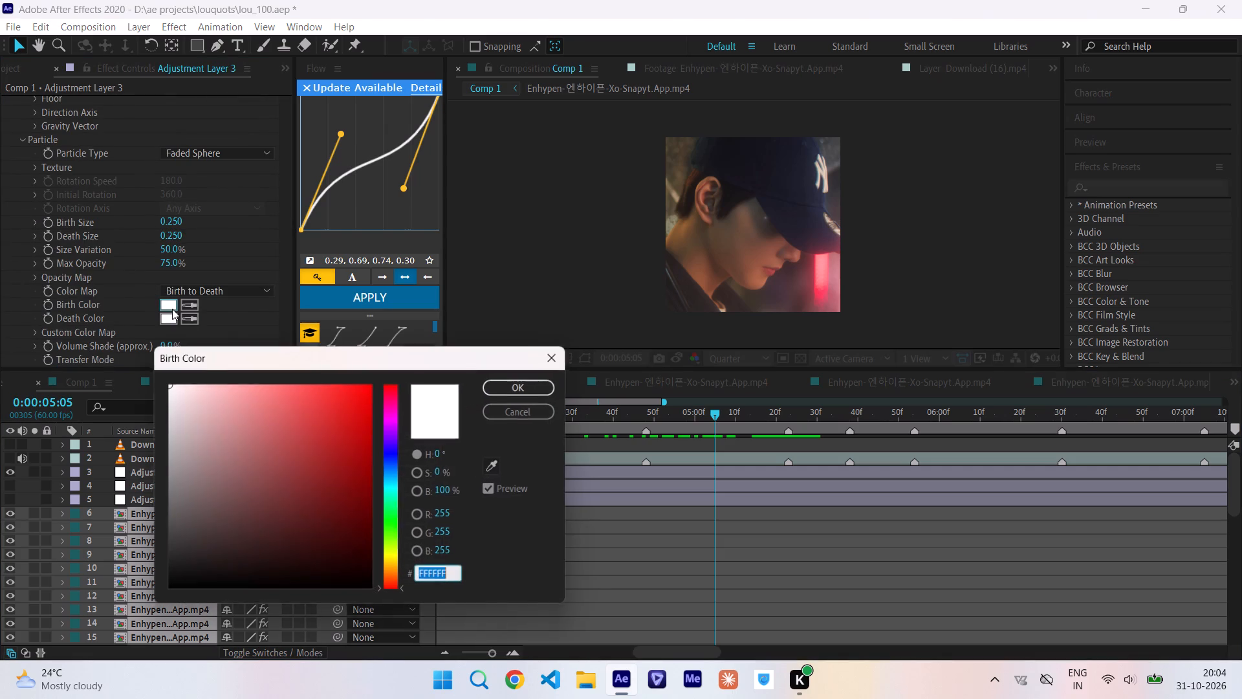
left_click(391, 421)
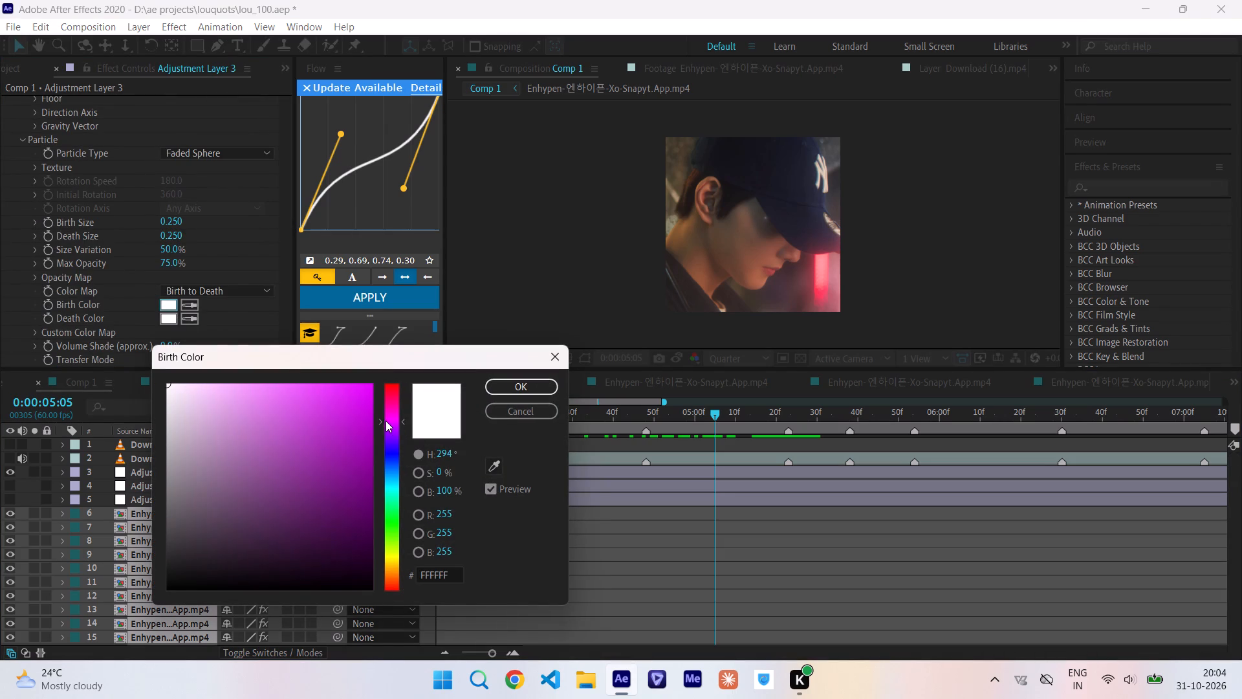
left_click(387, 417)
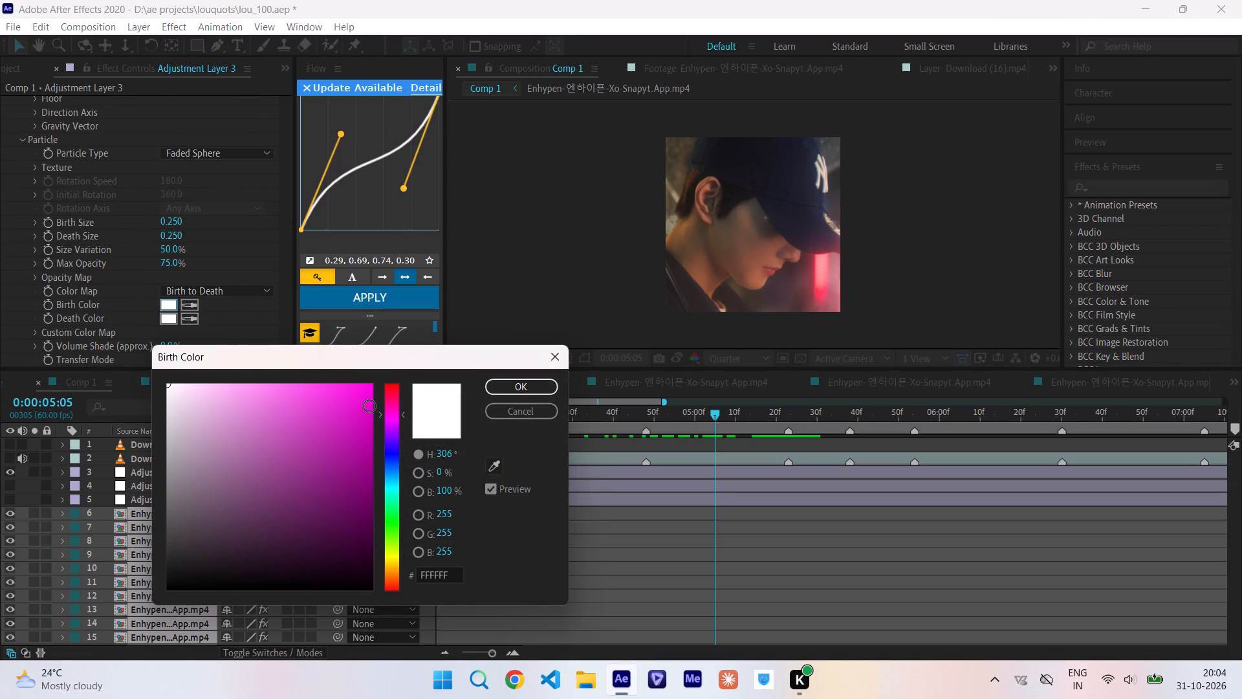
left_click_drag(340, 395, 777, 144)
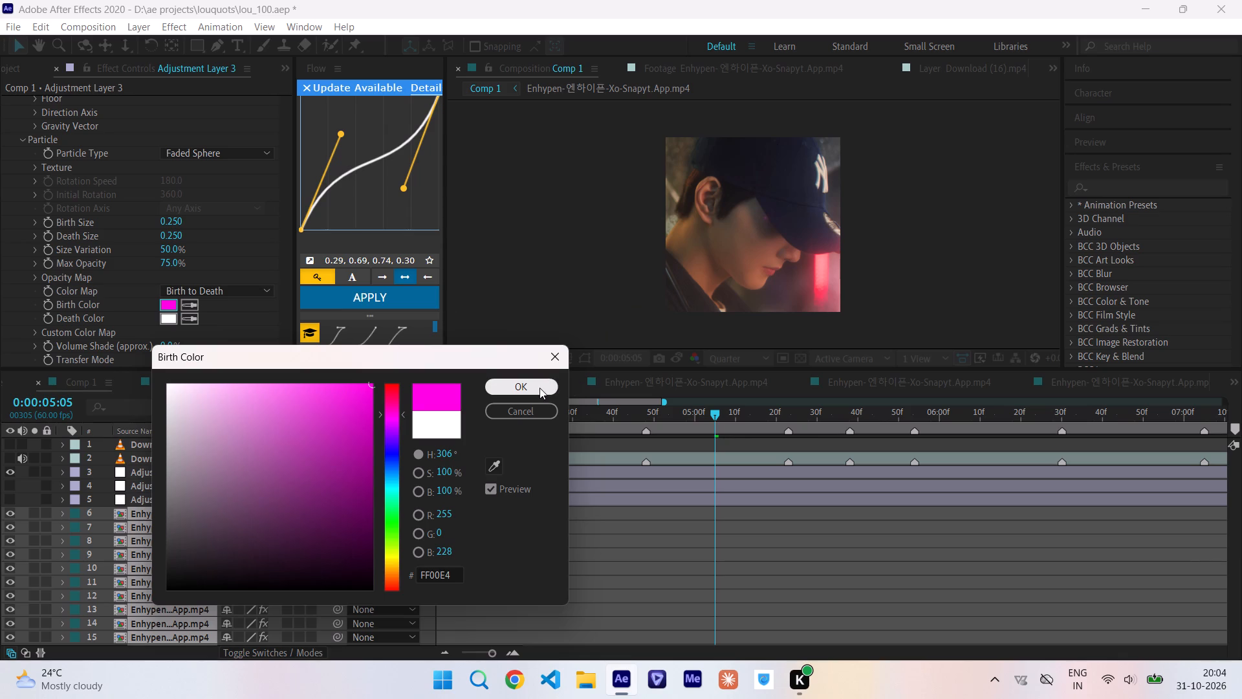
left_click(539, 388)
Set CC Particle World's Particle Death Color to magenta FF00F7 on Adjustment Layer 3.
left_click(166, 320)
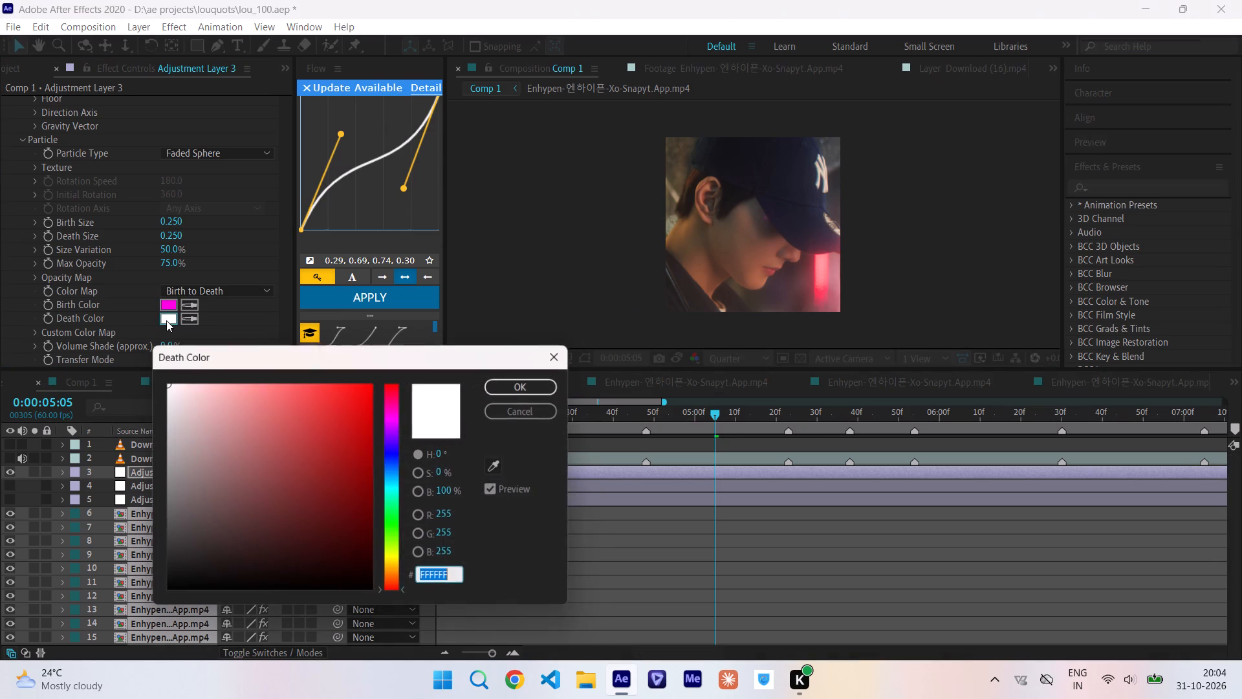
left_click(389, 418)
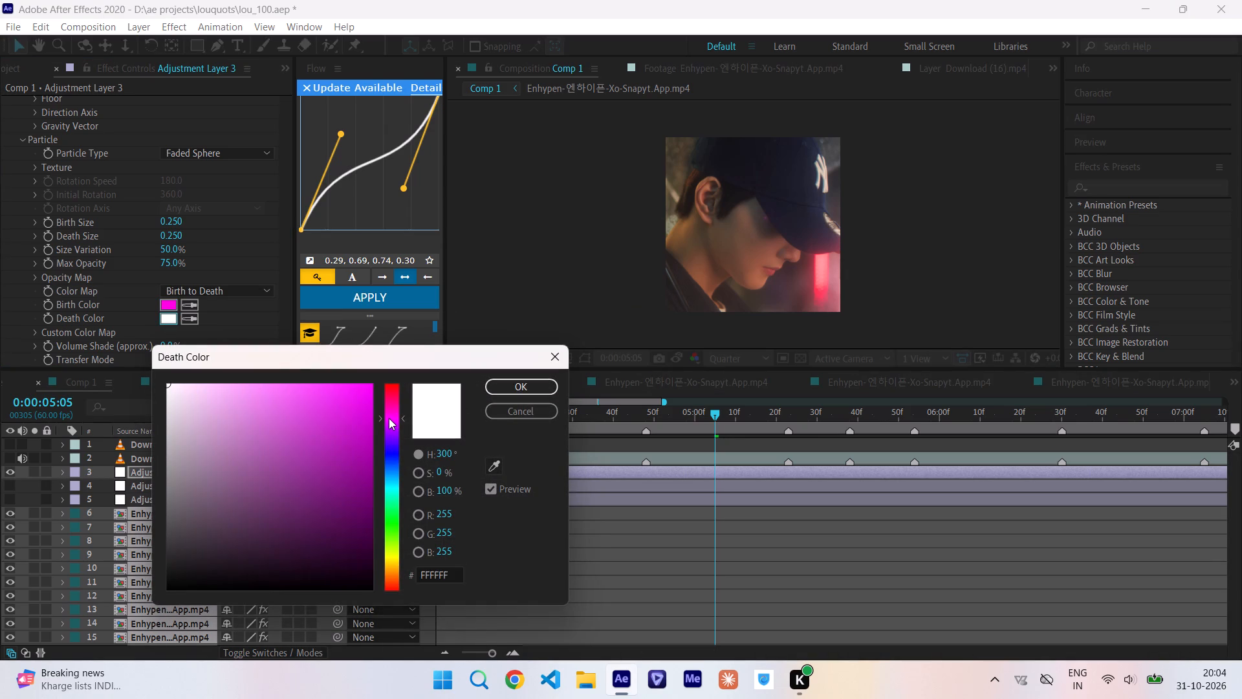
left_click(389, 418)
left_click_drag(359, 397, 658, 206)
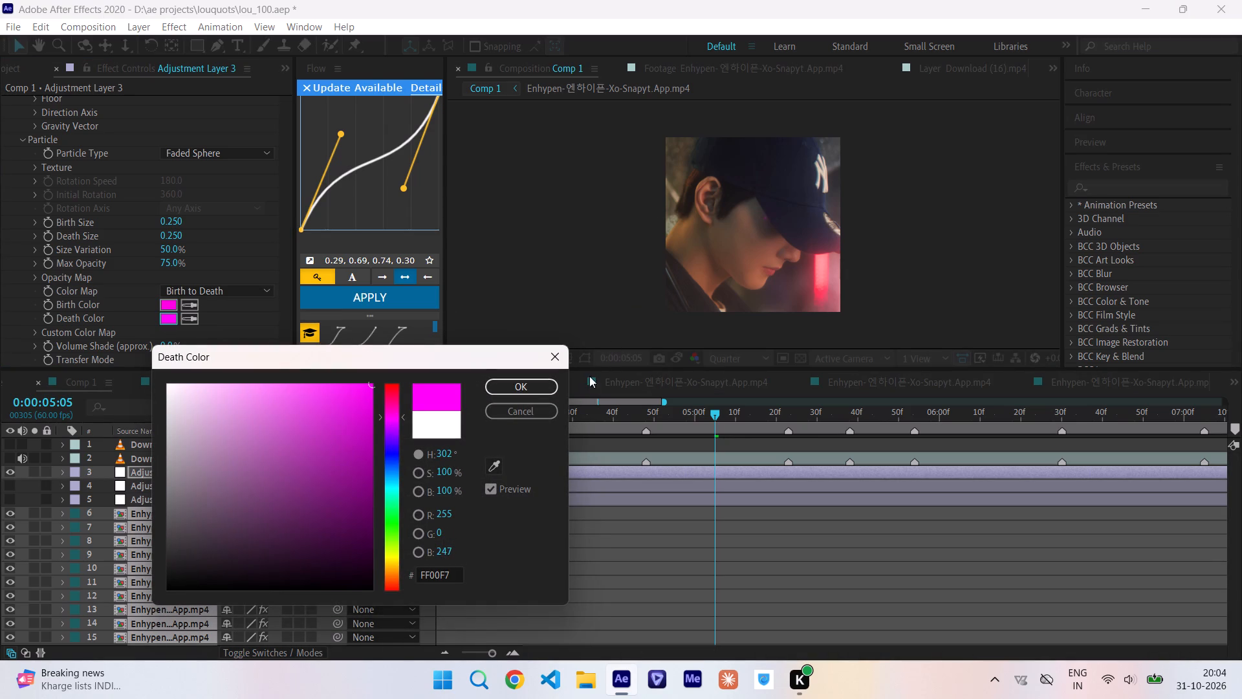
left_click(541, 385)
Scrub the composition between about 0:00:04:31 and 0:00:06:28 to examine the magenta particles over the footage.
left_click_drag(722, 423, 589, 435)
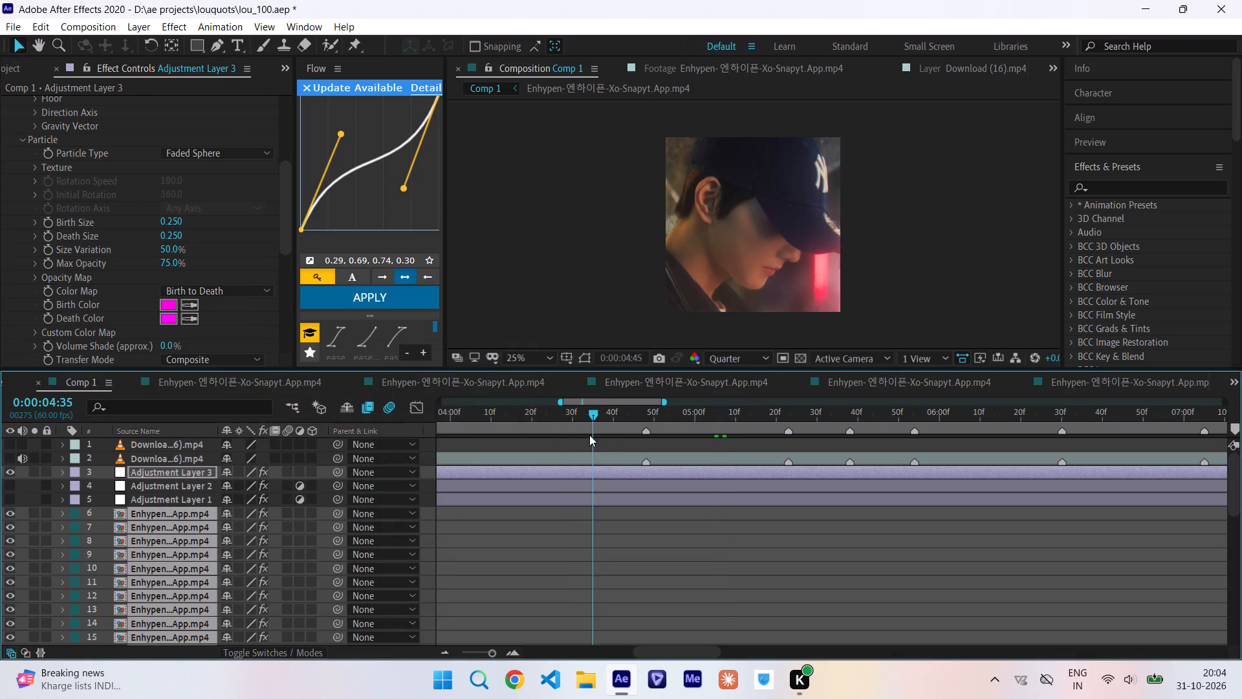
left_click_drag(589, 435, 746, 470)
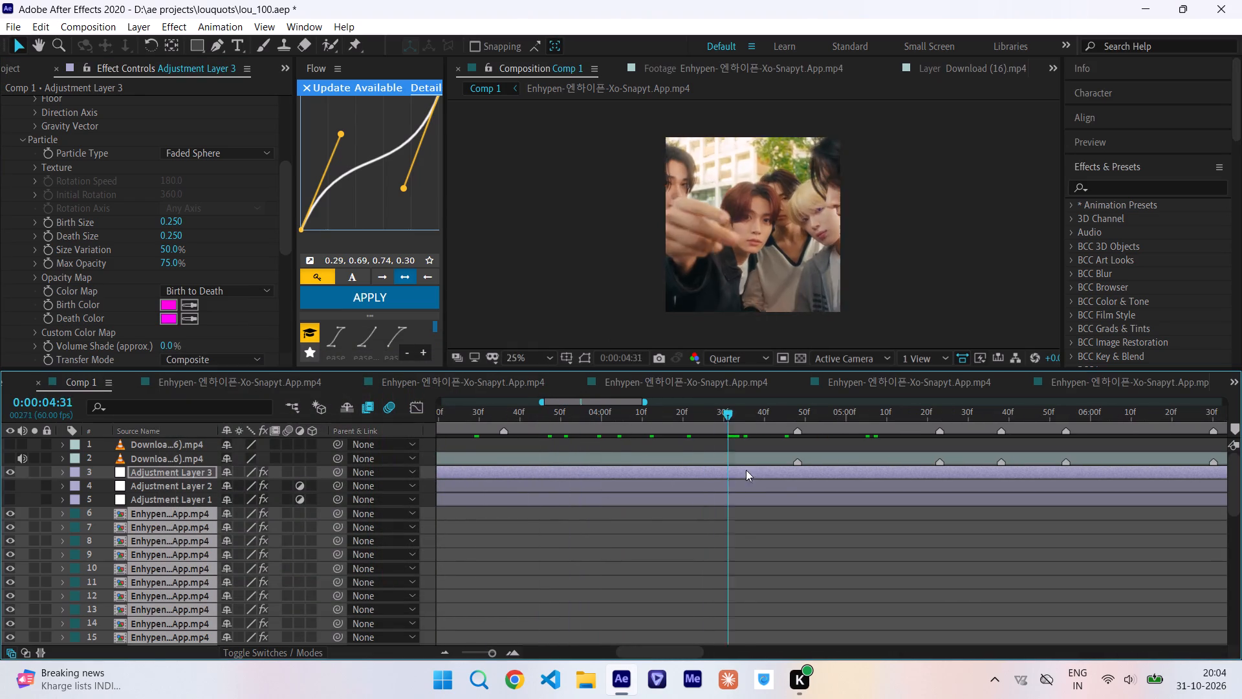
left_click_drag(746, 470, 966, 485)
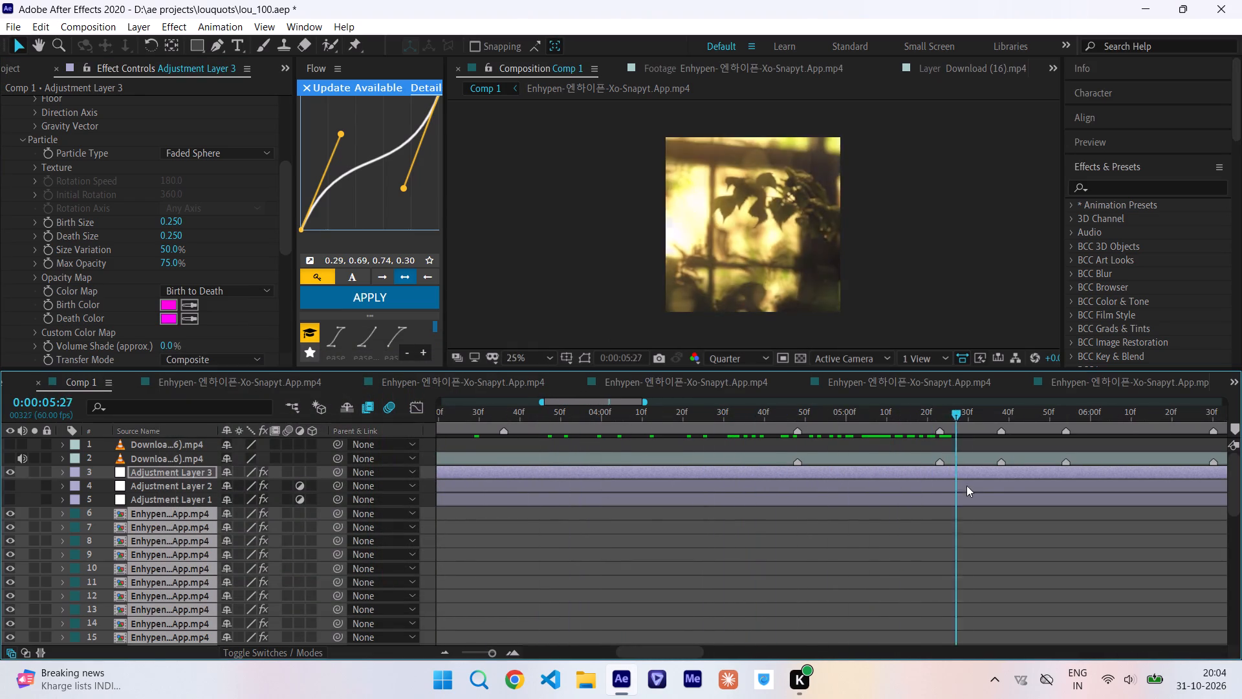
left_click_drag(966, 485, 1055, 504)
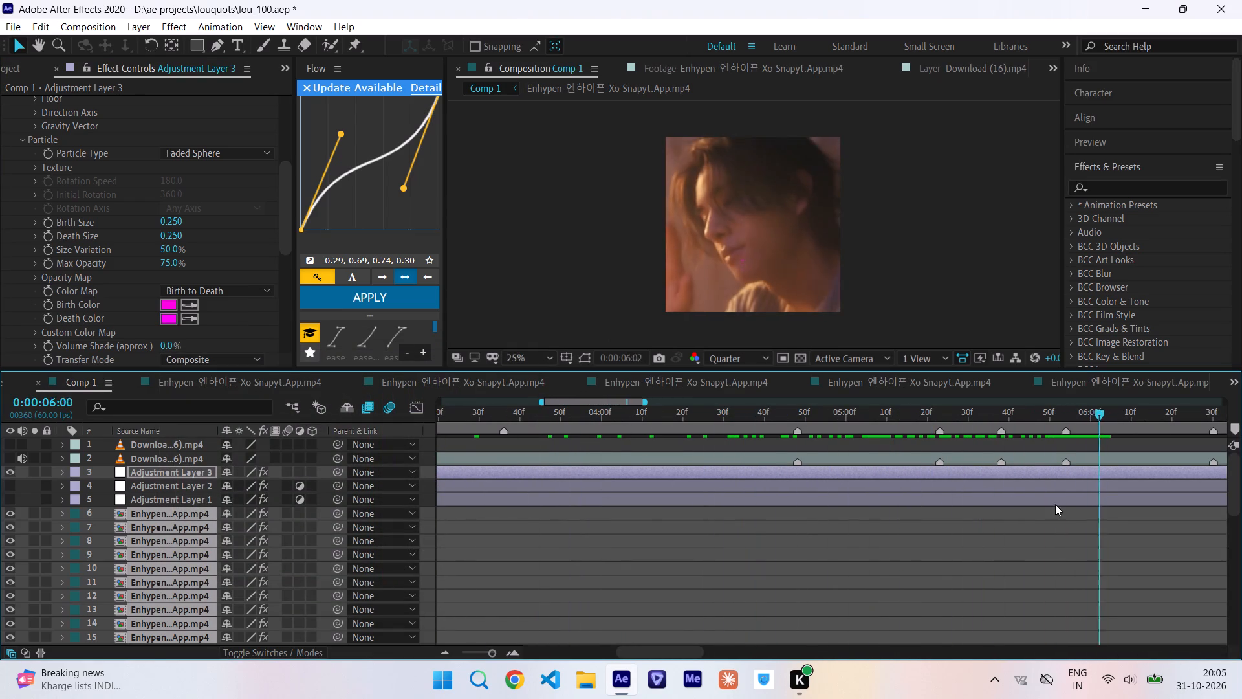
left_click_drag(1055, 504, 887, 498)
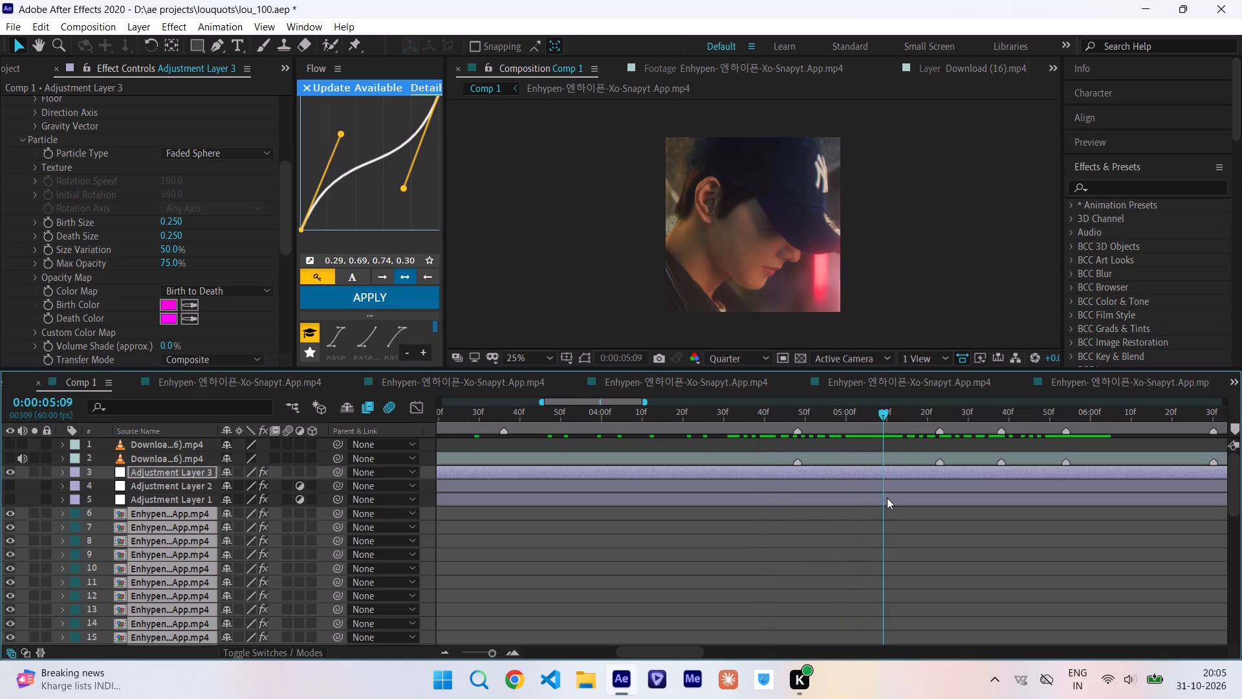
scroll(887, 498, "left", 4)
left_click_drag(576, 421, 697, 431)
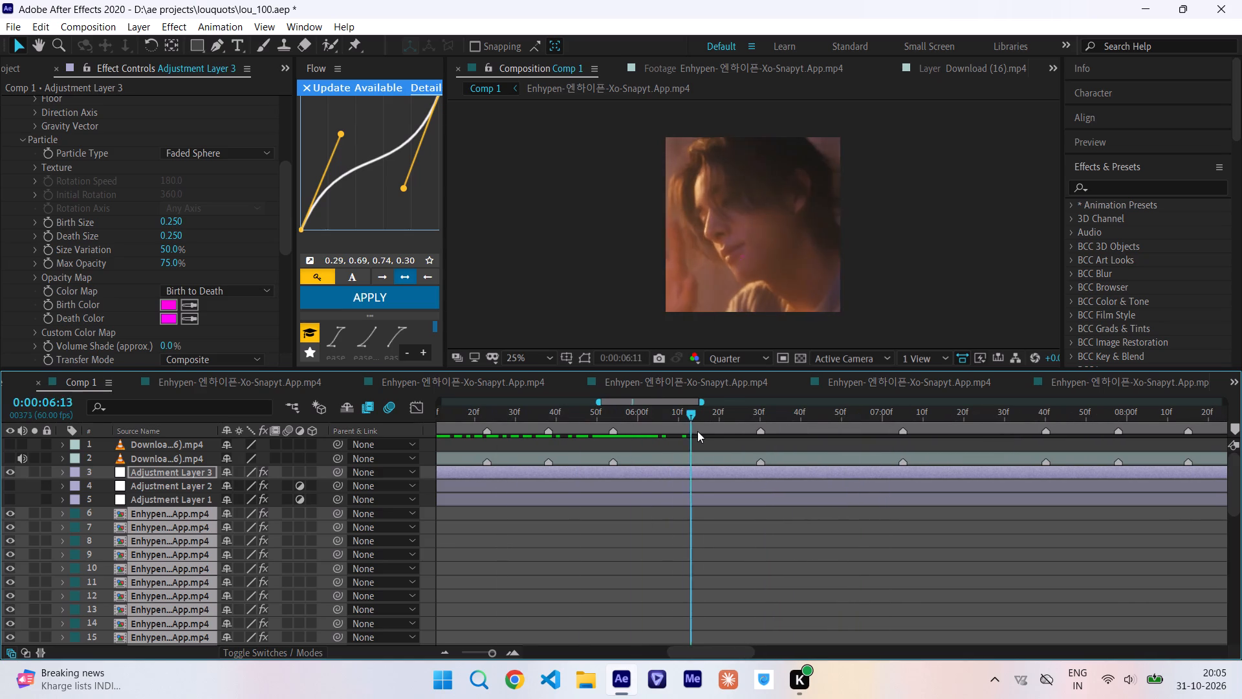
left_click_drag(697, 431, 739, 449)
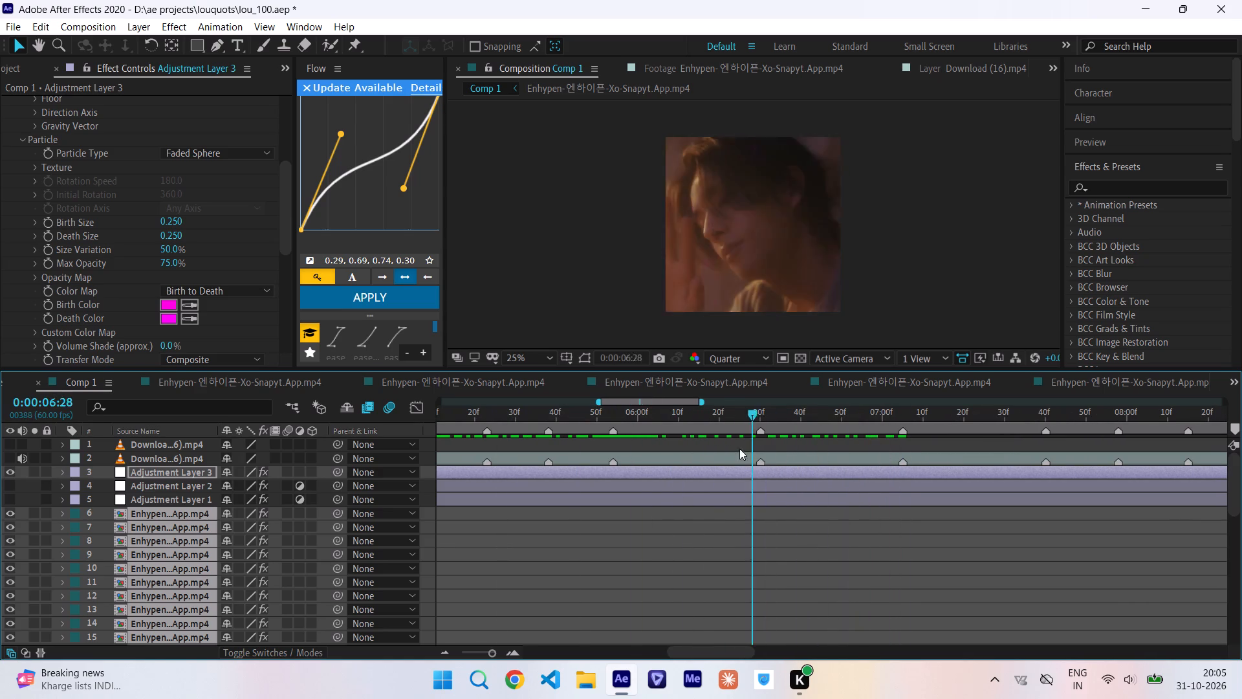
left_click_drag(739, 449, 549, 470)
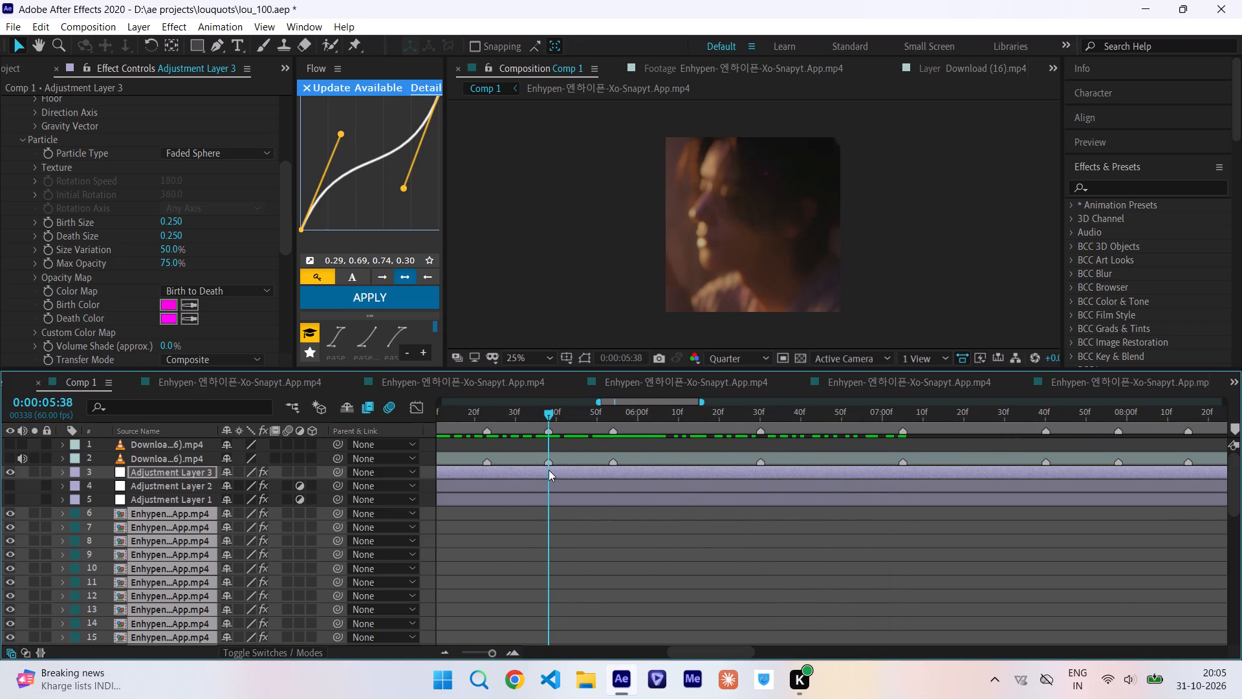
Undo the Death Color and Birth Color changes on Adjustment Layer 3's particles.
key("ctrl+z")
key("ctrl+z")
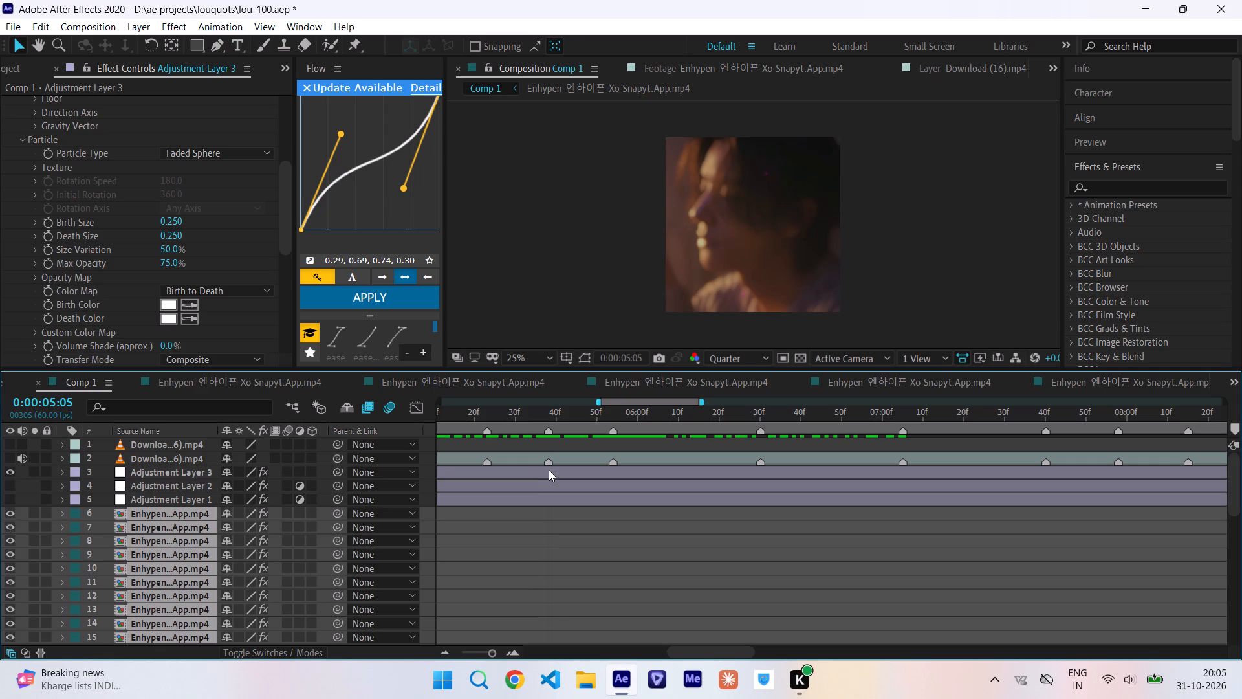
Turn on the visibility of Adjustment Layer 1 and Adjustment Layer 2, and deselect the clip layers.
scroll(549, 470, "right", 1)
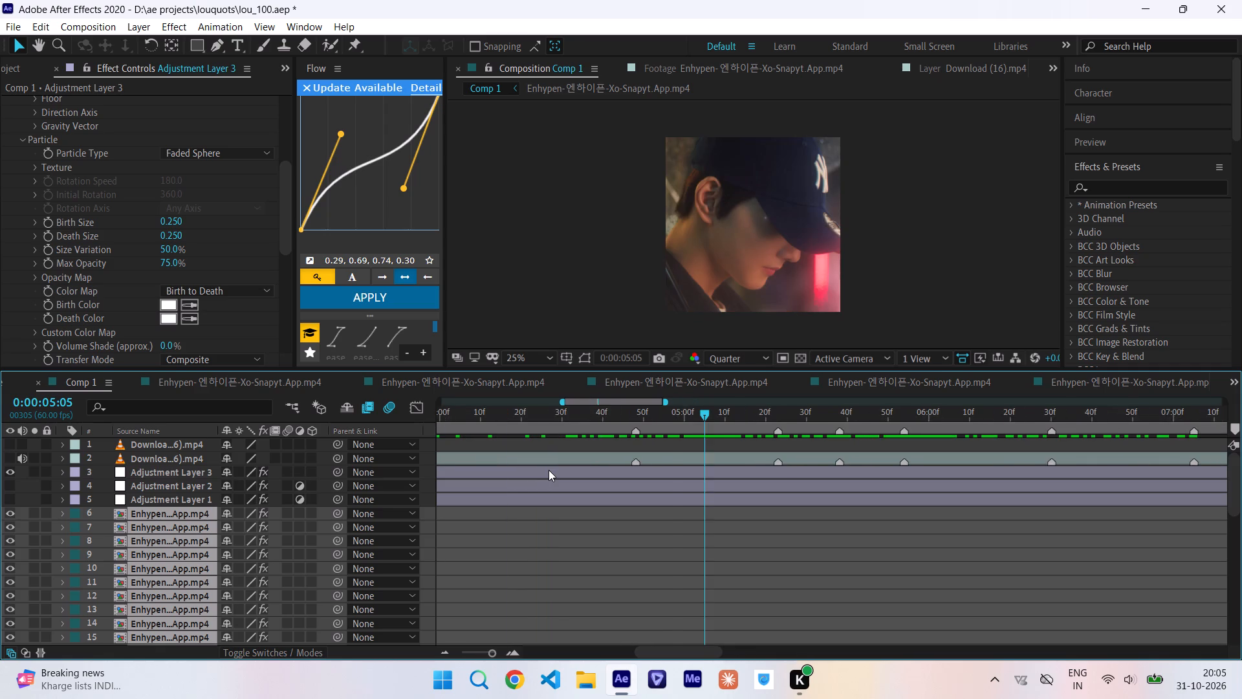
scroll(549, 470, "right", 1)
left_click(13, 501)
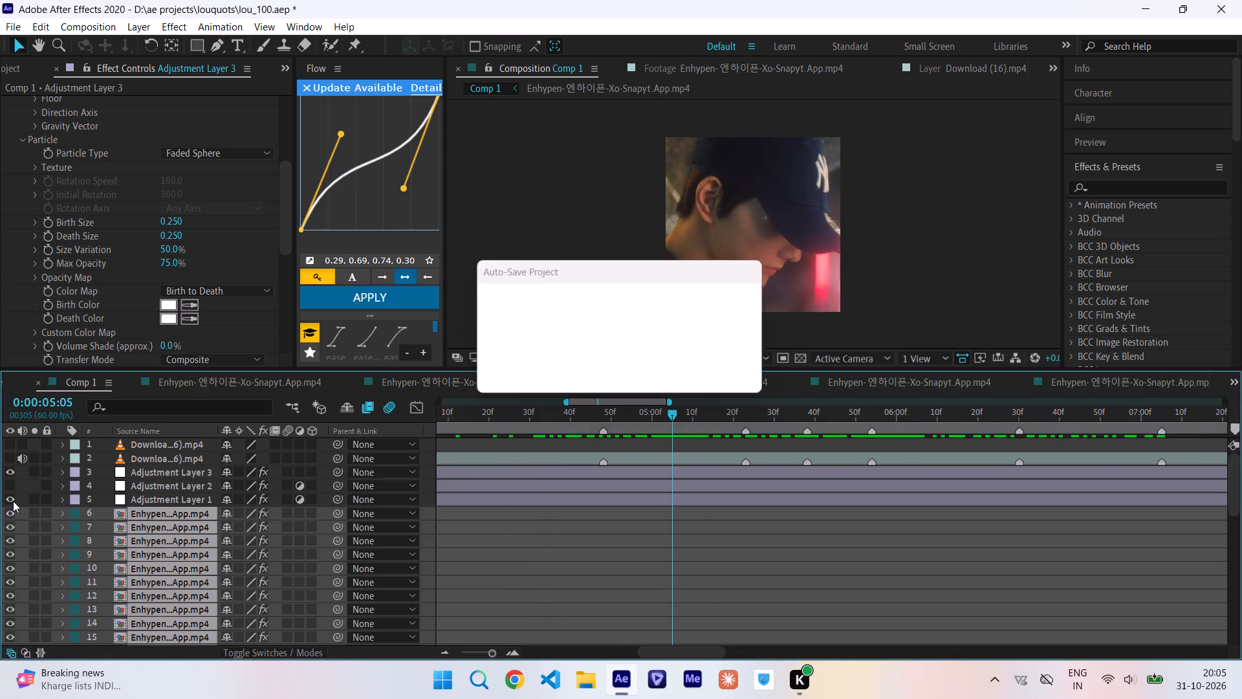
left_click(8, 489)
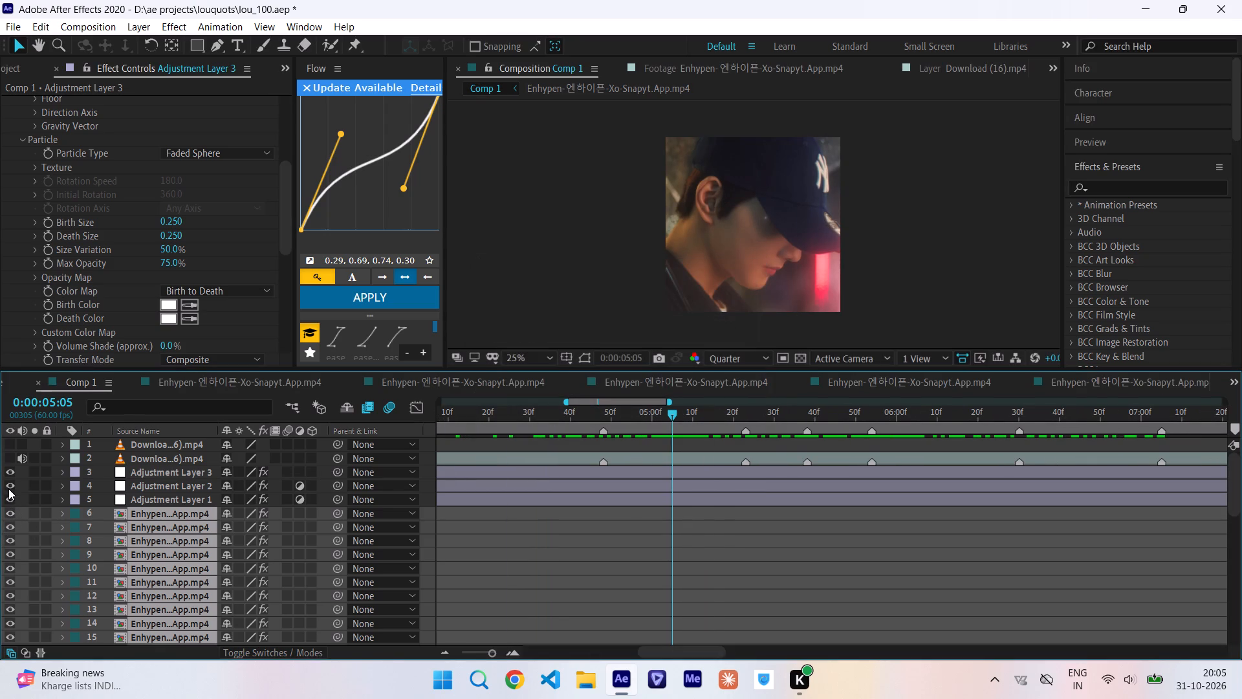
left_click(723, 544)
Scrub the composition between about 0:00:00:05 and 0:00:06:43 to examine the footage with all three adjustment layers on.
left_click_drag(674, 415, 911, 433)
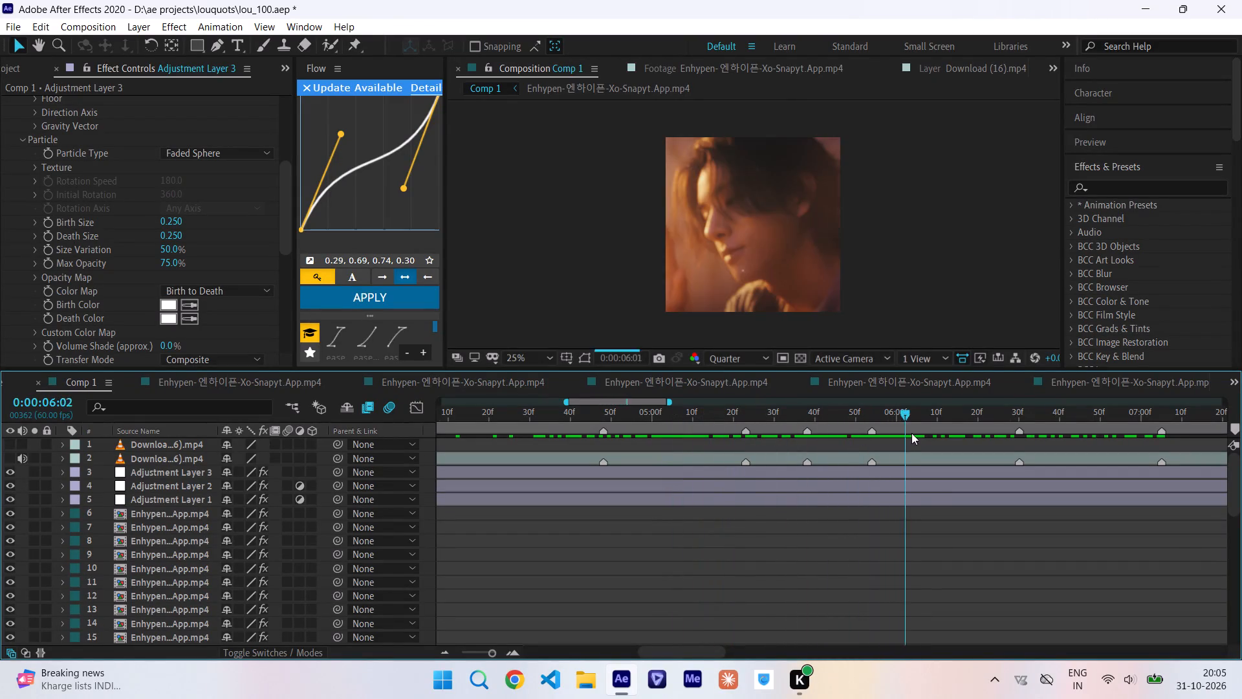
left_click_drag(911, 433, 1075, 443)
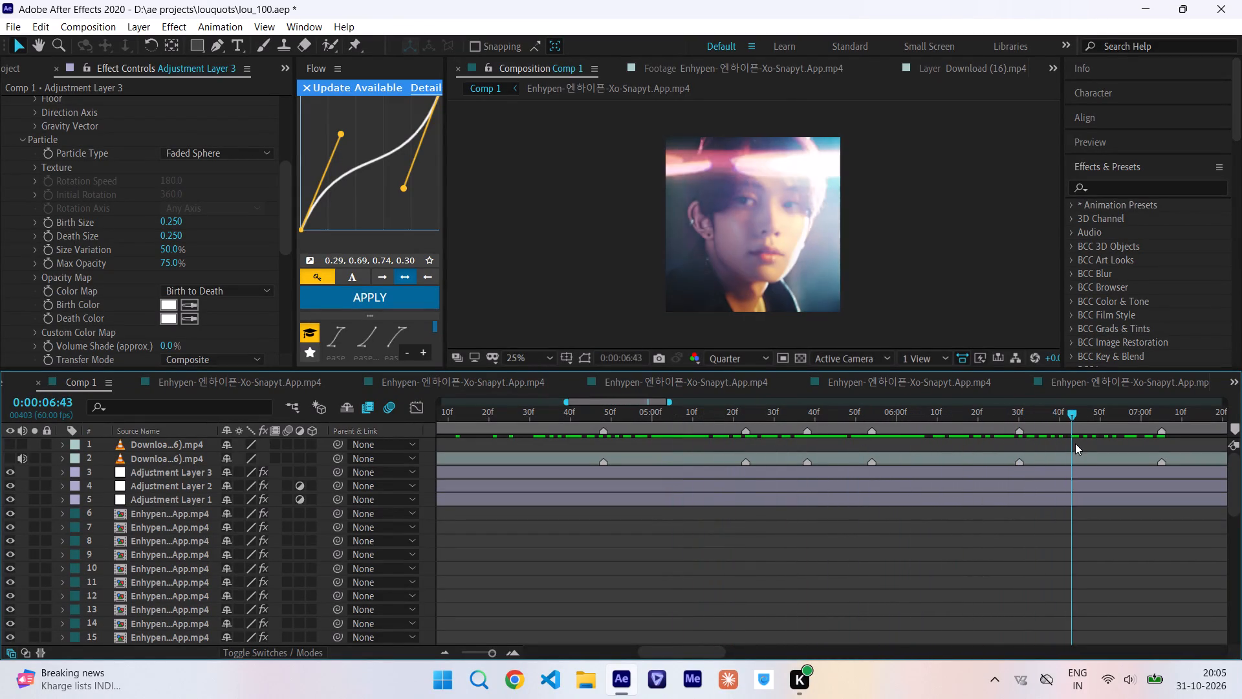
left_click_drag(1075, 443, 373, 527)
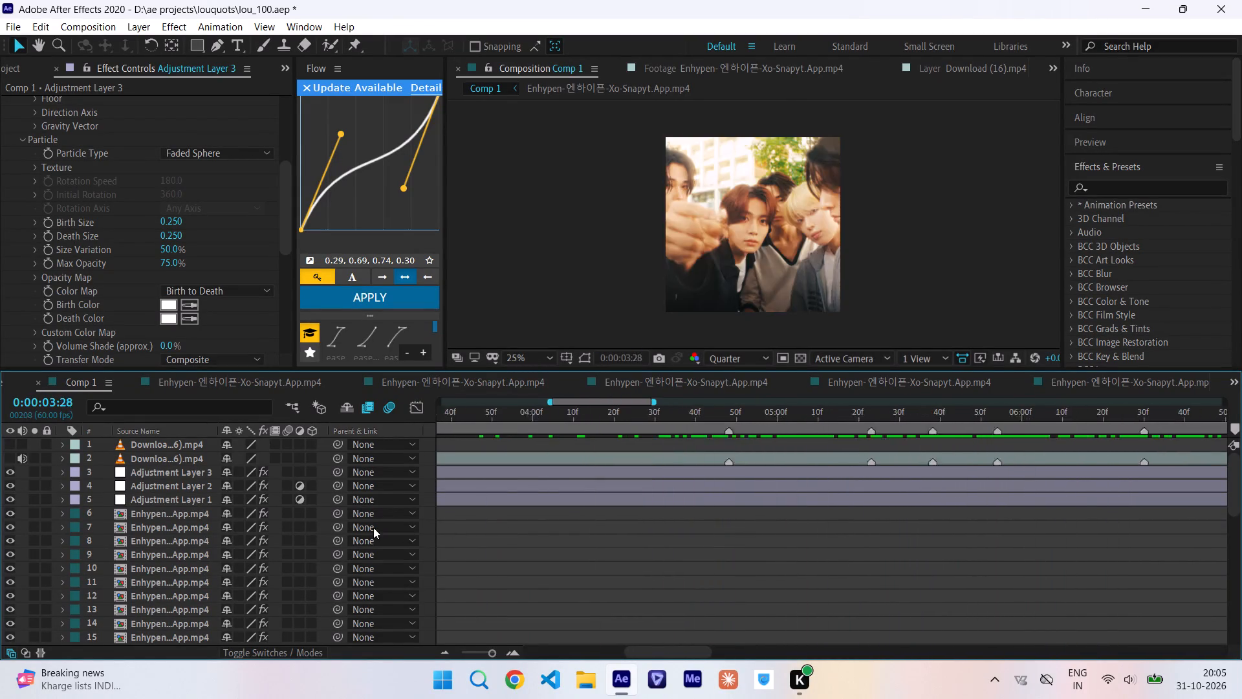
left_click_drag(373, 527, 484, 486)
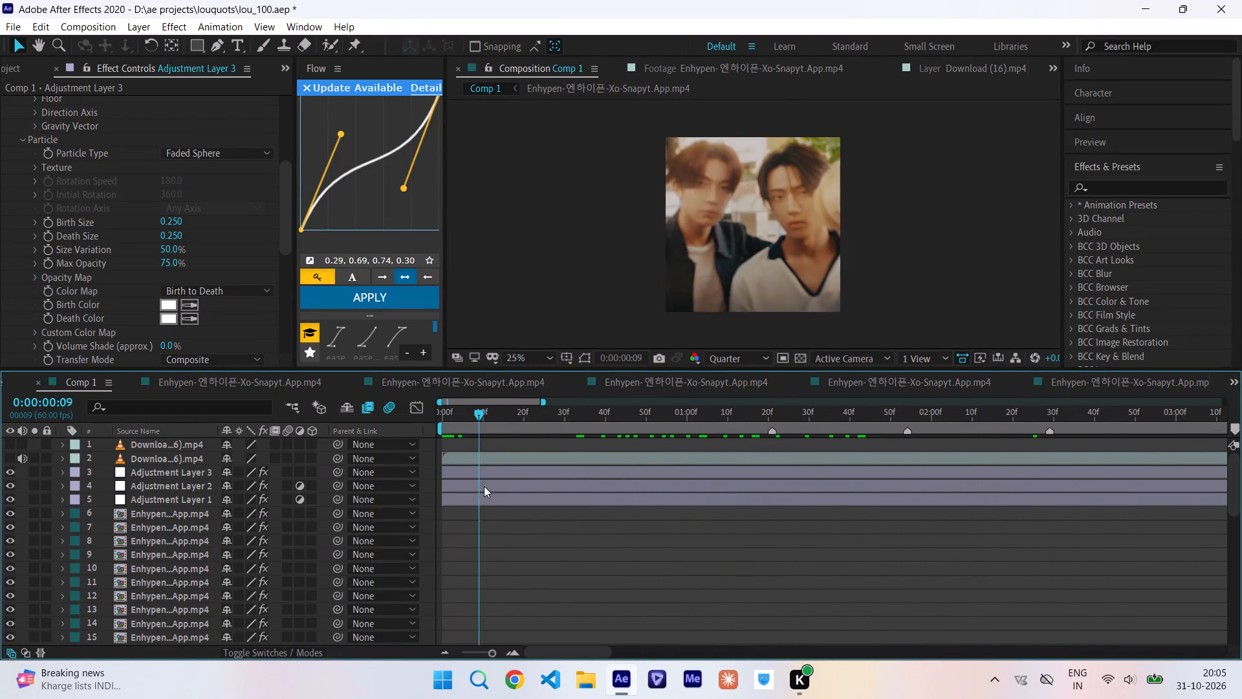
left_click_drag(484, 486, 458, 475)
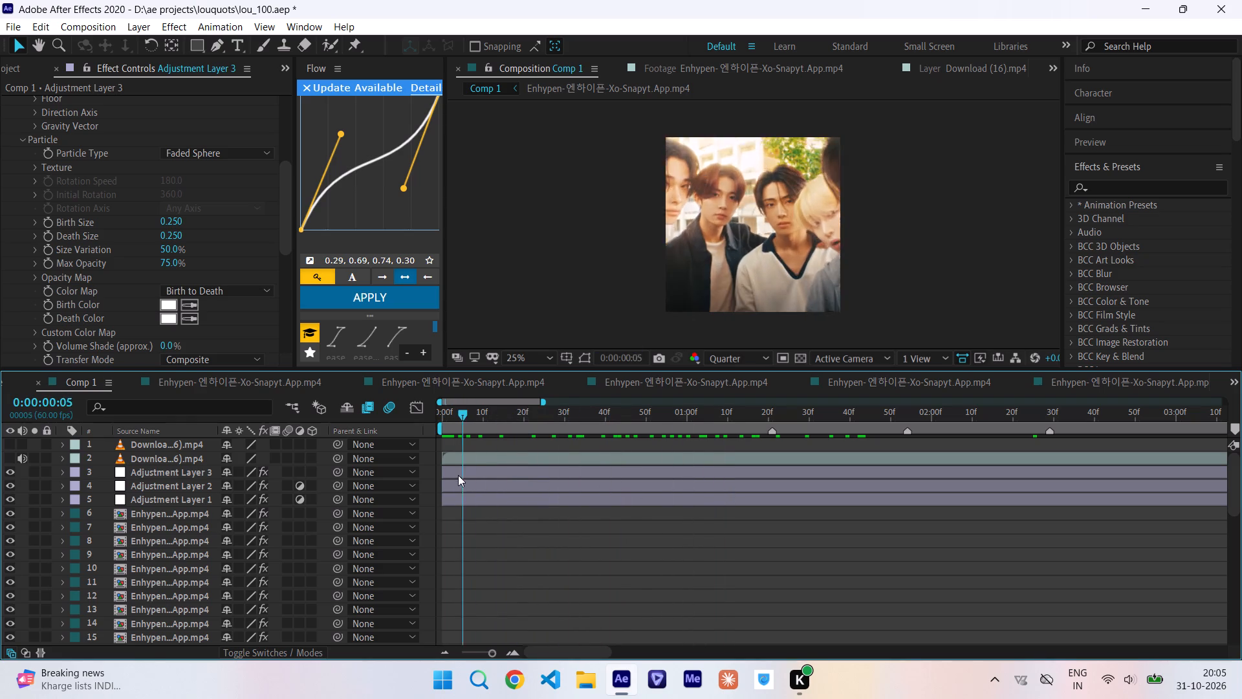
left_click_drag(458, 475, 717, 475)
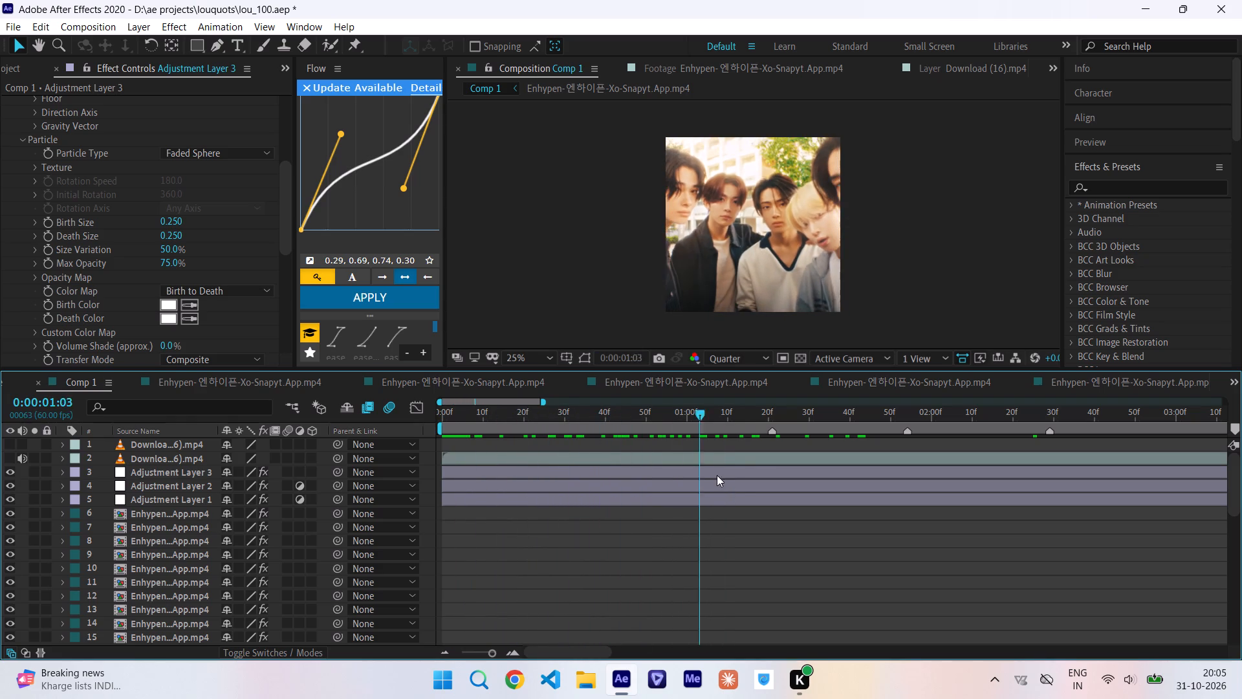
left_click_drag(717, 475, 902, 460)
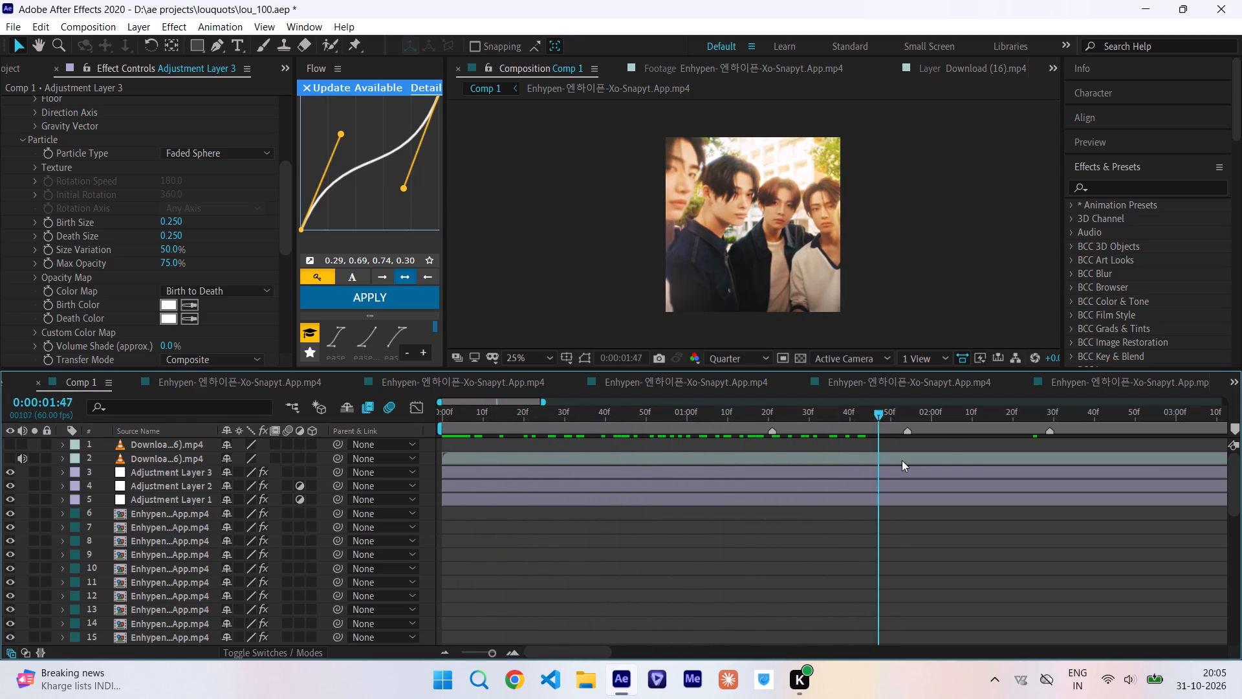
left_click_drag(902, 460, 809, 507)
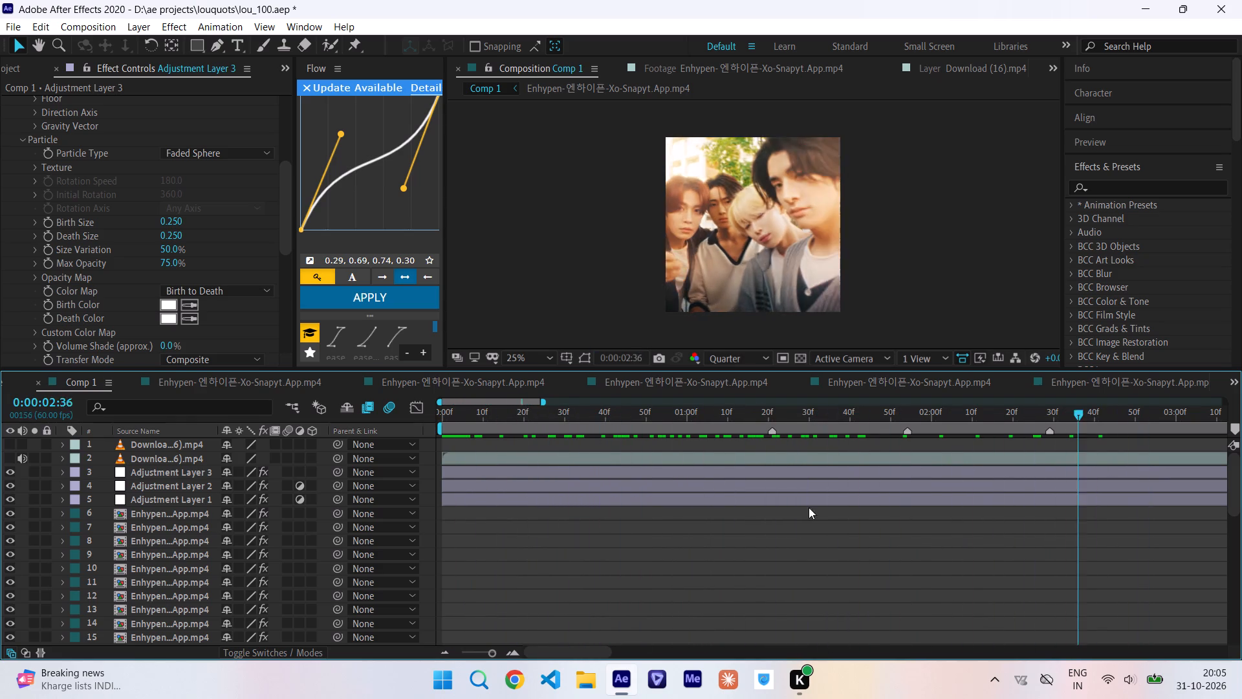
Preview the composition from 0:00:00:00, restarting the playback once from the beginning.
left_click_drag(809, 507, 83, 650)
key("space")
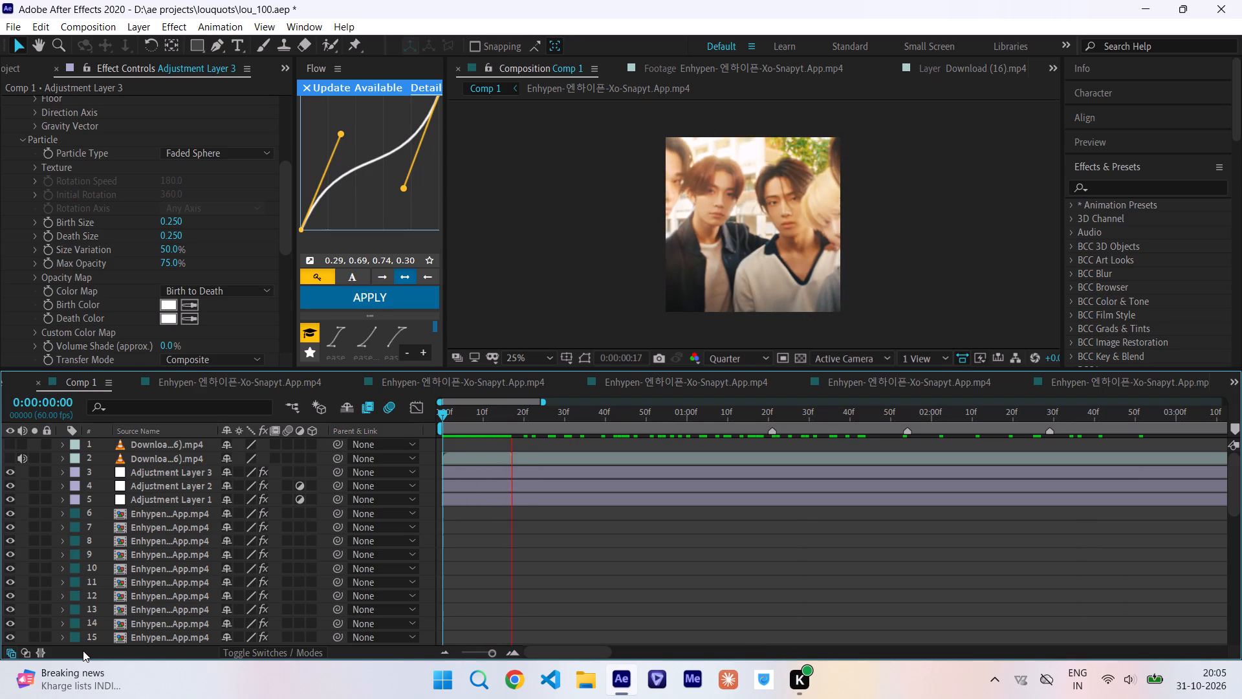
key("space")
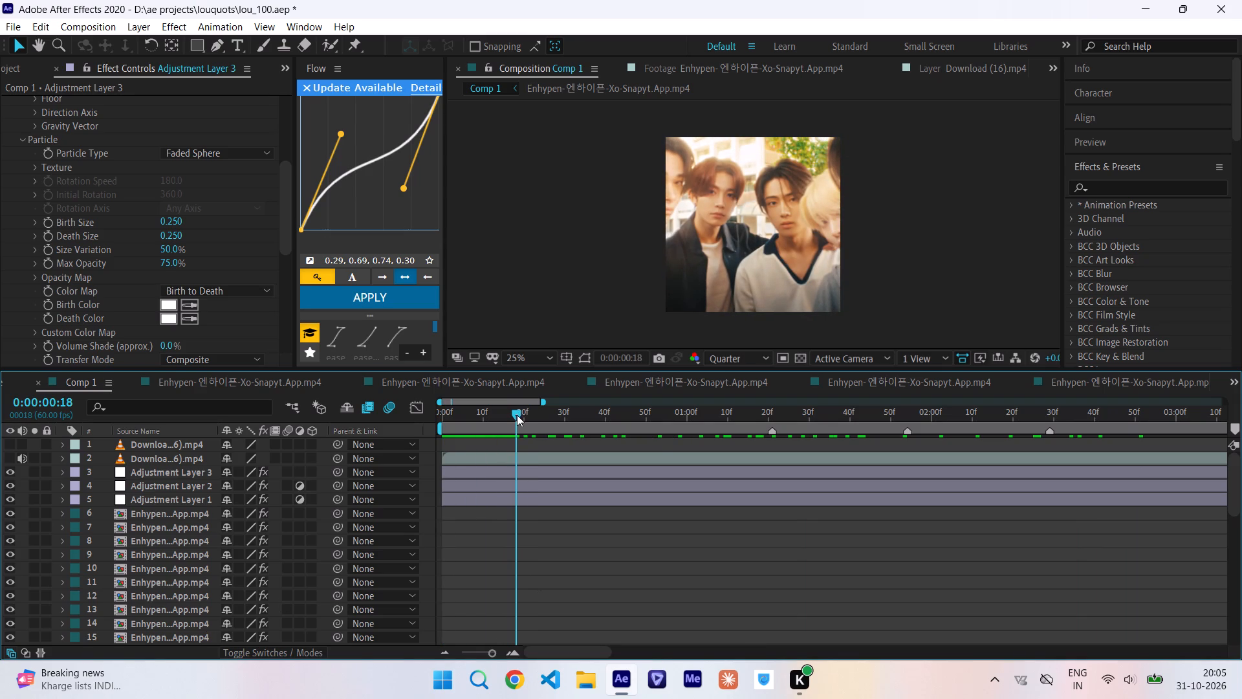
left_click_drag(517, 415, 344, 453)
key("space")
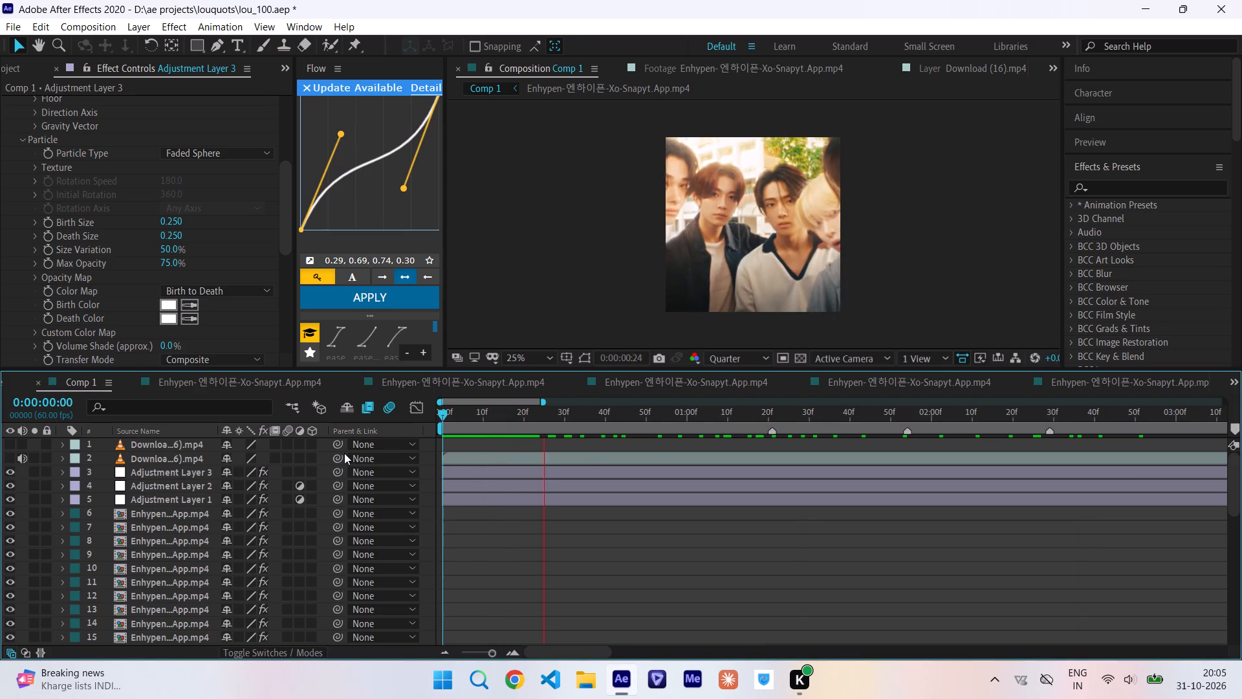
Save the project.
key("ctrl+s")
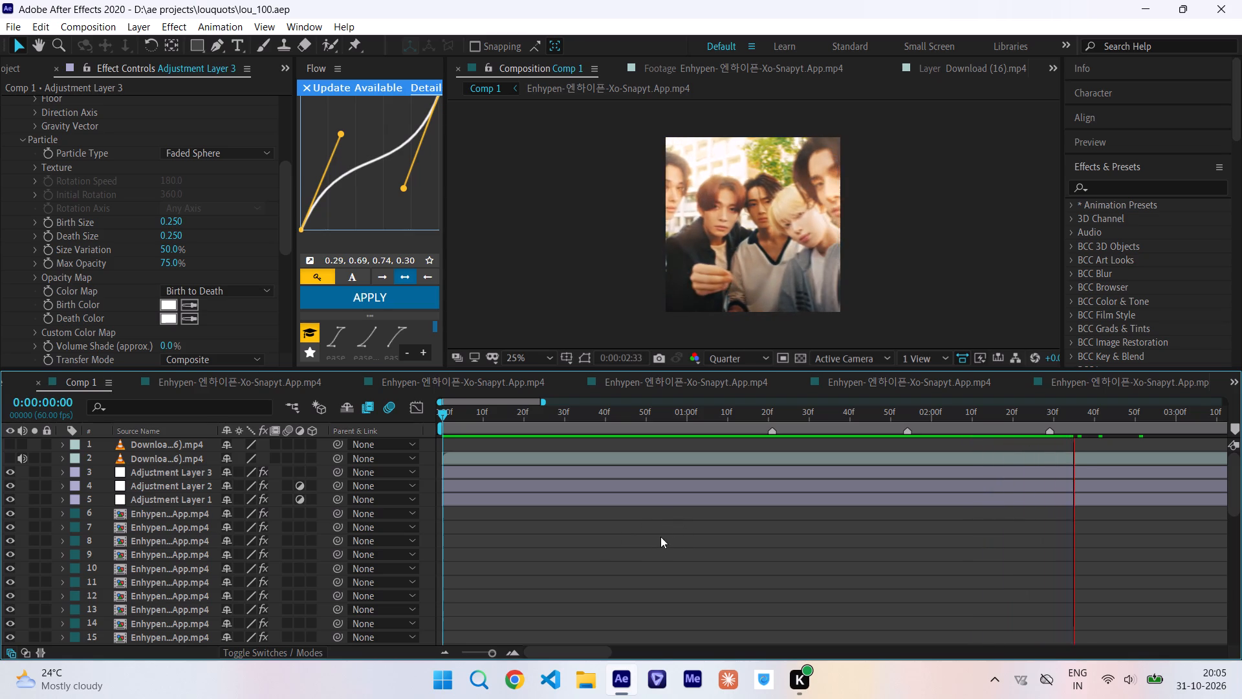
Replay the composition several times from 0:00:00:00 to review the edit, and move the playhead to about 0:00:03:04.
left_click_drag(618, 418, 247, 452)
key("space")
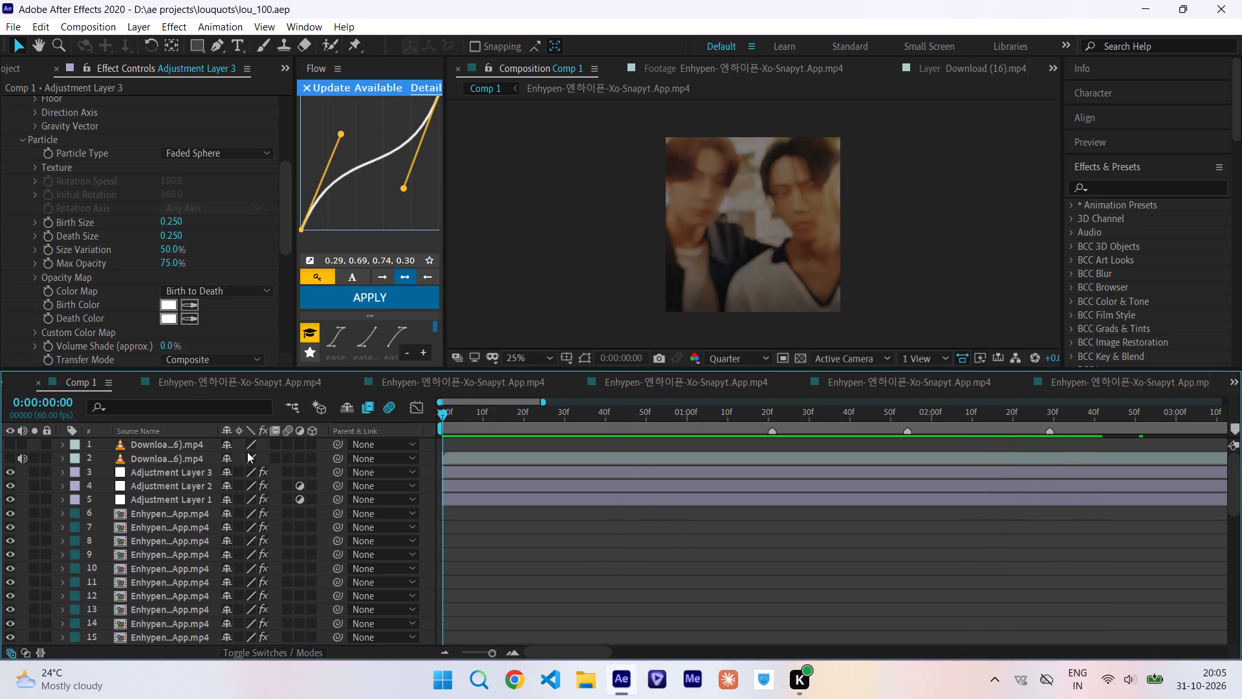
scroll(774, 476, "left", 2)
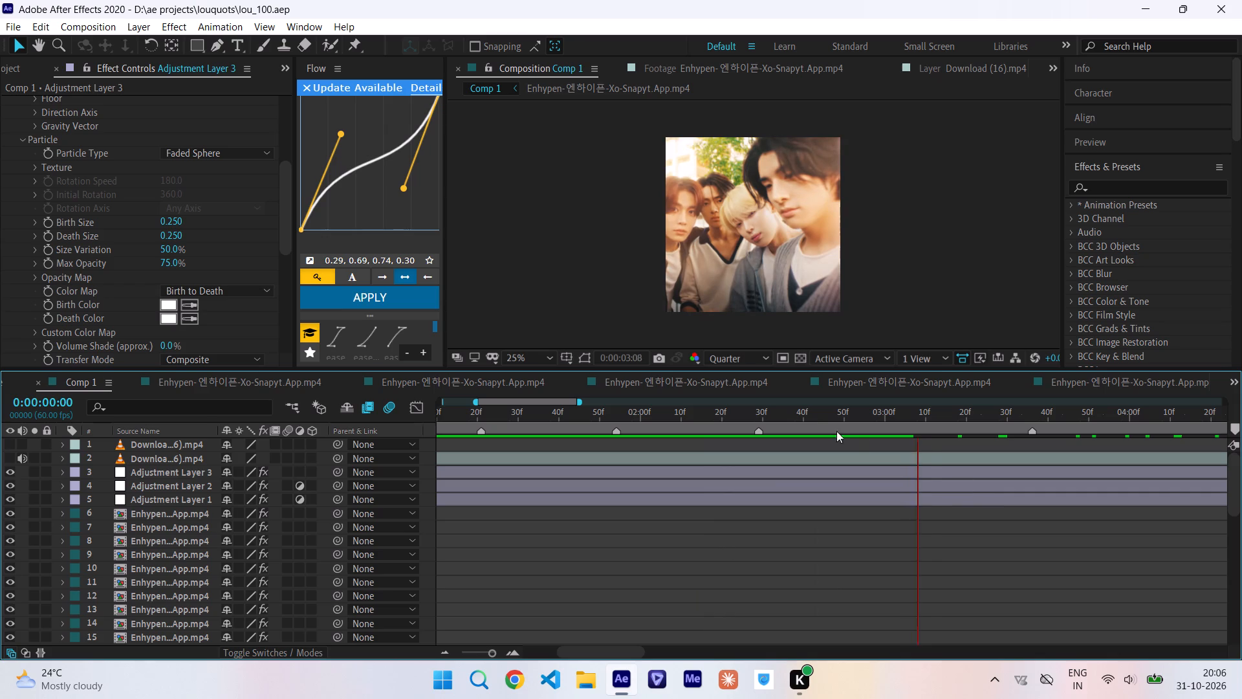
left_click_drag(811, 416, 545, 449)
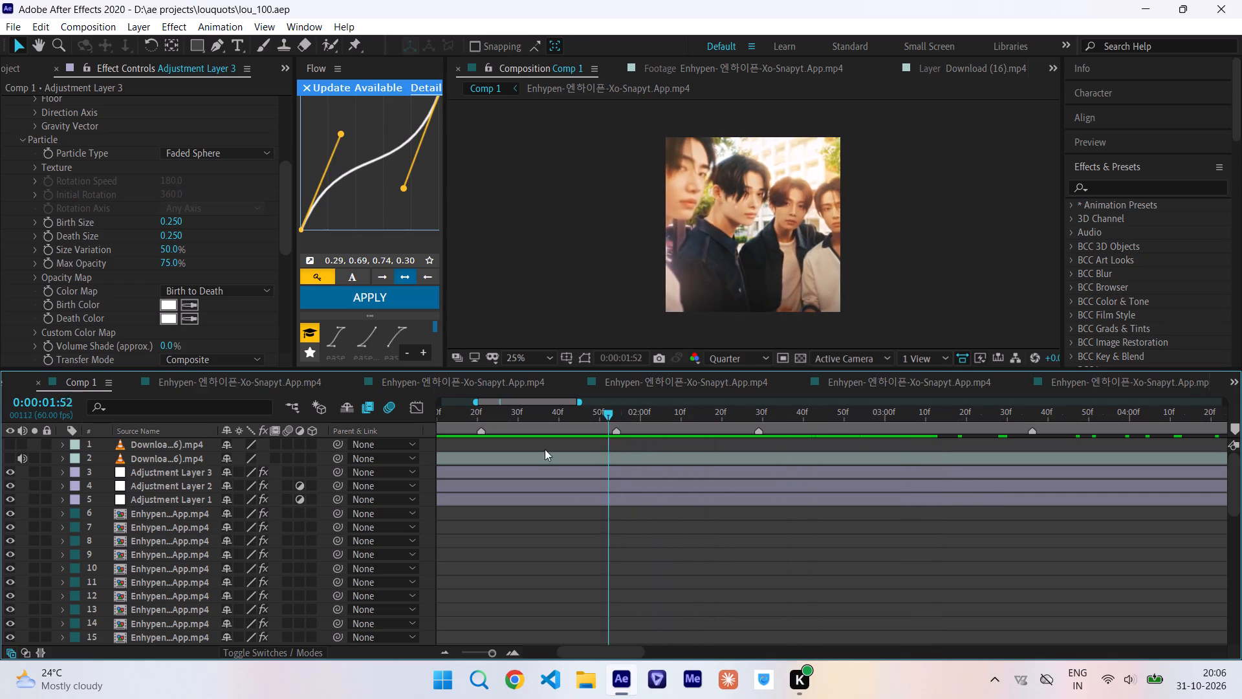
left_click_drag(545, 449, 246, 527)
key("space")
scroll(802, 515, "left", 4)
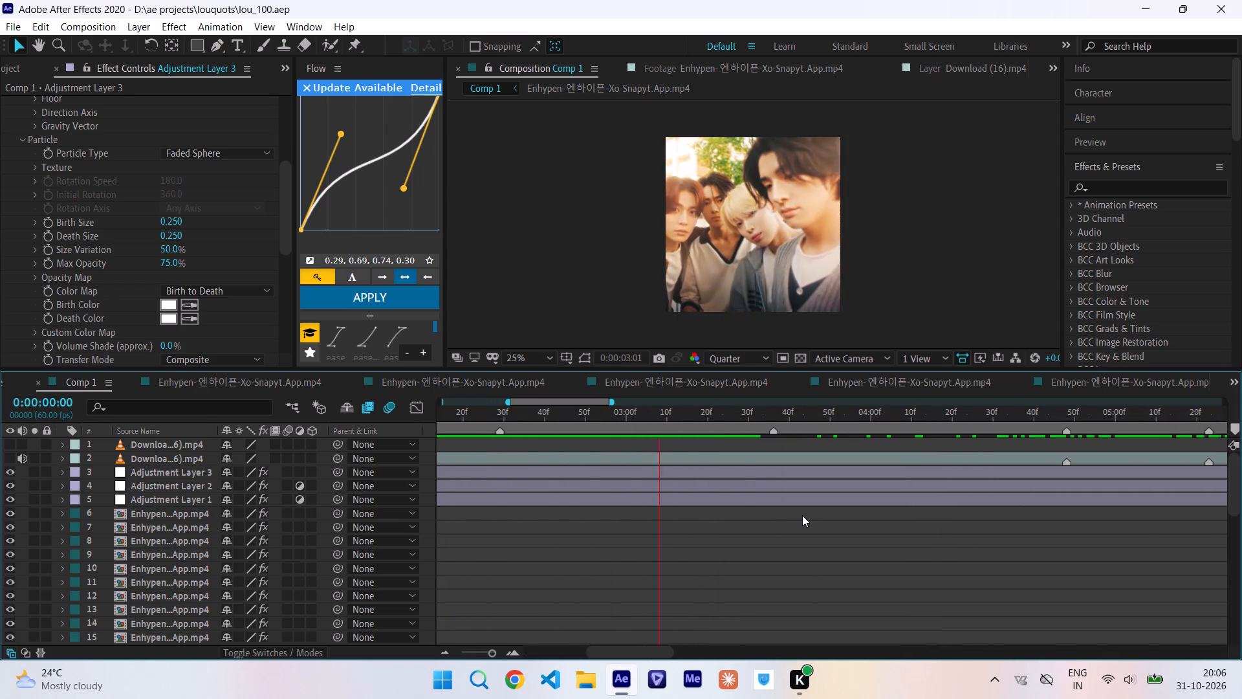
scroll(802, 515, "left", 1)
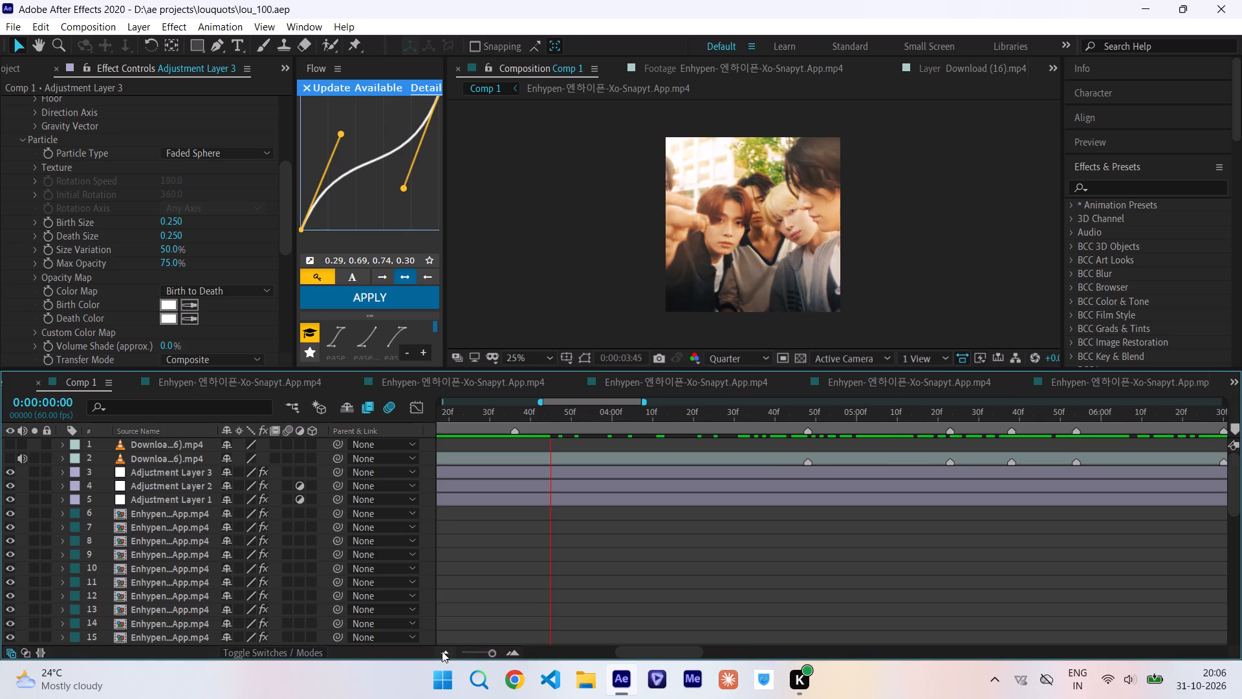
triple_click(440, 651)
double_click(440, 651)
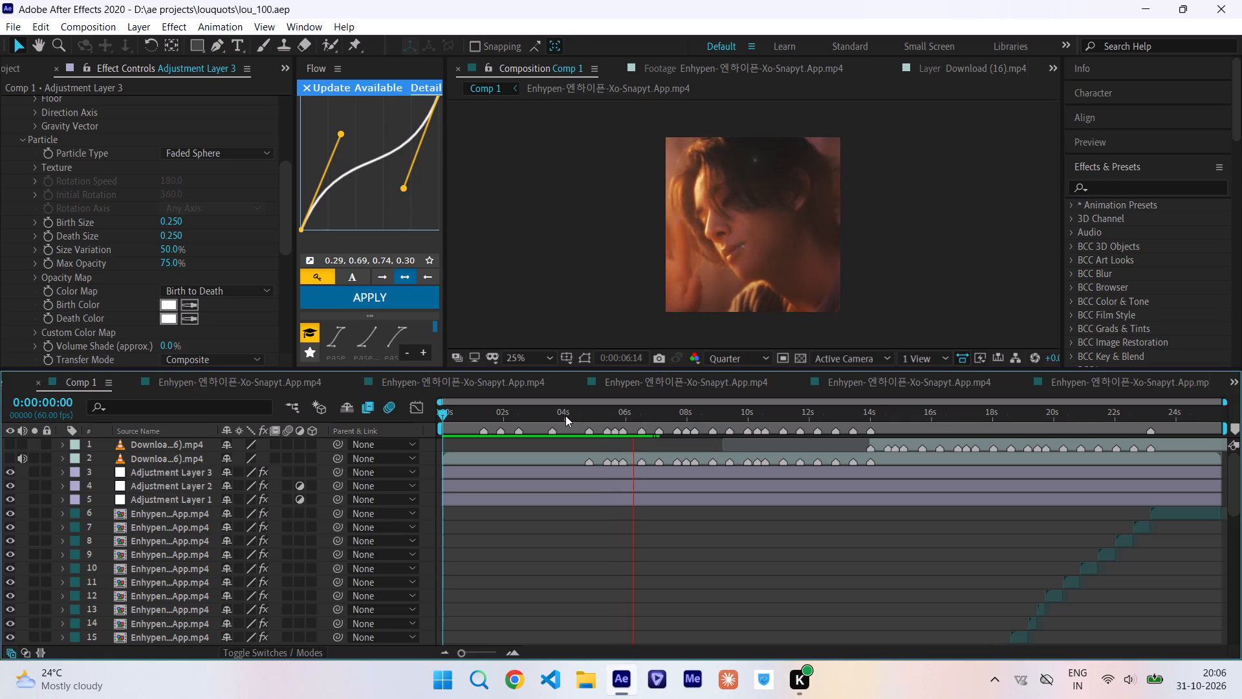
left_click_drag(565, 416, 238, 444)
key("space")
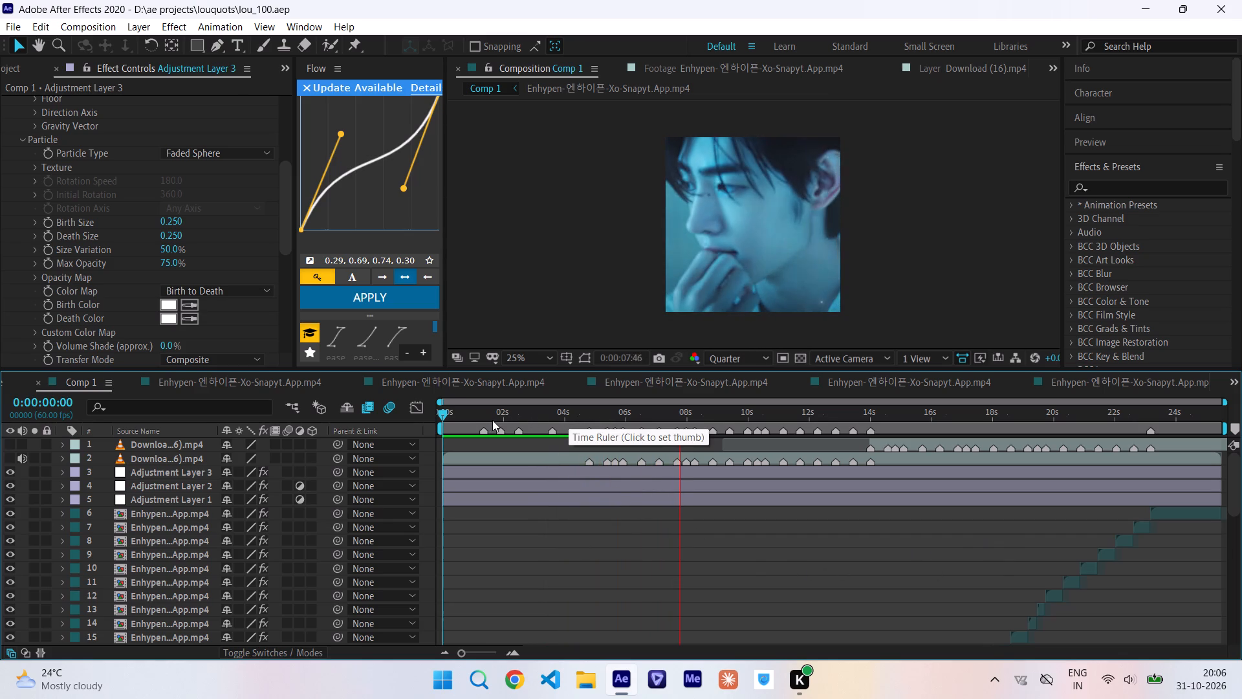
left_click_drag(492, 420, 543, 420)
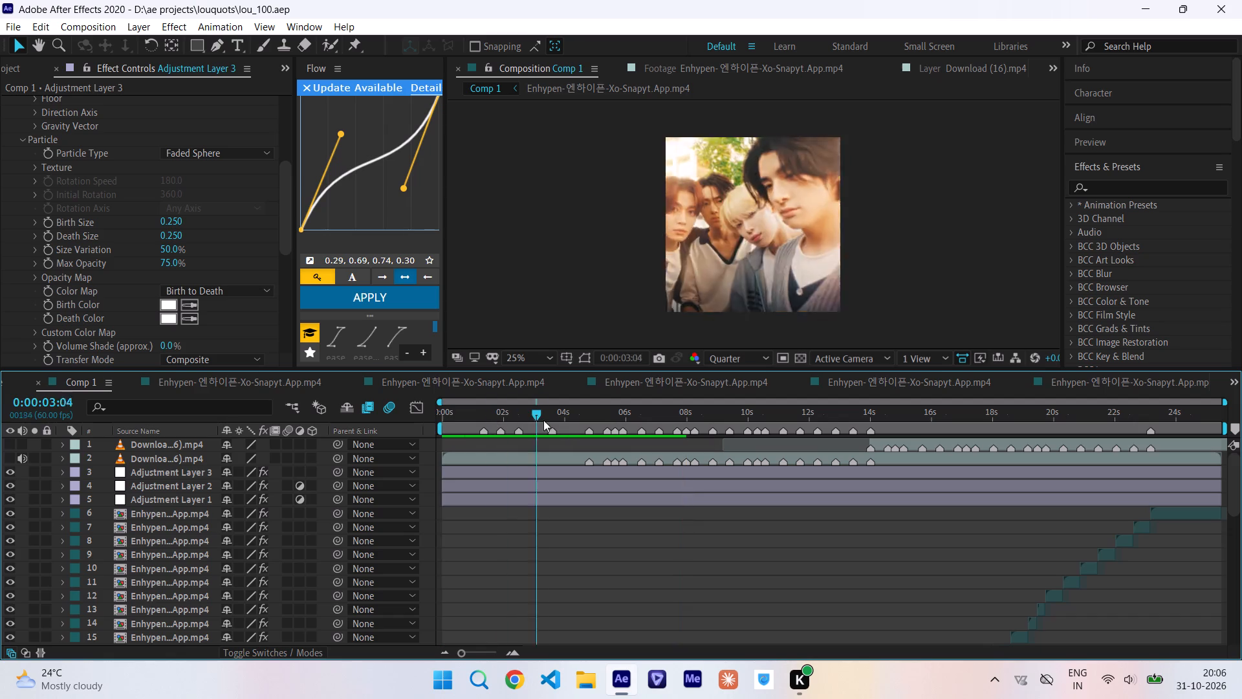
Scrub the composition between about 0:00:05:08 and 0:00:09:57 to examine the footage.
left_click_drag(543, 420, 620, 428)
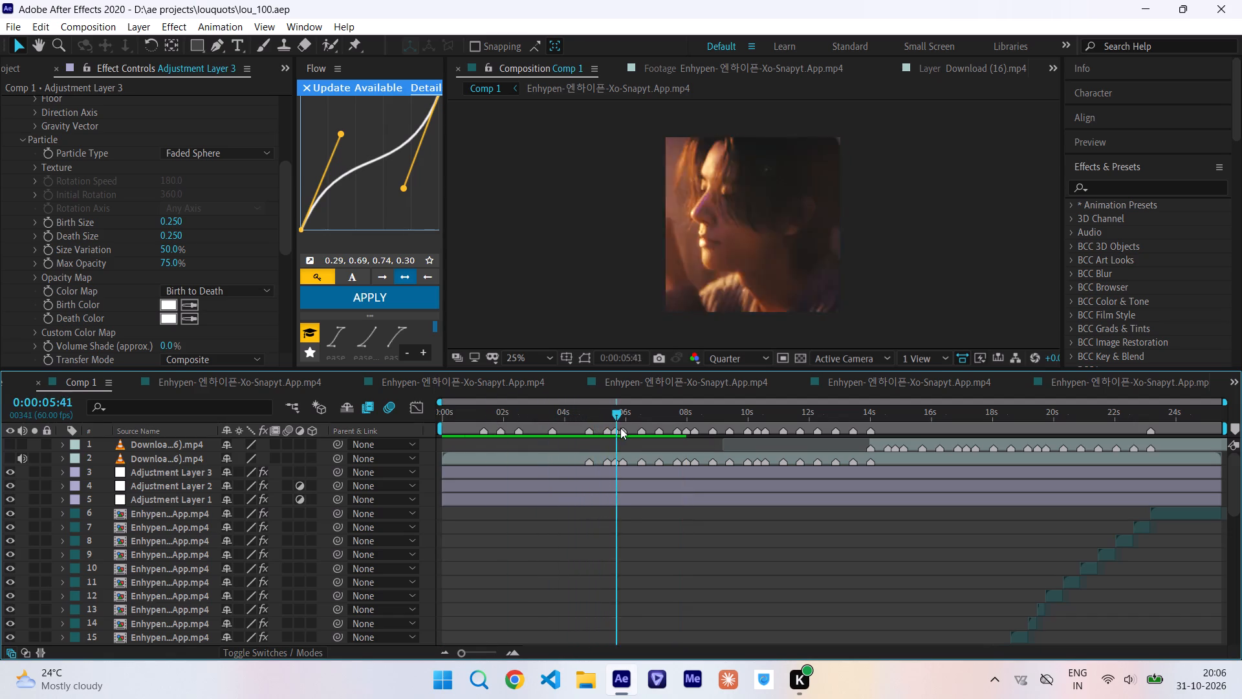
left_click_drag(620, 428, 674, 447)
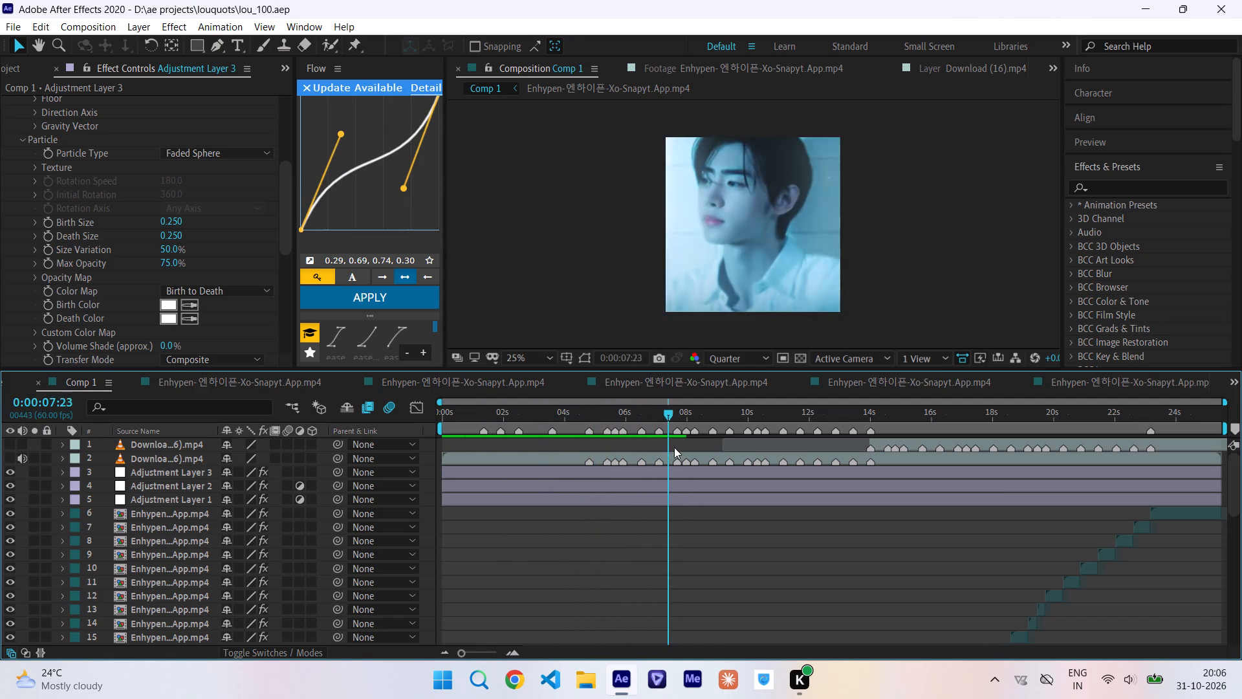
left_click_drag(674, 447, 746, 451)
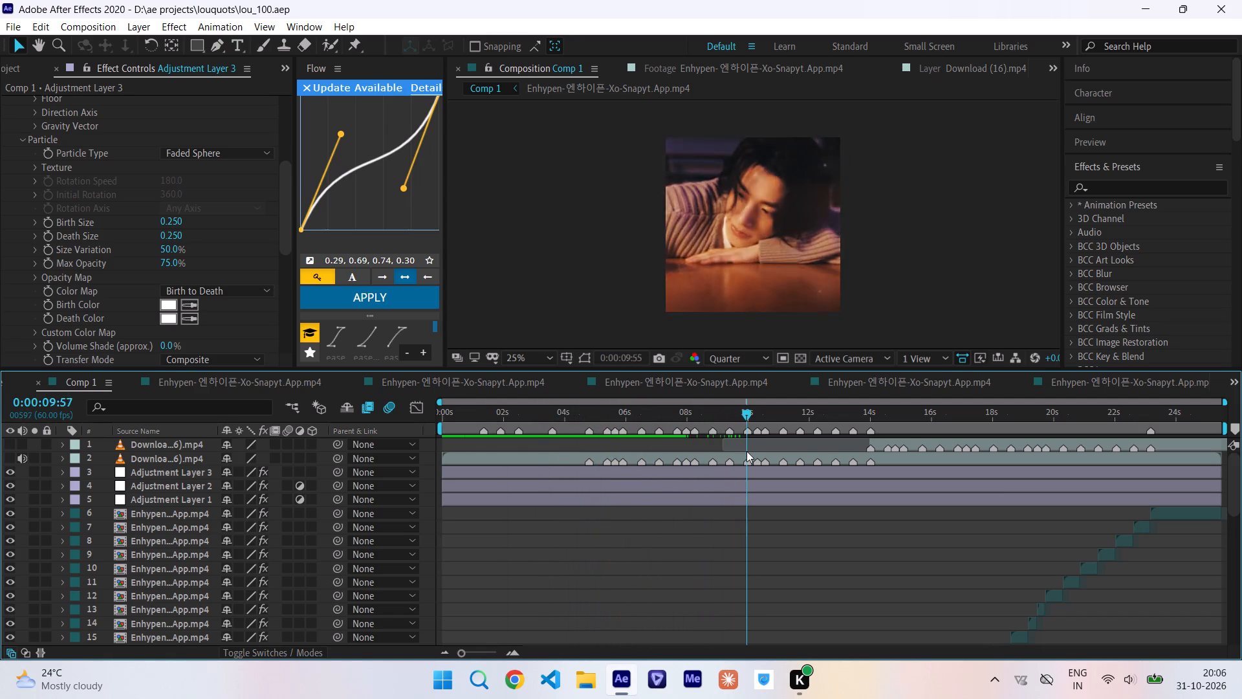
left_click_drag(746, 451, 600, 468)
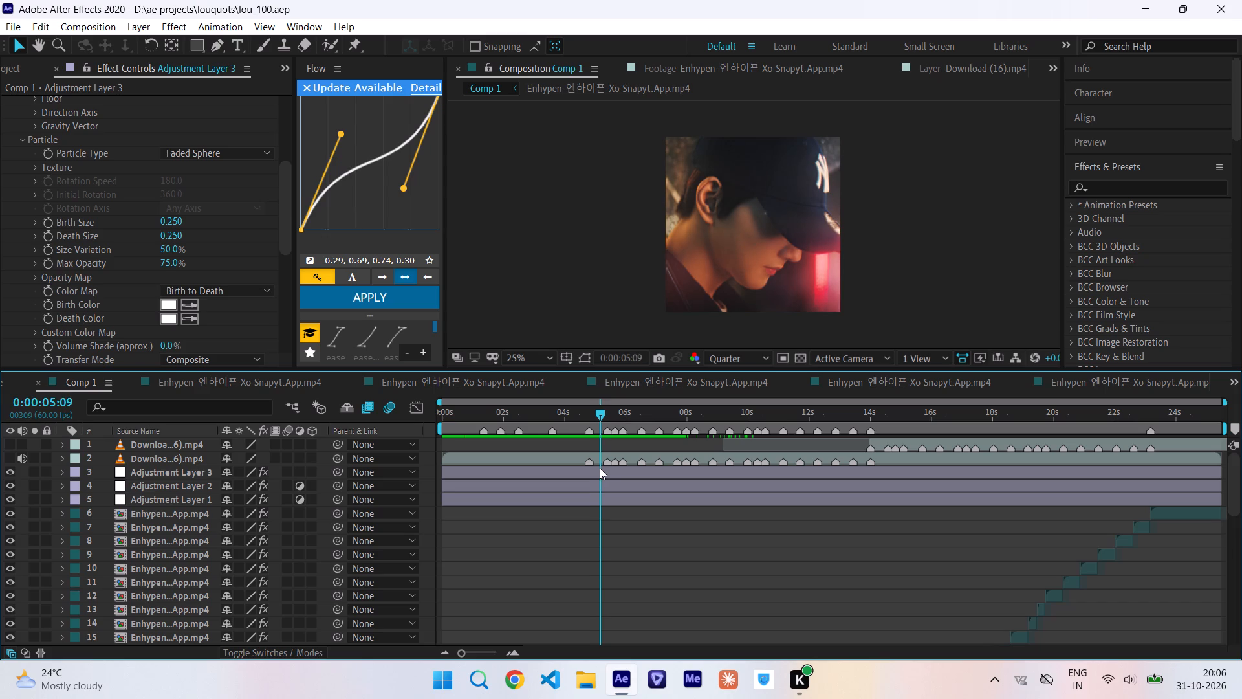
left_click_drag(600, 468, 599, 469)
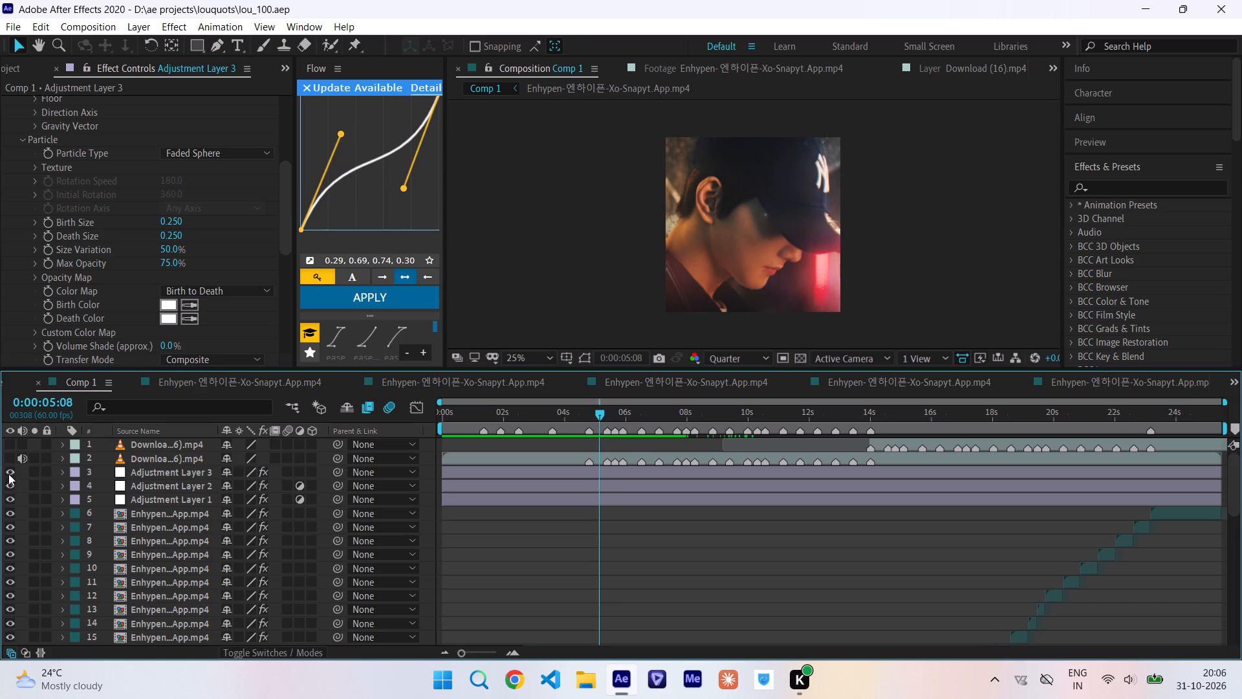
Hide the three adjustment layers and all the Enhypen clip layers below them in Comp 1.
left_click_drag(9, 474, 12, 510)
left_click_drag(12, 510, 16, 644)
scroll(539, 511, "up", 8)
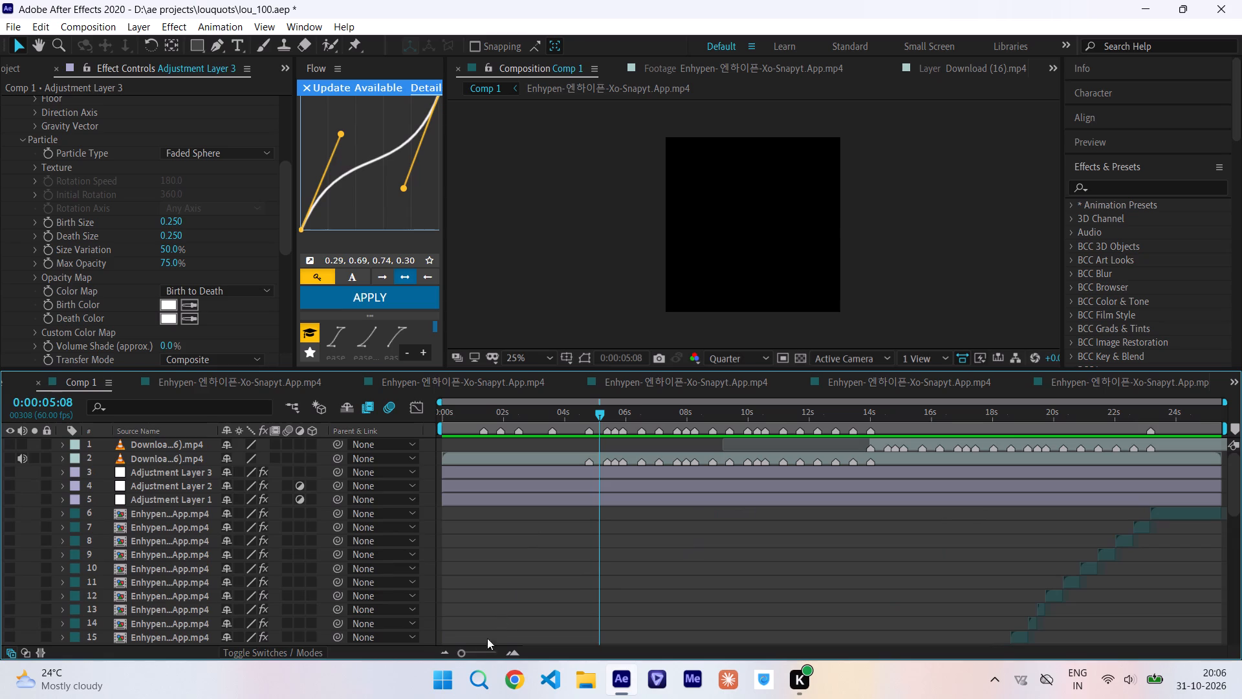
Play the composition's audio from about 0:00:04:15, and again from 0:00:00:00, with a closer view of the timeline.
double_click(515, 653)
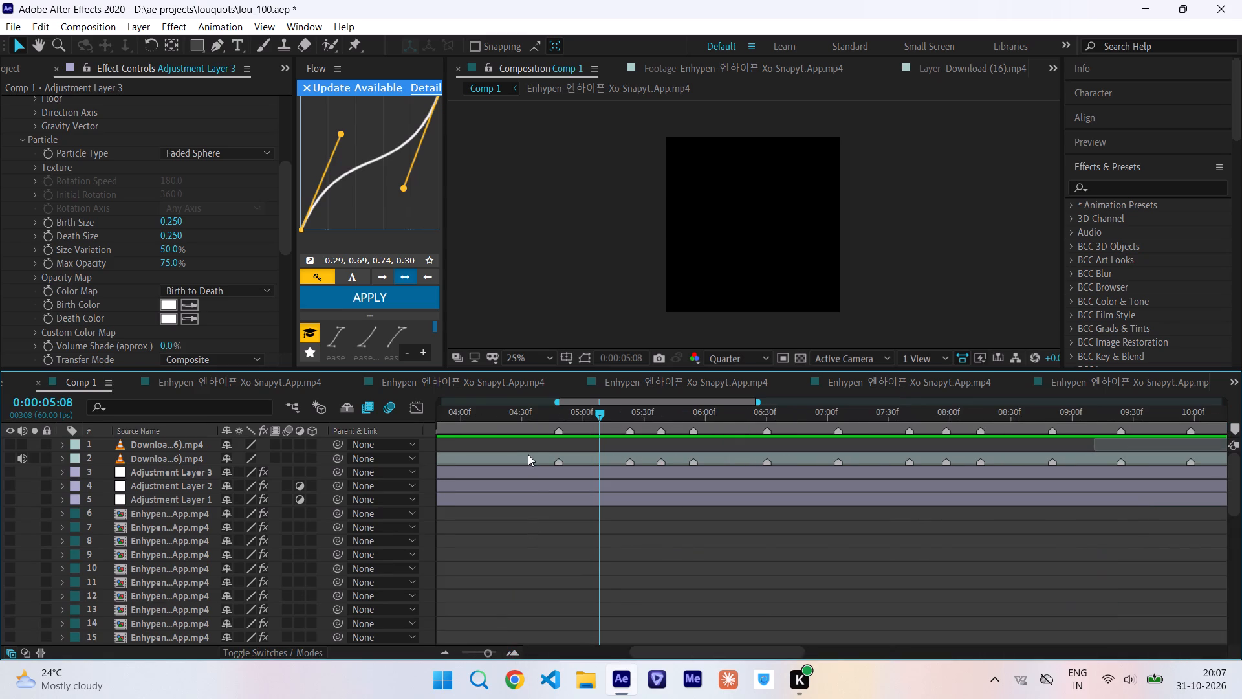
left_click(491, 418)
key("space")
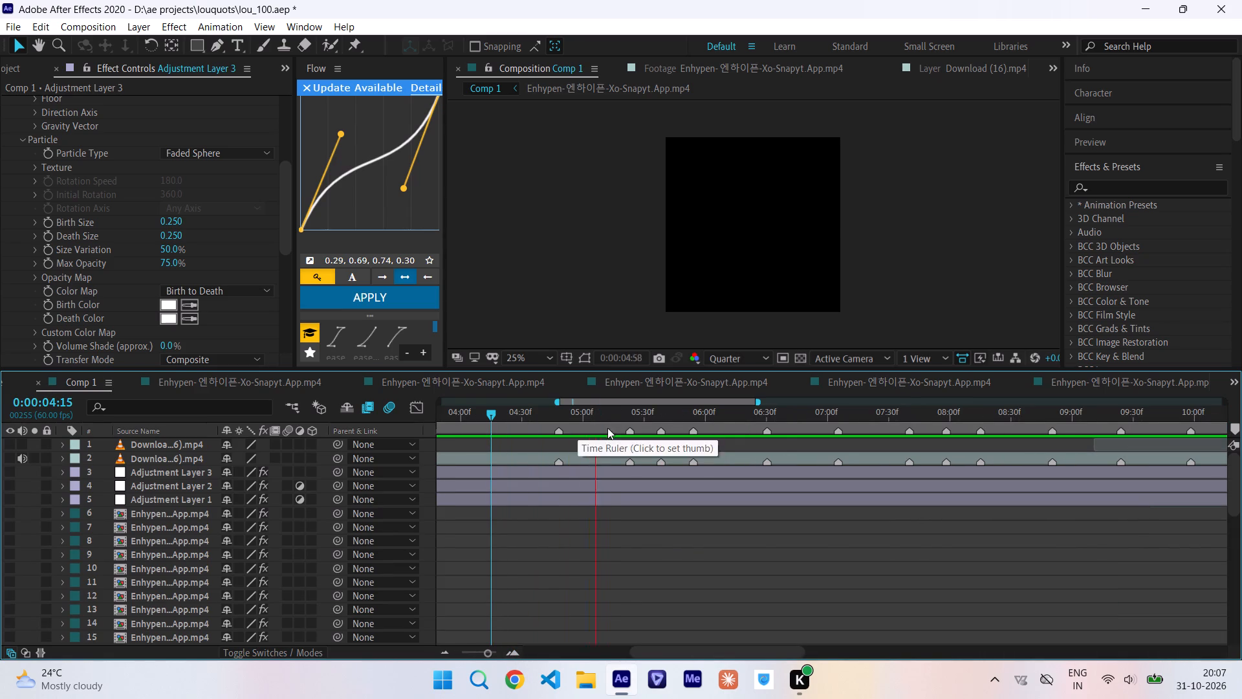
left_click_drag(625, 416, 222, 462)
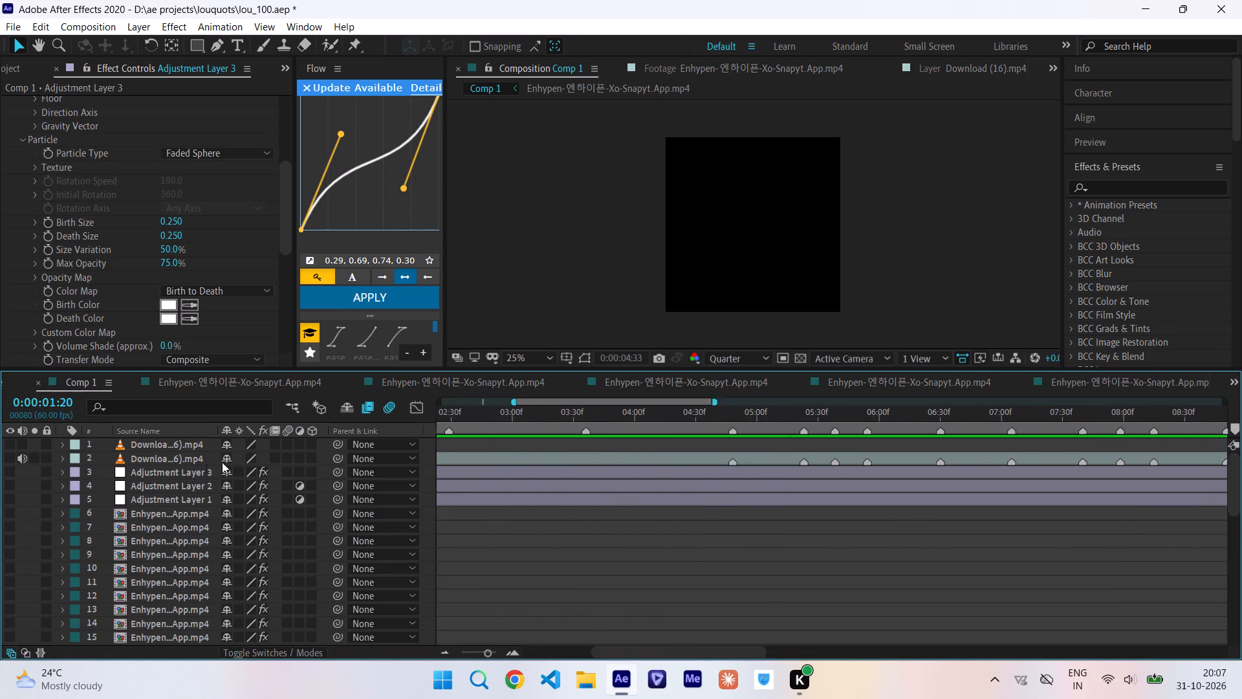
left_click_drag(222, 462, 171, 472)
key("space")
Save the project.
key("ctrl+s")
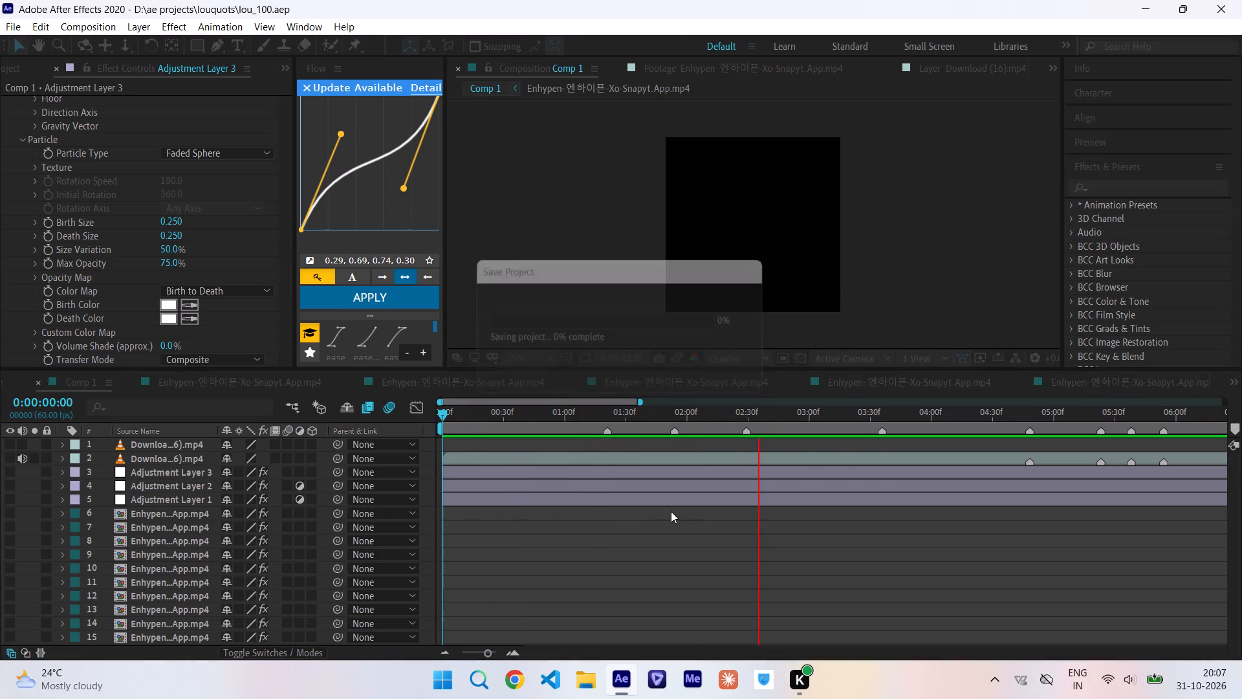
Create a new empty text layer directly above Adjustment Layer 3, with the playhead at 0:00:00:00.
left_click_drag(803, 416, 480, 439)
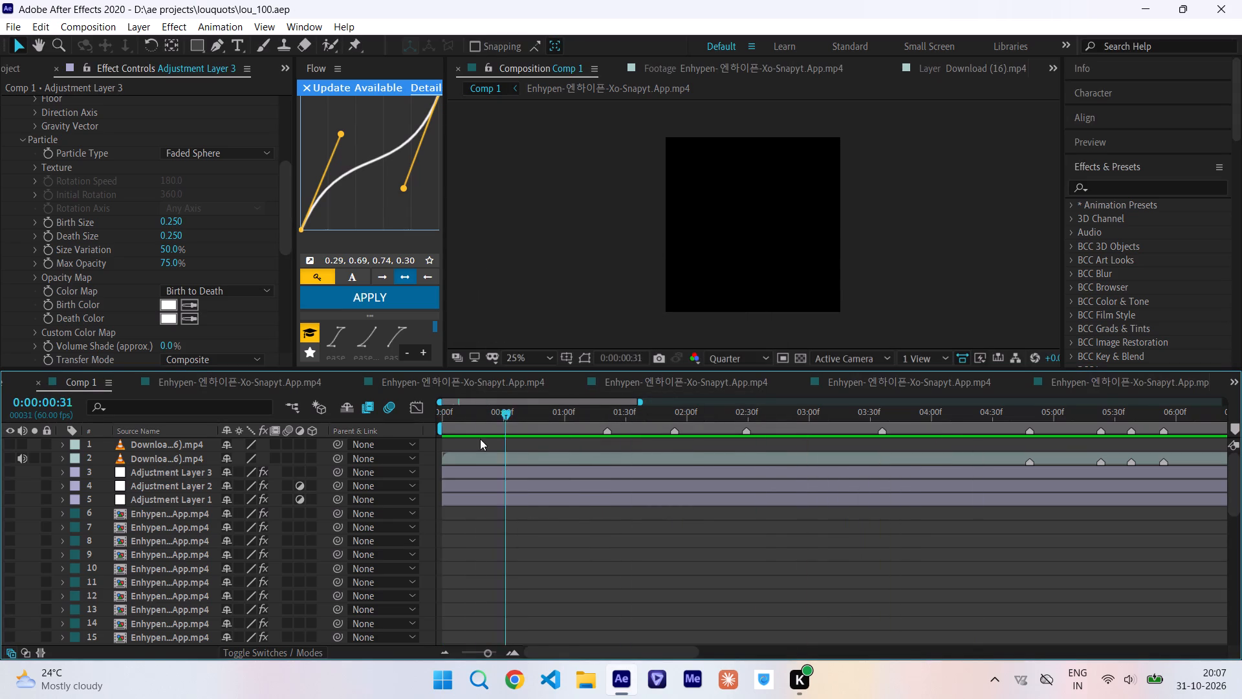
left_click_drag(480, 439, 426, 447)
left_click(185, 471)
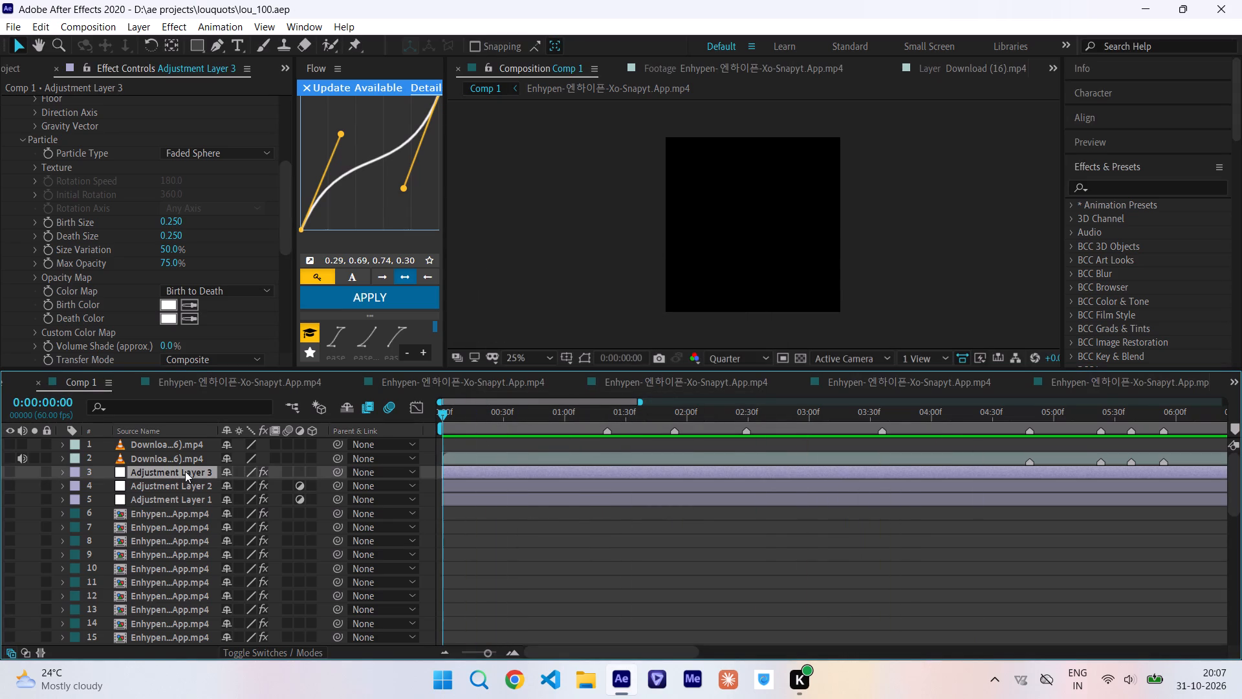
key("ctrl+alt+shift+t")
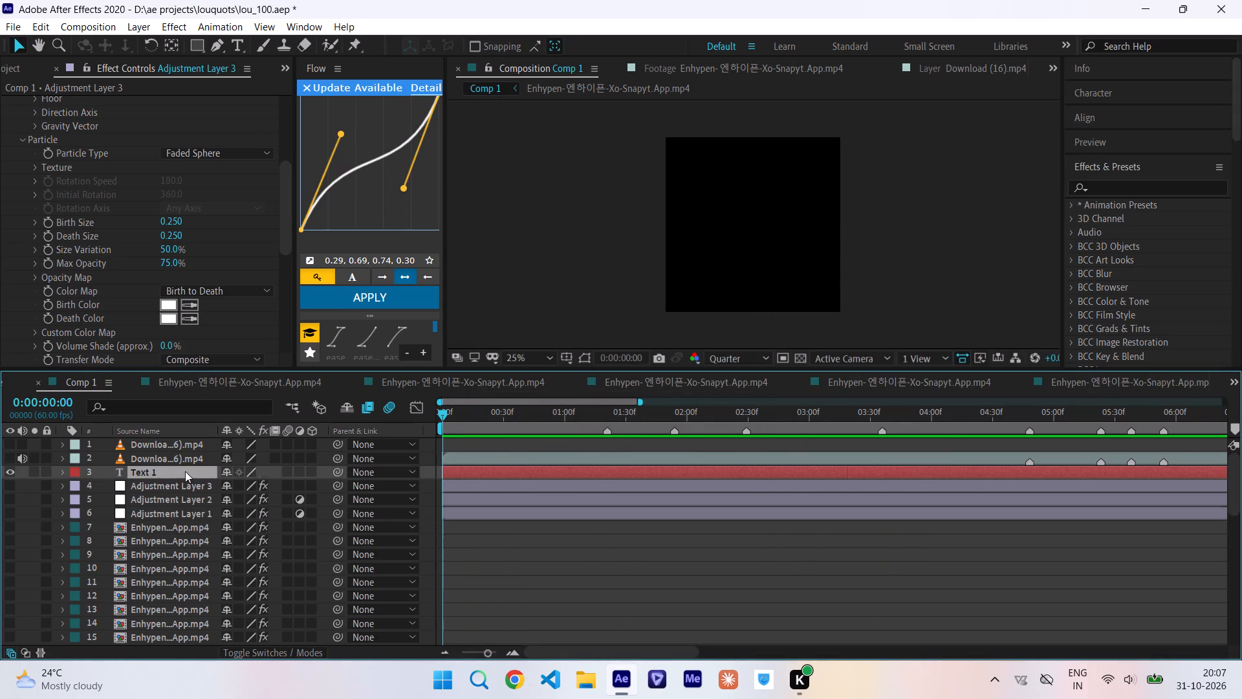
Set the empty text layer's font to Arial Regular and its size to 40 px.
double_click(618, 472)
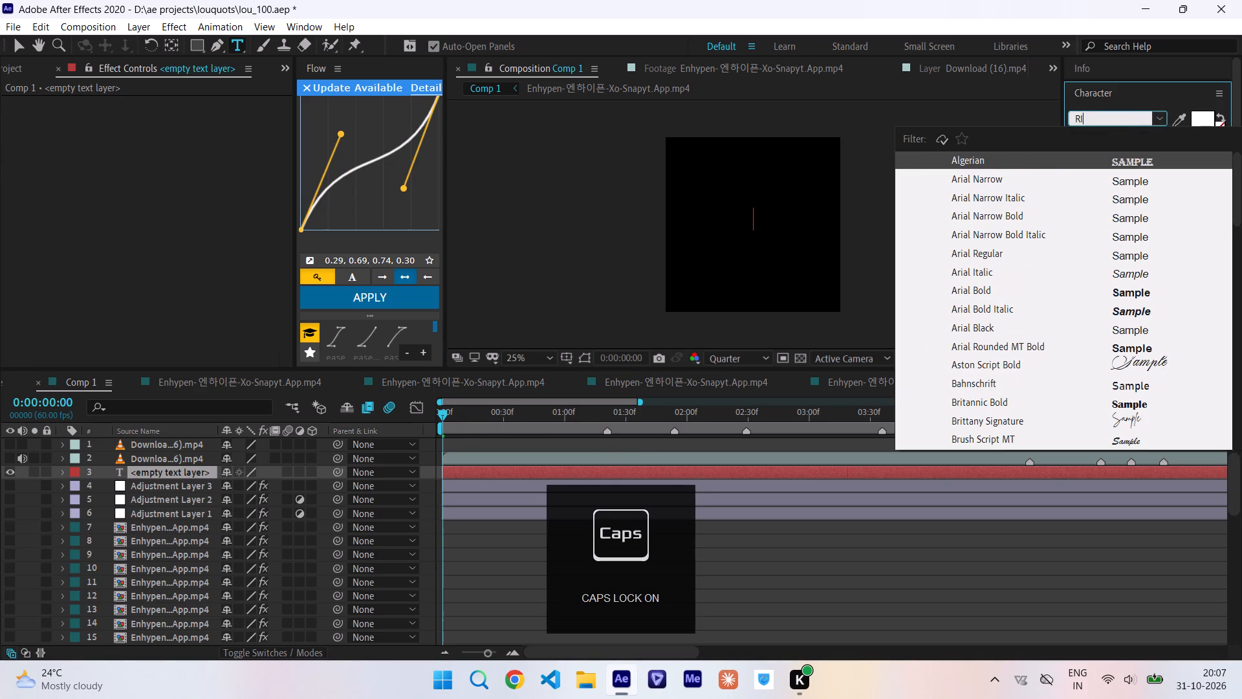
key("BackSpace")
key("a")
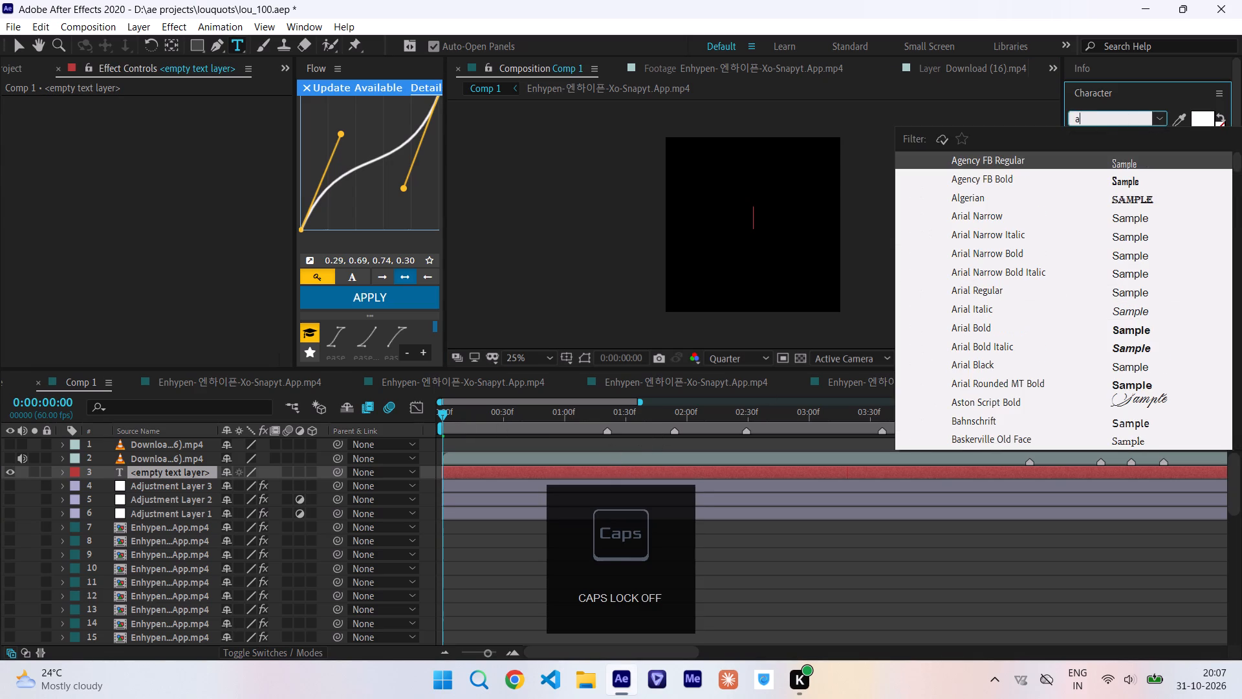
type("ri")
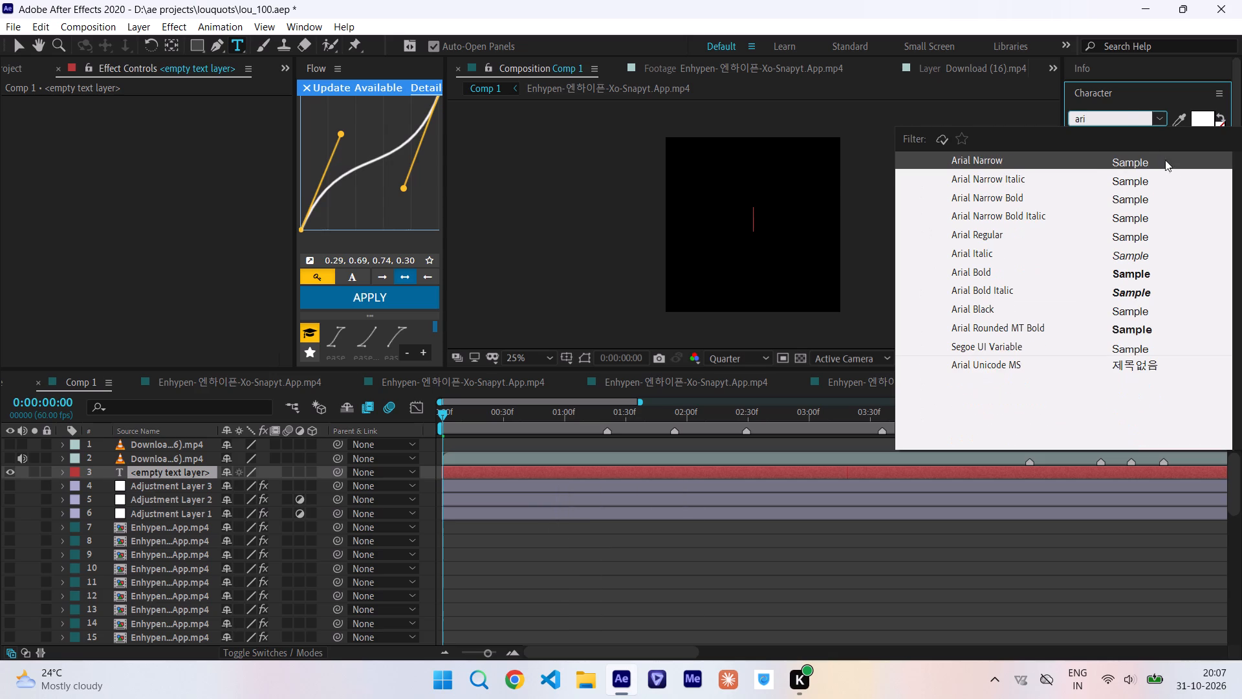
left_click(1144, 231)
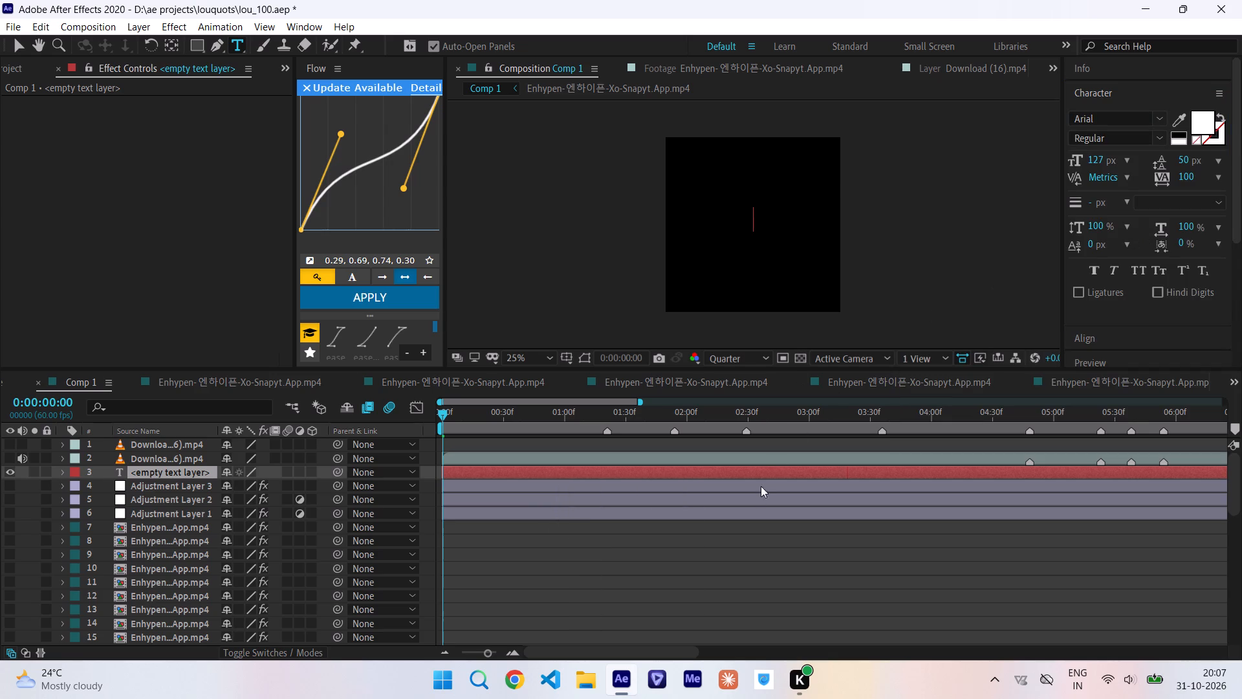
double_click(743, 474)
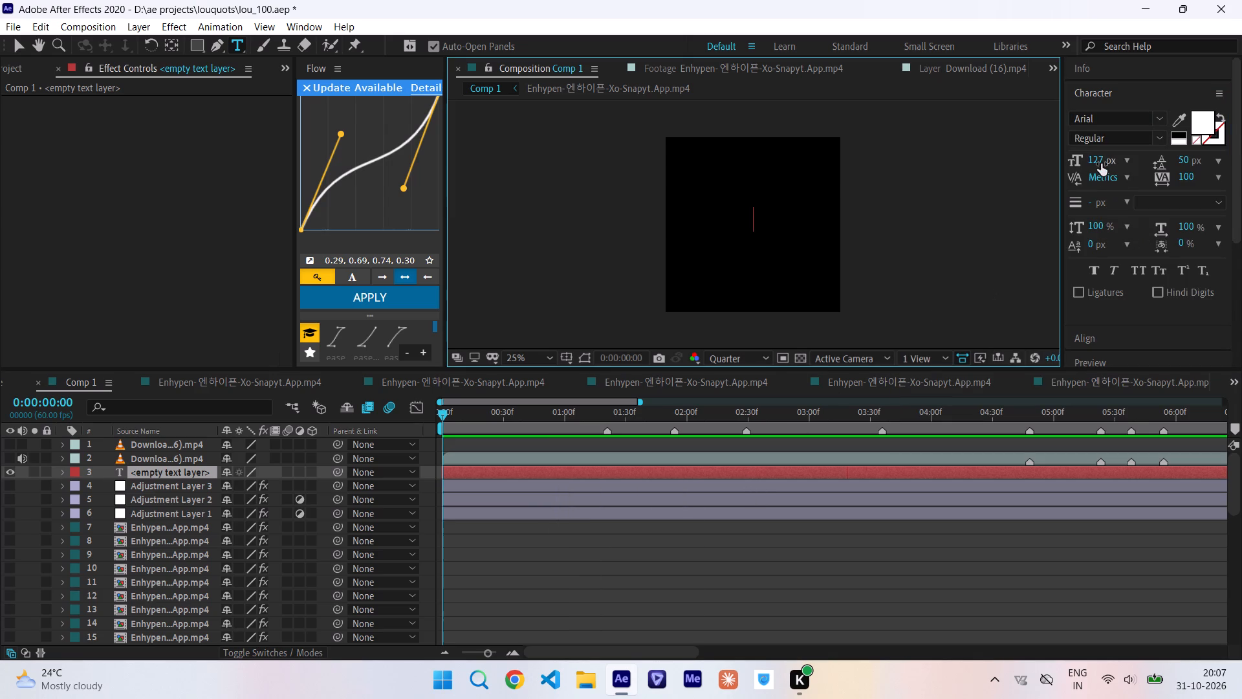
left_click(1101, 164)
type("40")
key("Return")
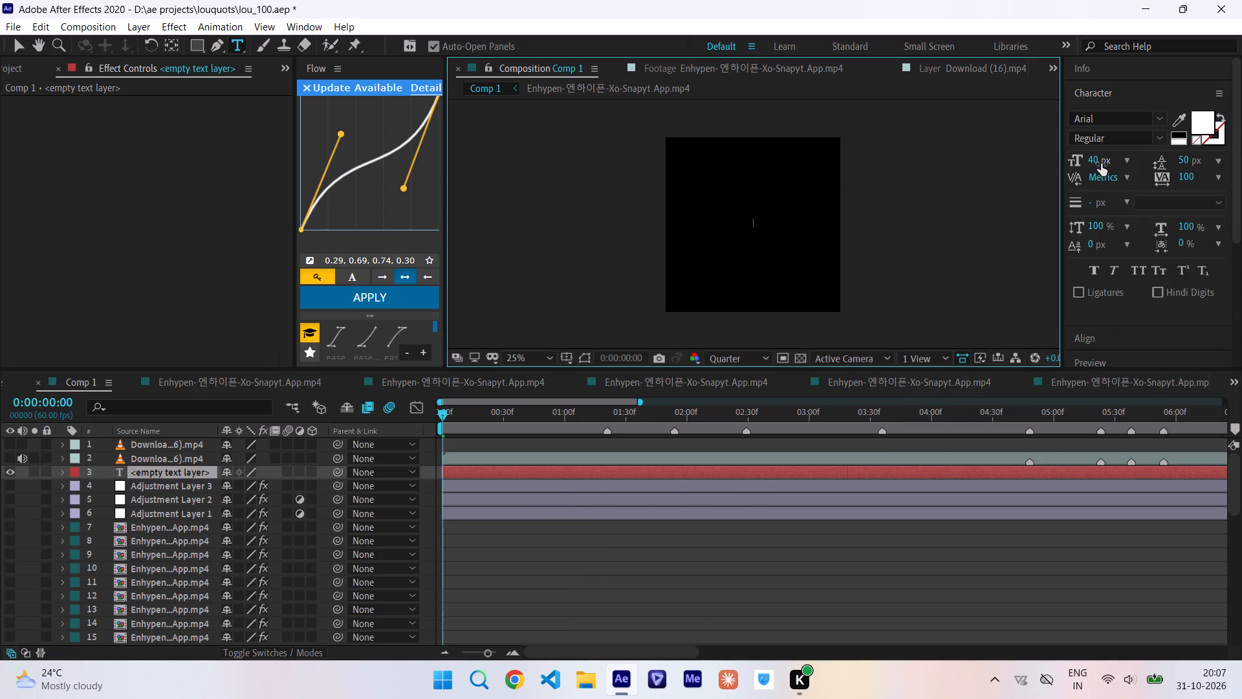
Enter the text "all reasons aside" on the new text layer.
double_click(586, 476)
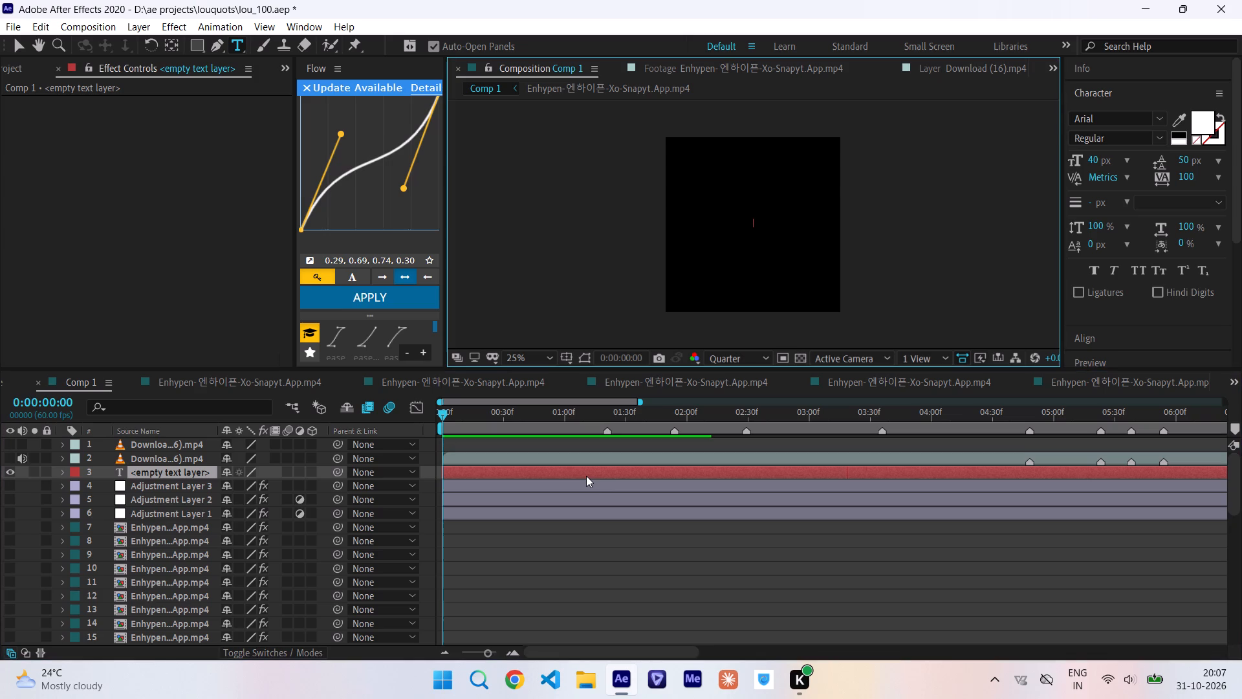
type("all reasons a")
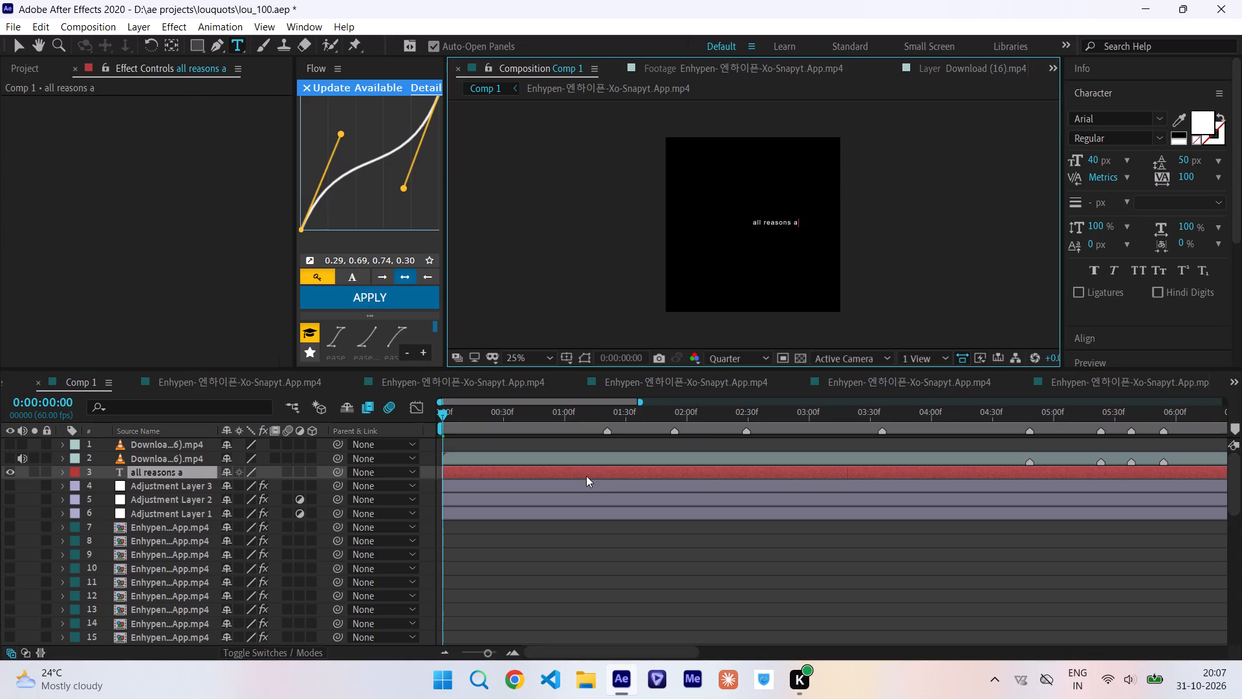
type("side")
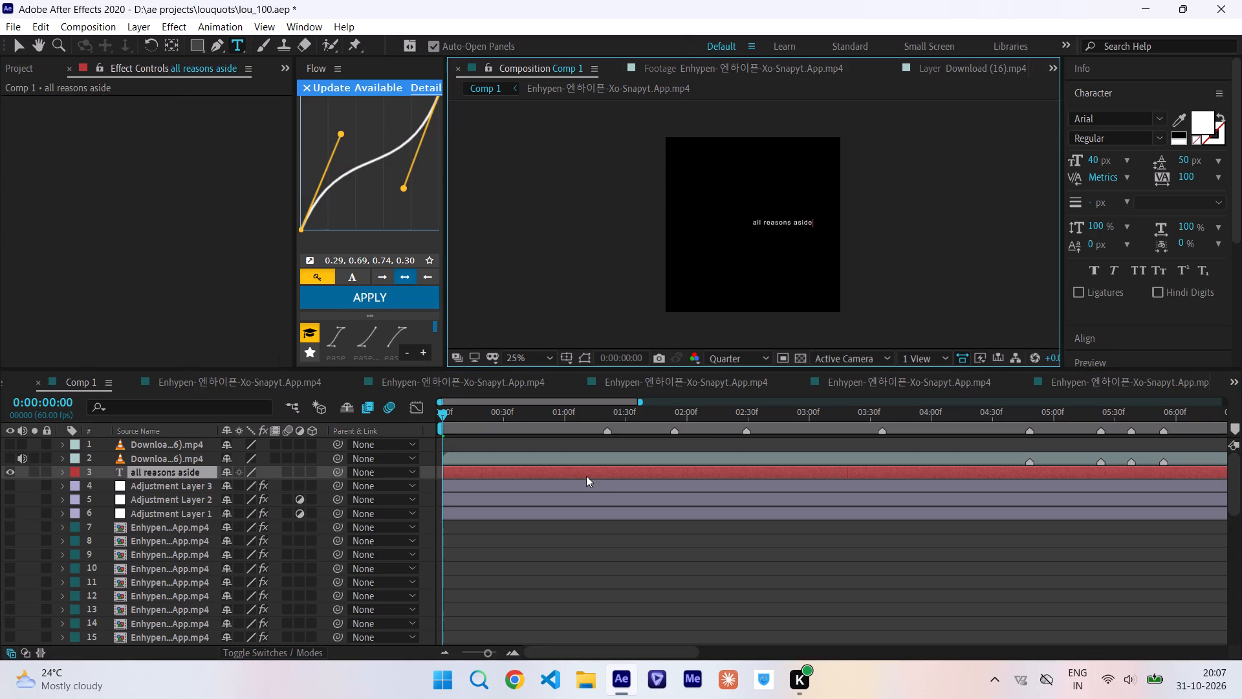
Set the composition preview resolution to Full and inspect the text up close.
left_click(748, 356)
left_click(741, 398)
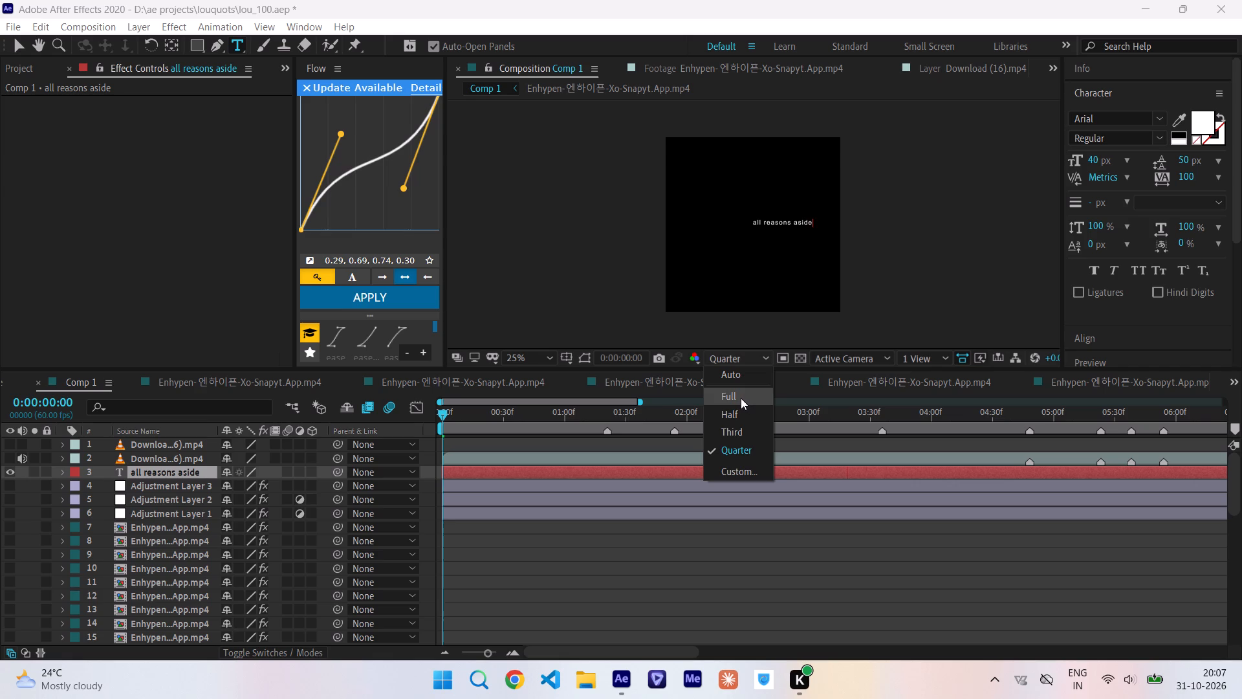
scroll(844, 203, "up", 2, "ctrl")
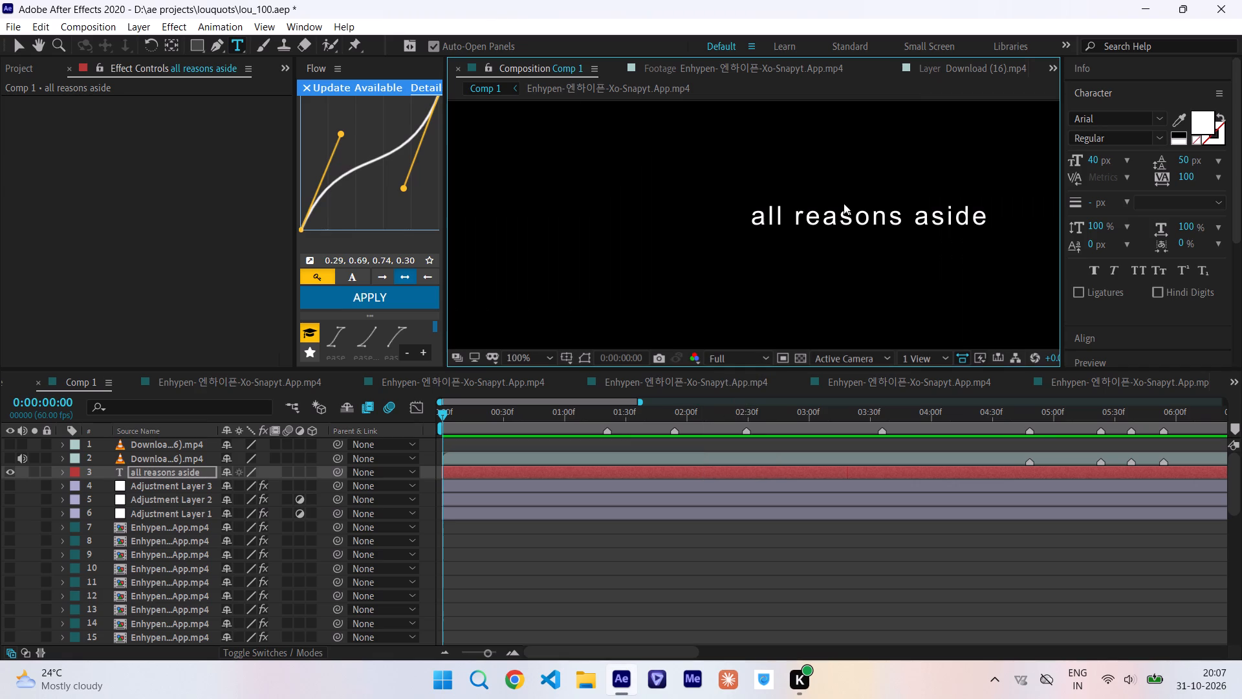
scroll(844, 203, "down", 1, "ctrl")
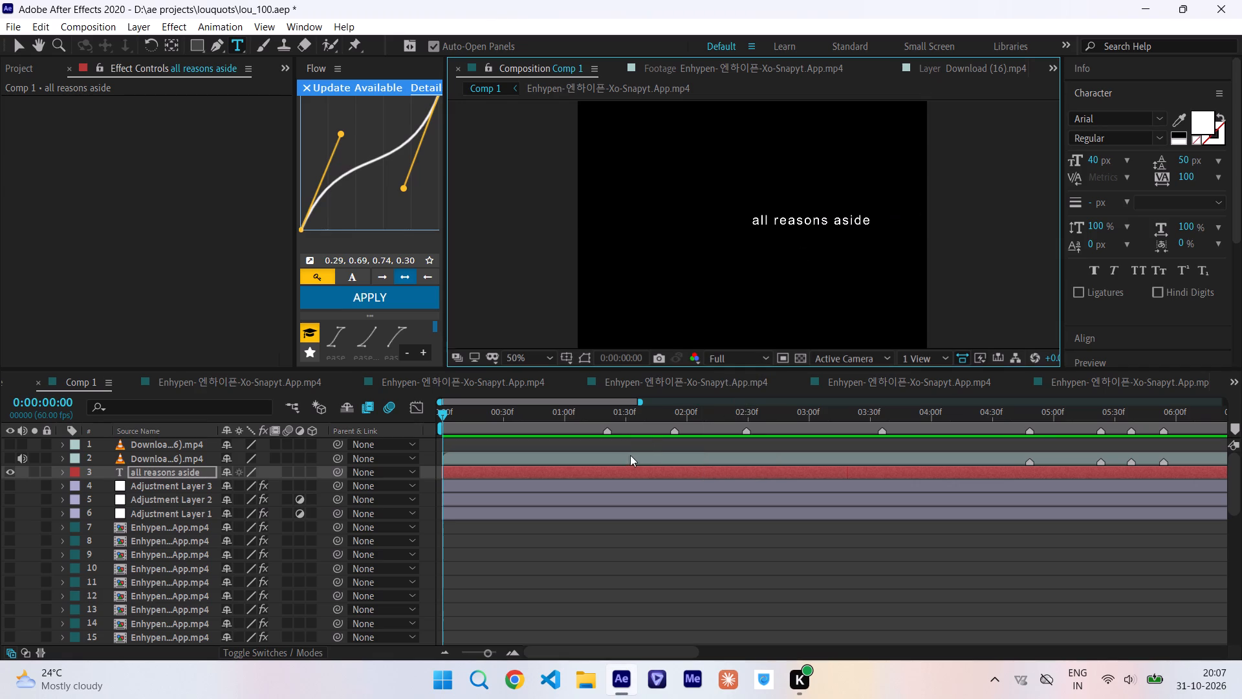
Apply faux bold to the whole "all reasons aside" text.
double_click(631, 473)
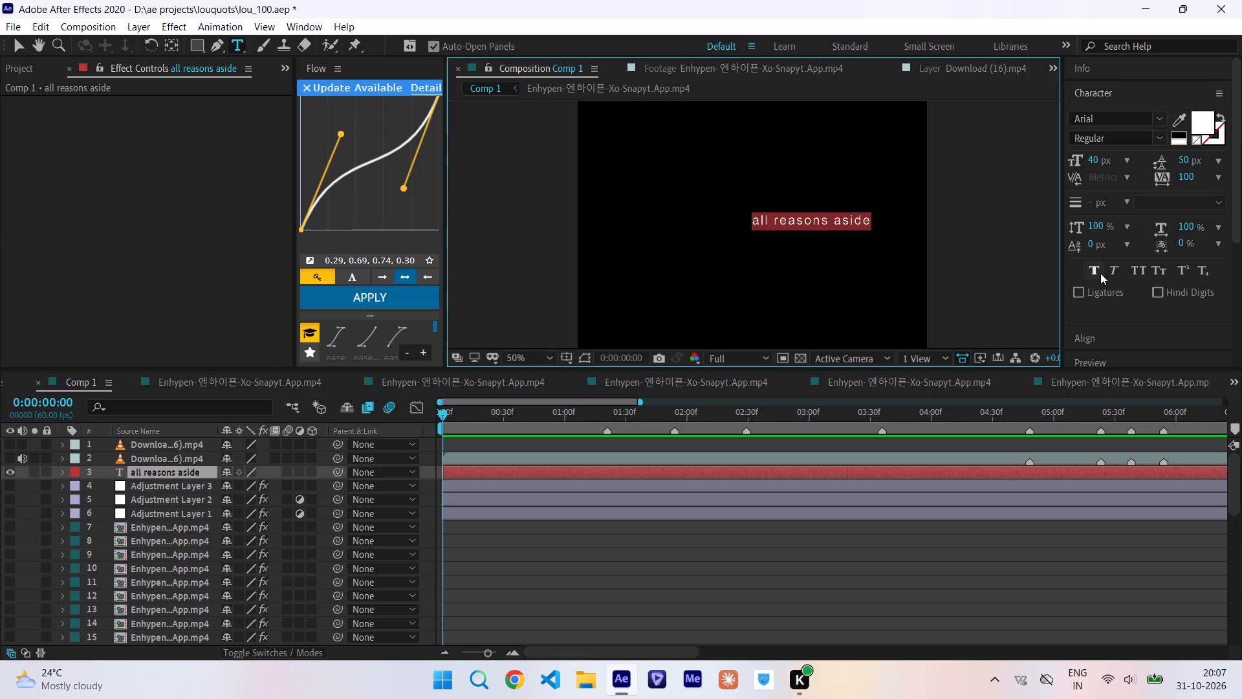
left_click(1094, 273)
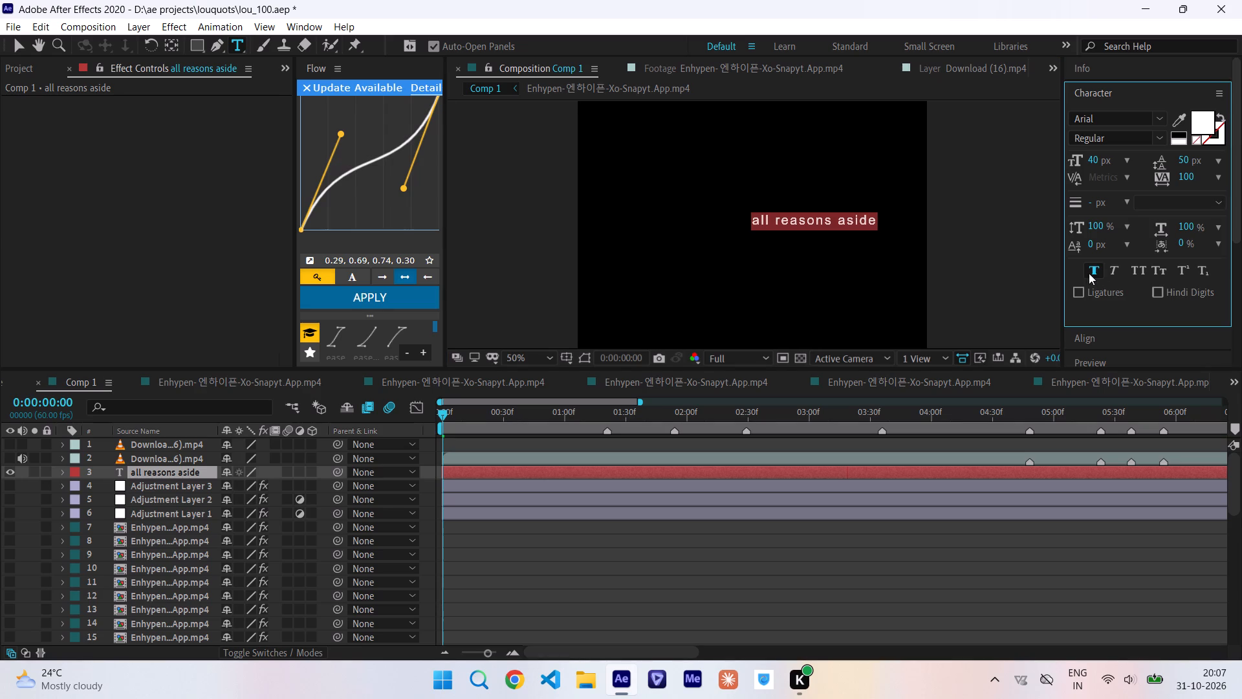
scroll(817, 260, "down", 1, "ctrl")
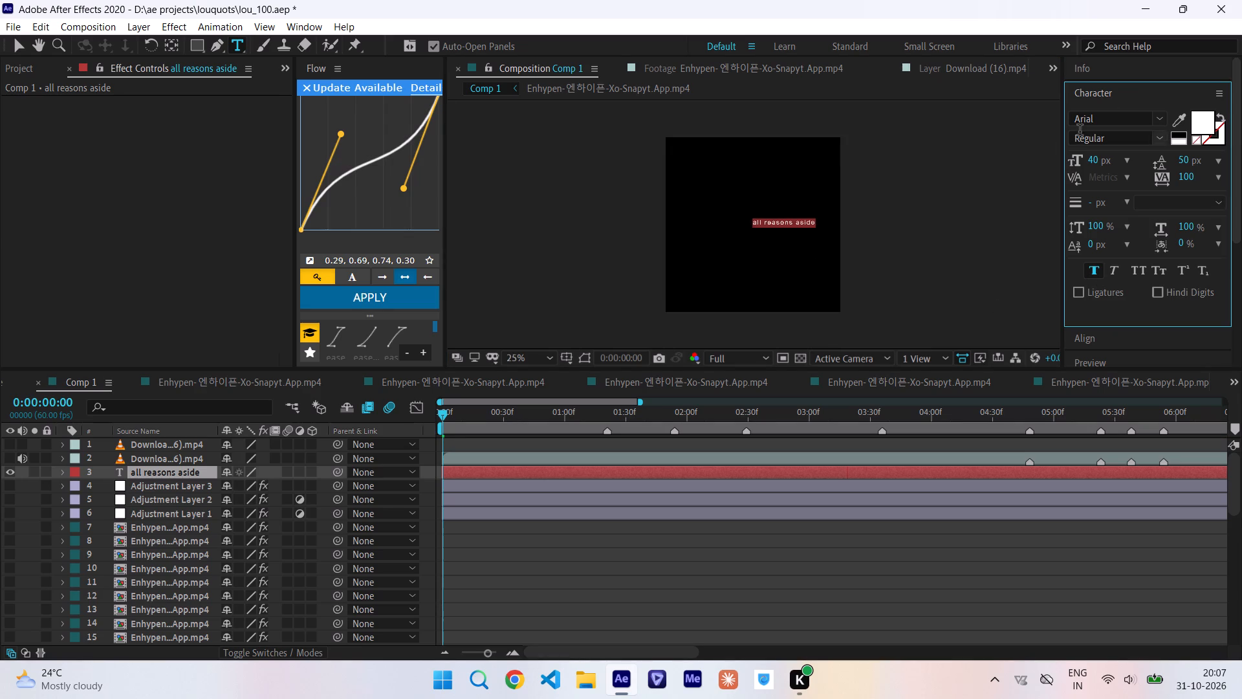
Centre the "all reasons aside" text layer horizontally in the composition.
left_click(1126, 93)
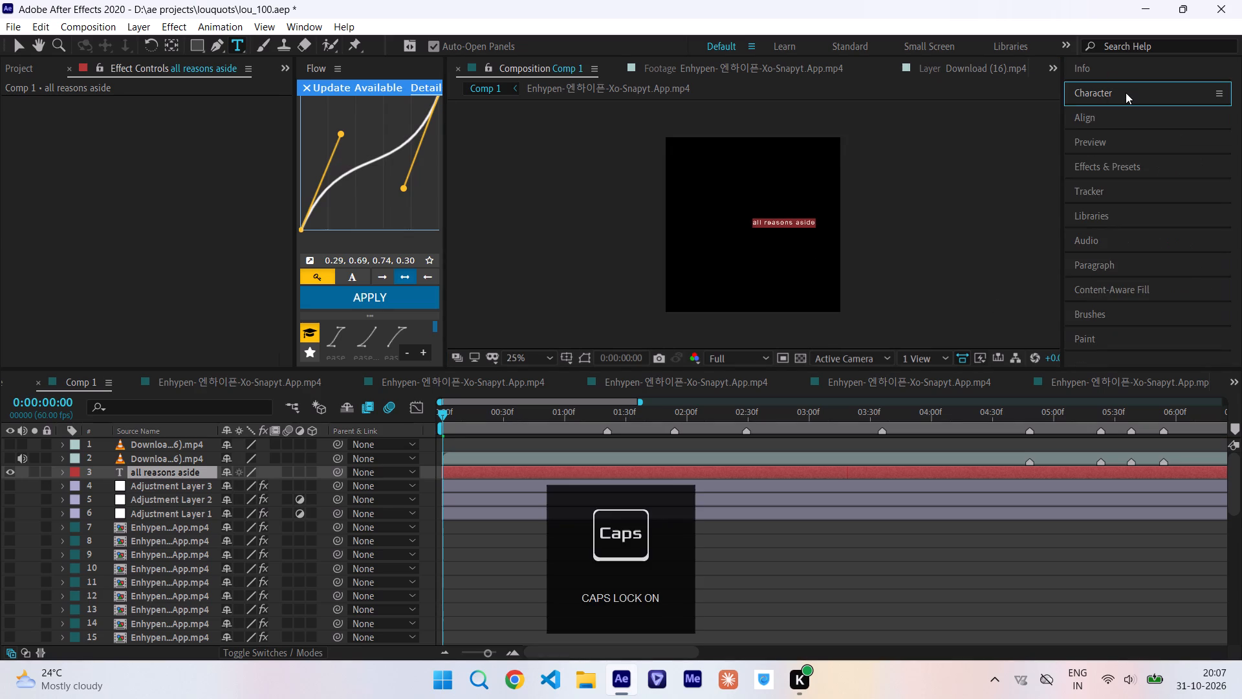
left_click(1116, 115)
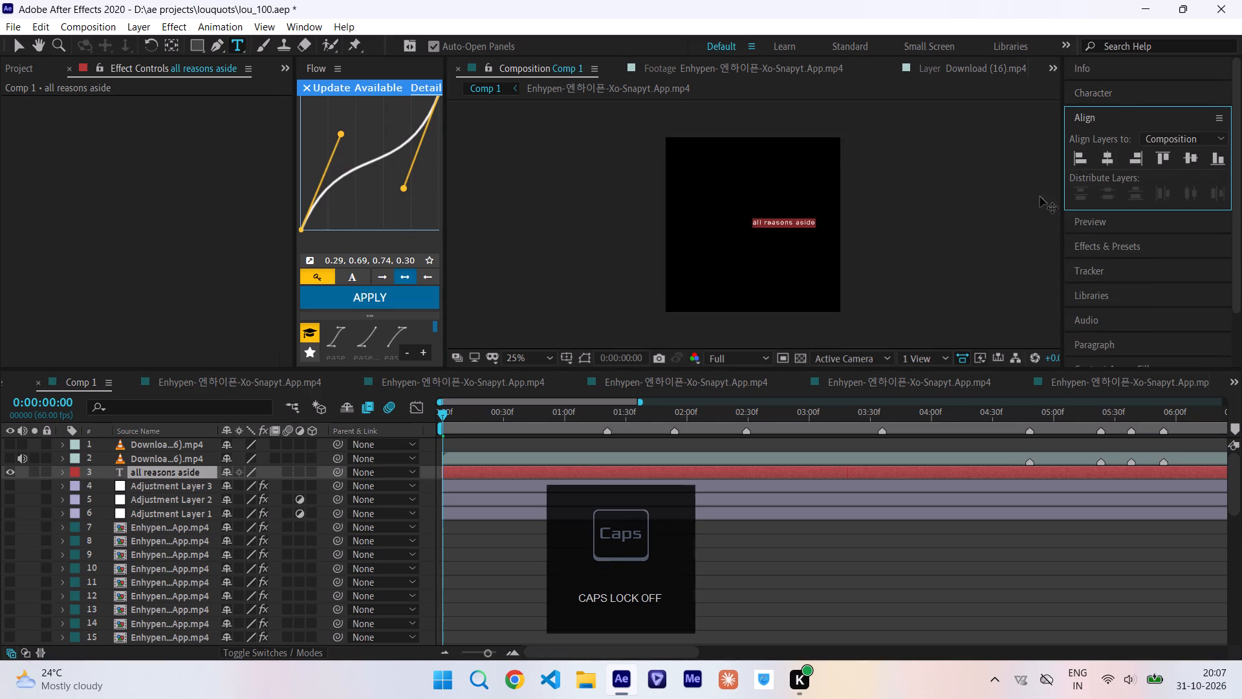
left_click(1106, 158)
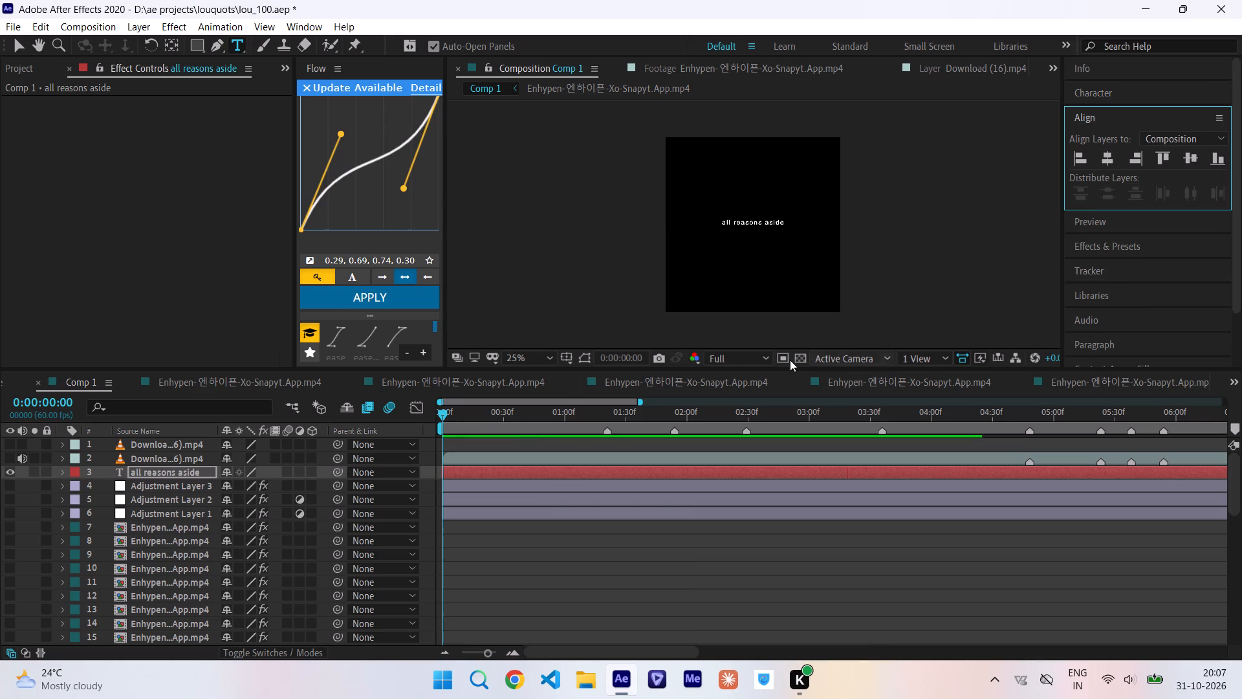
Preview the composition from 0:00:00:00, restarting once, to check the text against the audio.
left_click_drag(528, 418, 325, 447)
key("space")
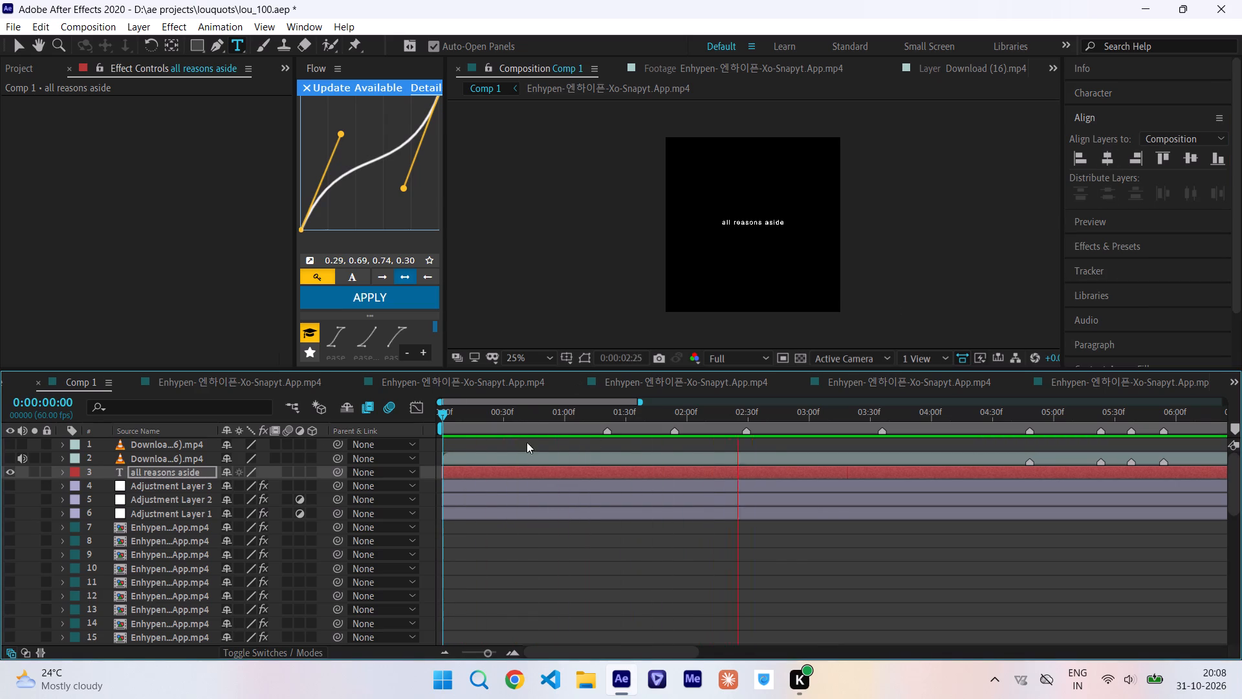
left_click_drag(587, 416, 413, 419)
key("space")
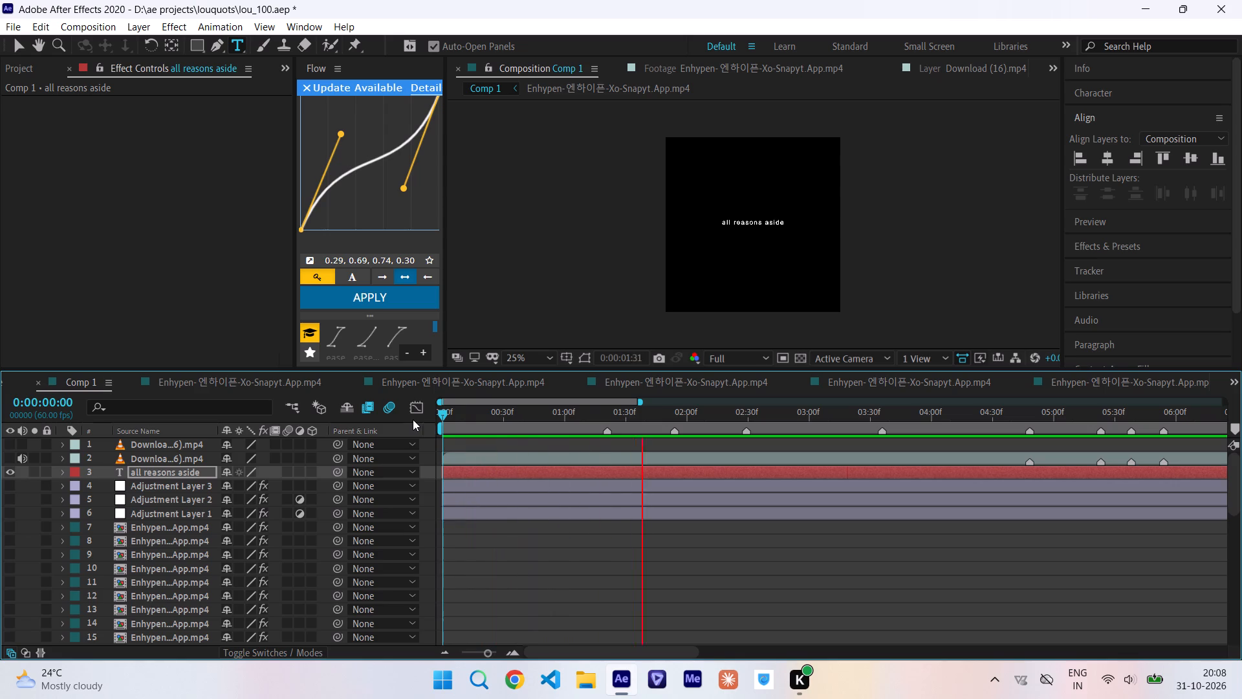
Play the audio from 0:00:01:54 and again from 0:00:00:00 to check the timing of the opening.
left_click(675, 410)
key("space")
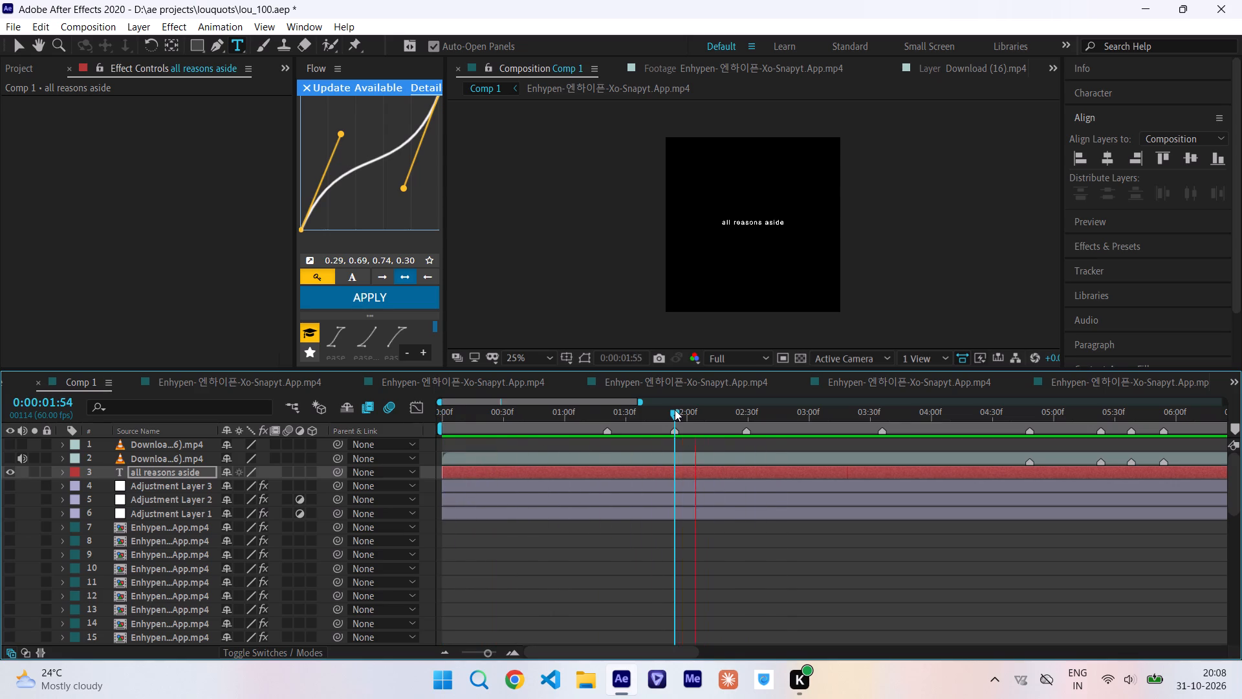
left_click_drag(675, 410, 435, 440)
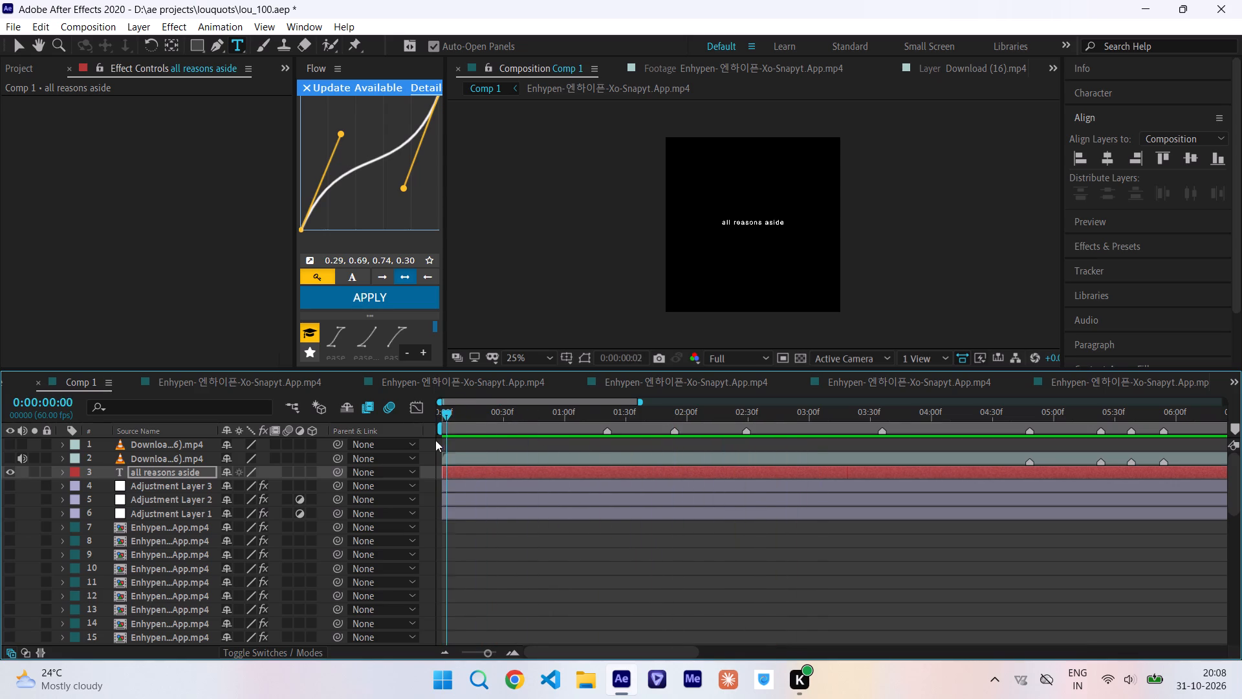
left_click_drag(435, 440, 582, 461)
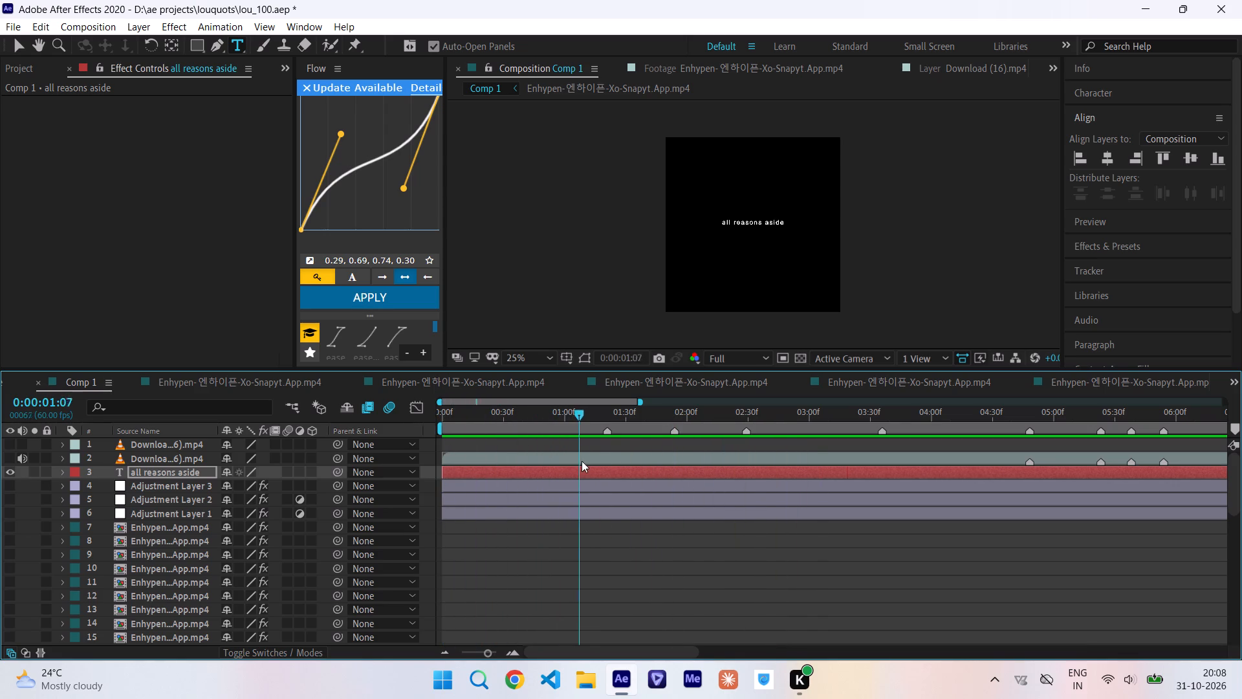
left_click_drag(582, 461, 344, 488)
key("space")
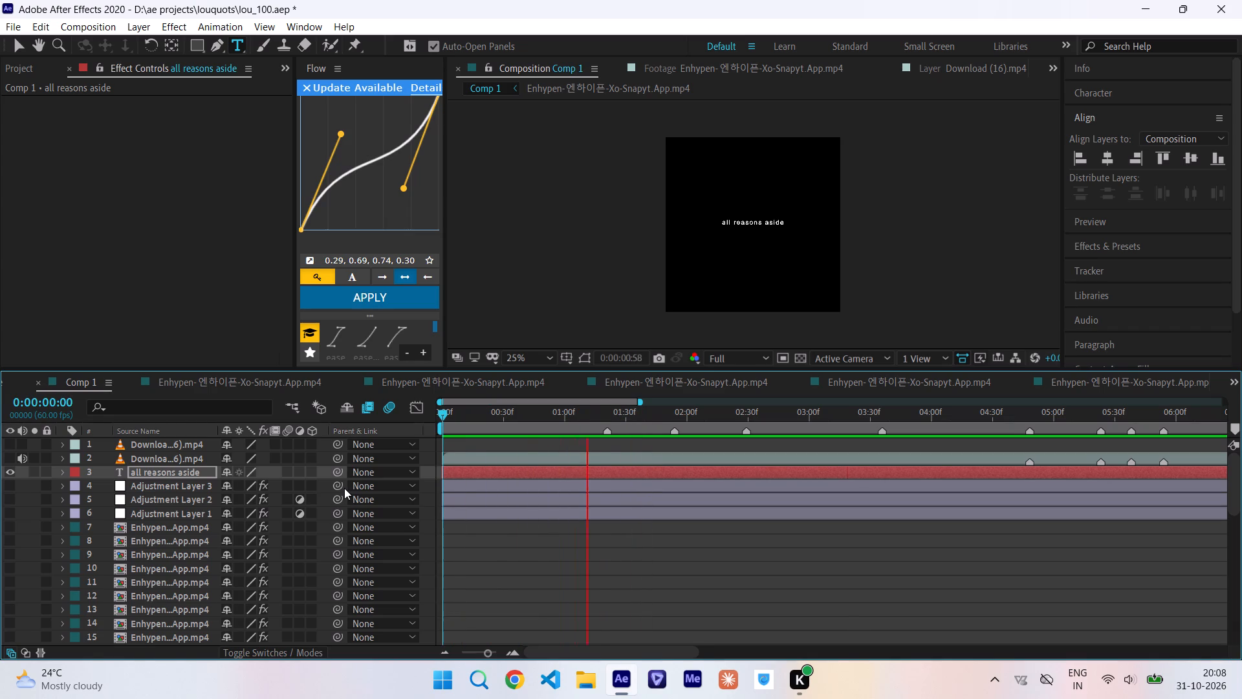
left_click(675, 414)
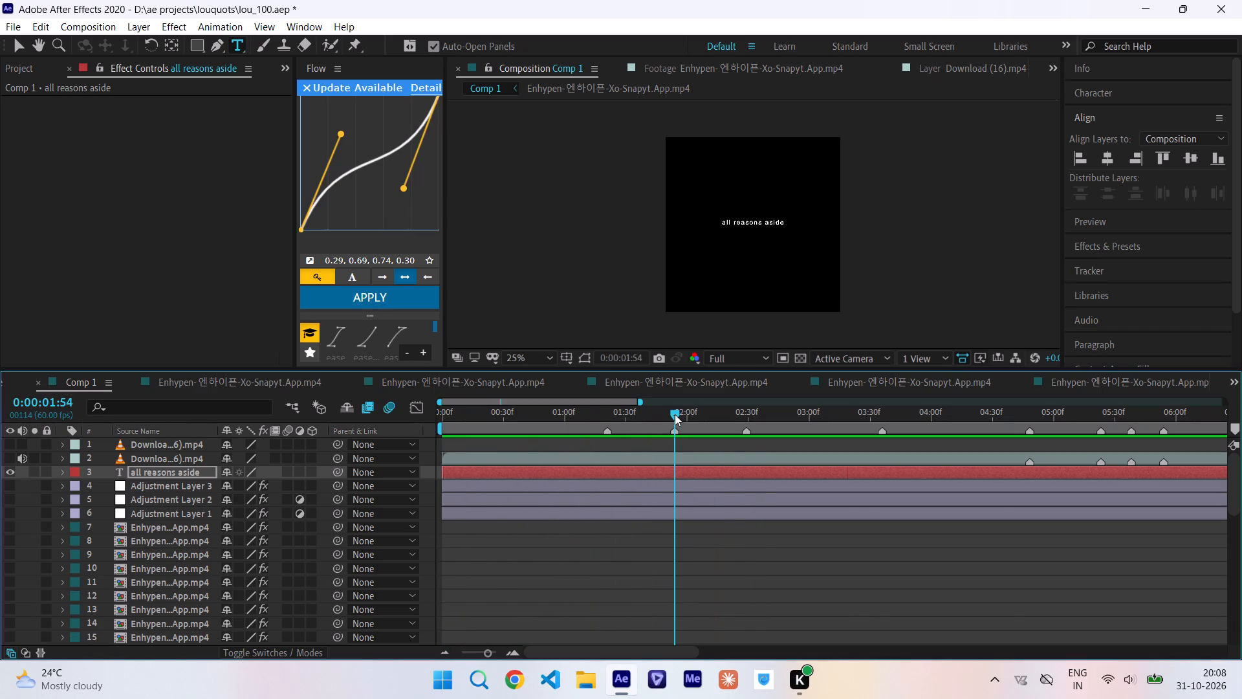
Show the Pre-comp 1 layer temporarily to inspect the text over the footage at 0:00:01:54, and hide it again.
scroll(641, 518, "down", 7)
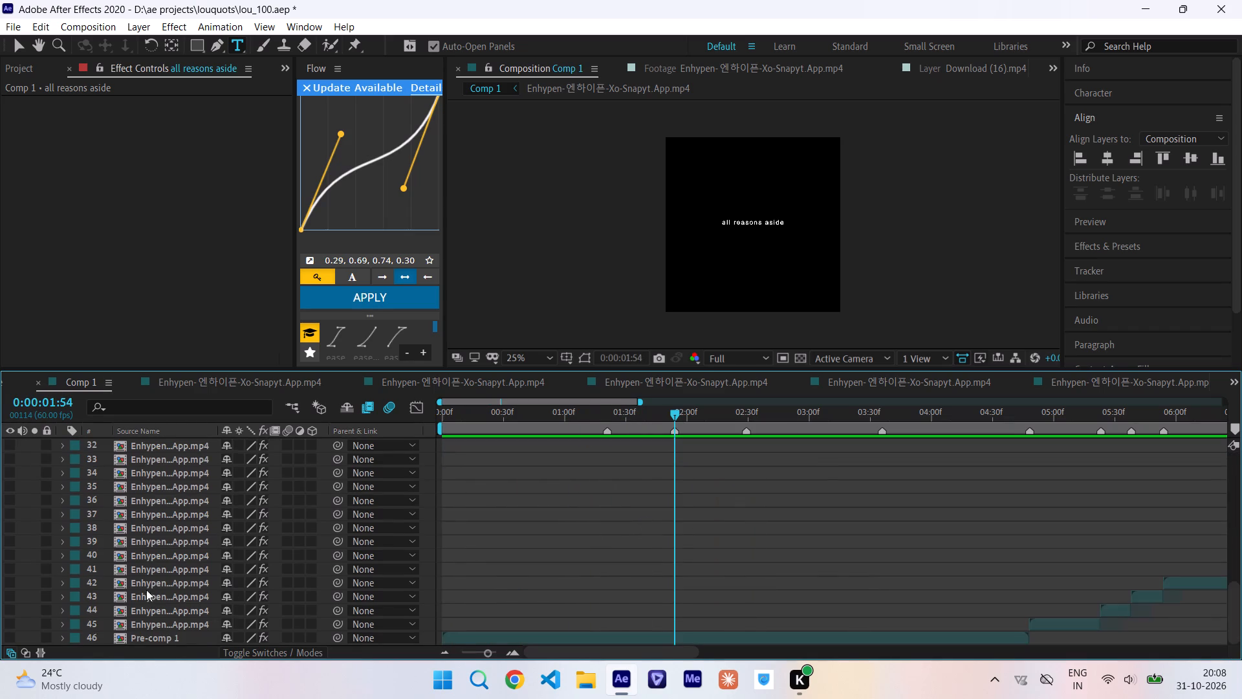
left_click(12, 641)
scroll(615, 547, "up", 4)
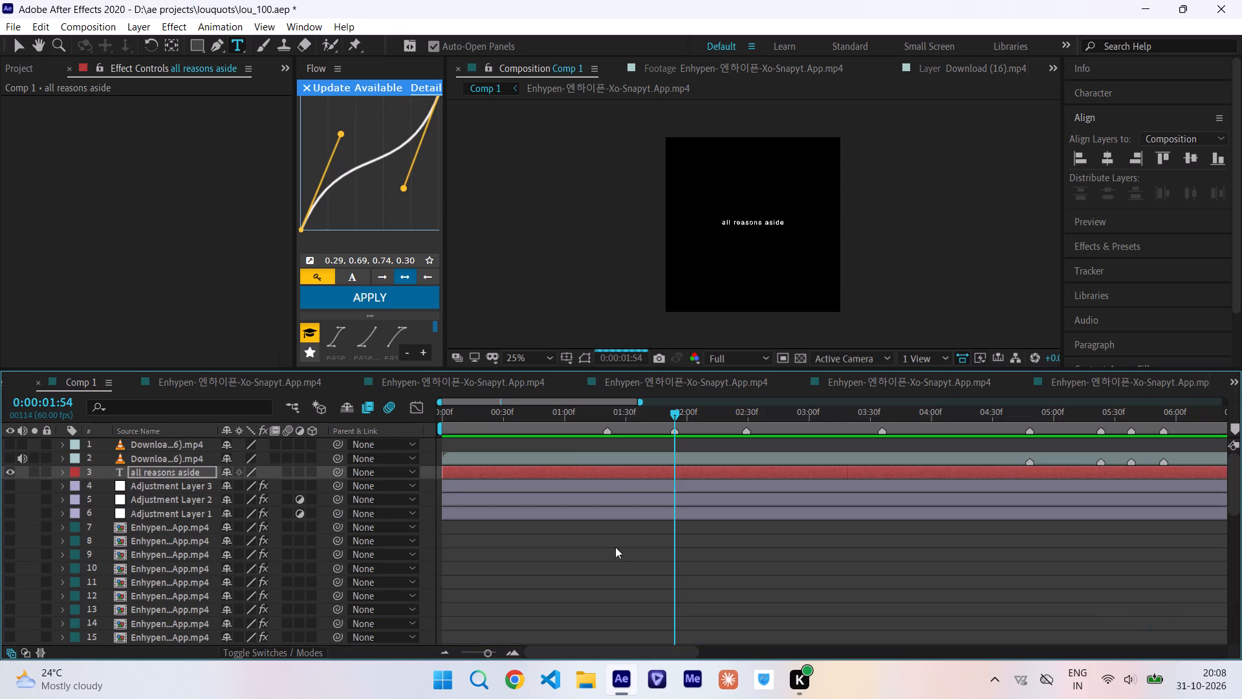
scroll(549, 243, "up", 1, "ctrl")
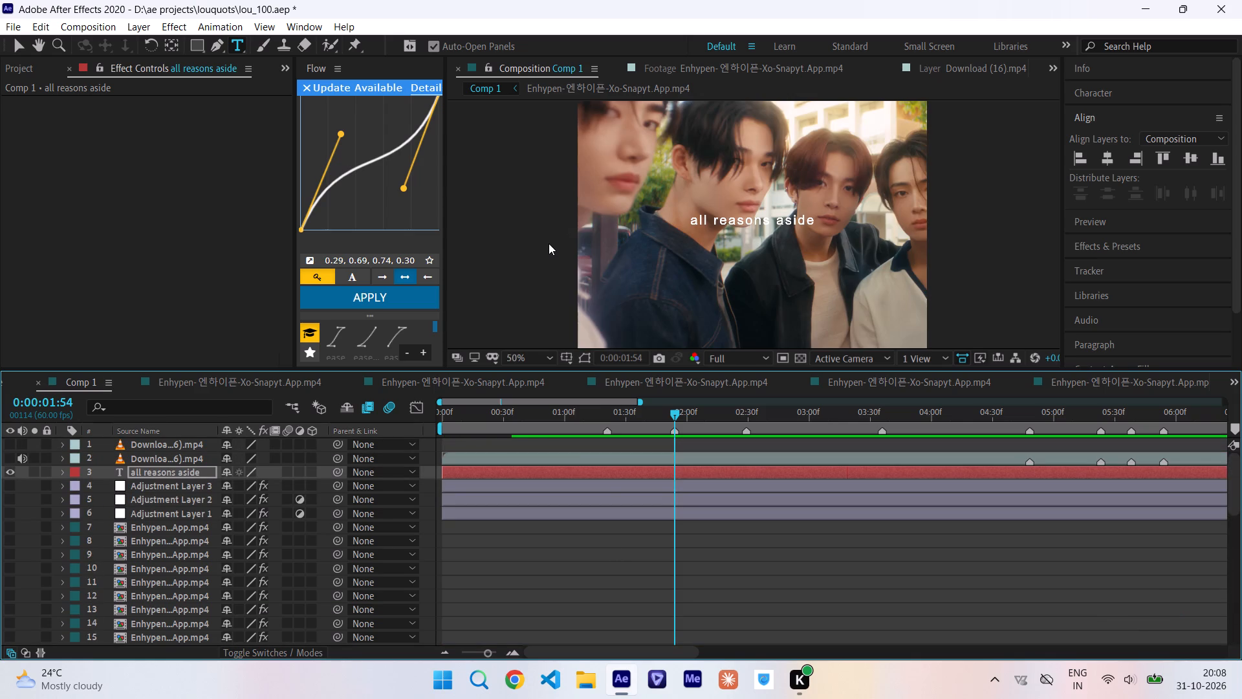
scroll(549, 243, "down", 1, "ctrl")
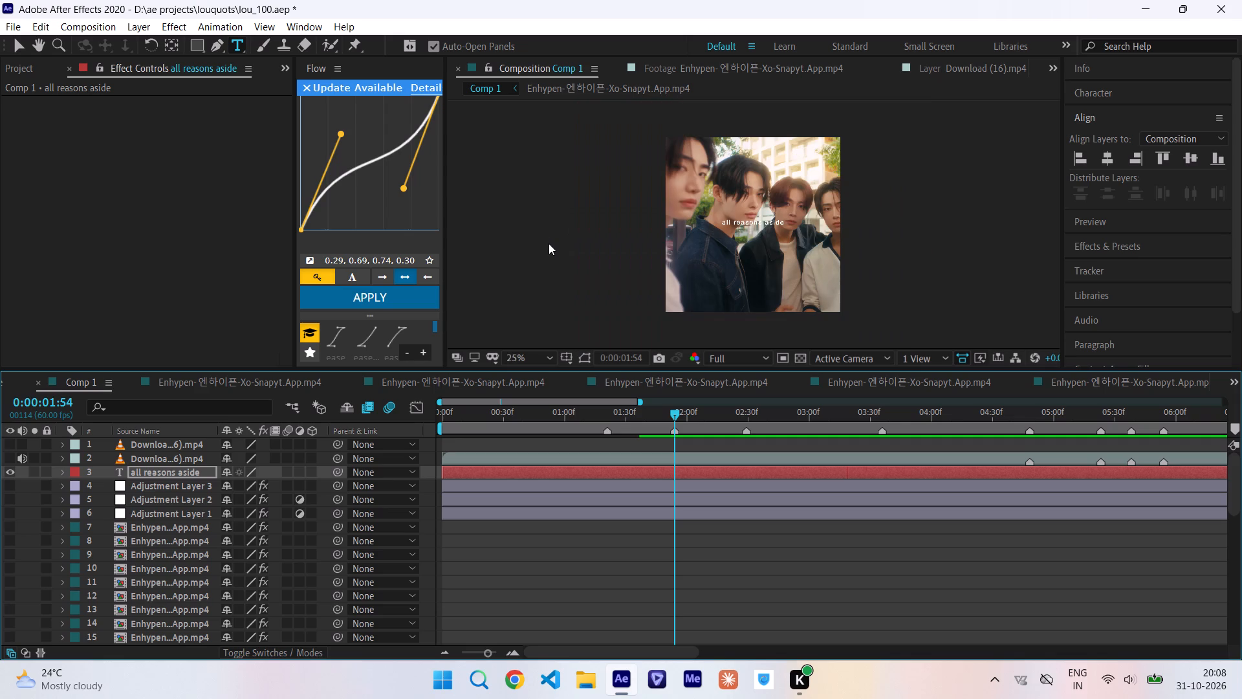
scroll(549, 243, "up", 1, "ctrl")
scroll(549, 243, "down", 1, "ctrl")
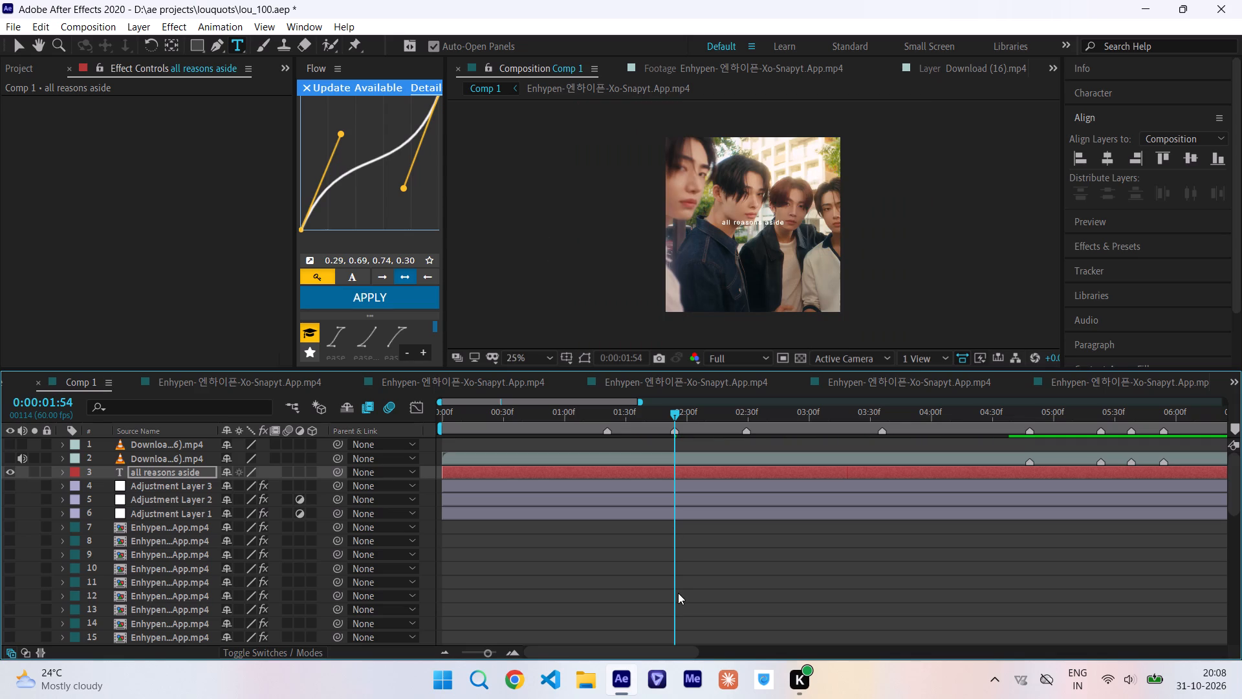
scroll(678, 593, "down", 7)
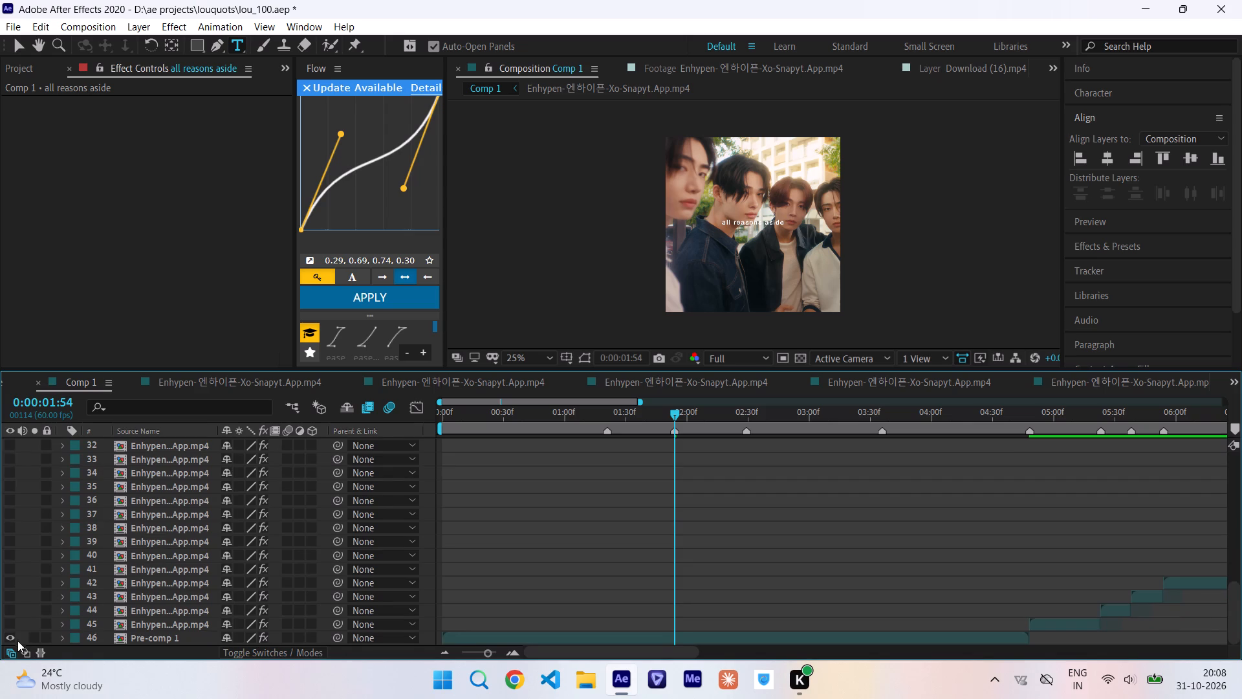
left_click(14, 638)
scroll(546, 551, "up", 7)
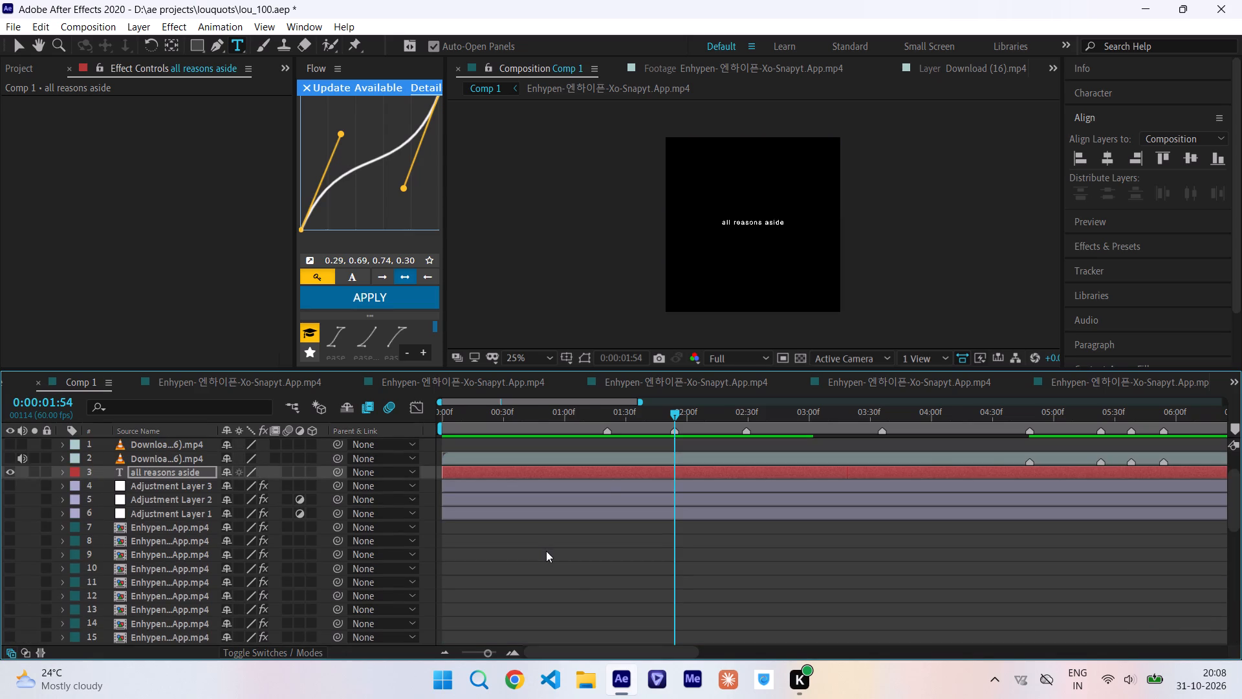
Shift the "all reasons aside" text layer along the timeline so it starts at about 0:00:05:50.
scroll(546, 551, "right", 1)
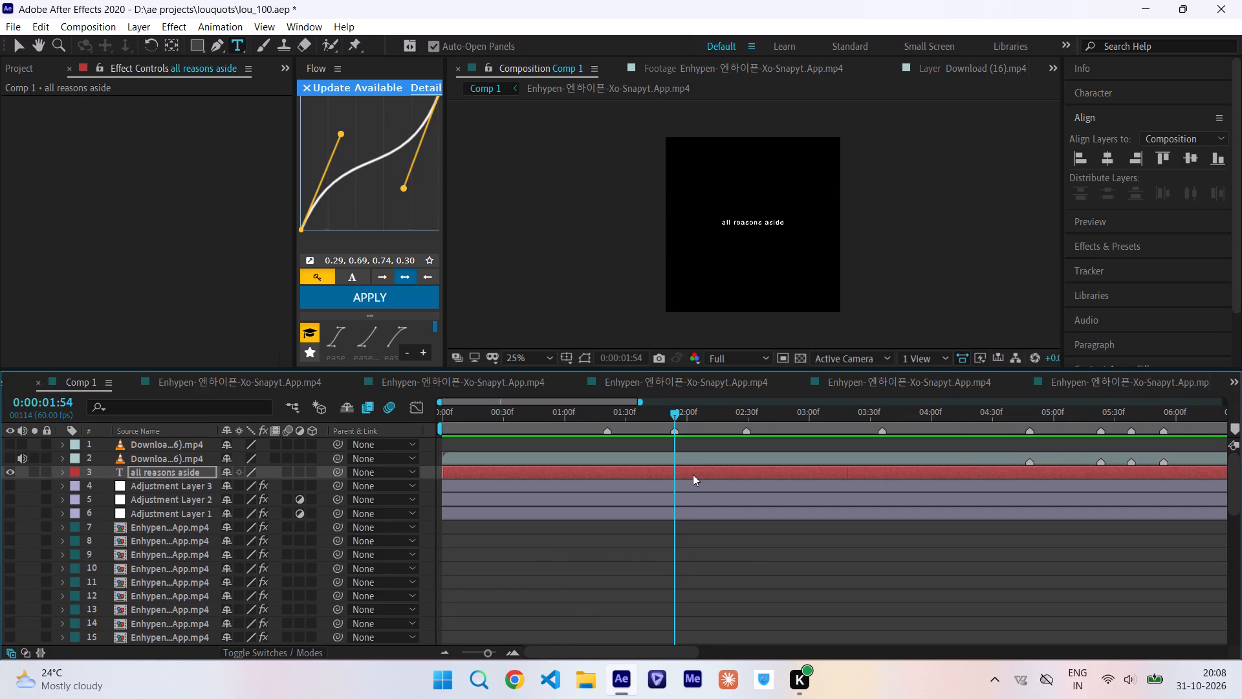
left_click_drag(693, 474, 1241, 487)
scroll(1241, 487, "left", 1)
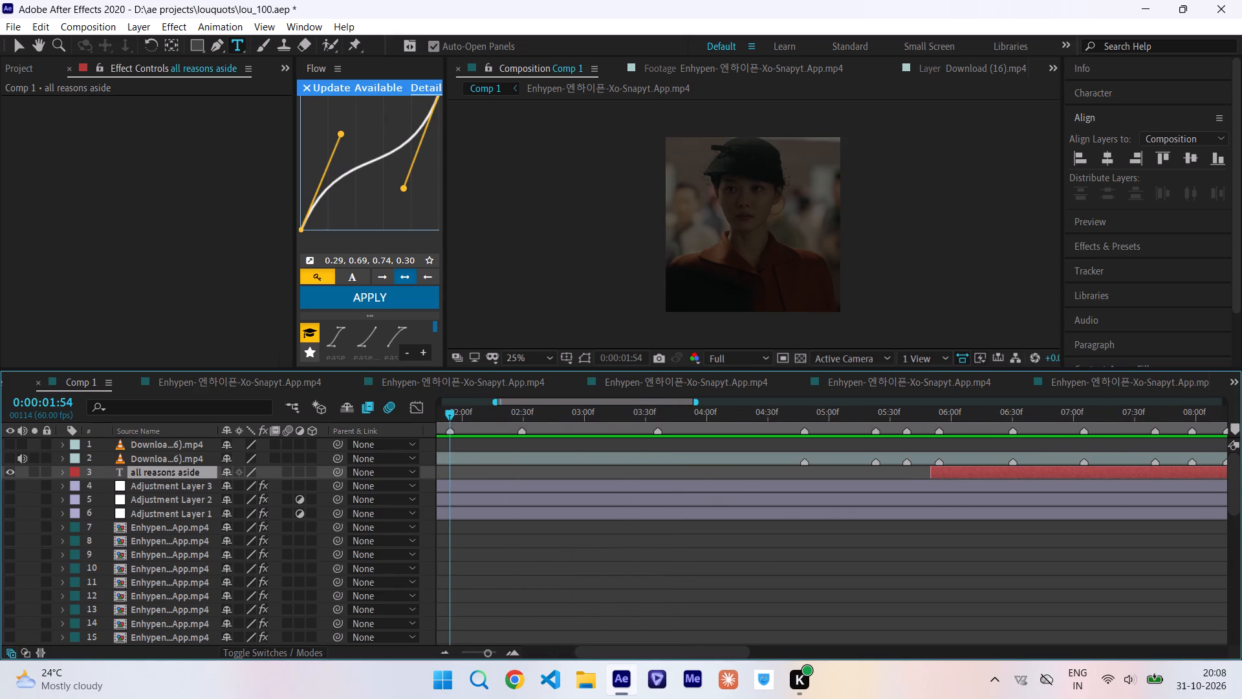
Show the Pre-comp 1 layer and check the footage at 0:00:01:20.
scroll(823, 528, "right", 6)
left_click_drag(661, 408, 605, 408)
left_click(597, 604)
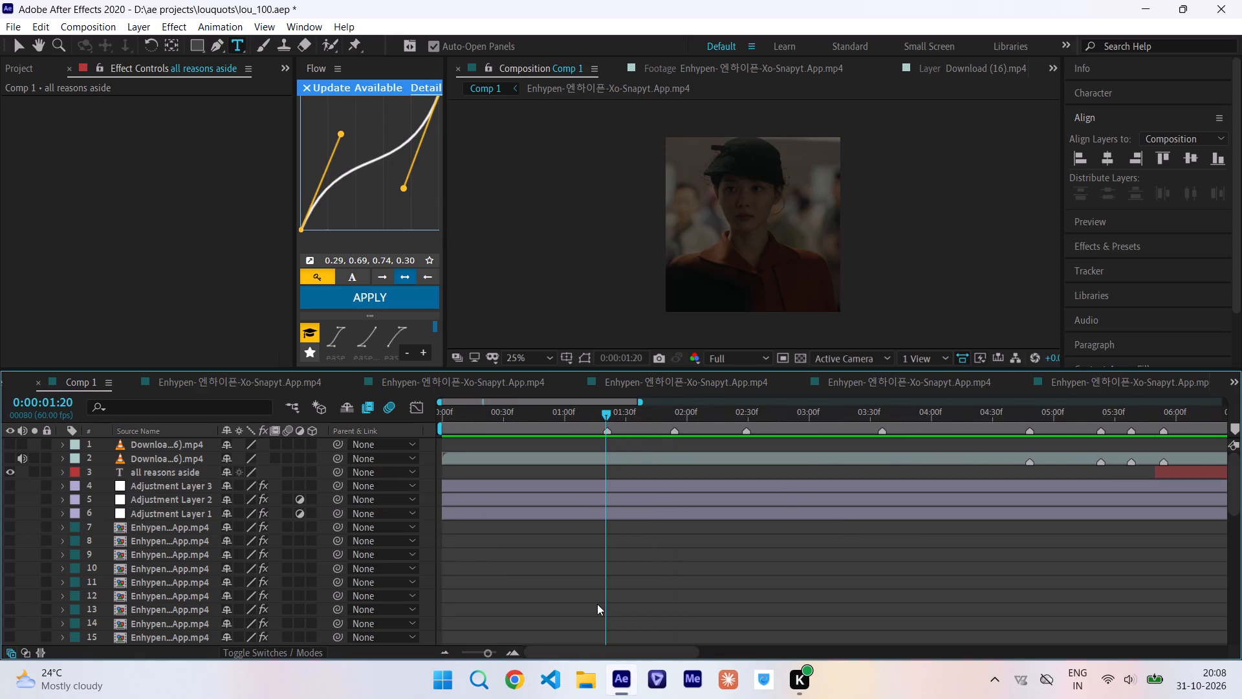
scroll(597, 604, "down", 3)
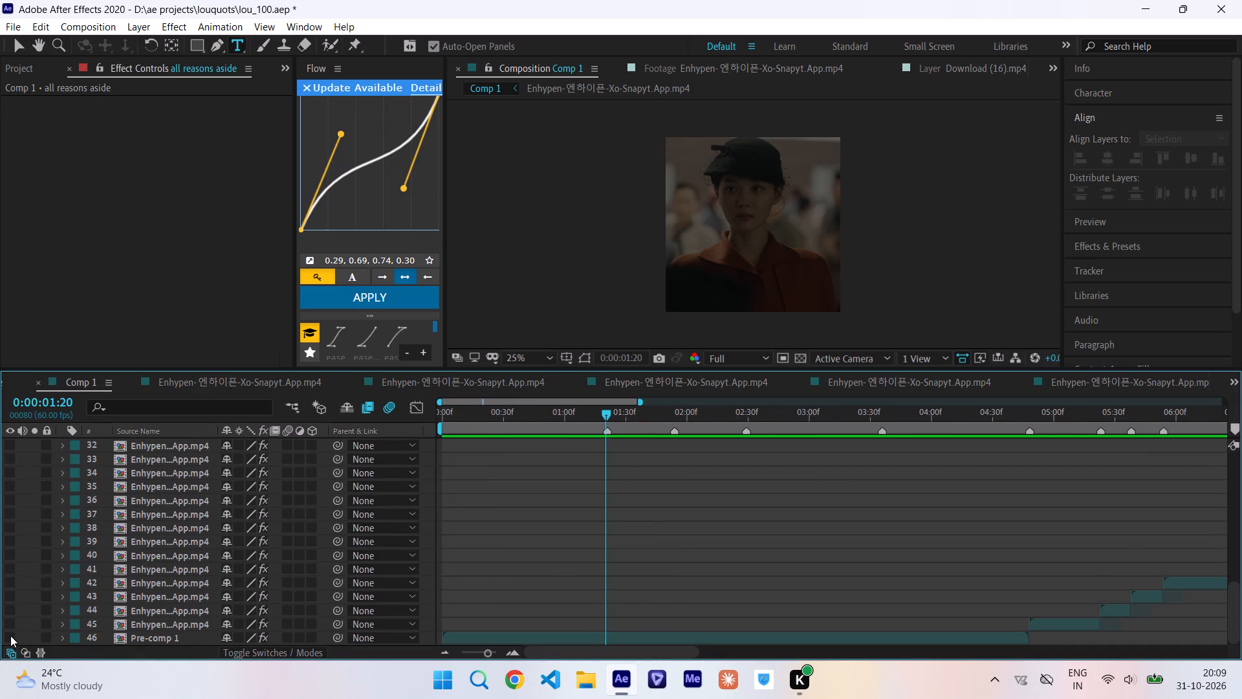
left_click(10, 636)
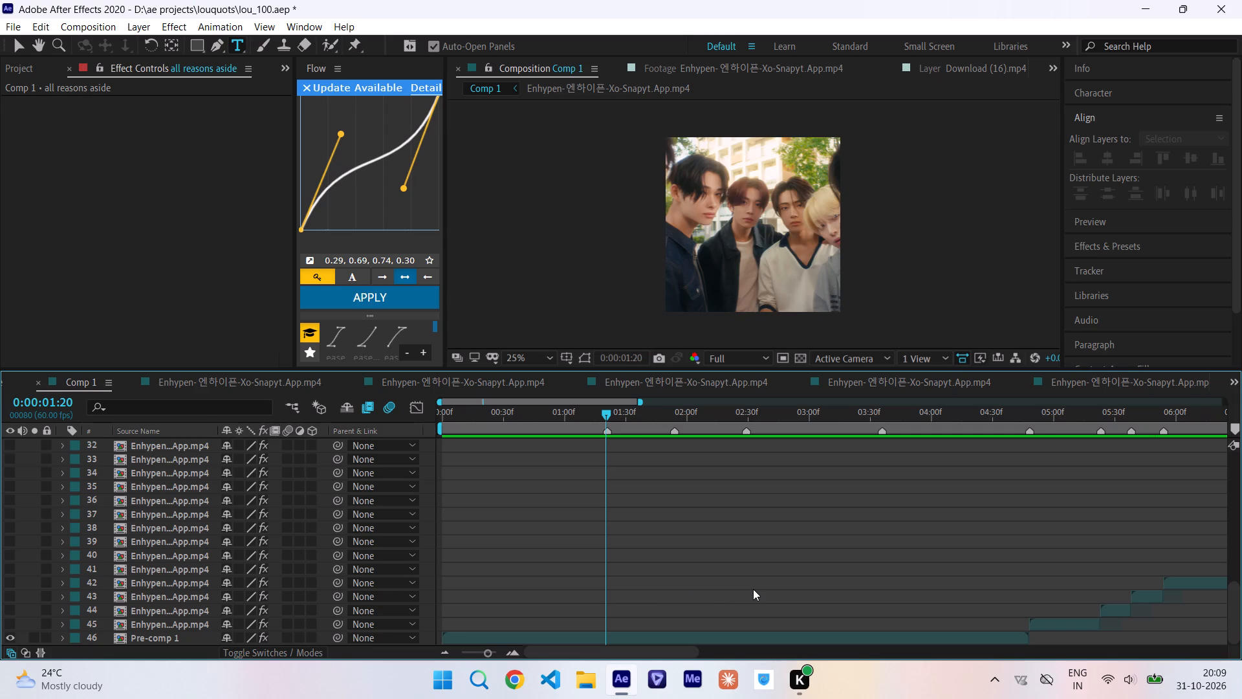
scroll(753, 589, "up", 2)
scroll(753, 589, "down", 14)
Save the project.
key("ctrl+s")
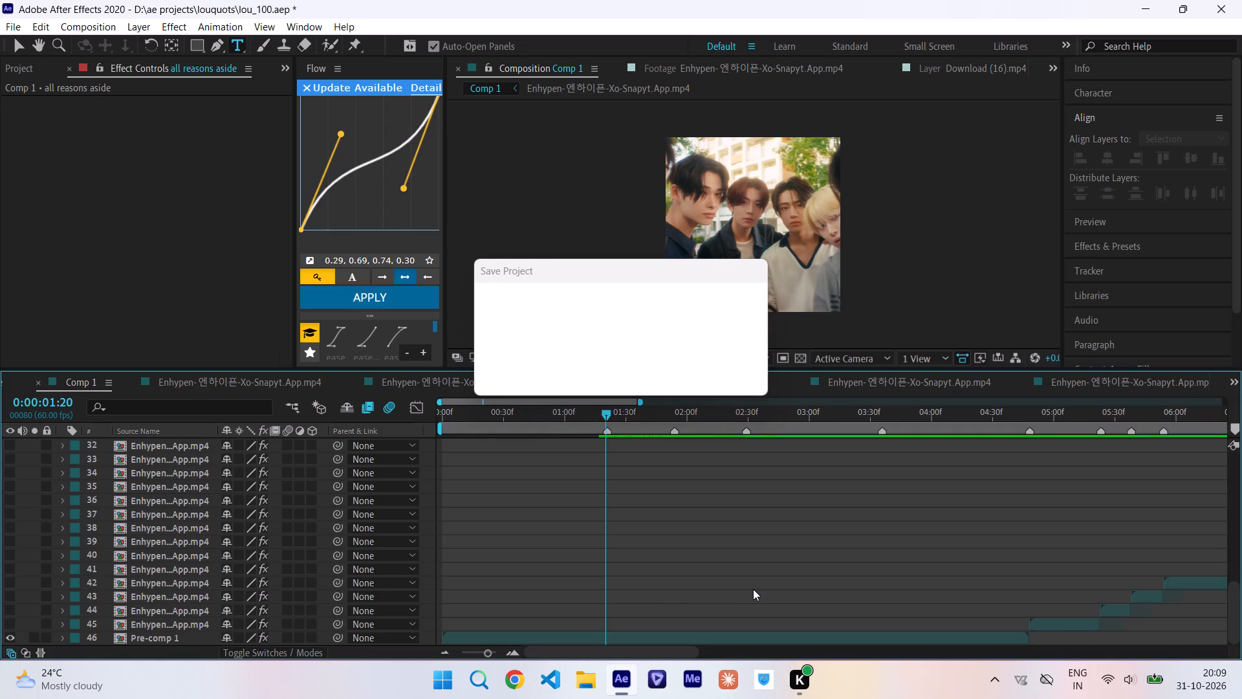
Hide the Pre-comp 1 layer.
left_click(10, 639)
scroll(692, 480, "up", 7)
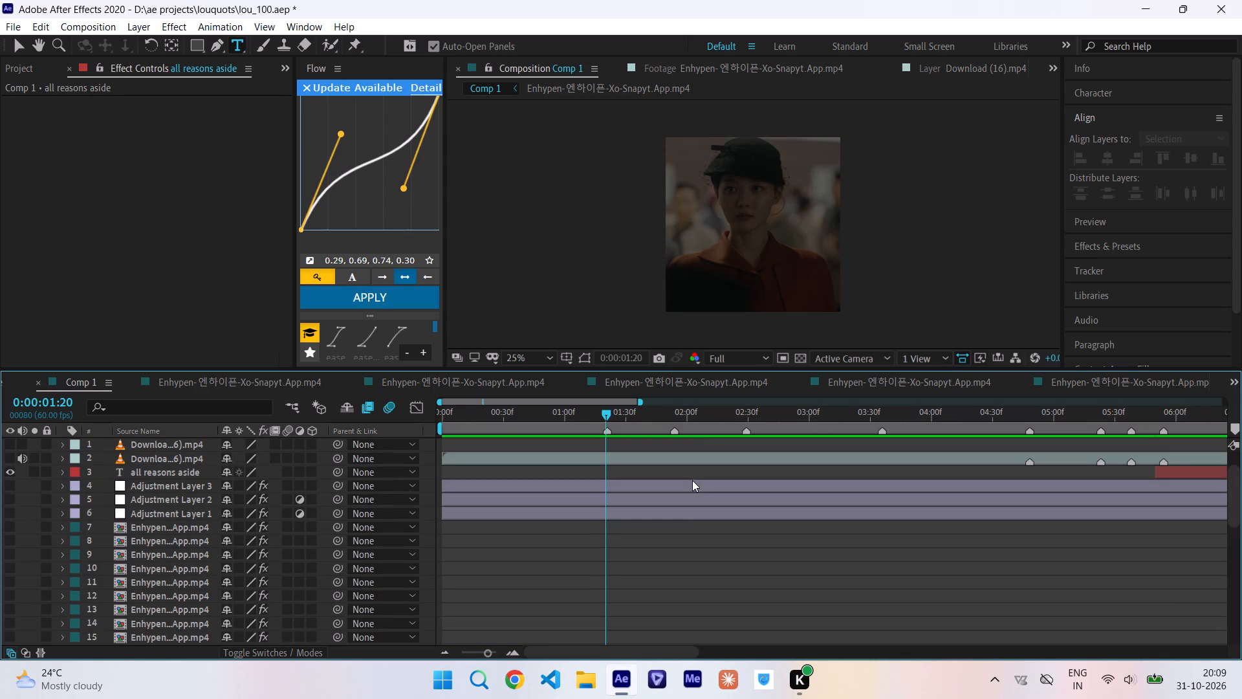
Set the composition preview resolution to Quarter.
left_click(735, 359)
left_click(744, 453)
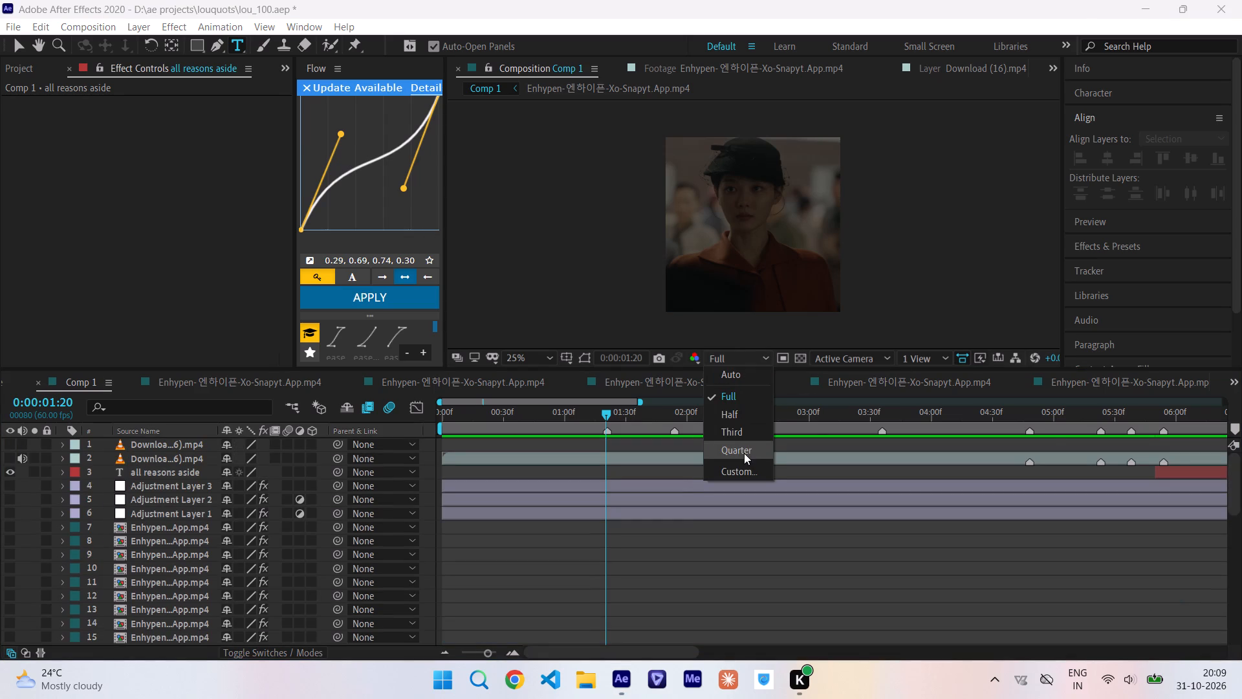
Preview the audio from 0:00:01:20 and replay around 0:00:05:37 to find where the first lyric begins.
scroll(768, 489, "left", 1)
key("space")
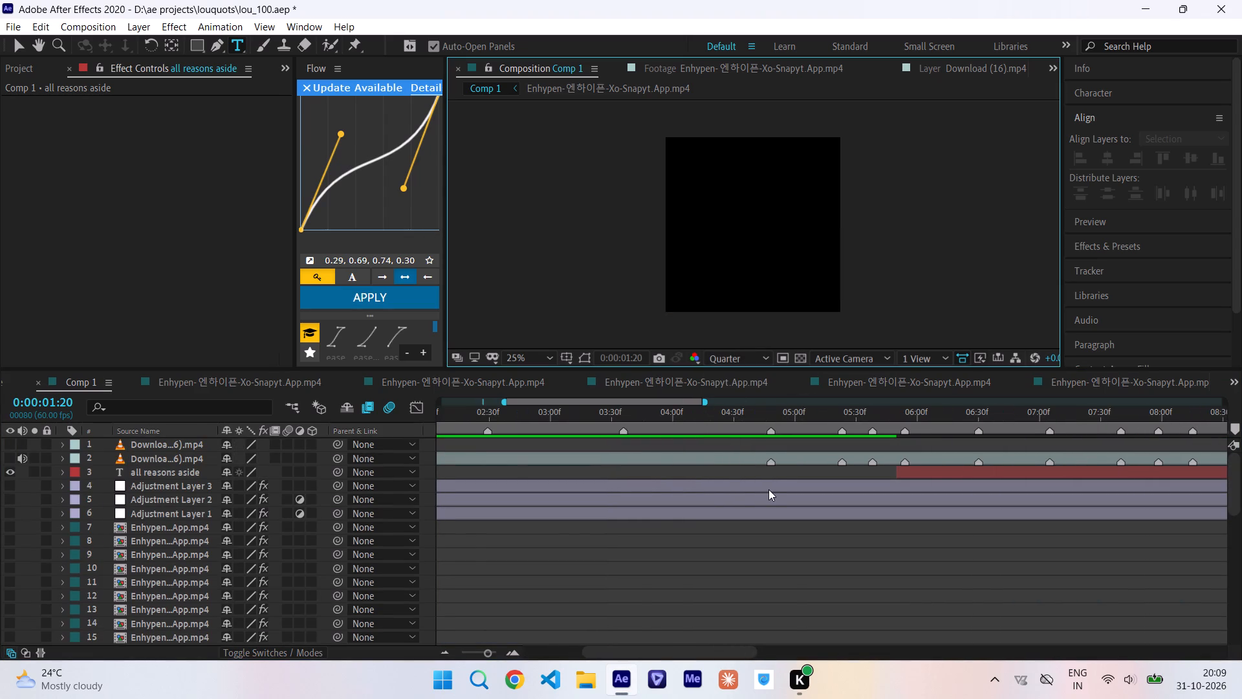
scroll(768, 489, "left", 1)
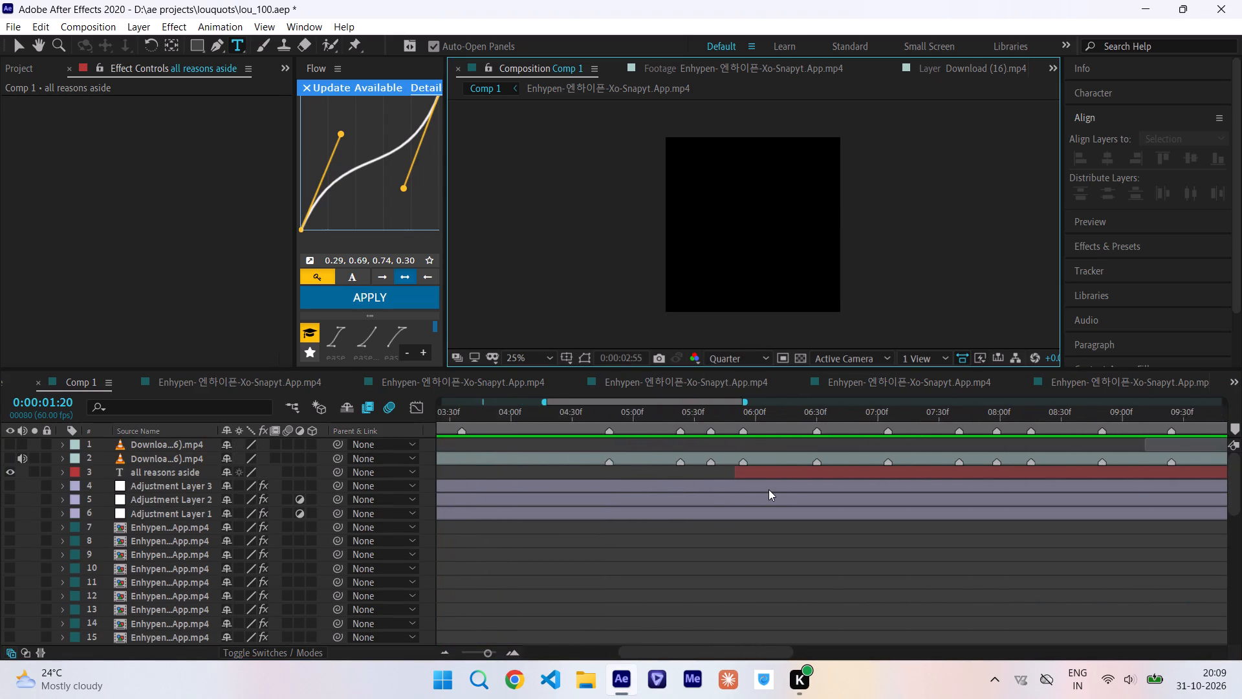
scroll(768, 489, "left", 1)
scroll(768, 489, "right", 2)
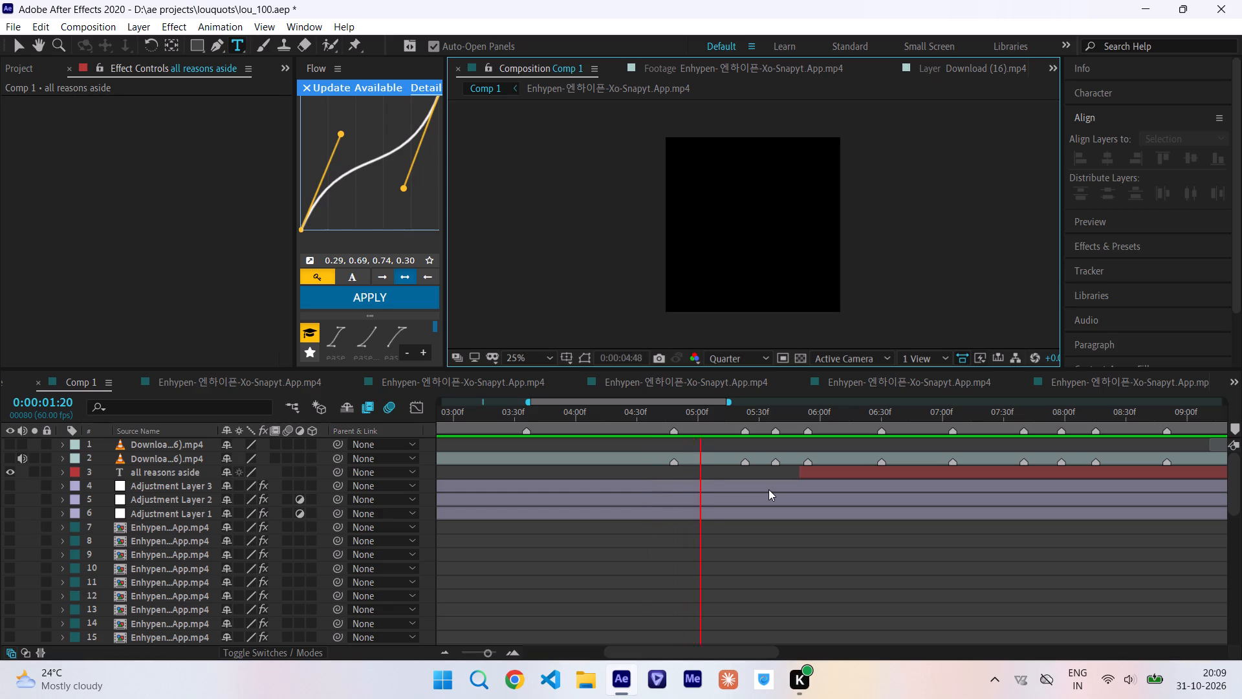
left_click(778, 410)
key("space")
left_click_drag(778, 410, 773, 409)
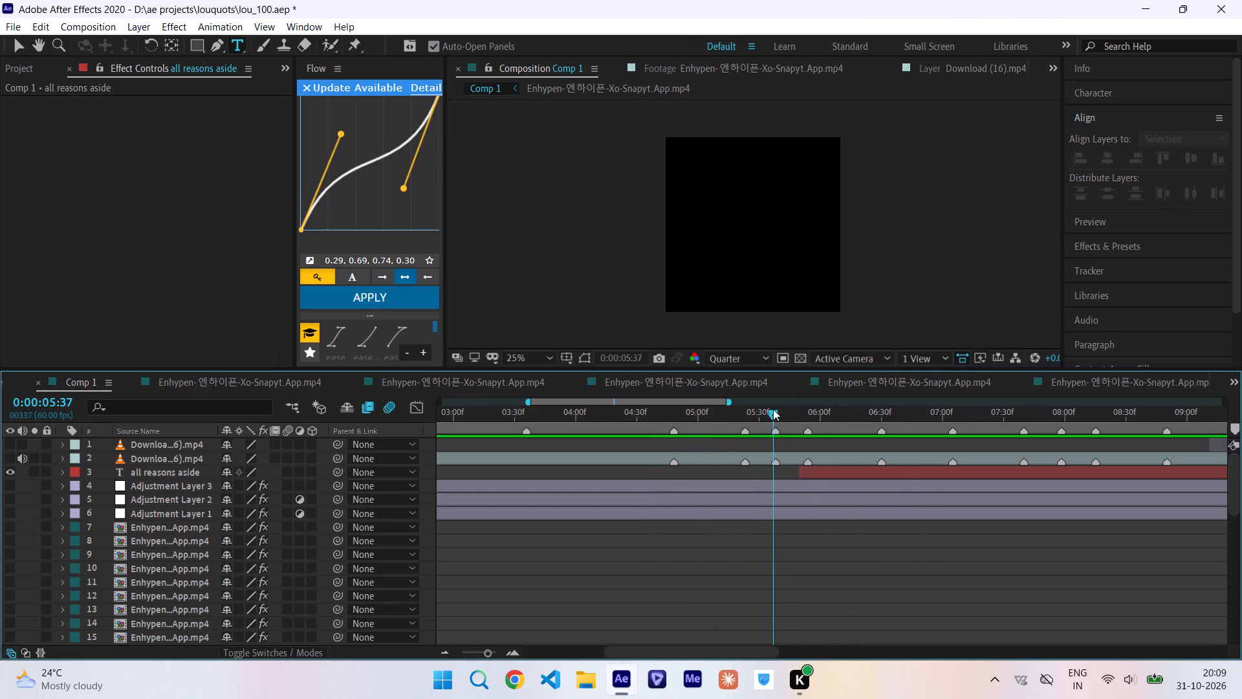
left_click_drag(773, 409, 769, 408)
key("space")
Move the "all reasons aside" text layer so it starts at the marker at 0:00:05:38.
left_click(776, 414)
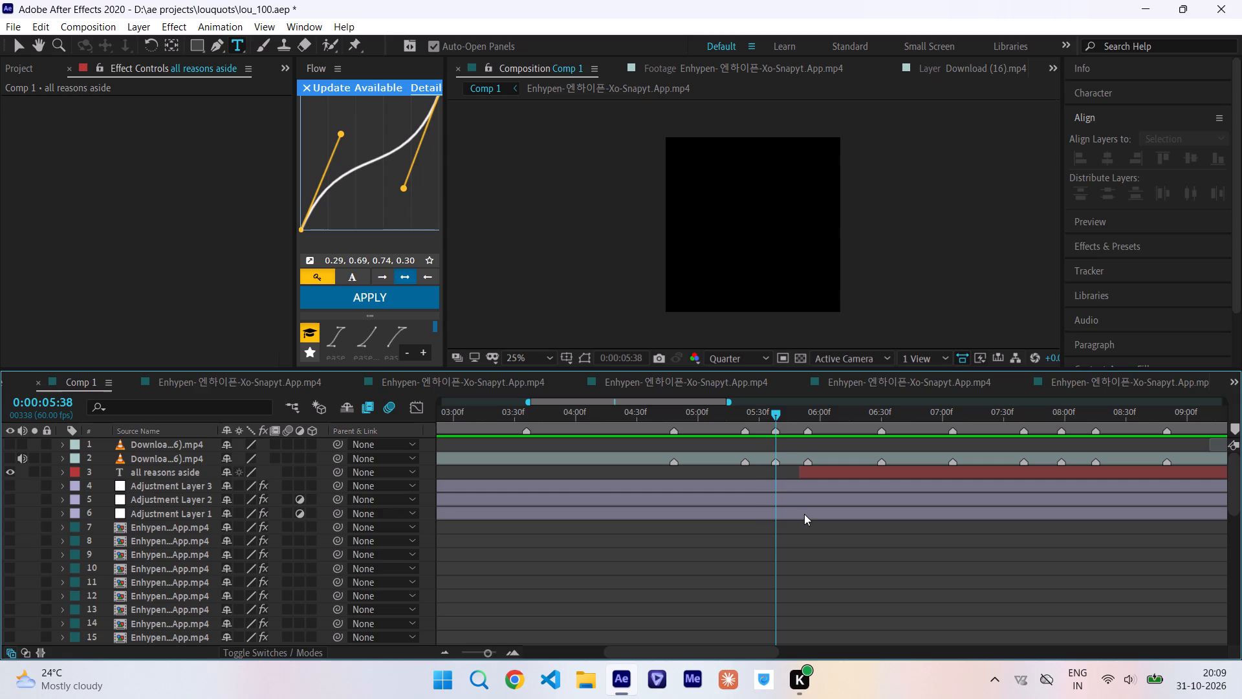
key("ctrl+Left")
key("ctrl+Right")
left_click_drag(804, 471, 781, 478)
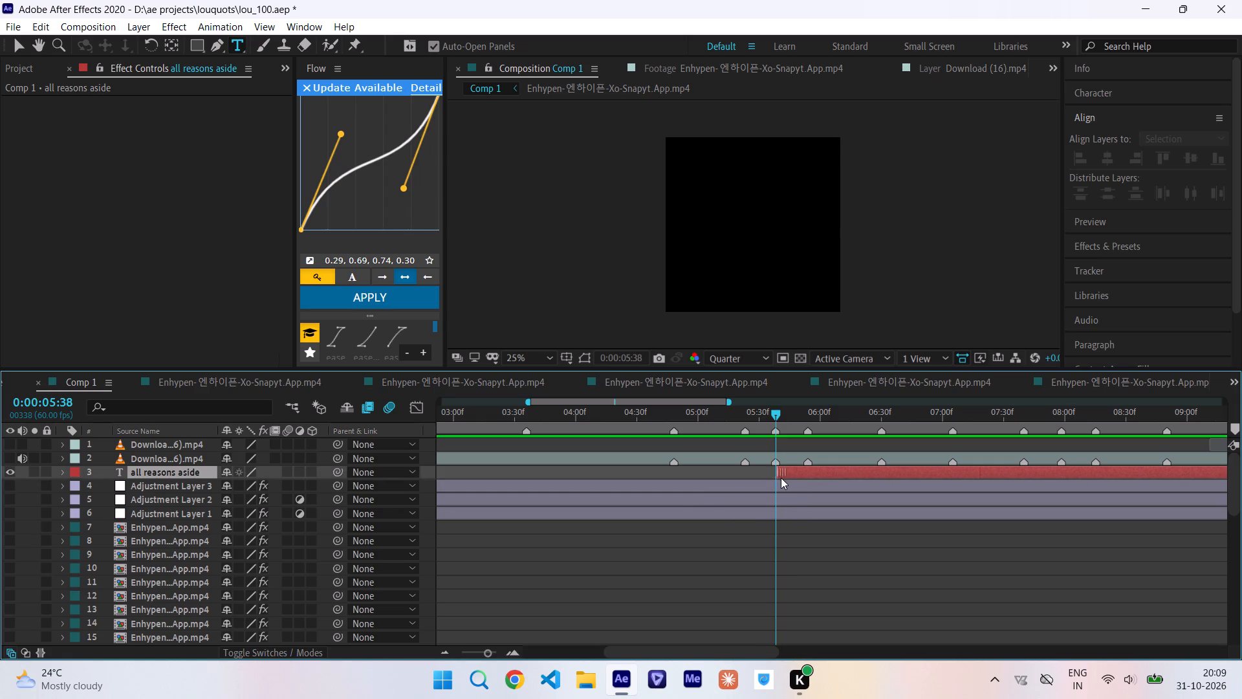
Preview from 0:00:05:38, 0:00:07:39 and 0:00:07:59 to find where the first lyric ends.
key("space")
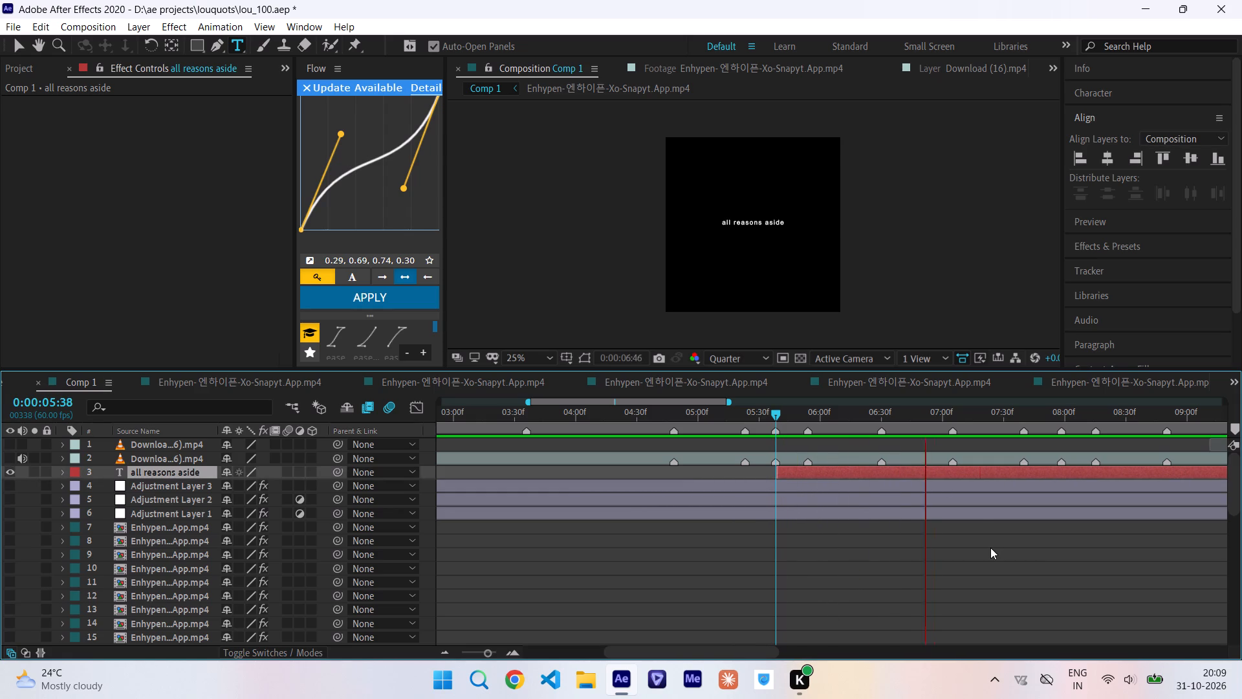
left_click(1021, 412)
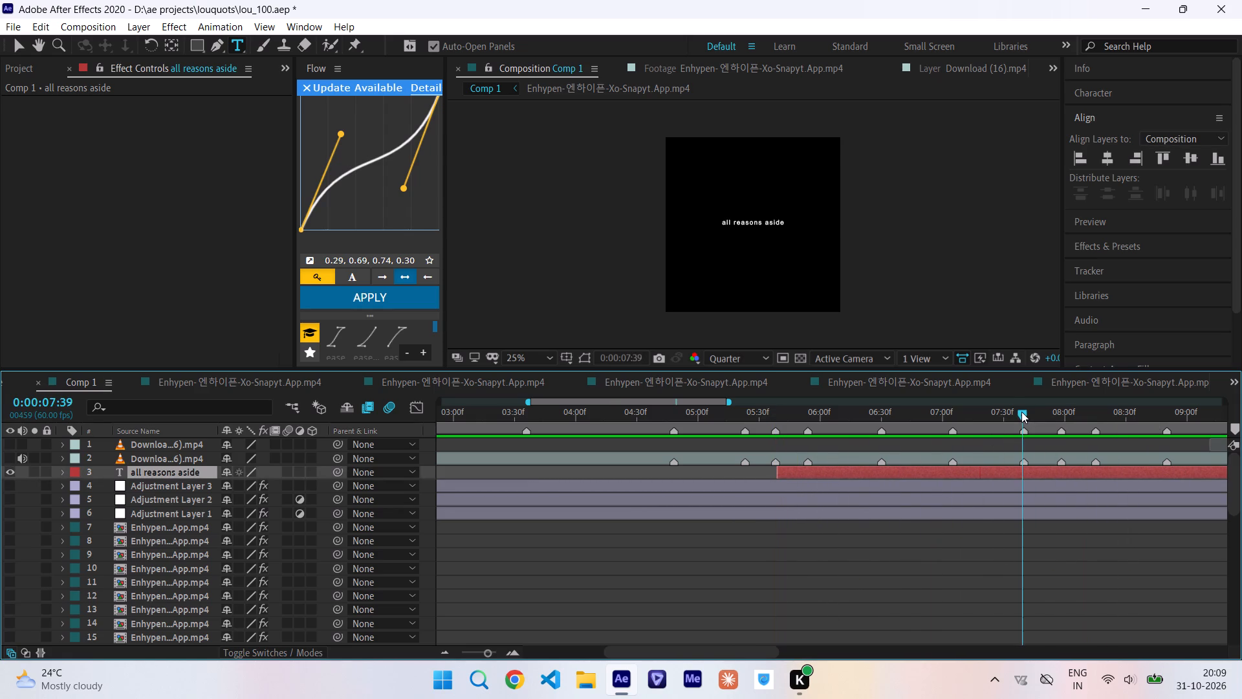
key("space")
left_click_drag(1021, 412, 1061, 423)
key("space")
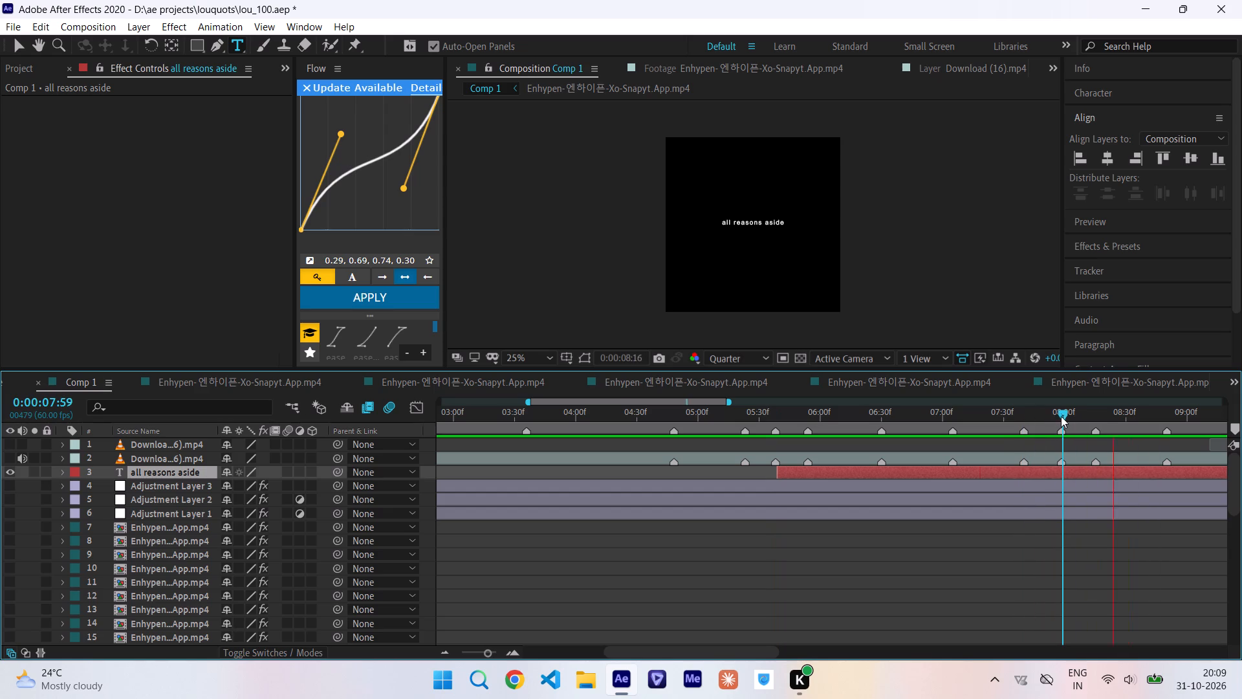
Split the "all reasons aside" text layer at 0:00:07:58.
left_click(1061, 412)
scroll(1060, 411, "left", 1)
key("ctrl+shift+d")
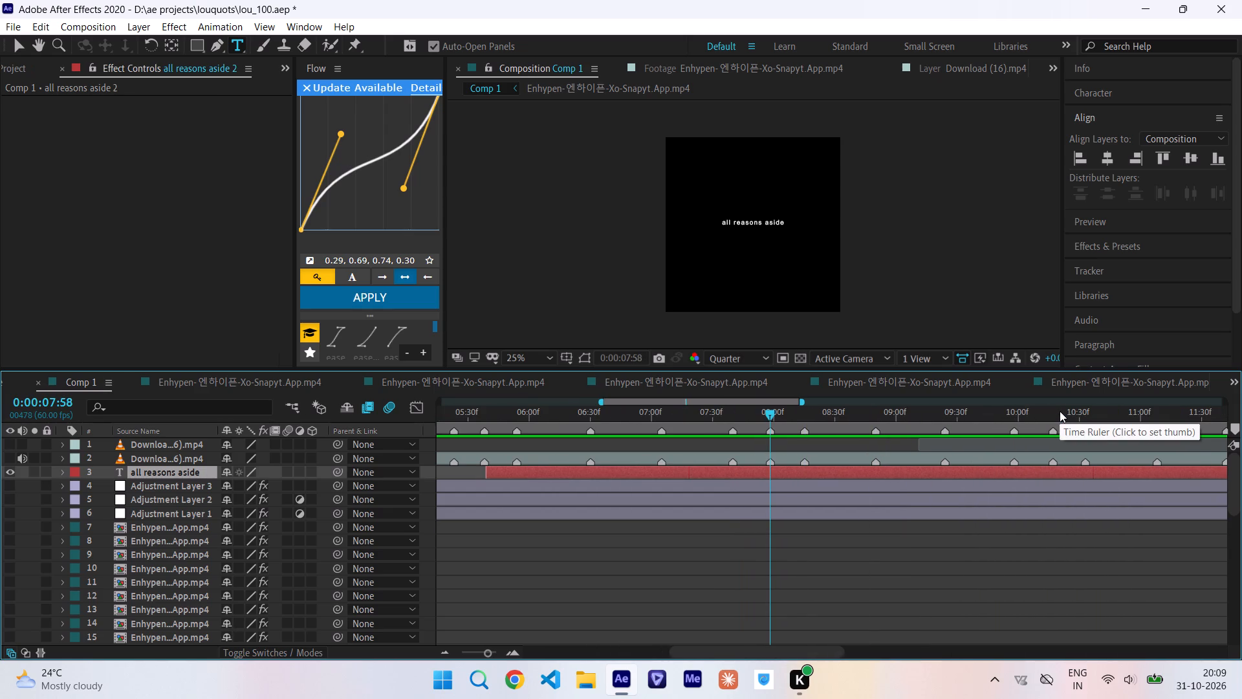
Preview from 0:00:07:58 for the second lyric and trim the start of the "all reasons aside 2" layer to 0:00:09:58.
key("space")
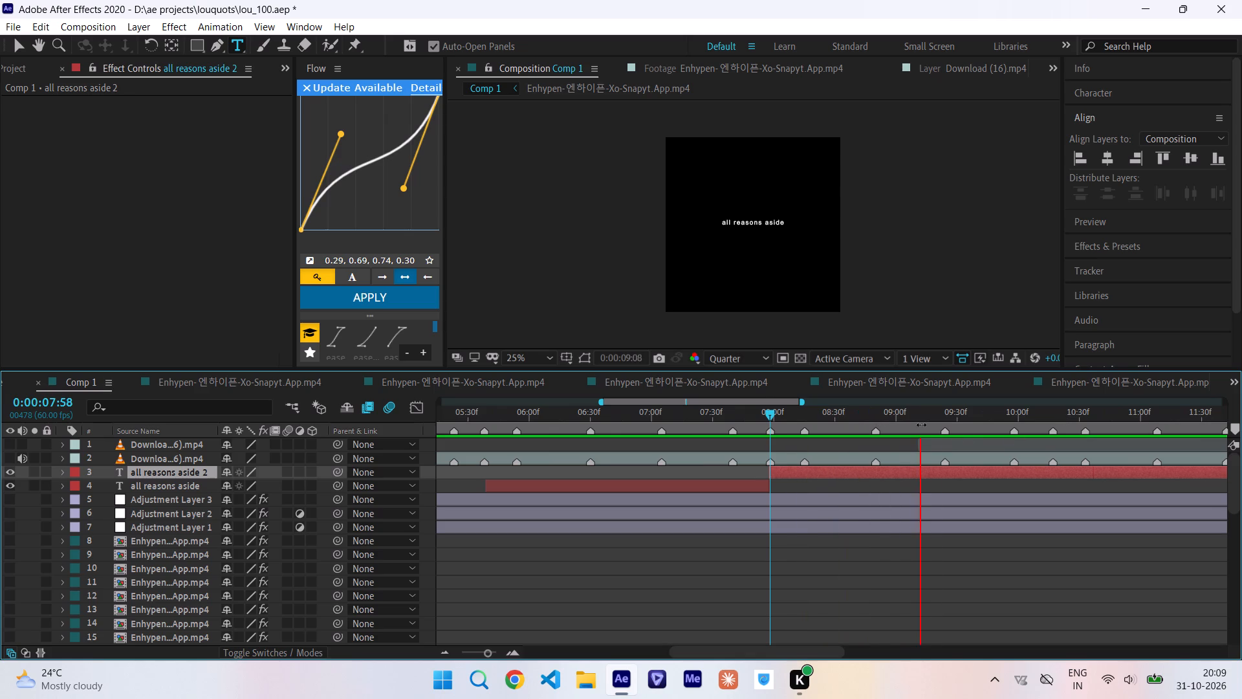
left_click(1015, 414)
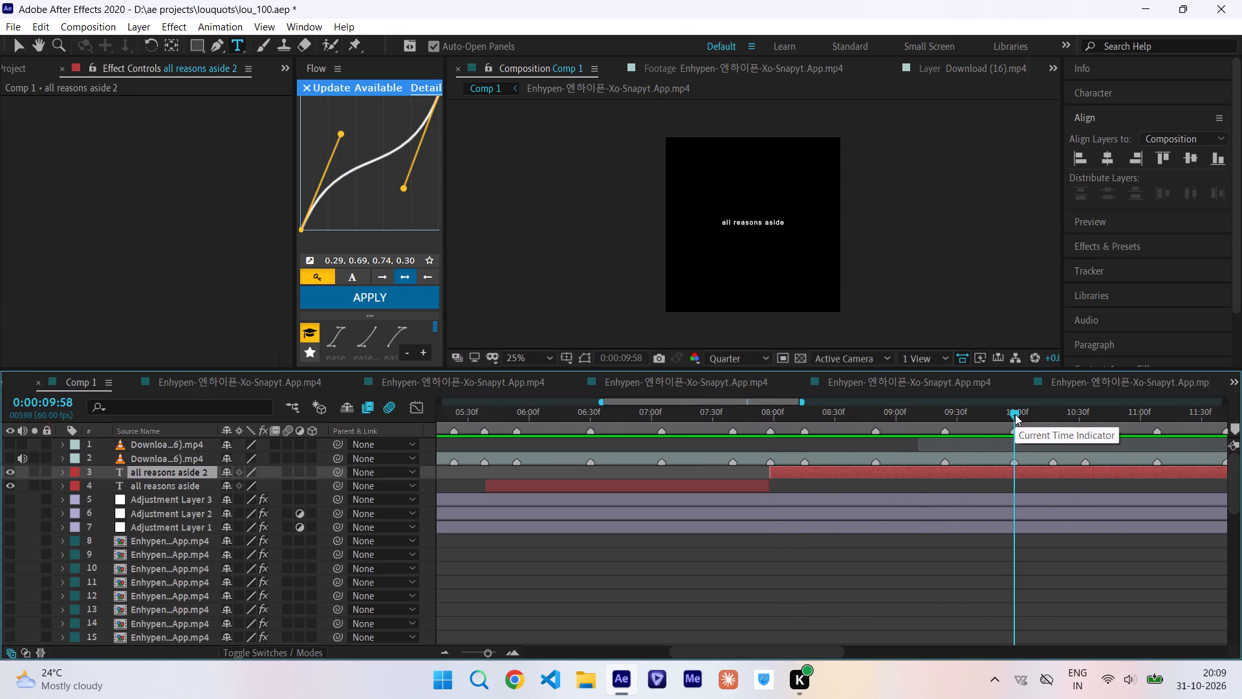
left_click_drag(771, 471, 995, 494)
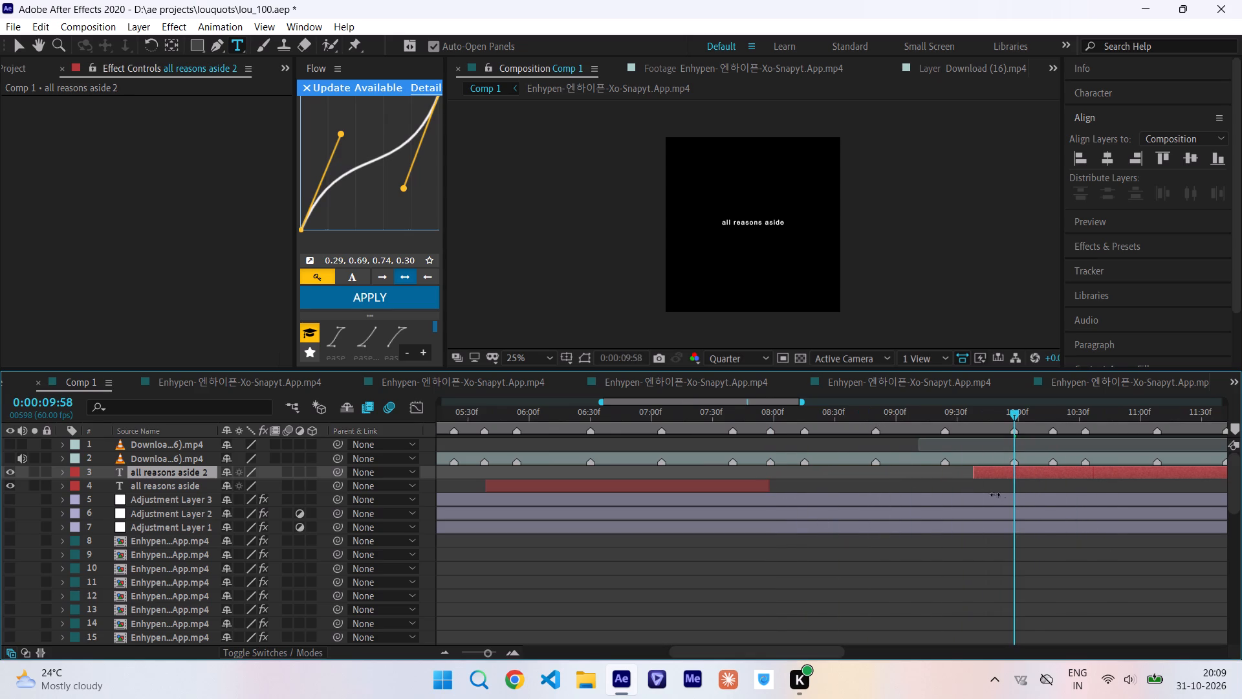
left_click_drag(995, 494, 1016, 514)
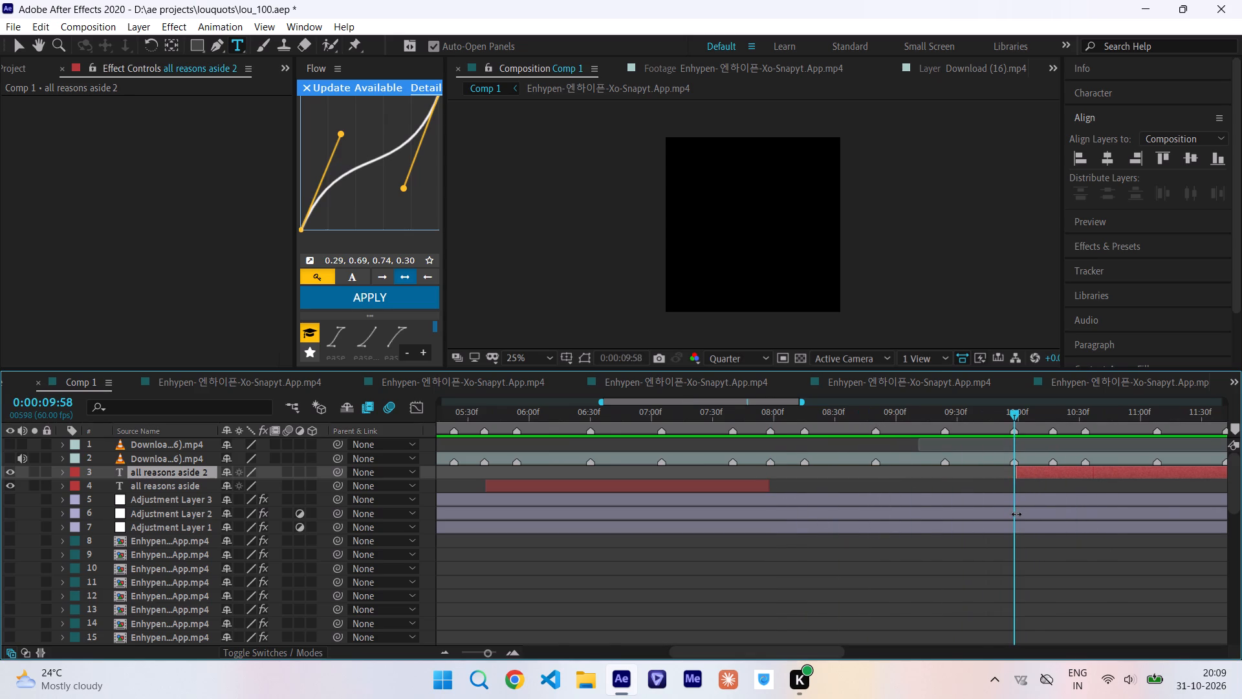
left_click_drag(1016, 514, 1016, 513)
Replay the audio between 0:00:09:58 and 0:00:12:31 to find the lyric's end, and split the "all reasons aside 2" layer at 0:00:12:31.
scroll(1016, 513, "left", 1)
key("space")
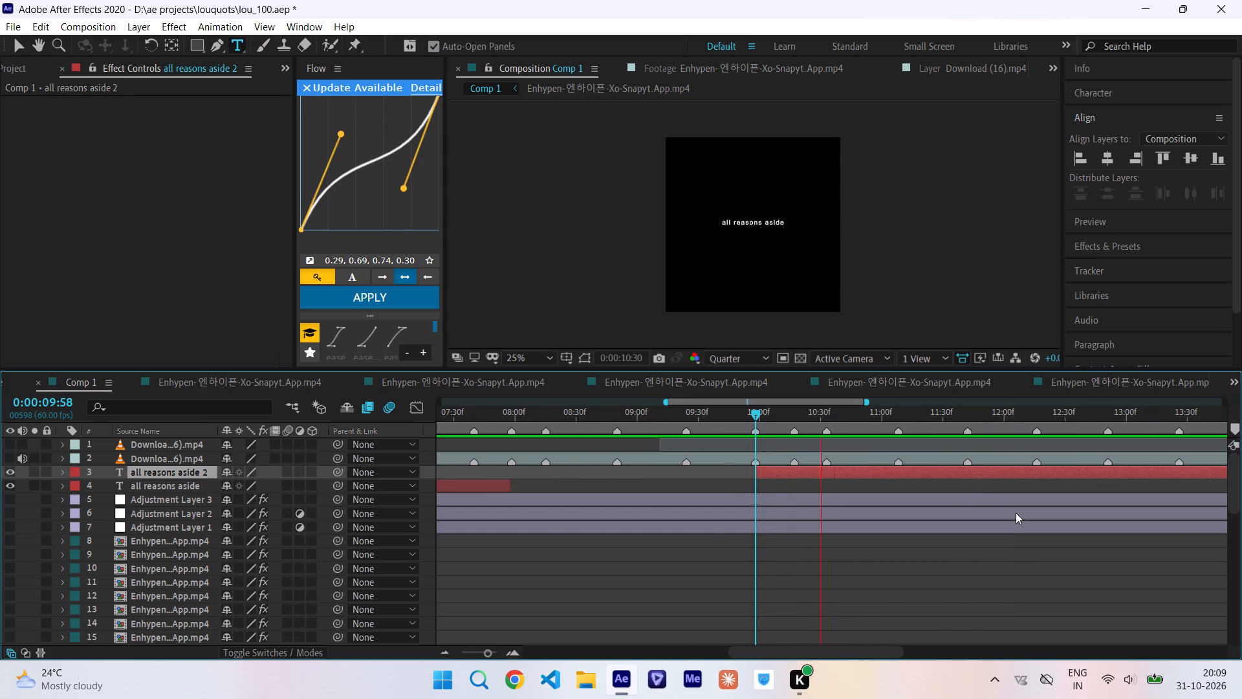
scroll(895, 538, "left", 1)
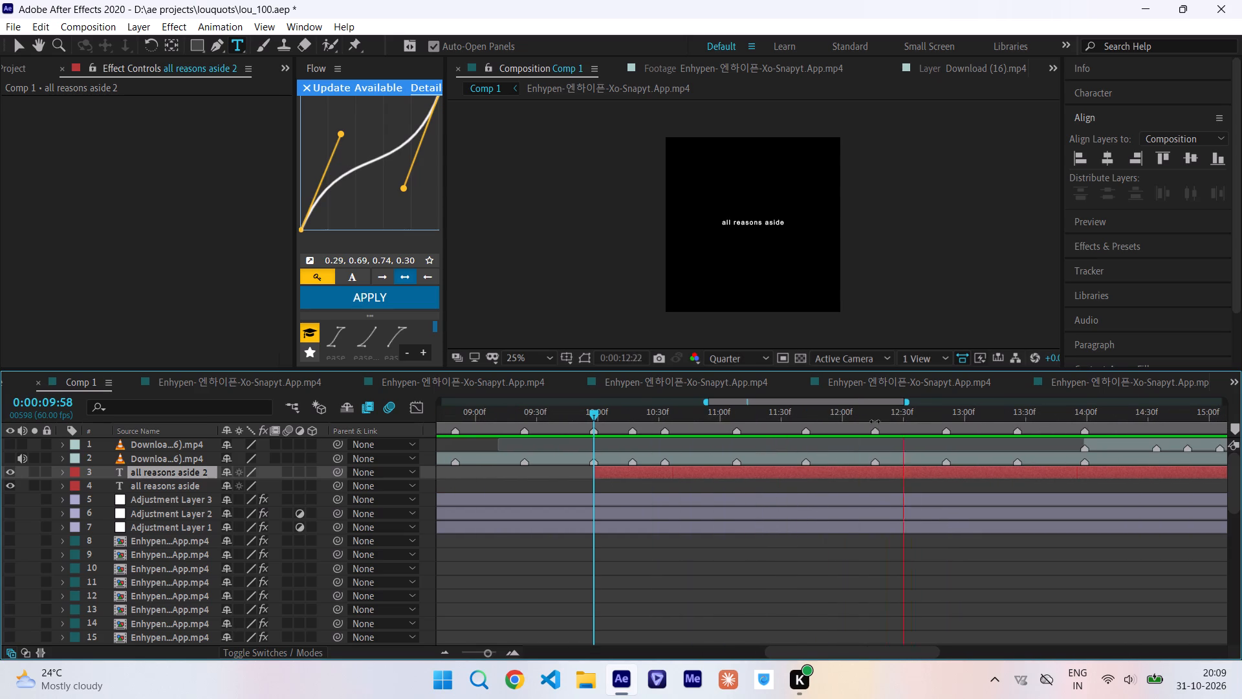
left_click(875, 416)
key("space")
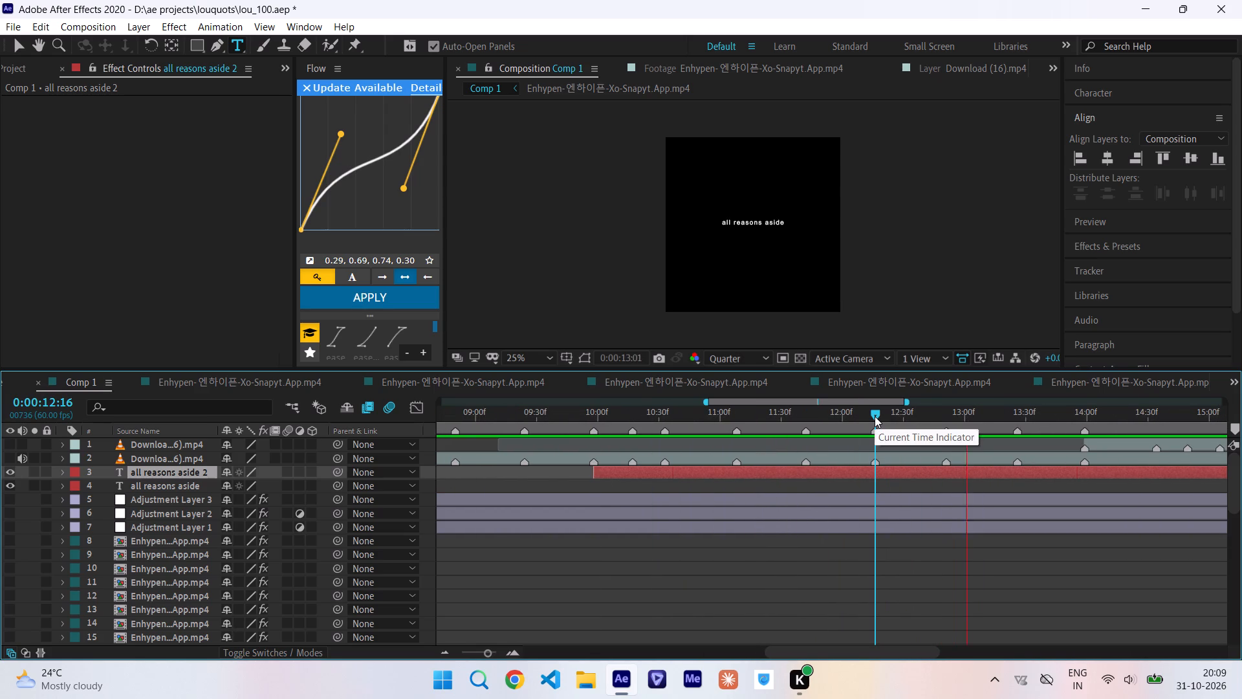
left_click(875, 416)
key("space")
left_click_drag(870, 412, 789, 414)
key("space")
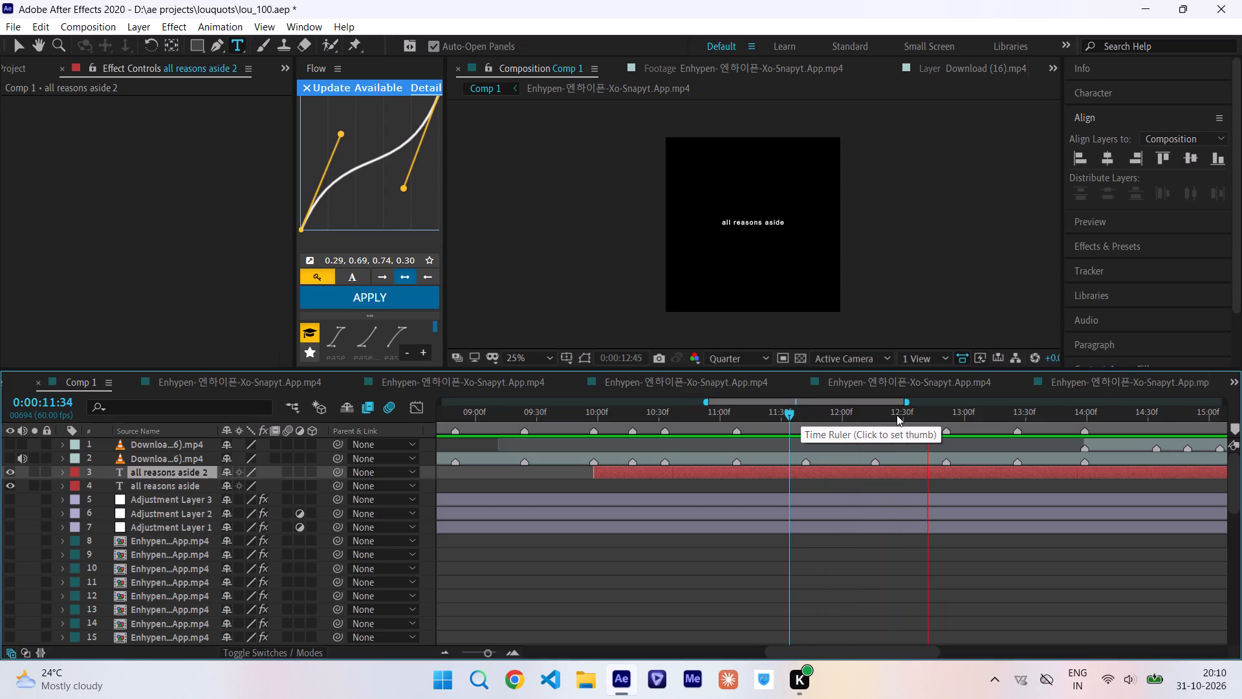
left_click(884, 414)
key("space")
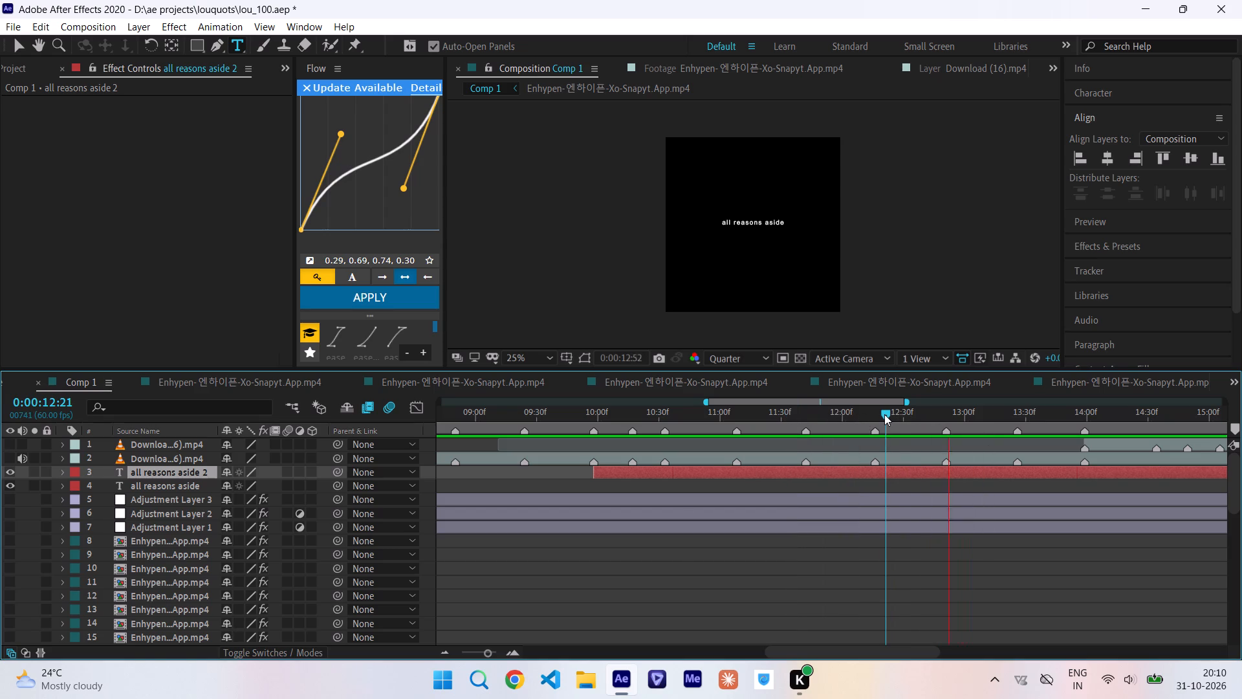
left_click_drag(889, 412, 909, 416)
key("space")
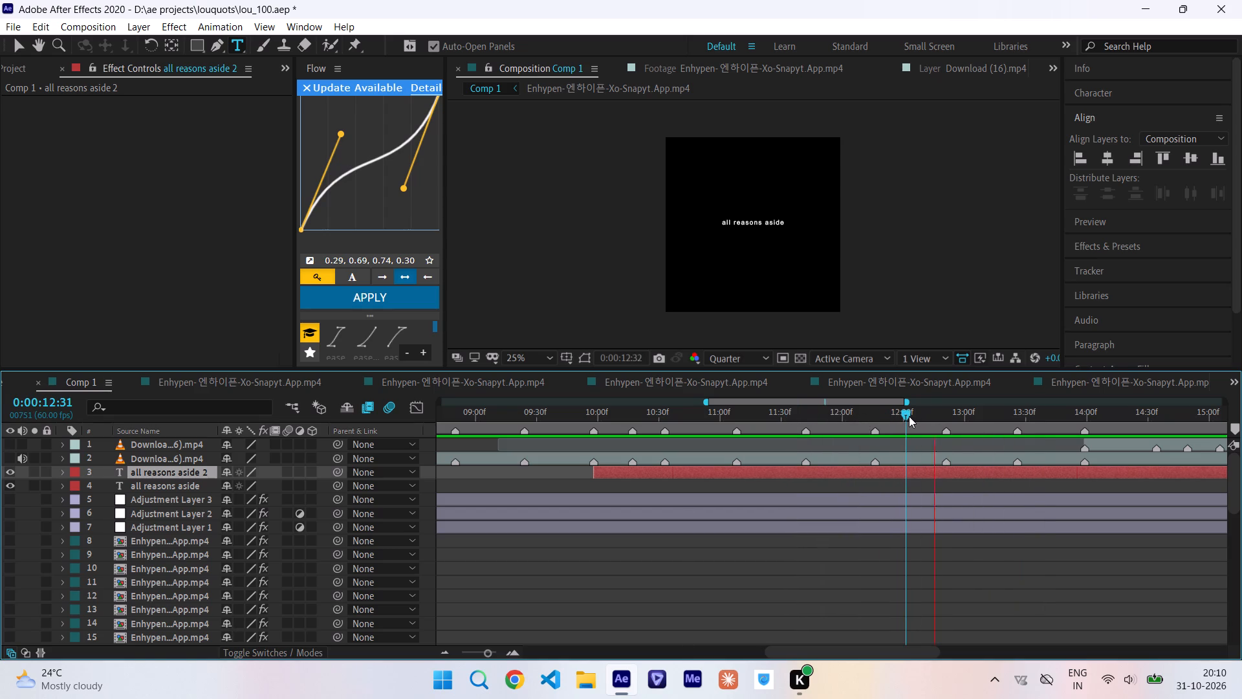
left_click(909, 416)
key("ctrl+shift+d")
Preview the third lyric from 0:00:12:31 and split the "all reasons aside 3" layer at the marker at 0:00:13:59.
key("space")
scroll(914, 467, "left", 1)
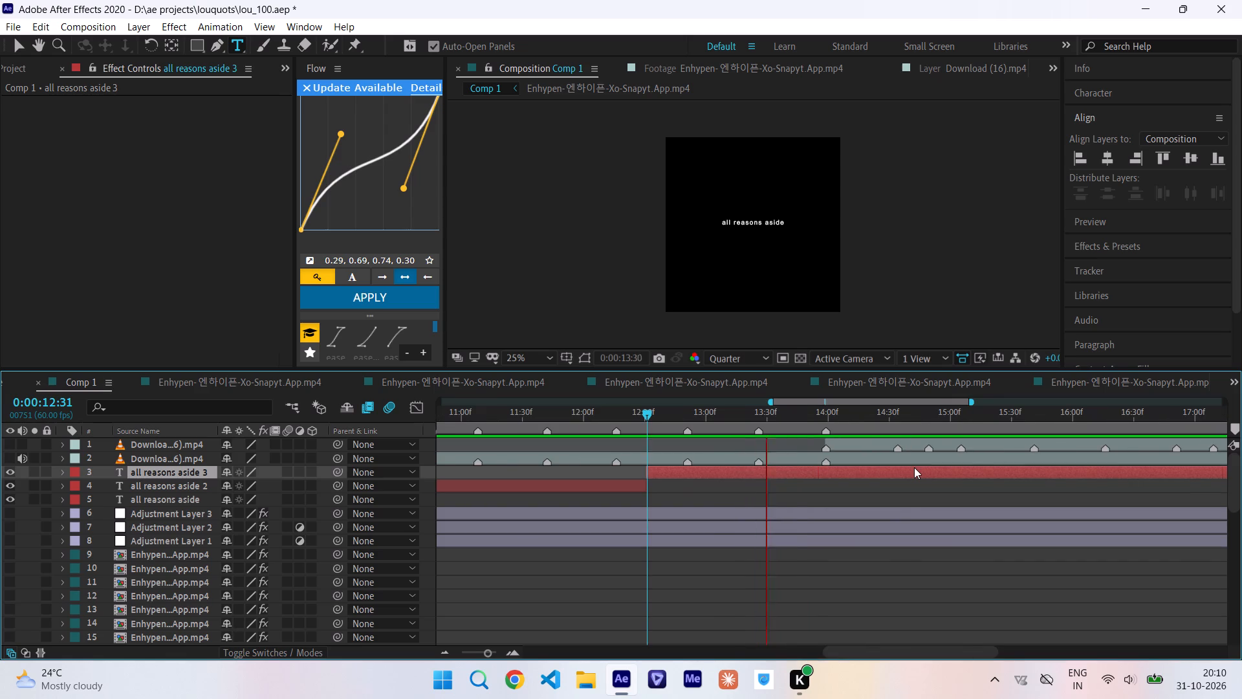
left_click(825, 414)
left_click(825, 414)
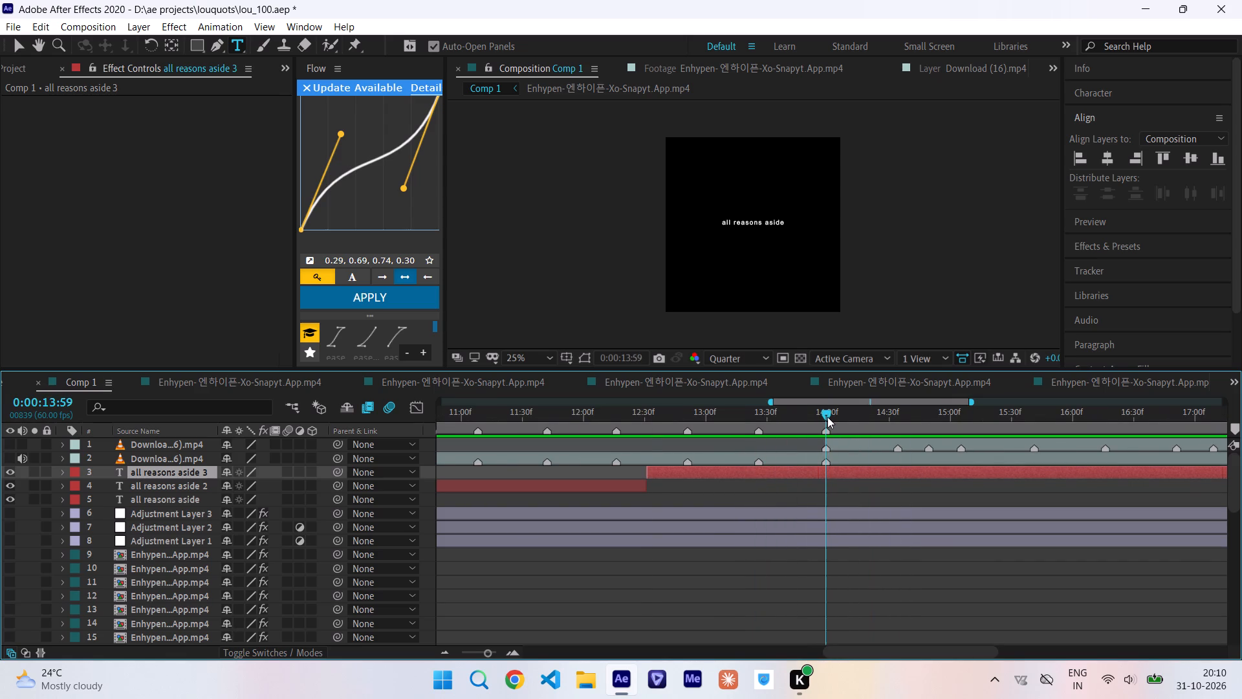
key("ctrl+shift+d")
Preview from 0:00:13:59 to find the fourth lyric's beginning, and trim the start of the "all reasons aside 4" layer to 0:00:14:44.
scroll(827, 416, "left", 1)
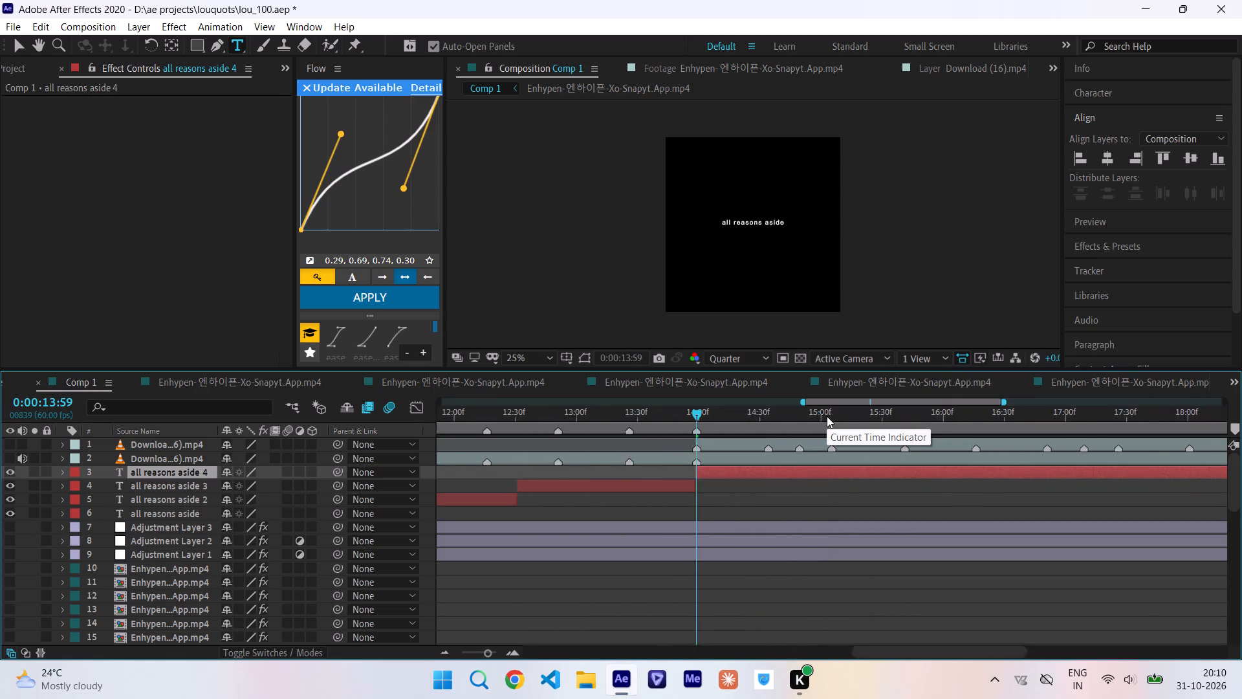
scroll(827, 416, "left", 1)
key("space")
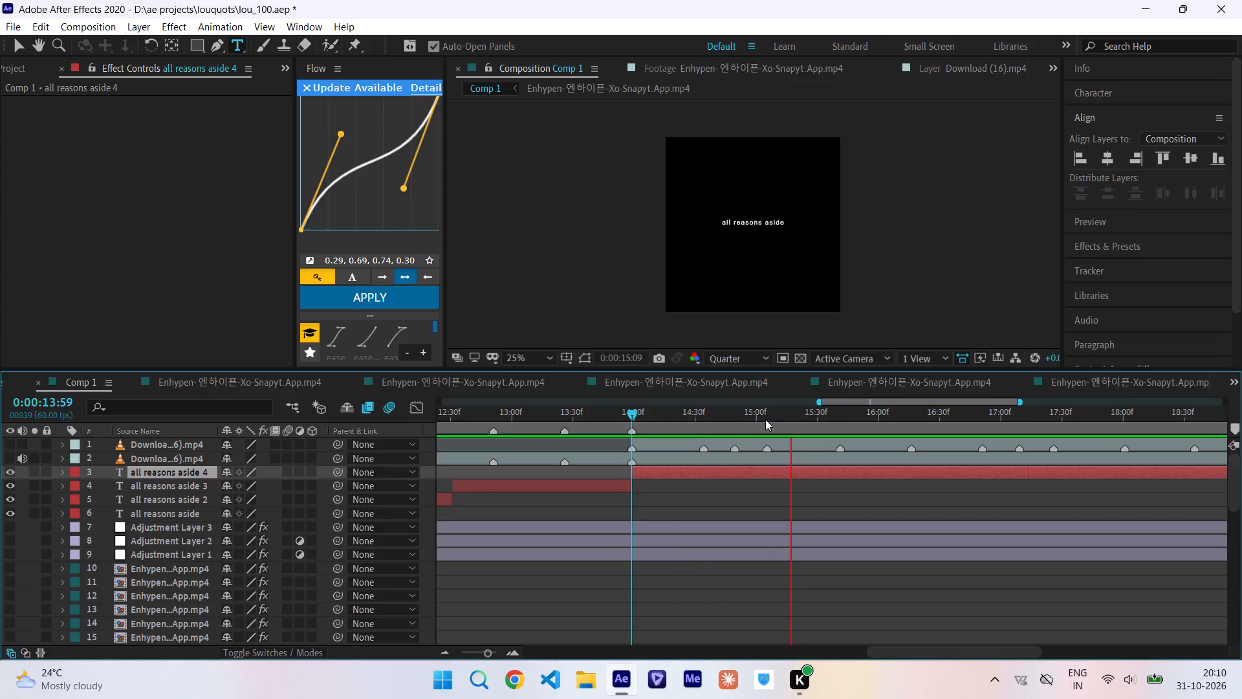
left_click(769, 421)
key("space")
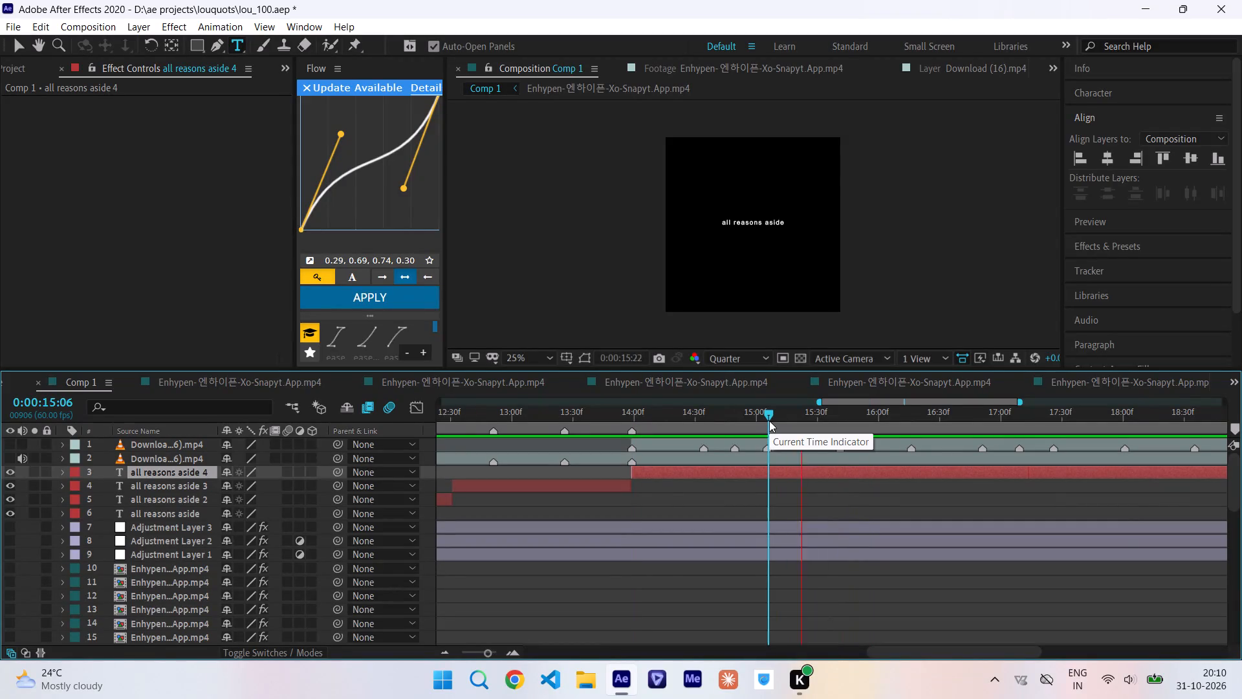
left_click(735, 415)
key("space")
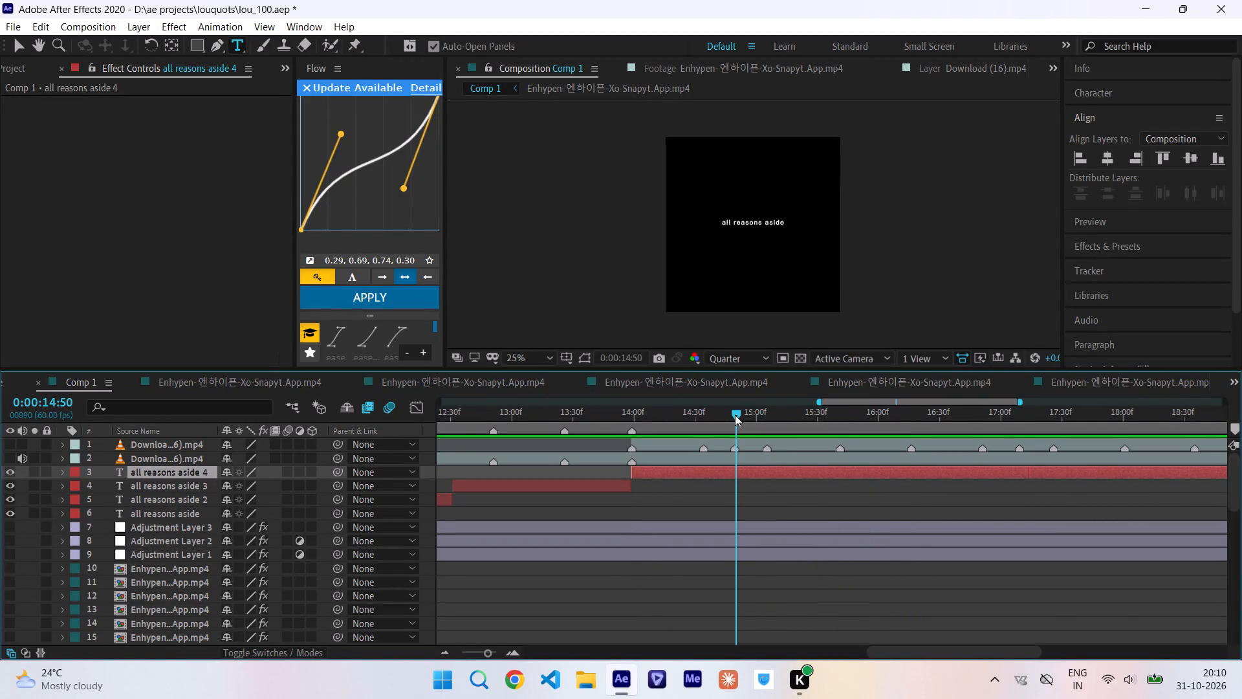
left_click_drag(735, 415, 707, 408)
key("space")
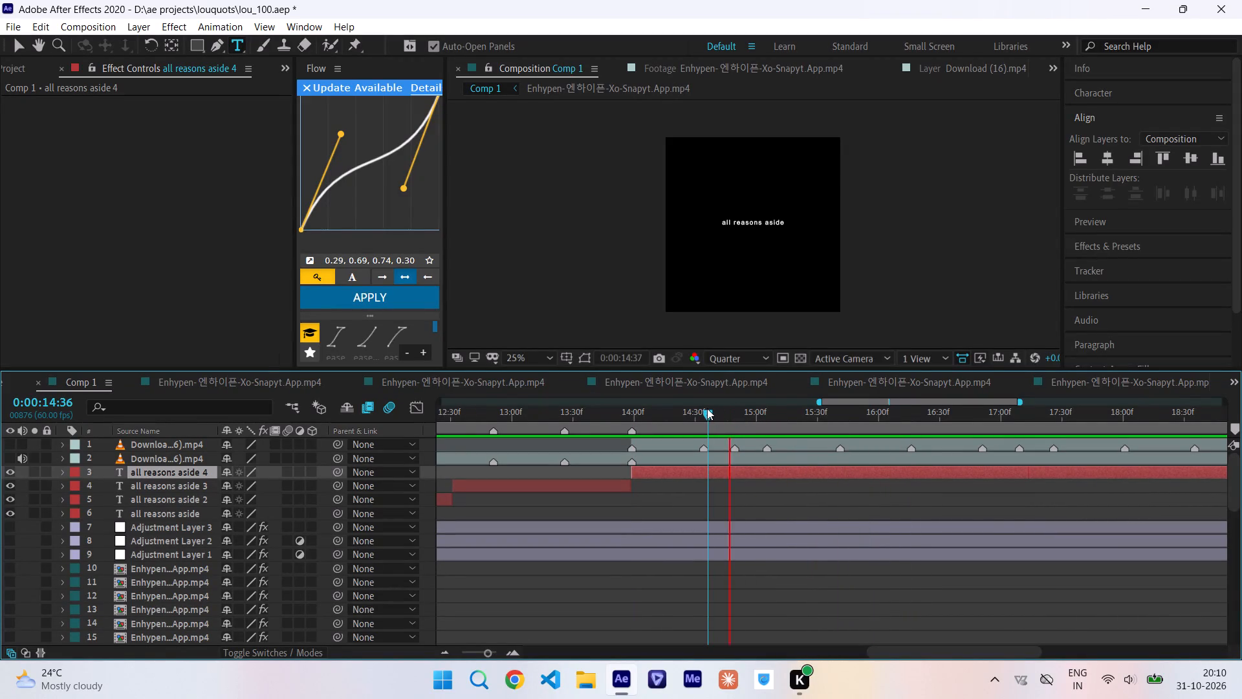
left_click(723, 414)
key("space")
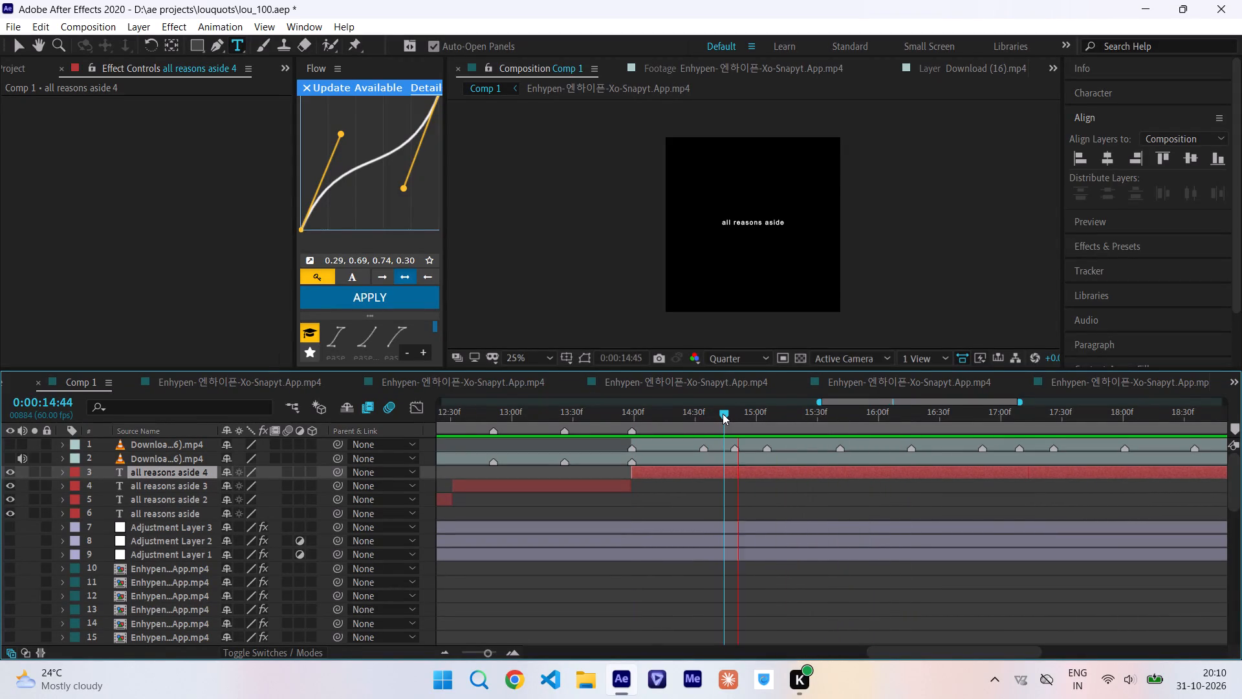
double_click(723, 414)
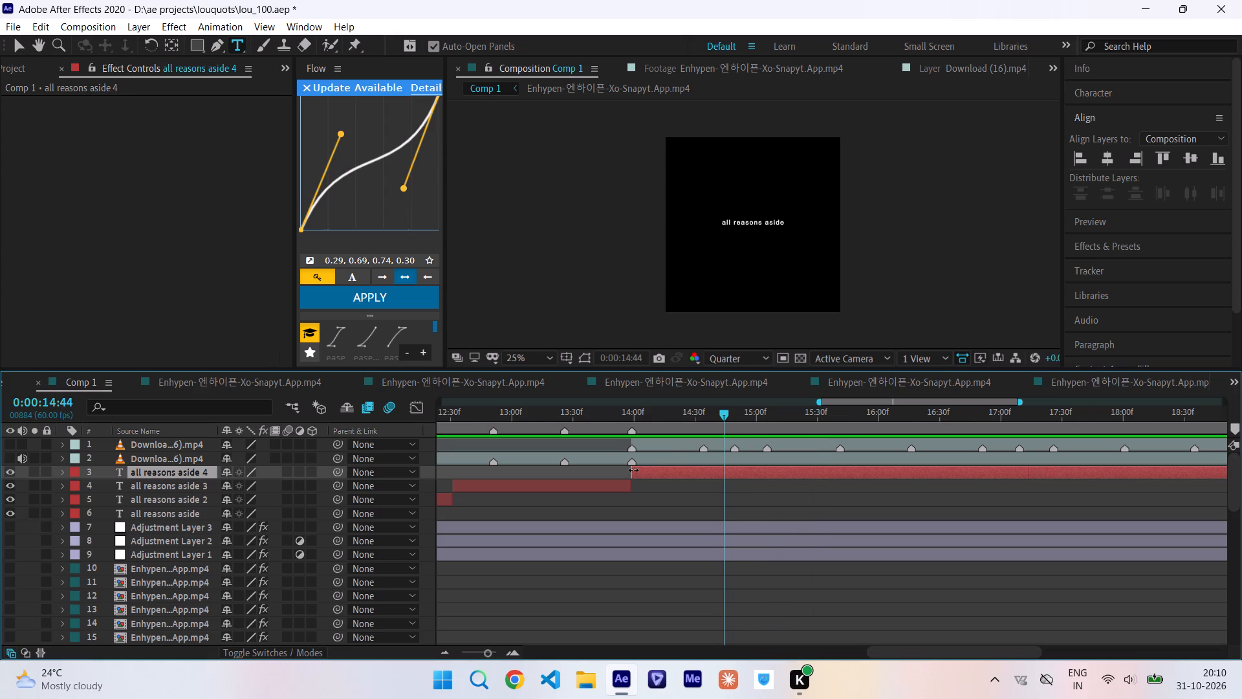
left_click_drag(633, 470, 726, 506)
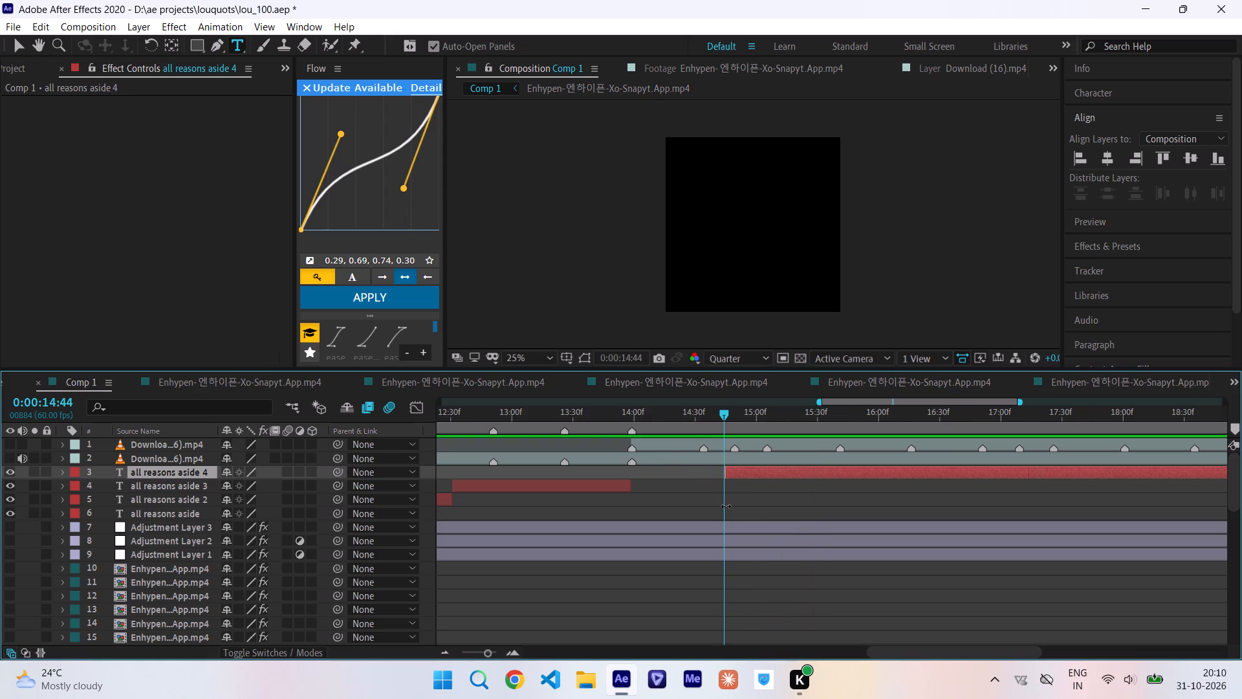
left_click_drag(726, 506, 724, 505)
Preview the fourth lyric from 0:00:14:44 and split the "all reasons aside 4" layer at the marker at 0:00:16:51.
key("space")
scroll(864, 500, "left", 1)
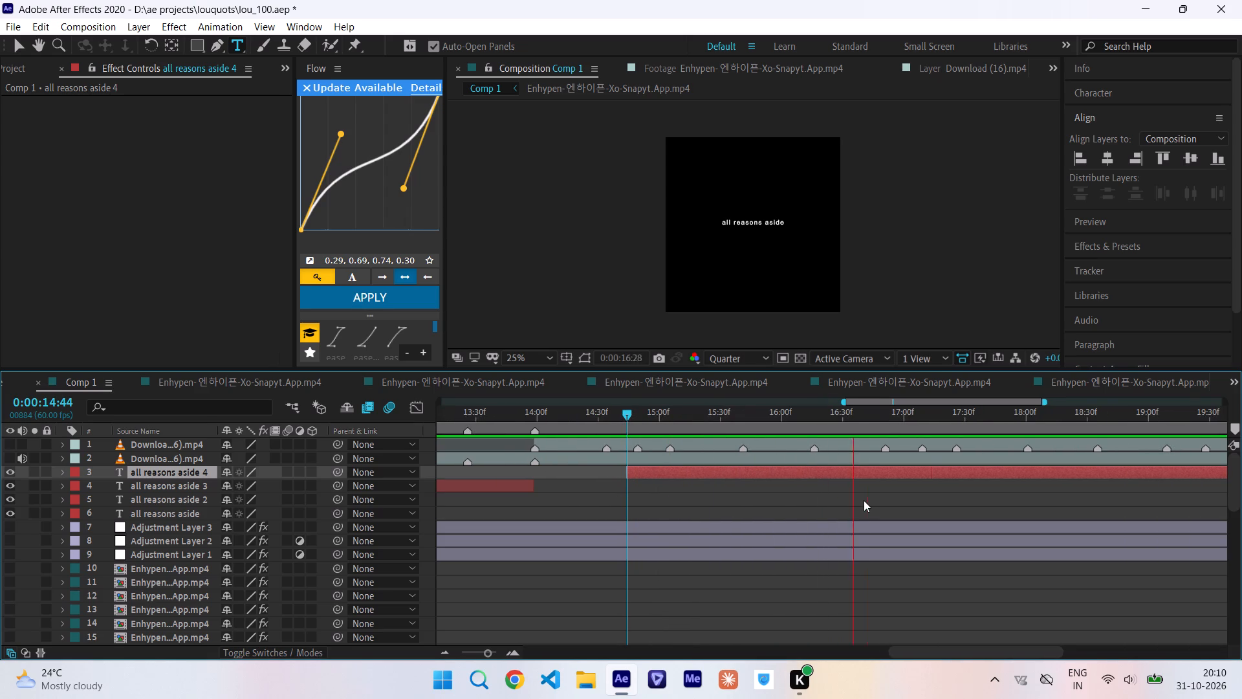
left_click(888, 417)
left_click(888, 417)
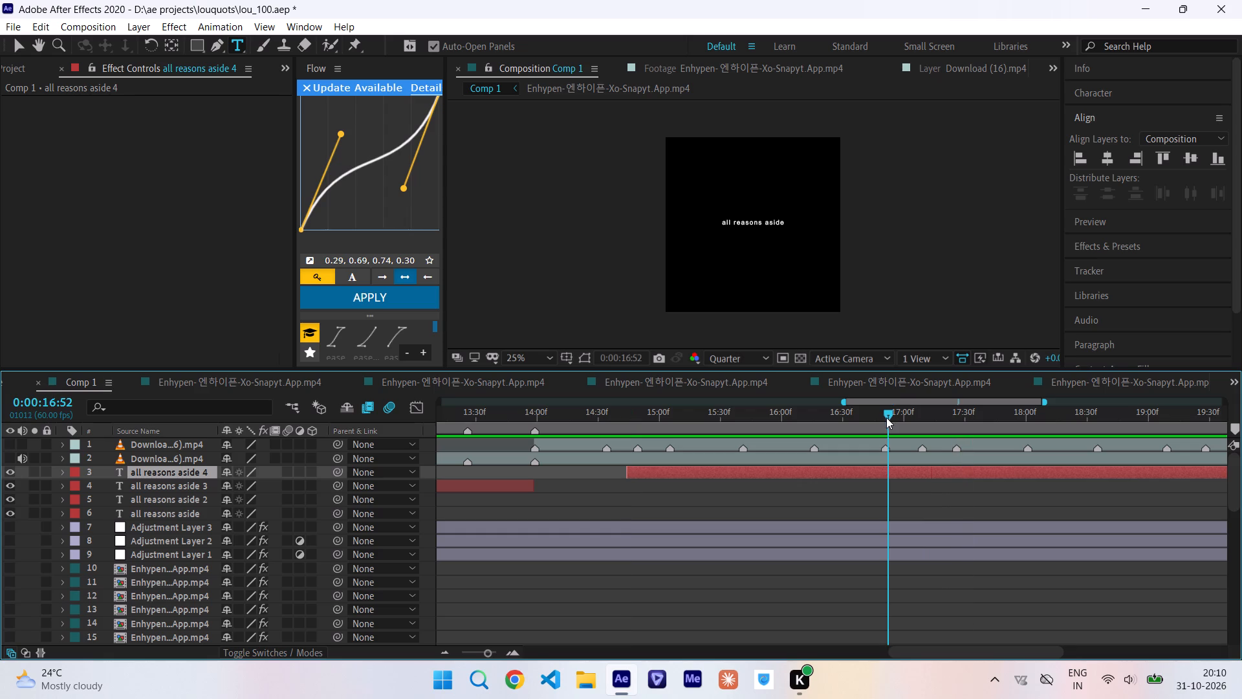
key("ctrl+shift+d")
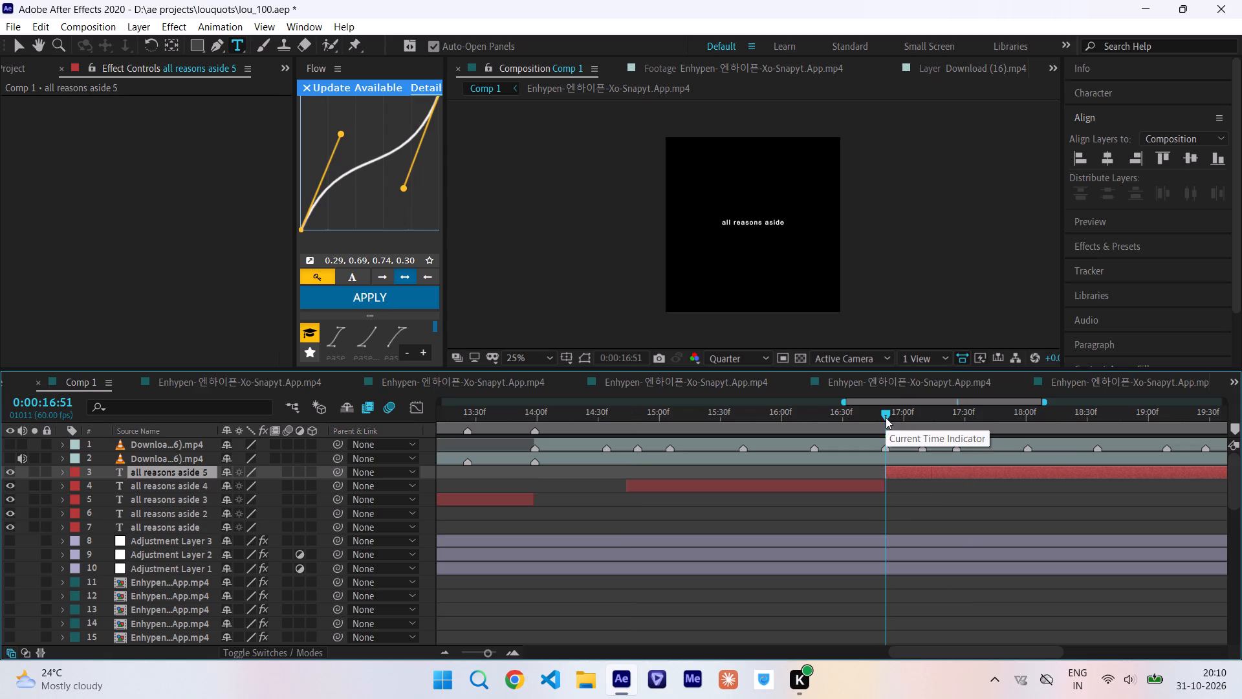
Preview from 0:00:16:51 to find the fifth lyric's beginning, and trim the start of the "all reasons aside 5" layer to 0:00:17:36.
scroll(883, 514, "left", 1)
key("space")
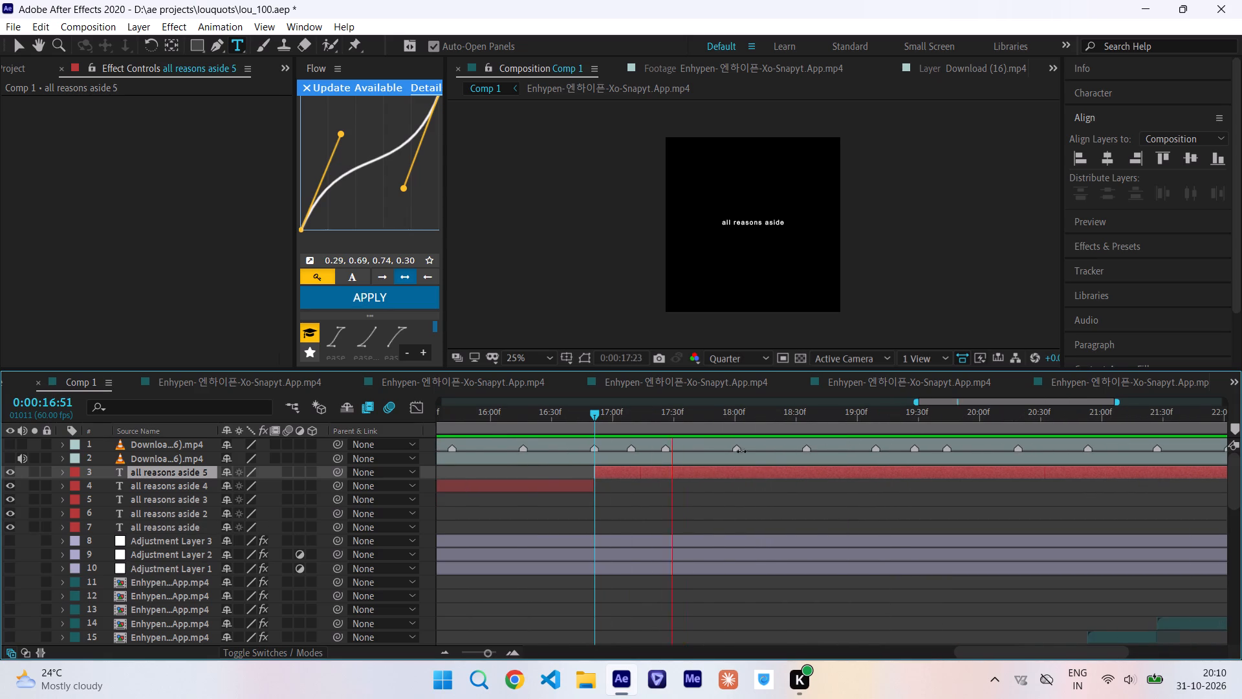
left_click(694, 419)
key("space")
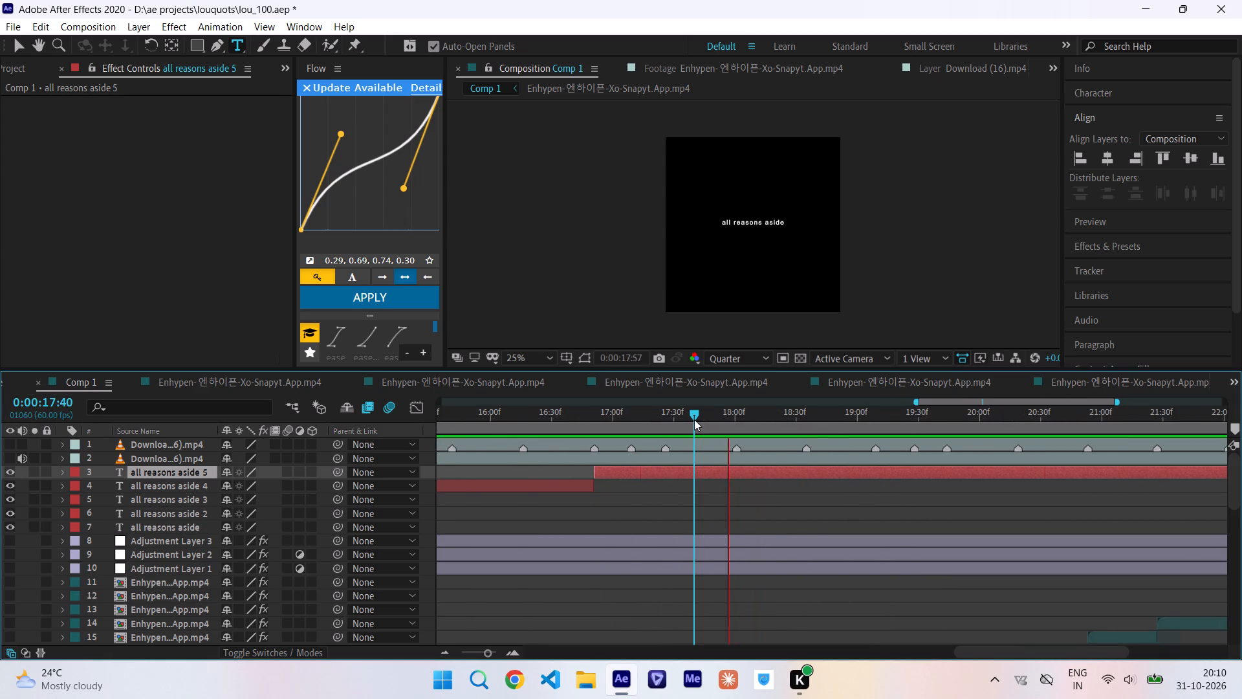
left_click_drag(694, 419, 688, 417)
key("space")
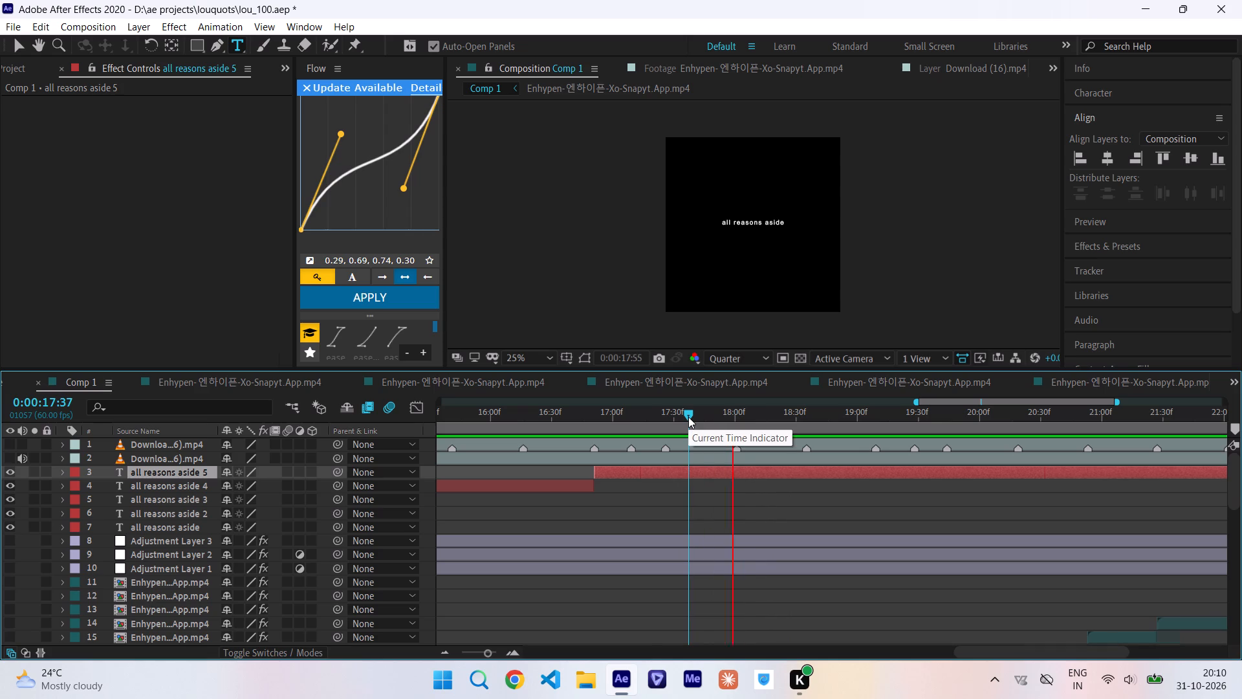
left_click_drag(688, 417, 680, 412)
key("space")
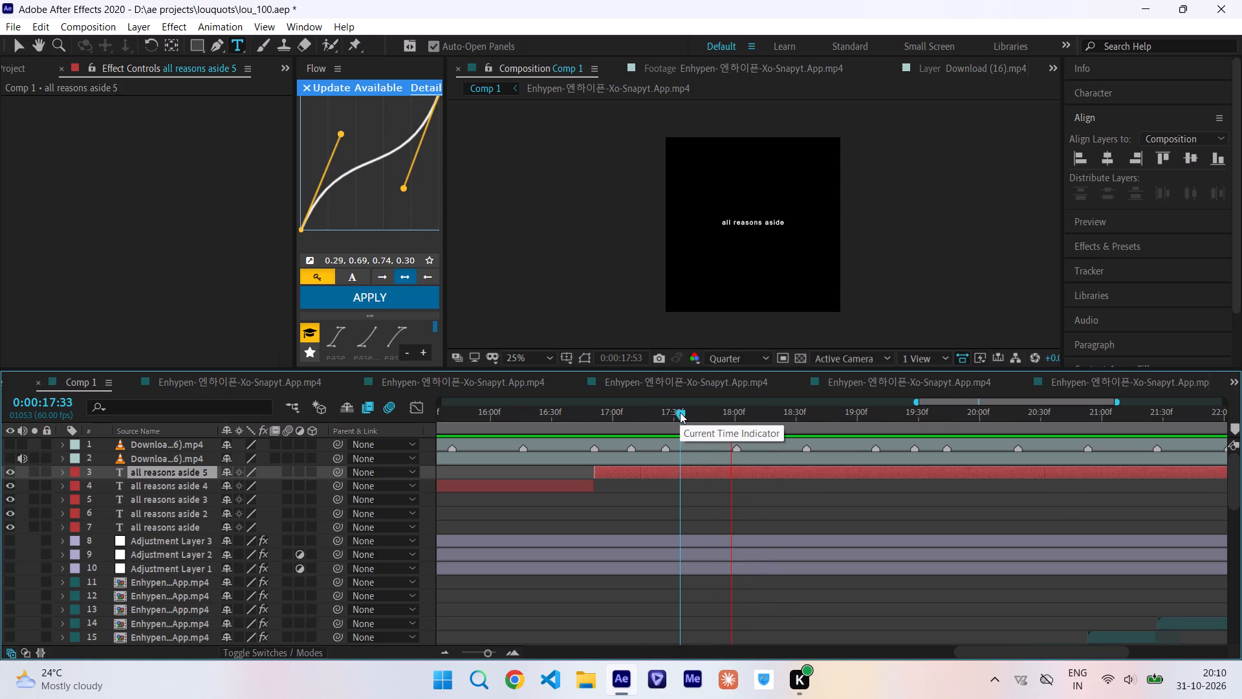
left_click_drag(680, 412, 686, 417)
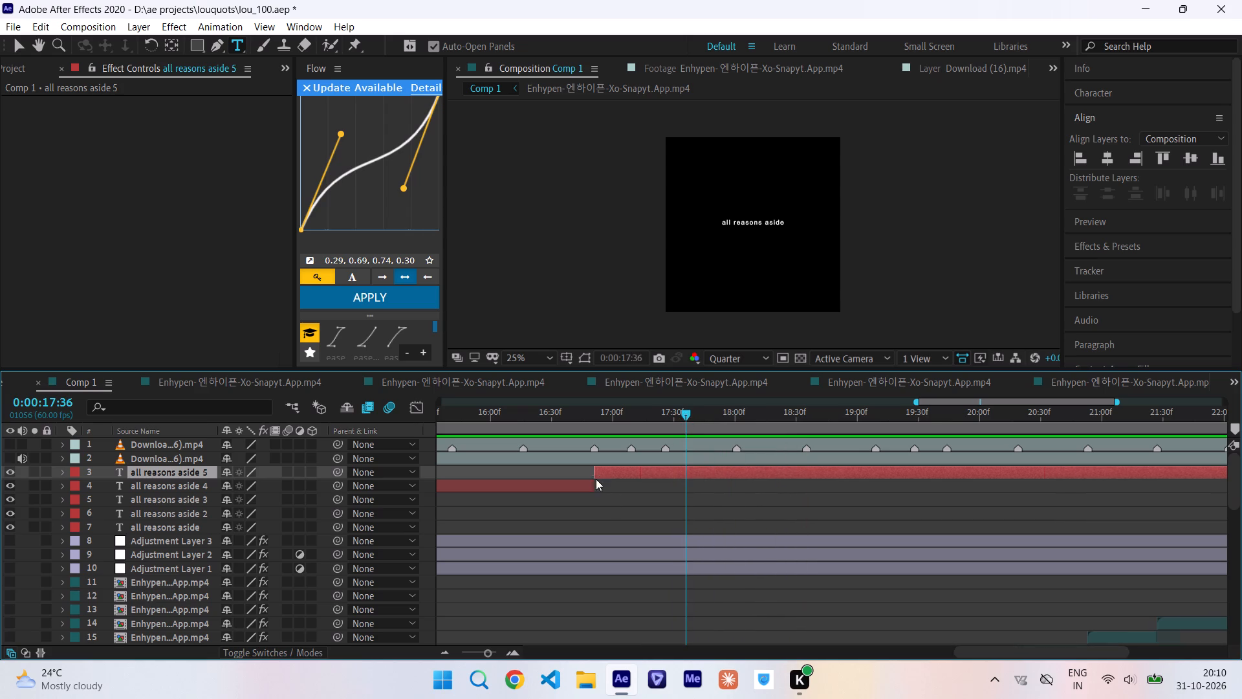
left_click_drag(596, 475, 686, 509)
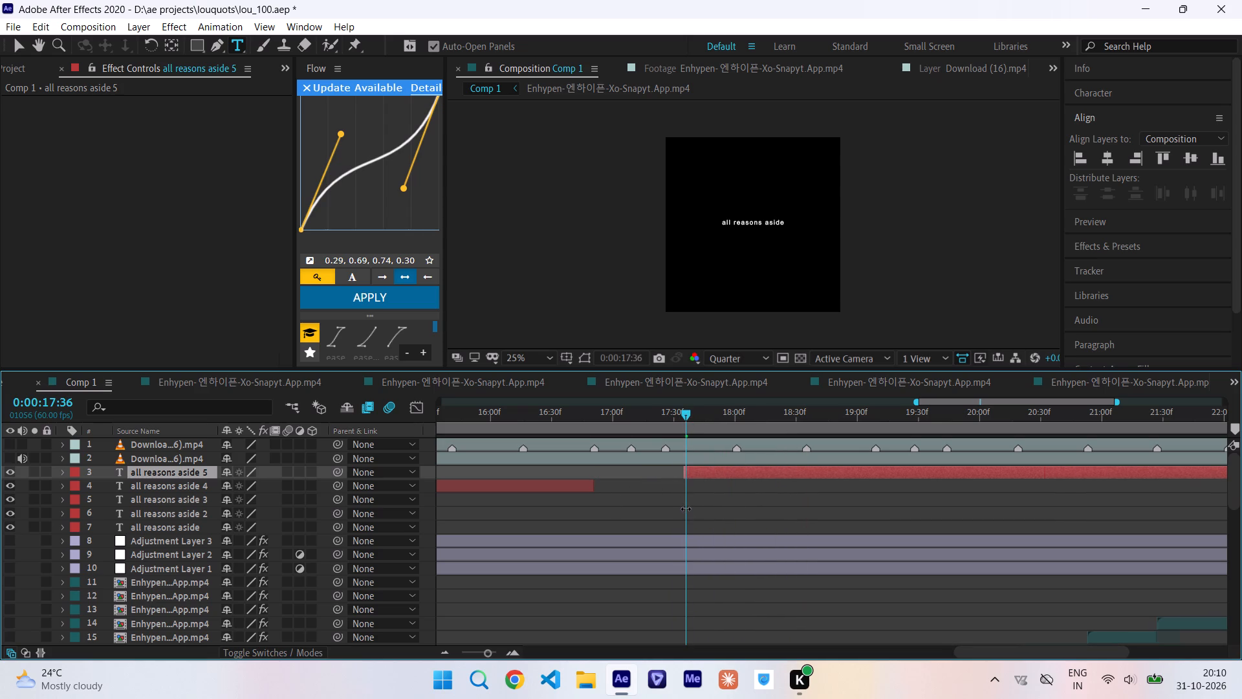
left_click_drag(686, 509, 688, 510)
Preview the fifth lyric from 0:00:17:36 and split the "all reasons aside 5" layer at the marker at 0:00:19:09.
key("space")
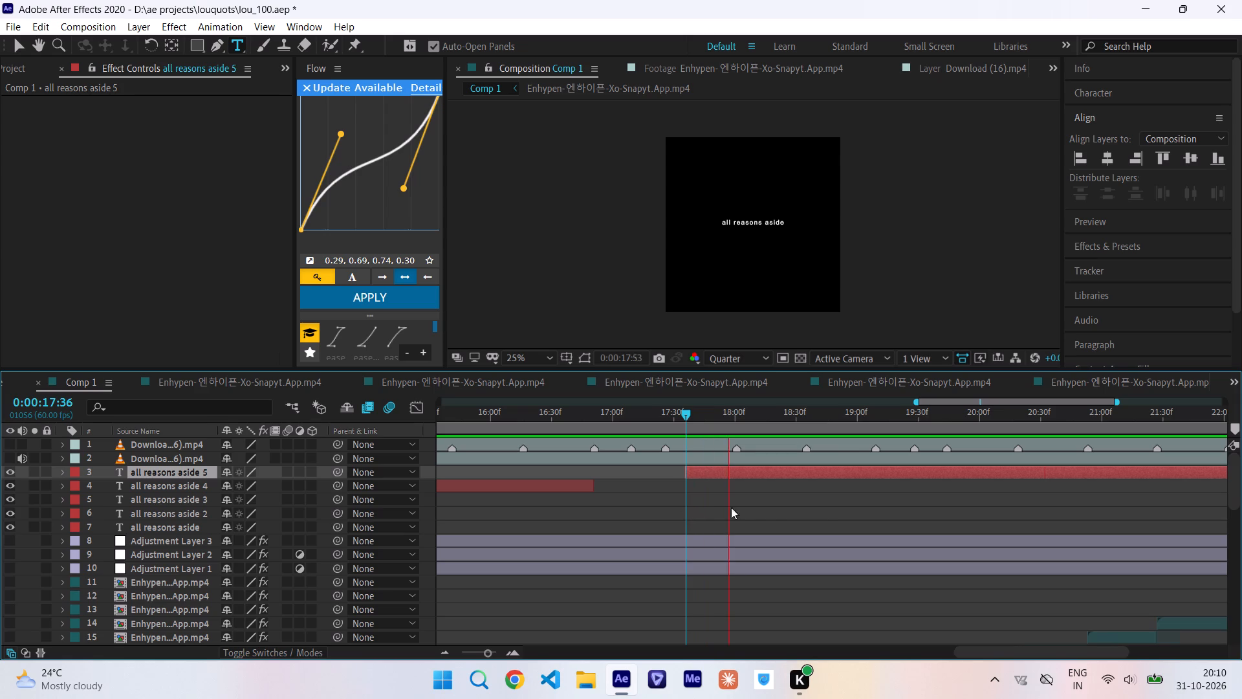
left_click(875, 414)
left_click(875, 414)
key("ctrl+shift+d")
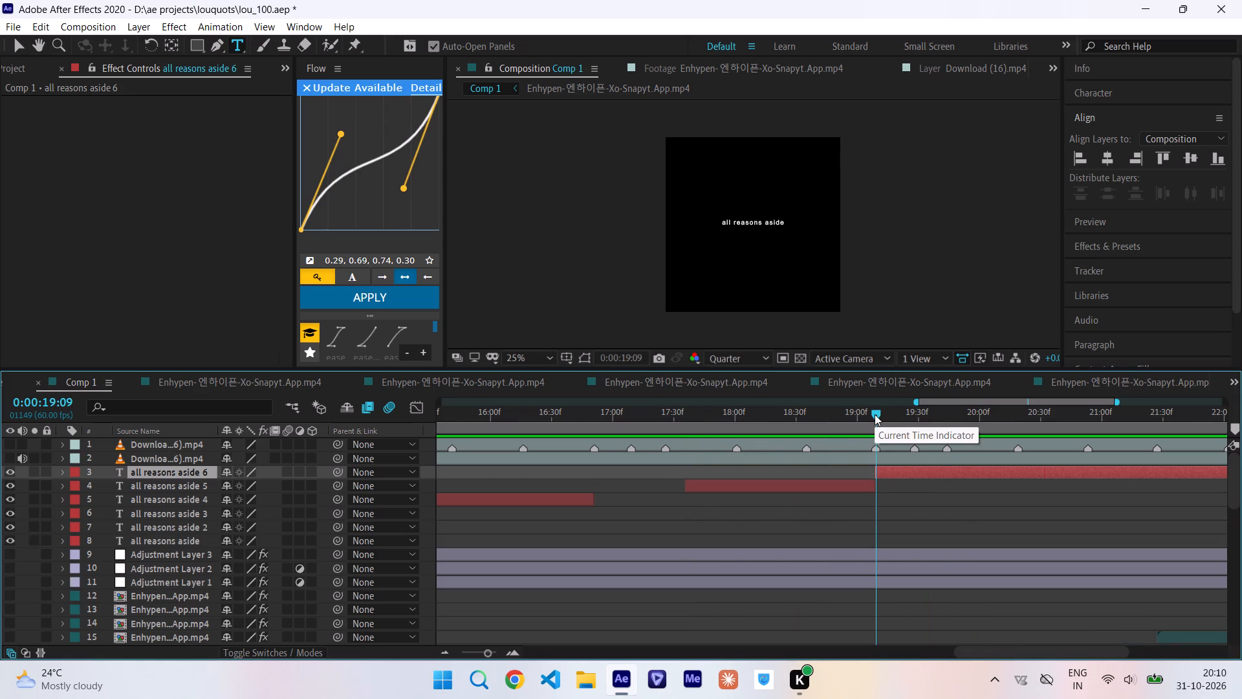
Preview from 0:00:19:09 to check for further lyrics, and delete the leftover "all reasons aside 6" layer.
key("space")
scroll(875, 414, "left", 1)
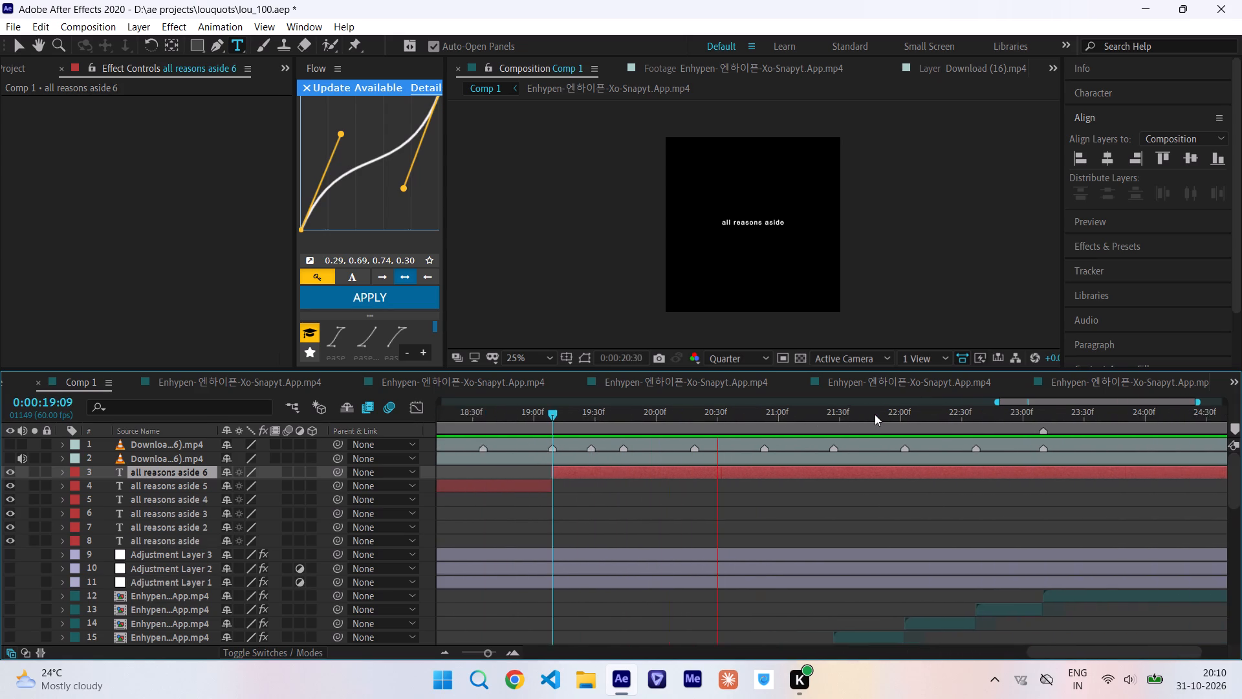
scroll(875, 414, "left", 3)
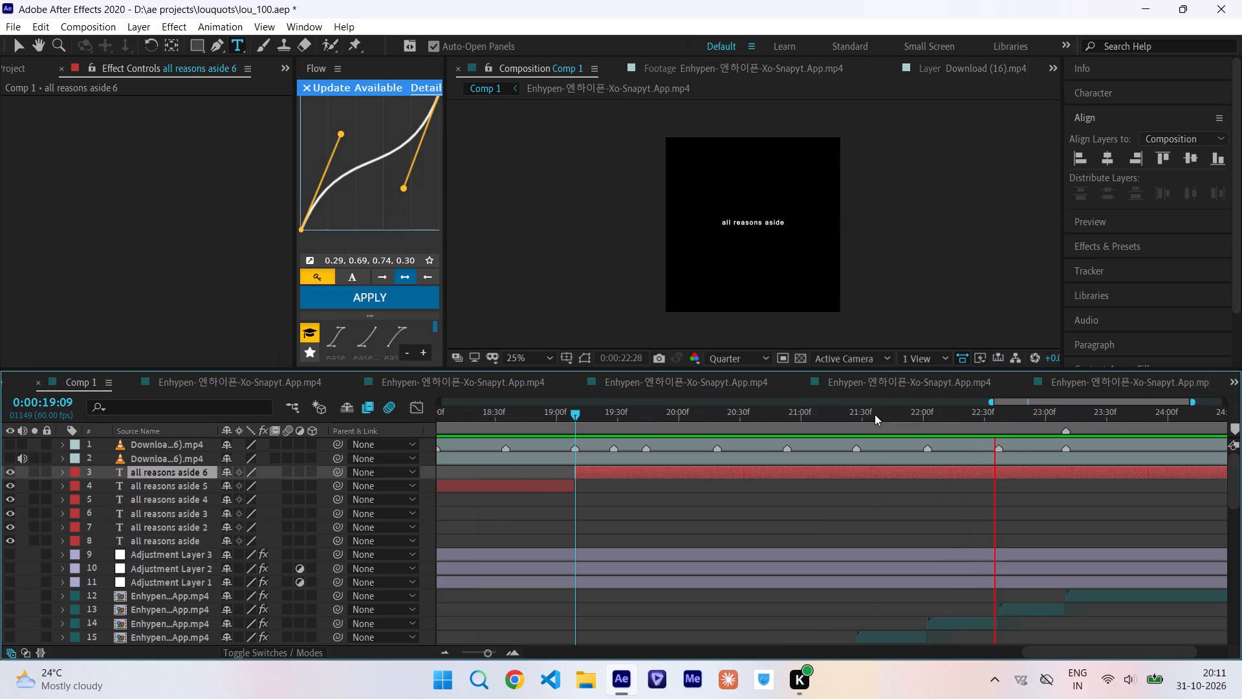
left_click(990, 416)
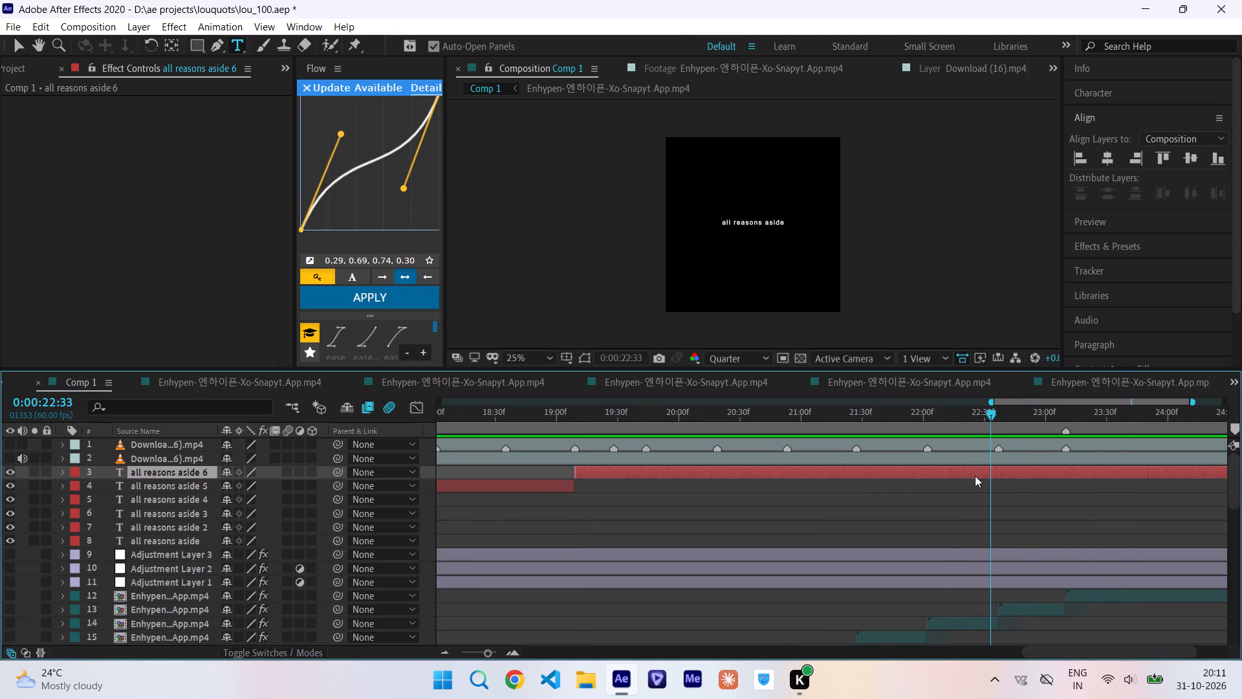
left_click(975, 476)
key("Delete")
Preview the first lyric from 0:00:05:27, and replace its text with "and he's got my name", centred horizontally in the composition.
scroll(975, 476, "right", 12)
scroll(975, 476, "left", 1)
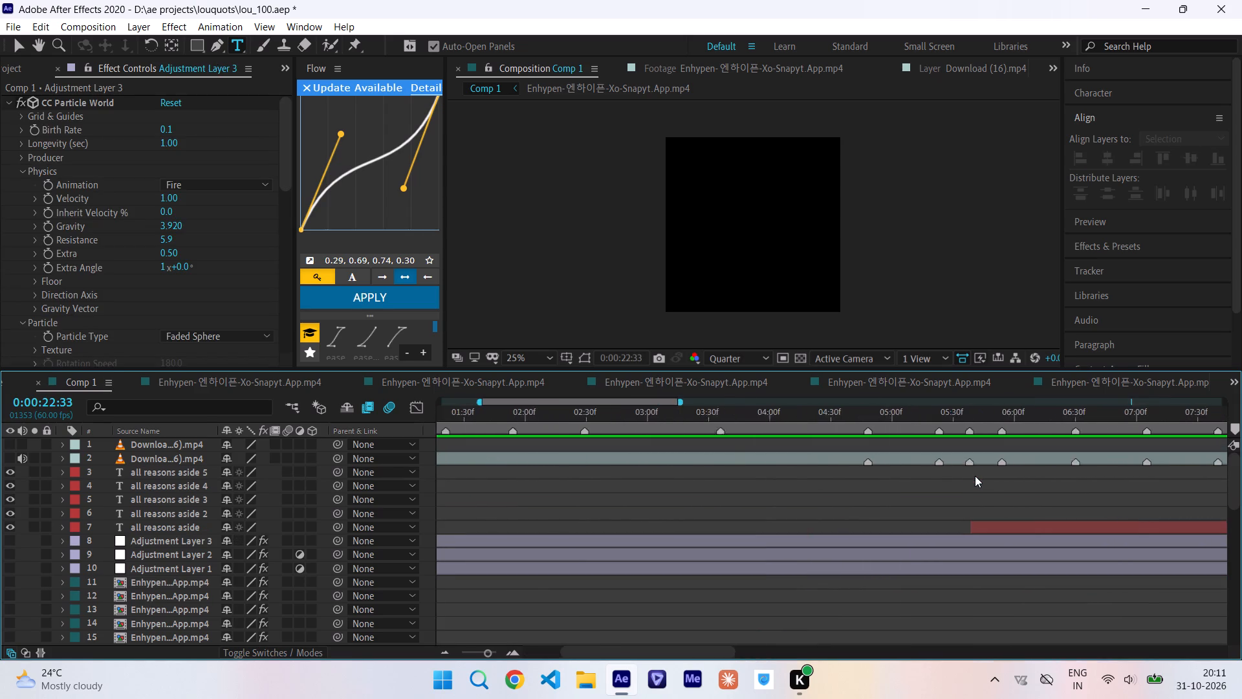
scroll(975, 476, "left", 1)
left_click(785, 410)
key("space")
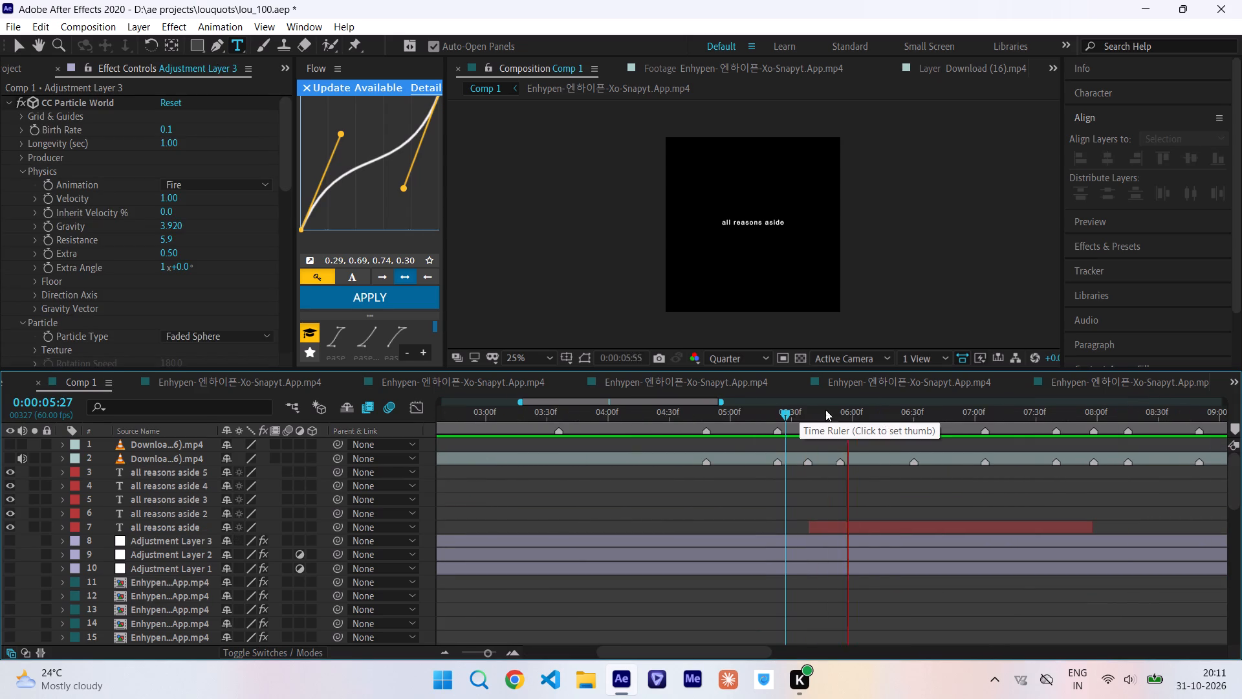
left_click(959, 417)
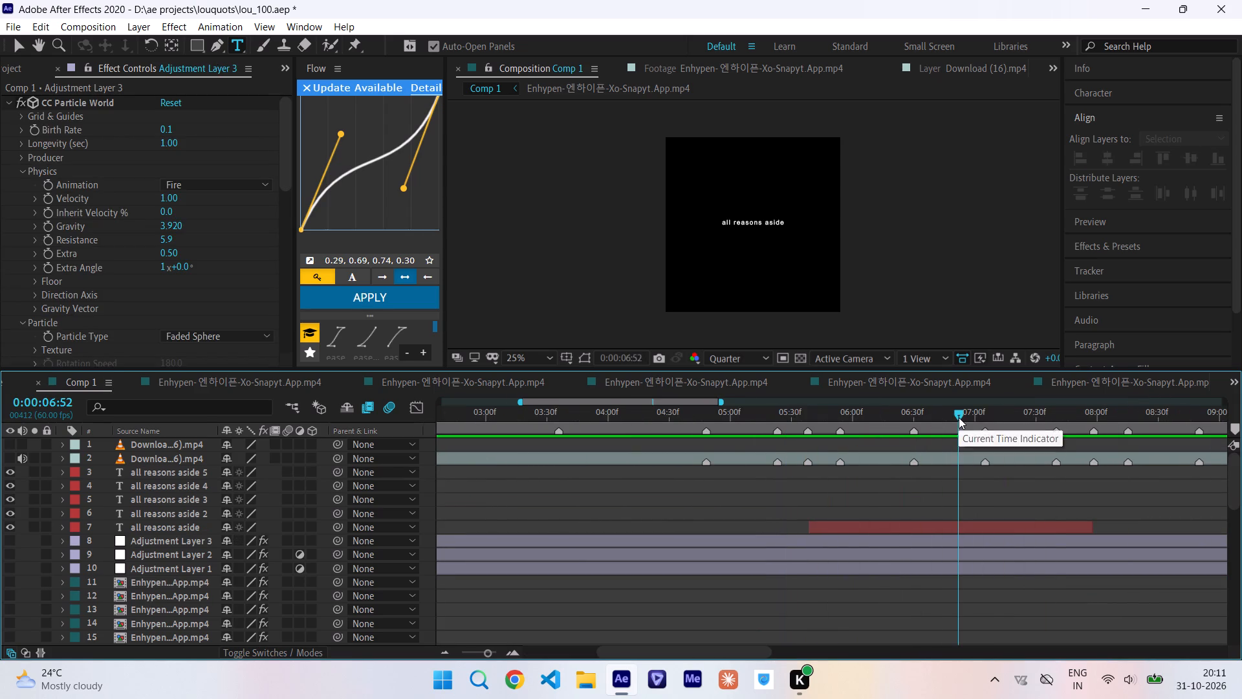
double_click(931, 526)
type("and he's")
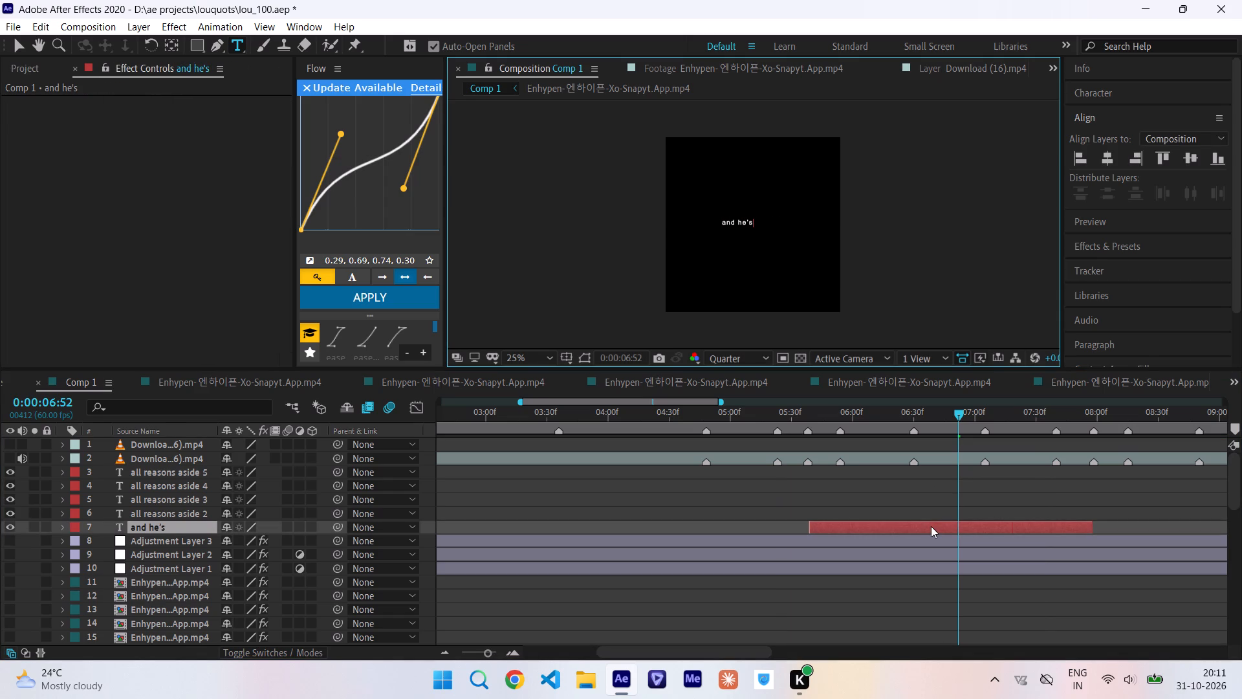
key("space")
type("got")
key("space")
type("my name")
left_click(1109, 154)
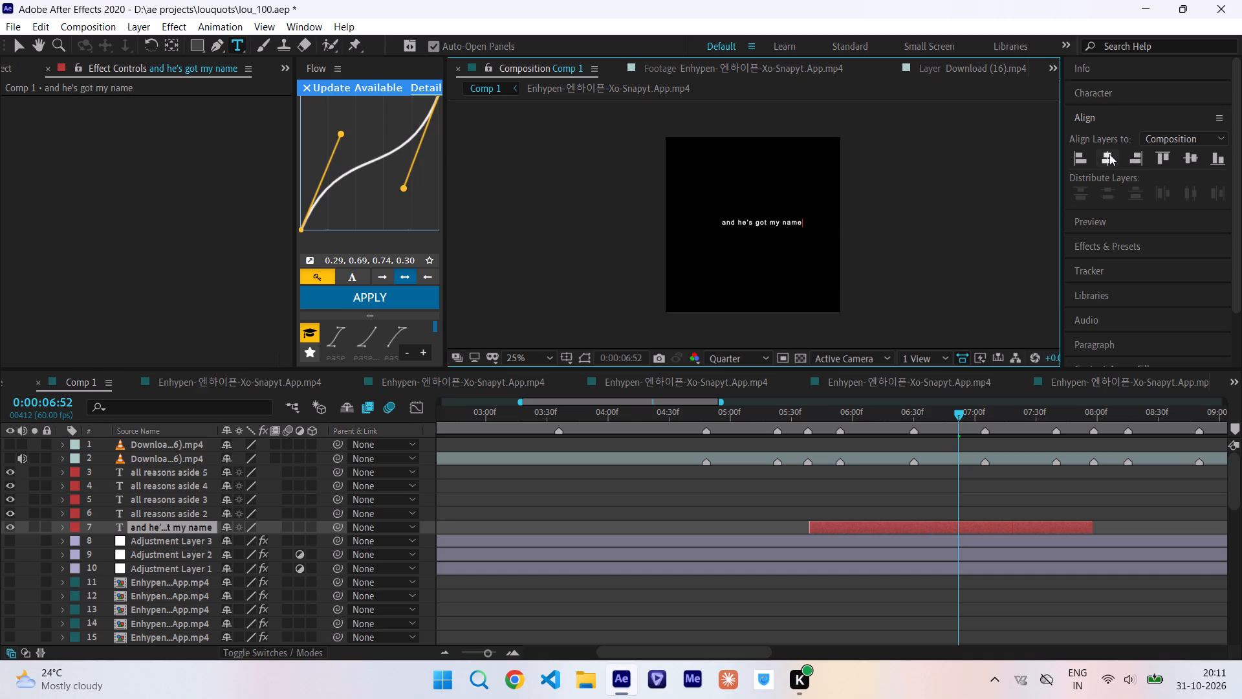
Save the project.
key("ctrl+s")
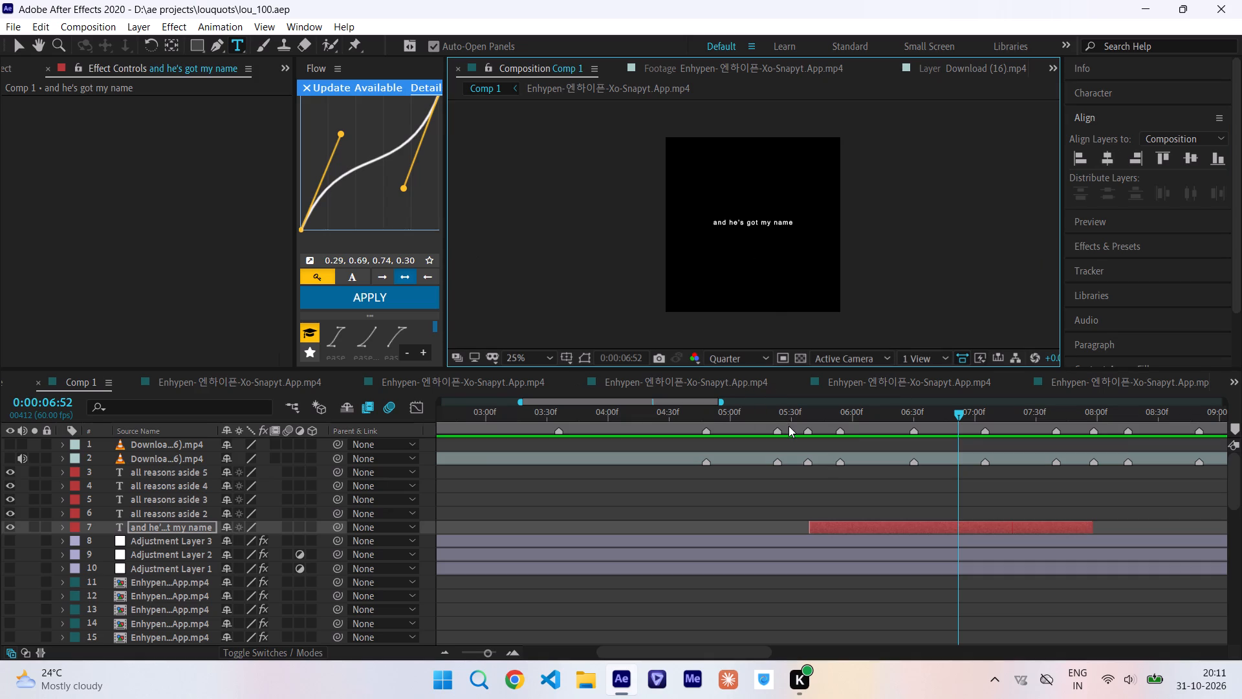
Preview the rewritten first lyric from 0:00:04:05 and park the time indicator within it at 0:00:06:55.
left_click_drag(789, 426, 618, 443)
key("space")
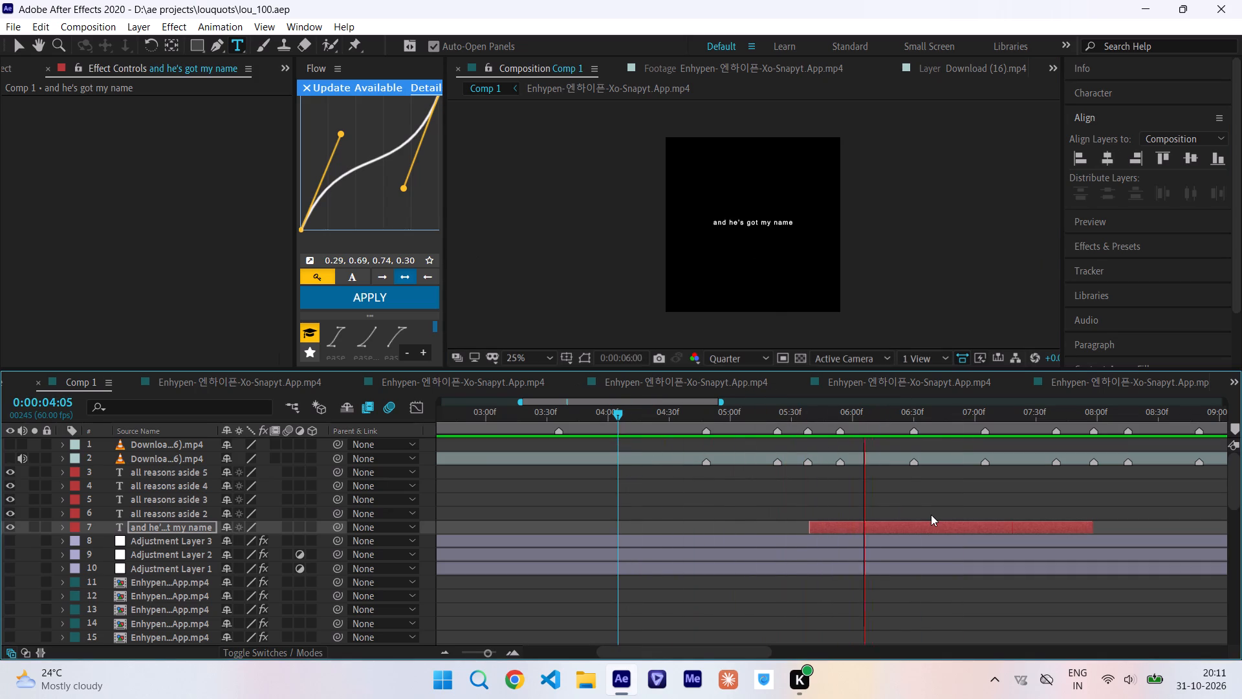
left_click(917, 427)
left_click(937, 419)
left_click_drag(937, 419, 964, 425)
Inspect the lyric text up close and set the composition's preview resolution to Full.
scroll(768, 219, "up", 1, "ctrl")
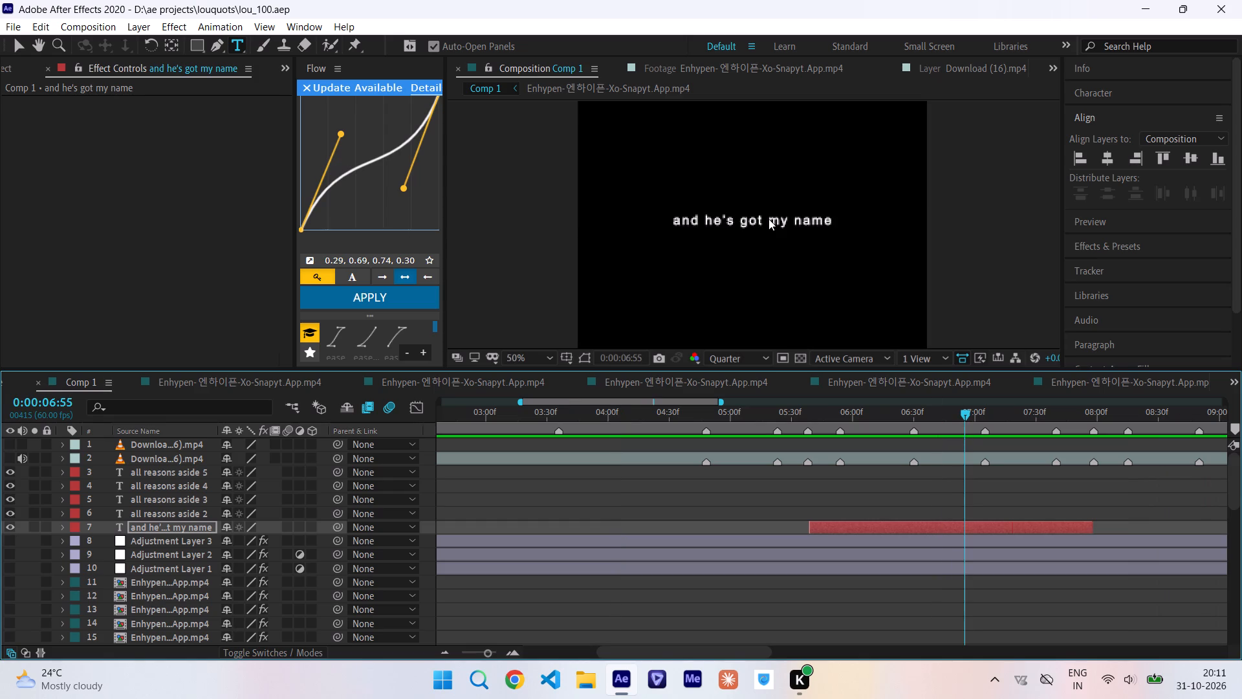
scroll(768, 219, "up", 1, "ctrl")
scroll(768, 219, "down", 2, "ctrl")
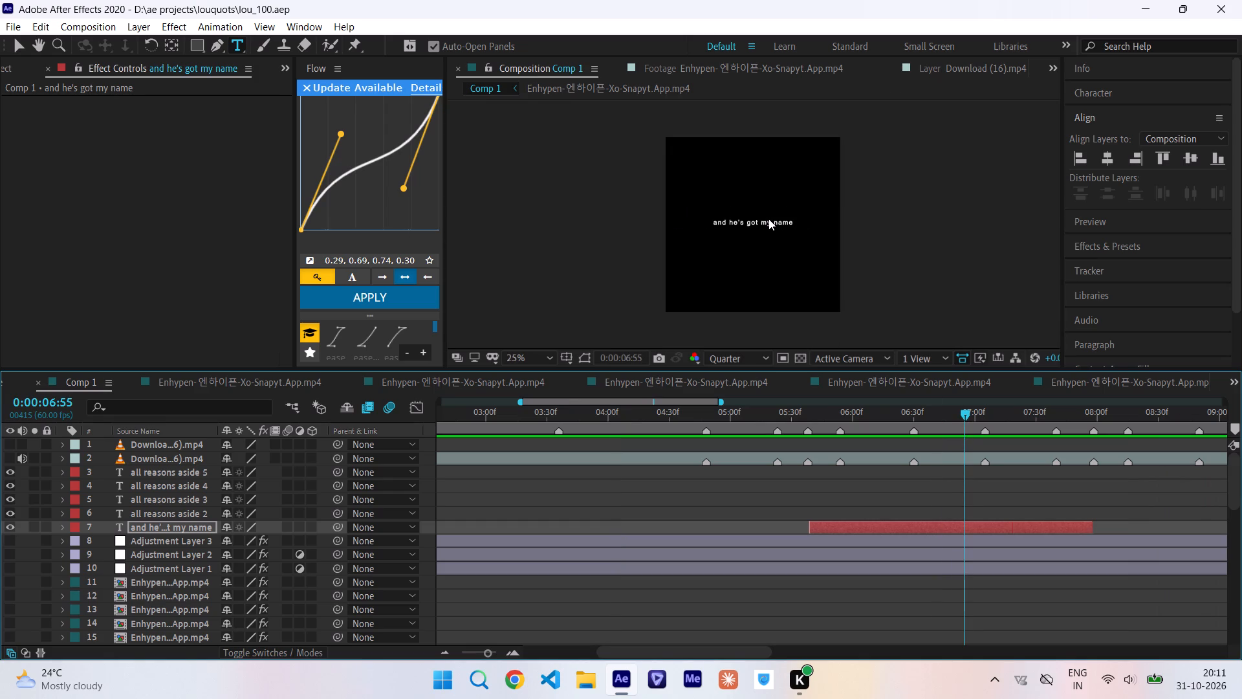
left_click(763, 359)
left_click(754, 395)
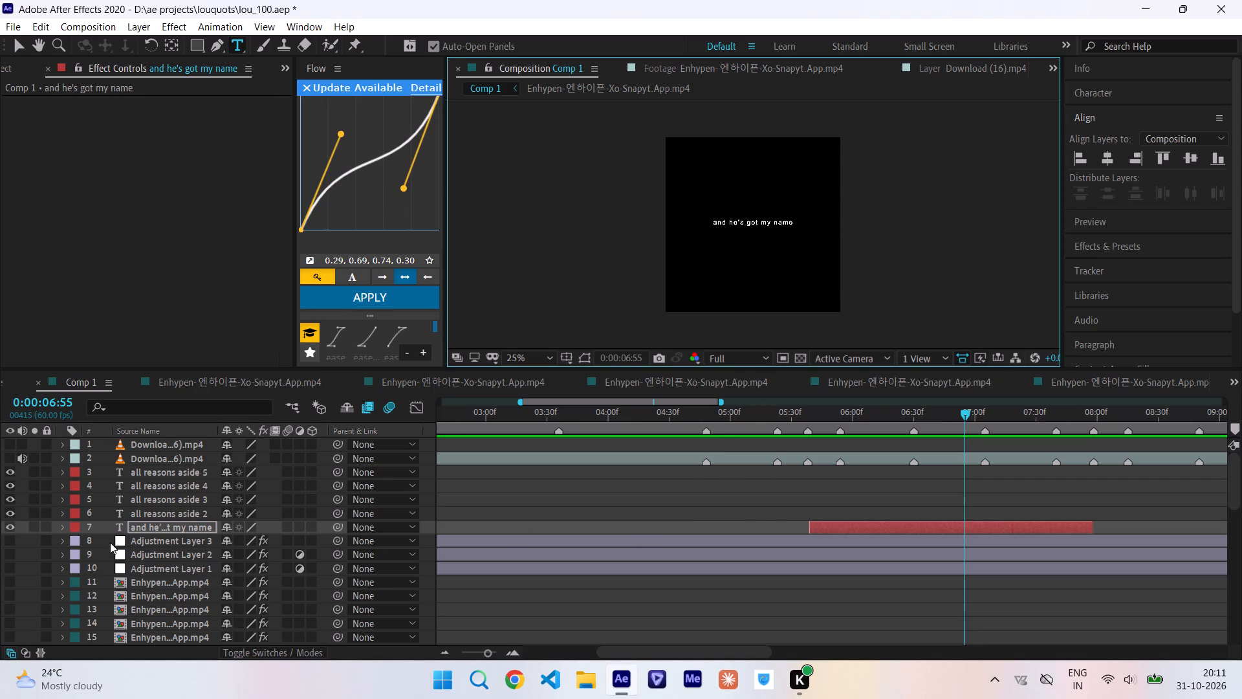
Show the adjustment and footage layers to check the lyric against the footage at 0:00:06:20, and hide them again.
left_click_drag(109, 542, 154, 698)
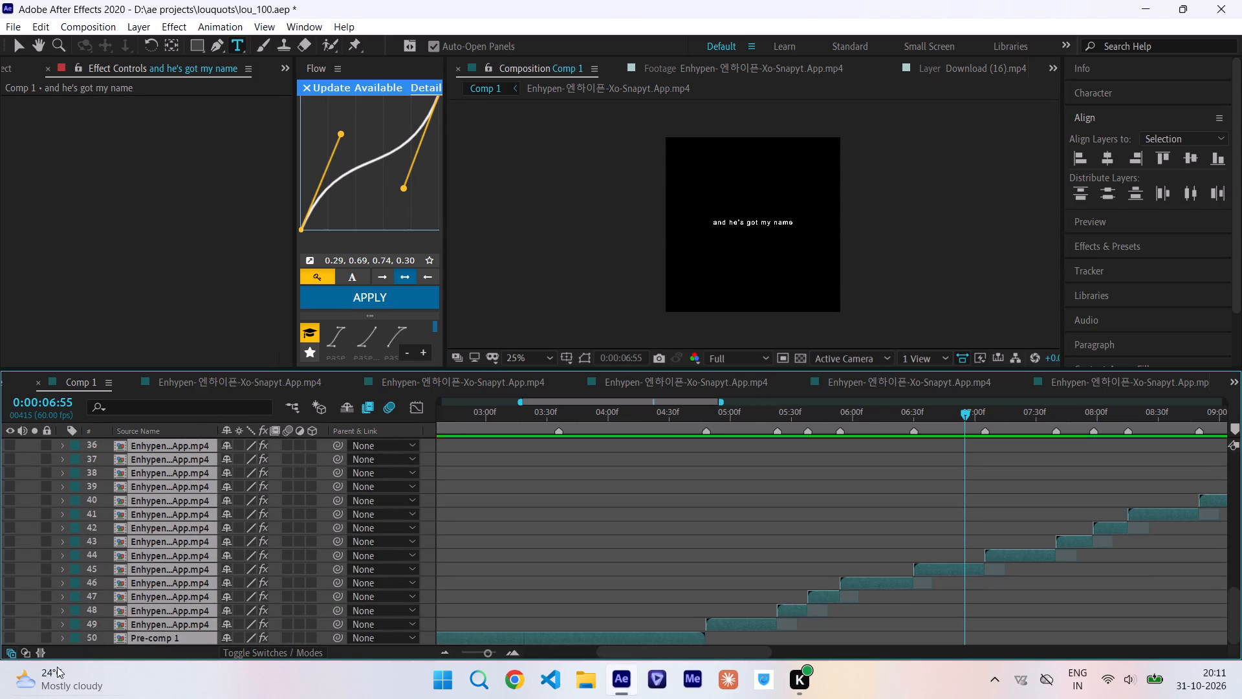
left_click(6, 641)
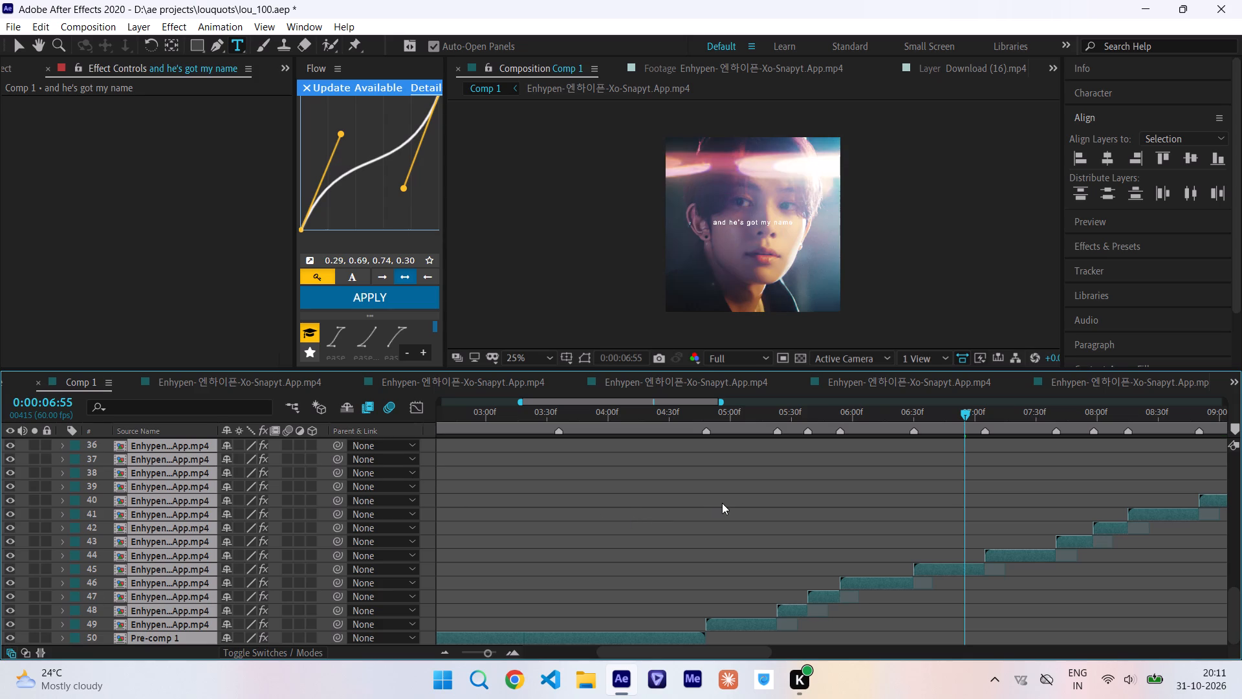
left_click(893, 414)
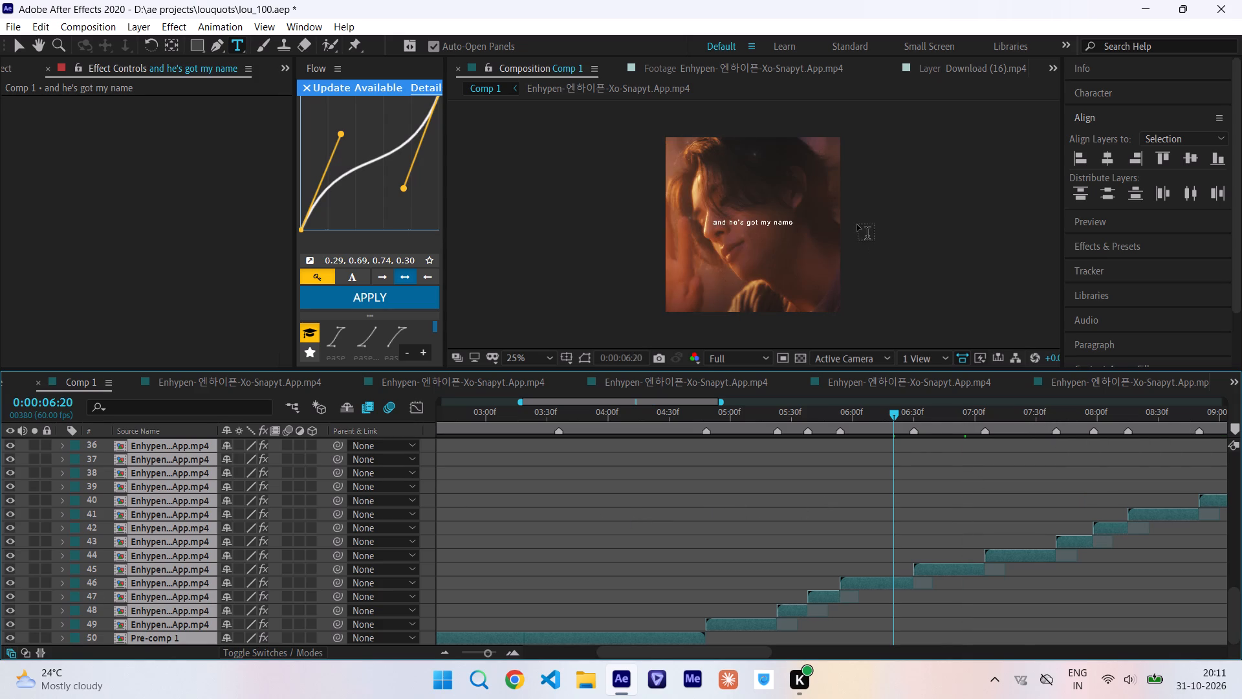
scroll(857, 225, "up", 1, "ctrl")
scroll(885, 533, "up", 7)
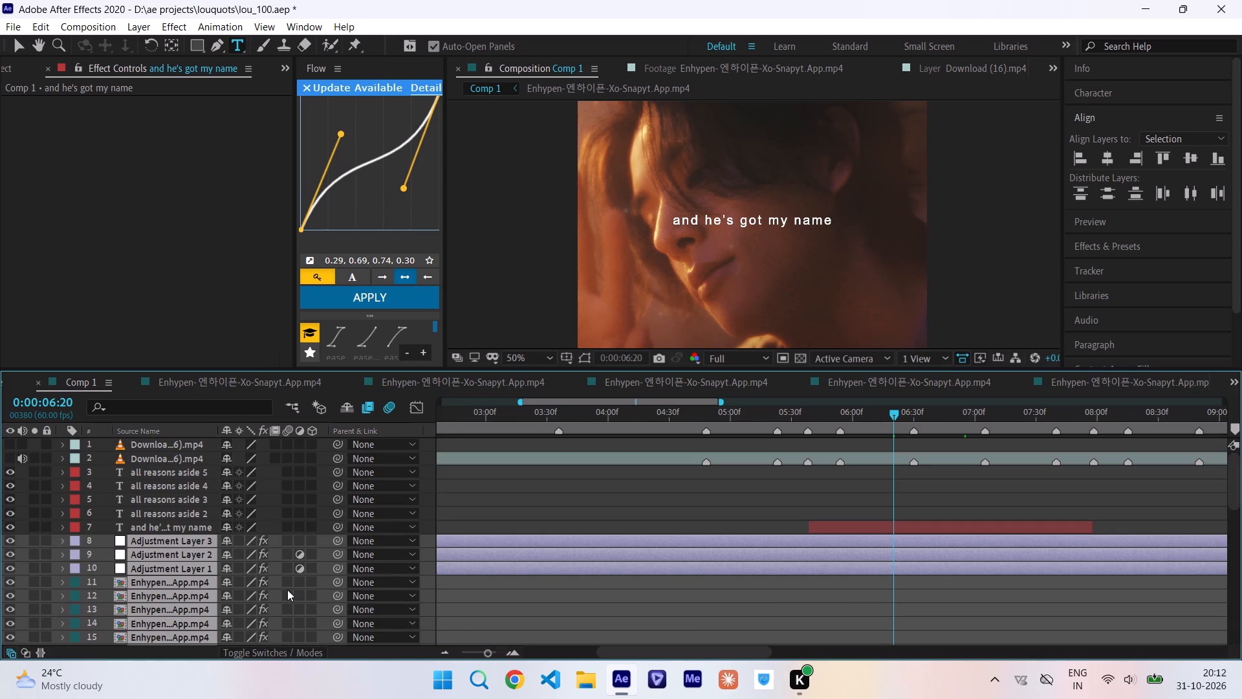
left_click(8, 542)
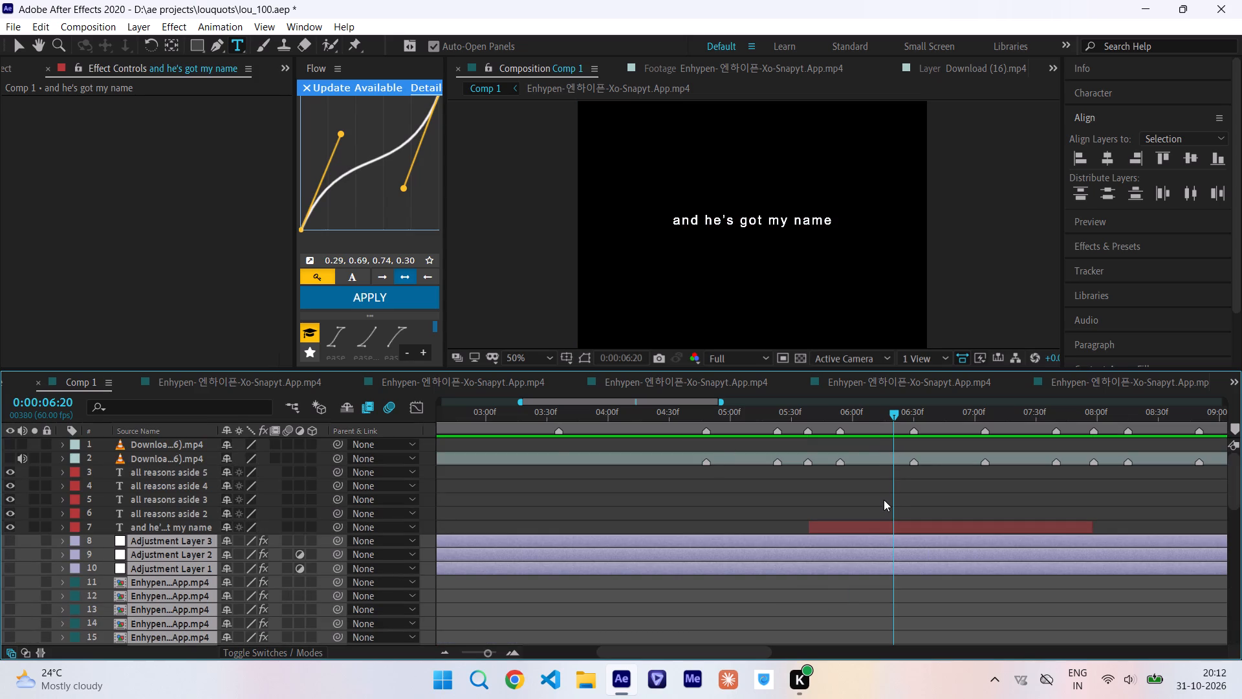
Apply Faux Italic to the words "my name" in the first lyric.
left_click(884, 500)
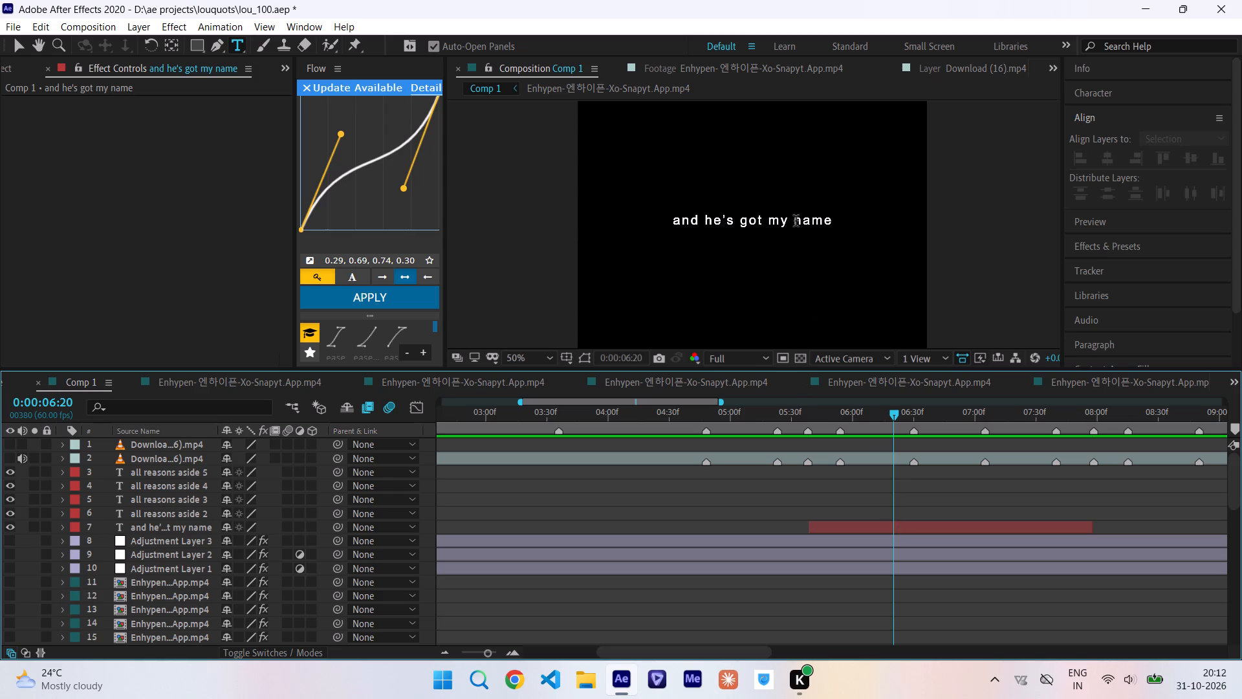
left_click_drag(796, 223, 830, 224)
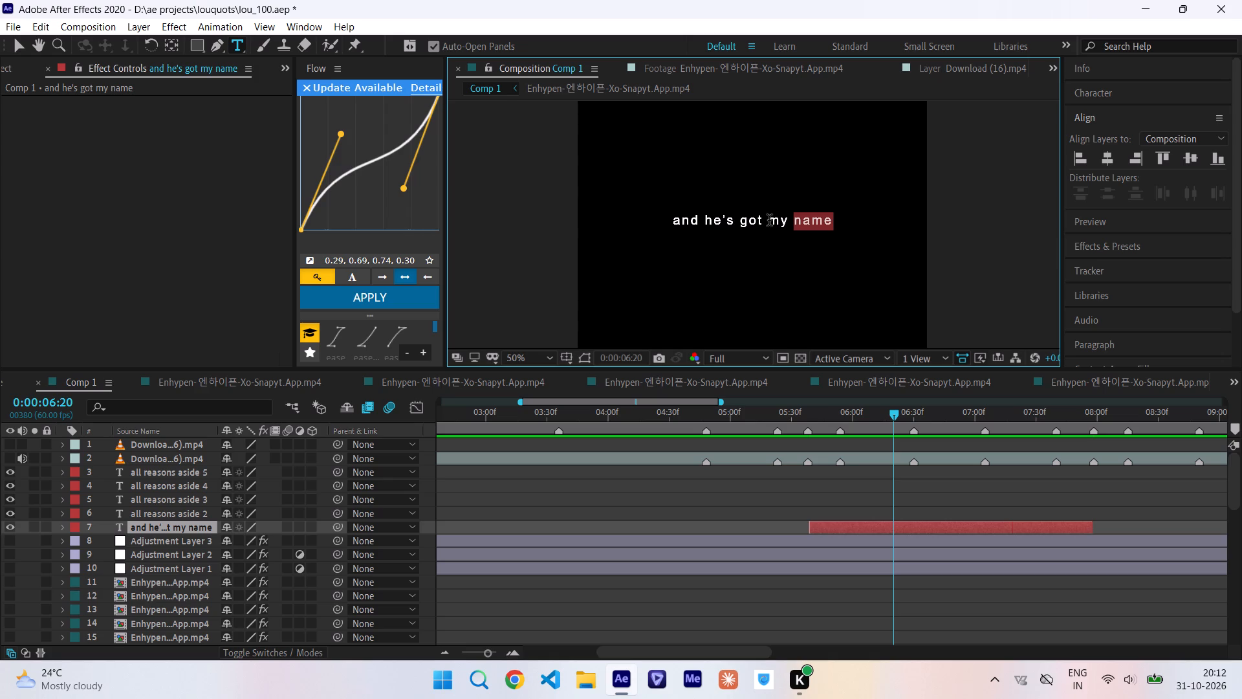
left_click_drag(769, 220, 825, 219)
left_click_drag(825, 219, 832, 221)
left_click(1075, 102)
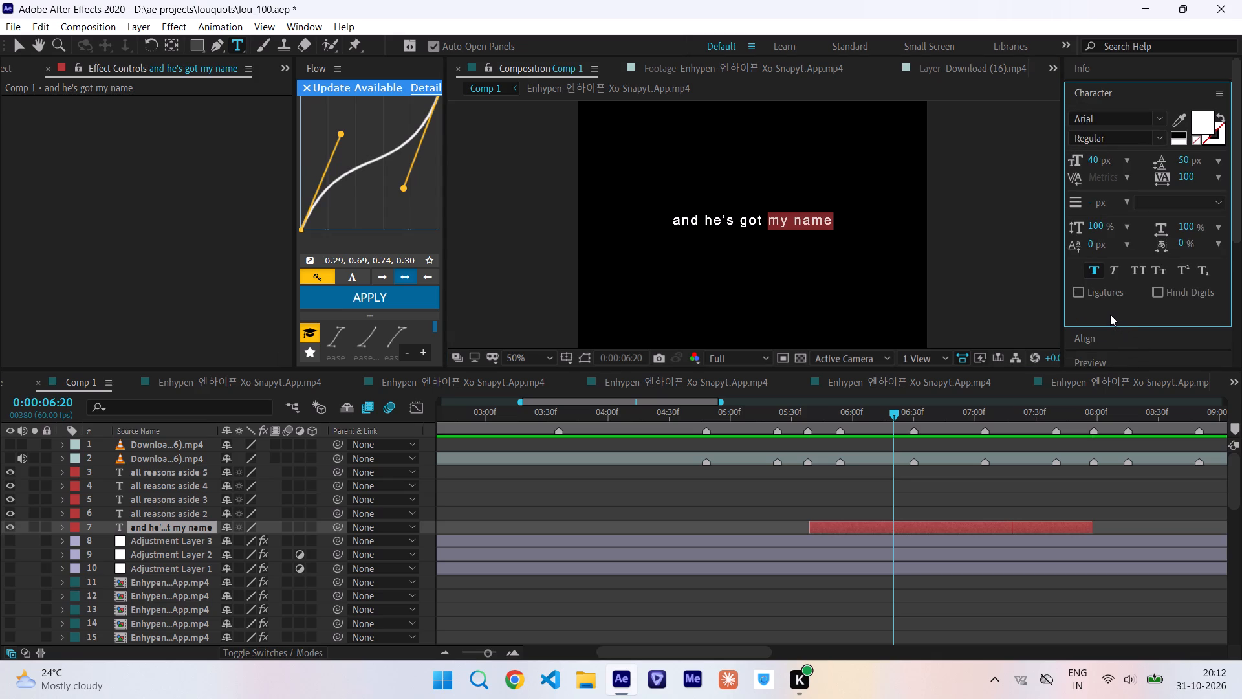
left_click(1113, 270)
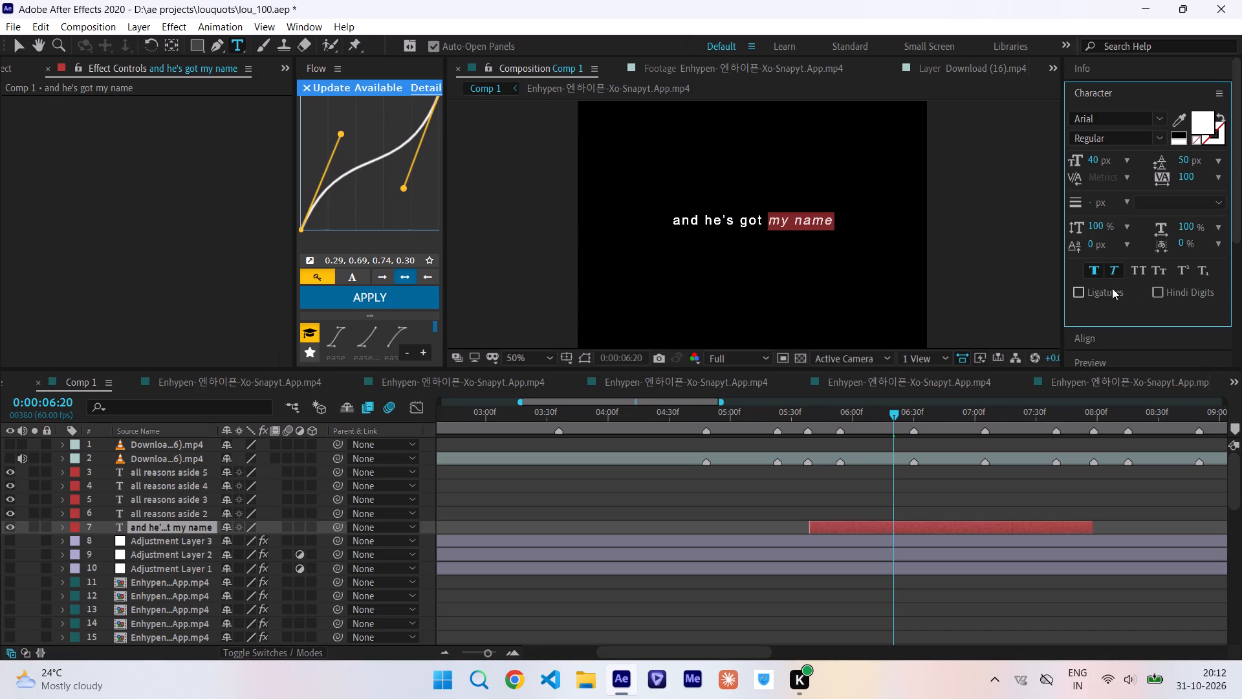
left_click(1100, 305)
left_click(911, 487)
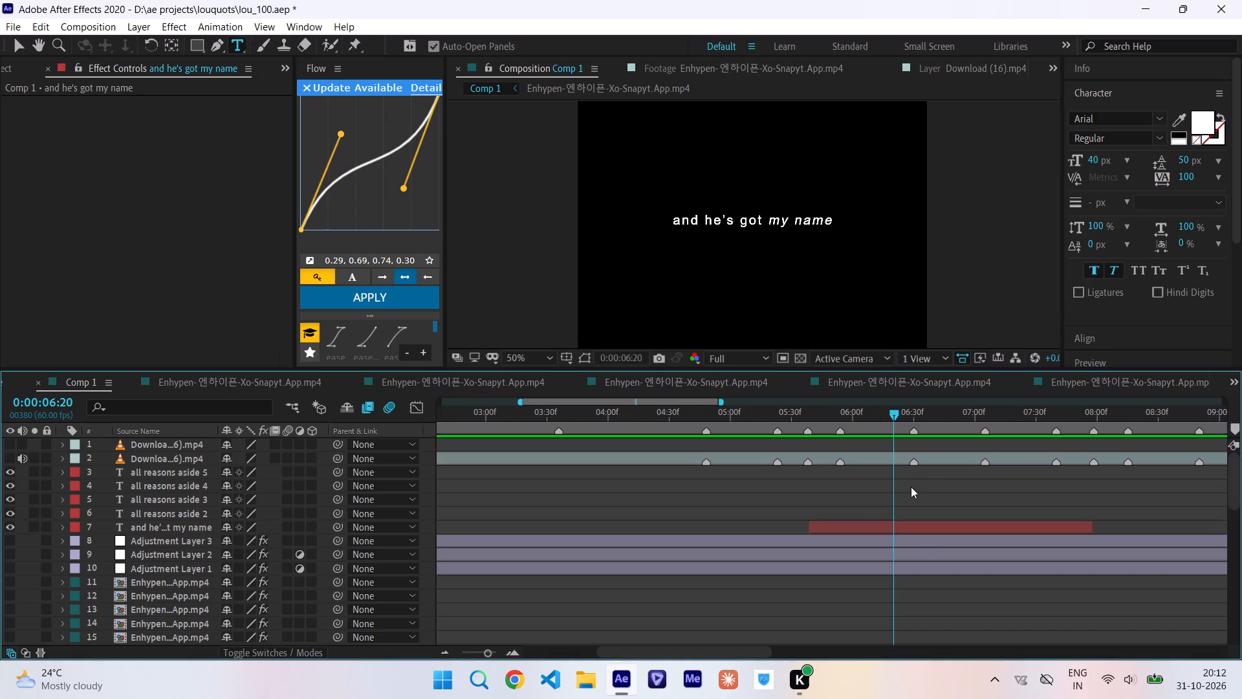
Scrub through the first lyric to 0:00:06:45, and make all adjustment layers, footage layers and Pre-comp 1 visible.
left_click_drag(897, 413, 908, 413)
left_click_drag(908, 413, 941, 415)
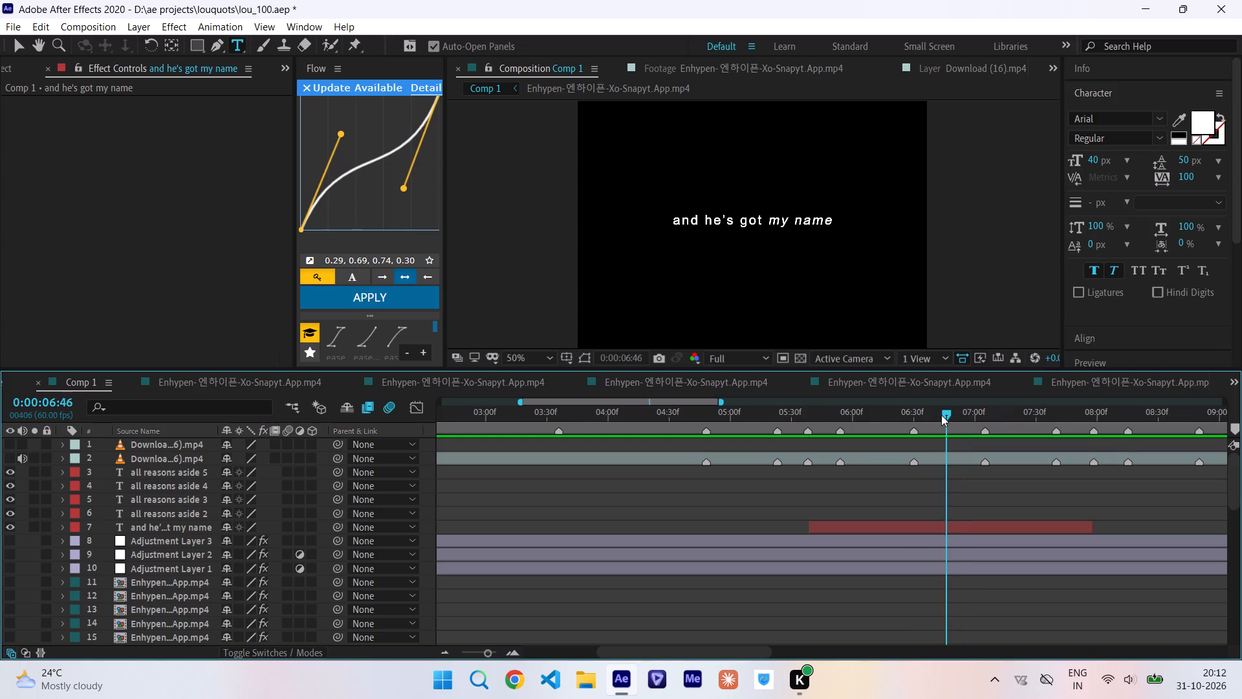
left_click_drag(941, 415, 951, 428)
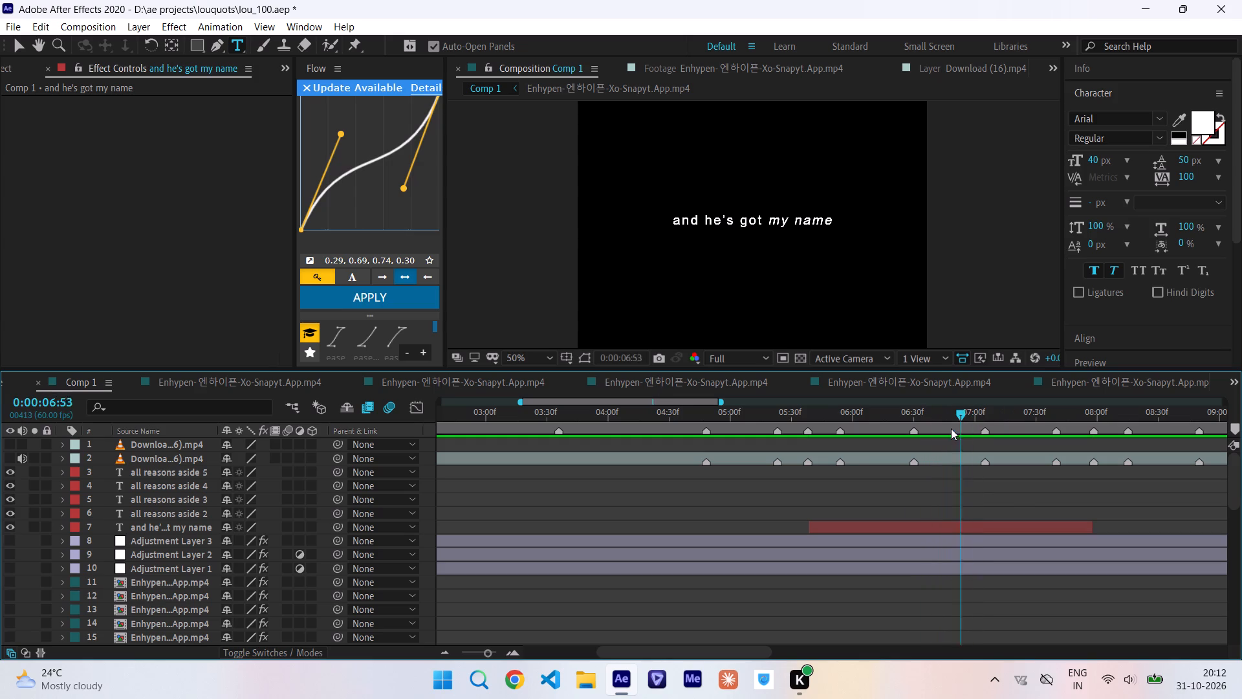
left_click_drag(951, 428, 948, 424)
scroll(927, 489, "down", 1)
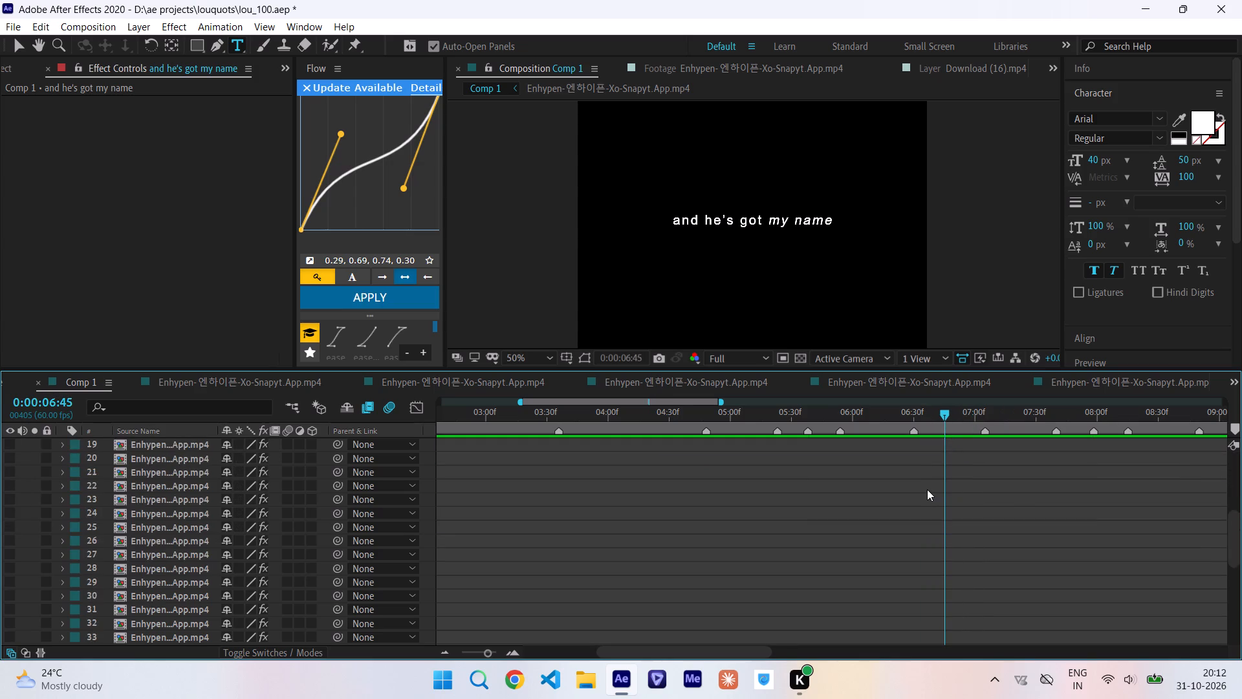
scroll(927, 489, "down", 1)
left_click_drag(103, 541, 191, 698)
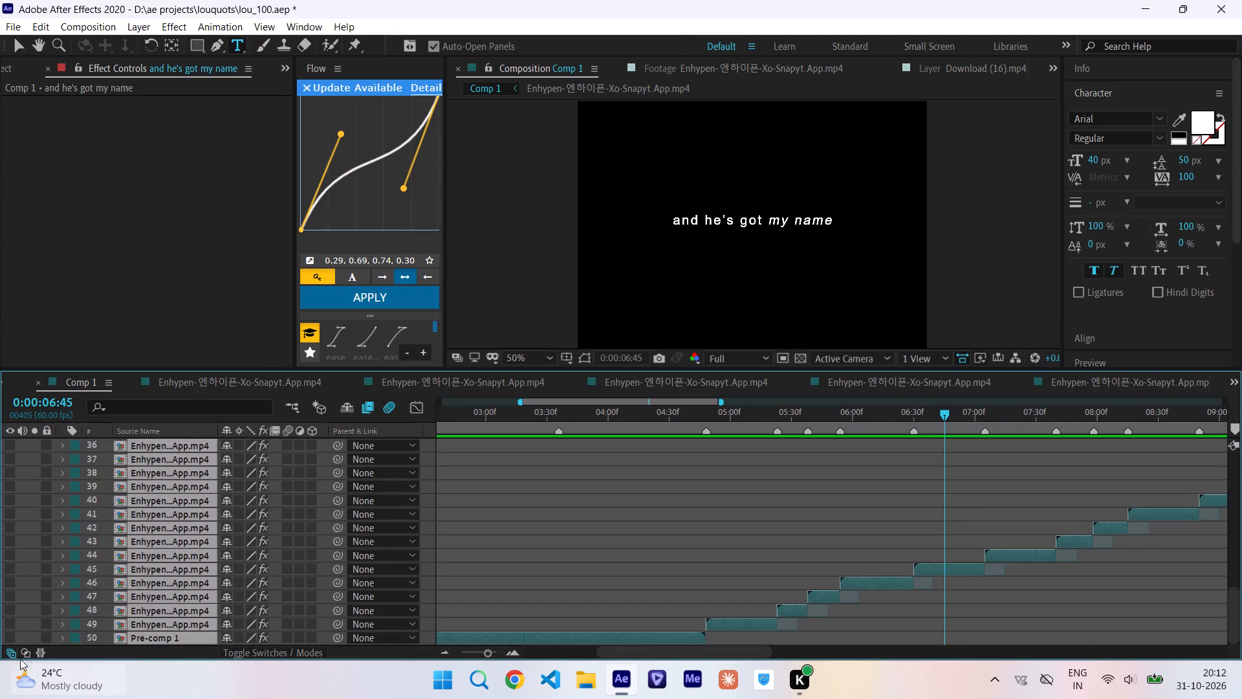
left_click(10, 643)
scroll(732, 516, "up", 20)
scroll(732, 516, "up", 2)
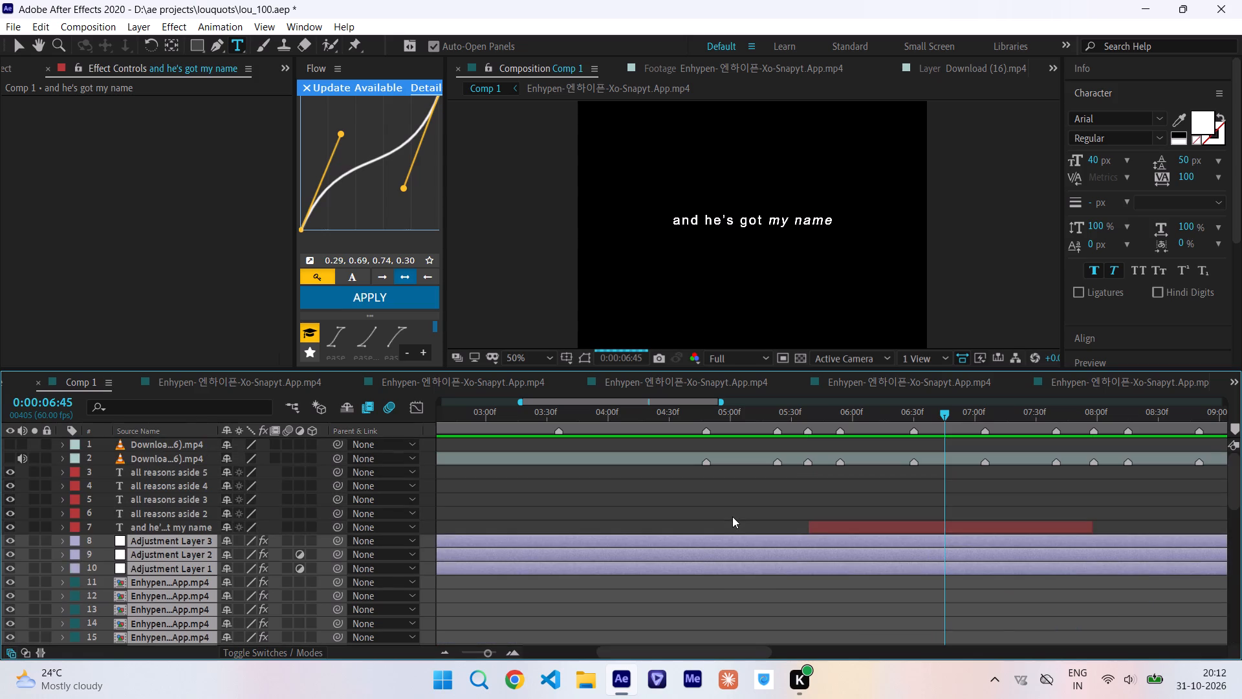
scroll(942, 511, "left", 1)
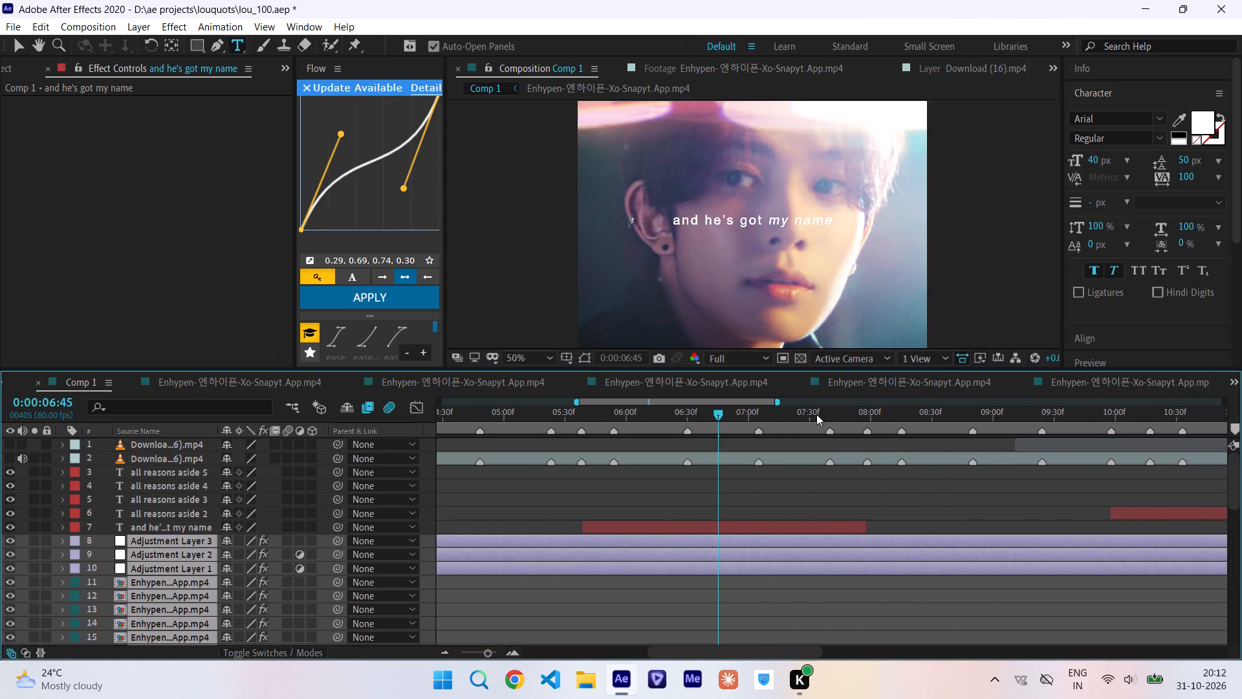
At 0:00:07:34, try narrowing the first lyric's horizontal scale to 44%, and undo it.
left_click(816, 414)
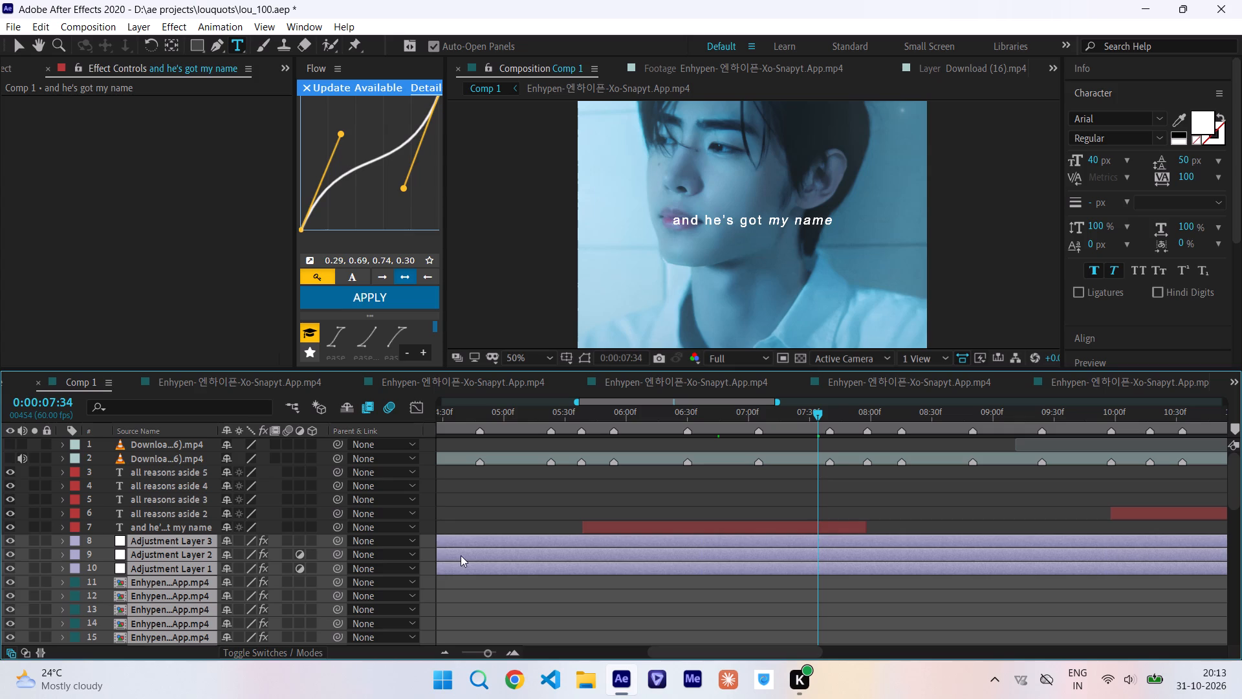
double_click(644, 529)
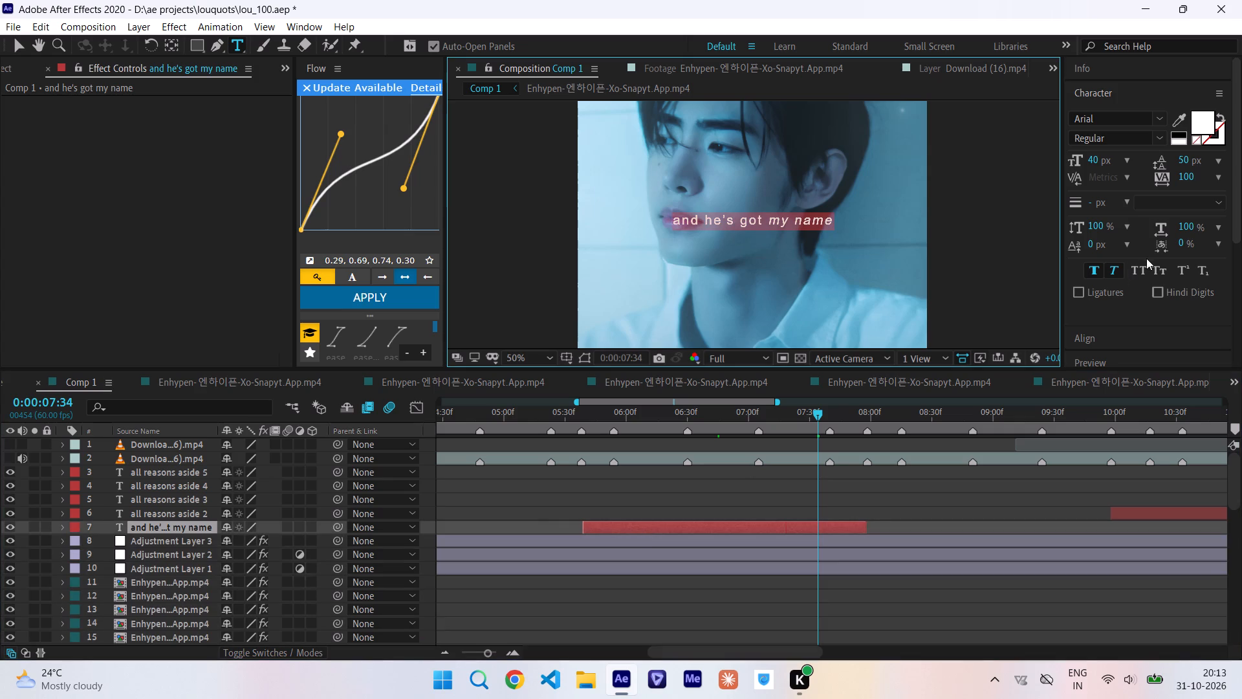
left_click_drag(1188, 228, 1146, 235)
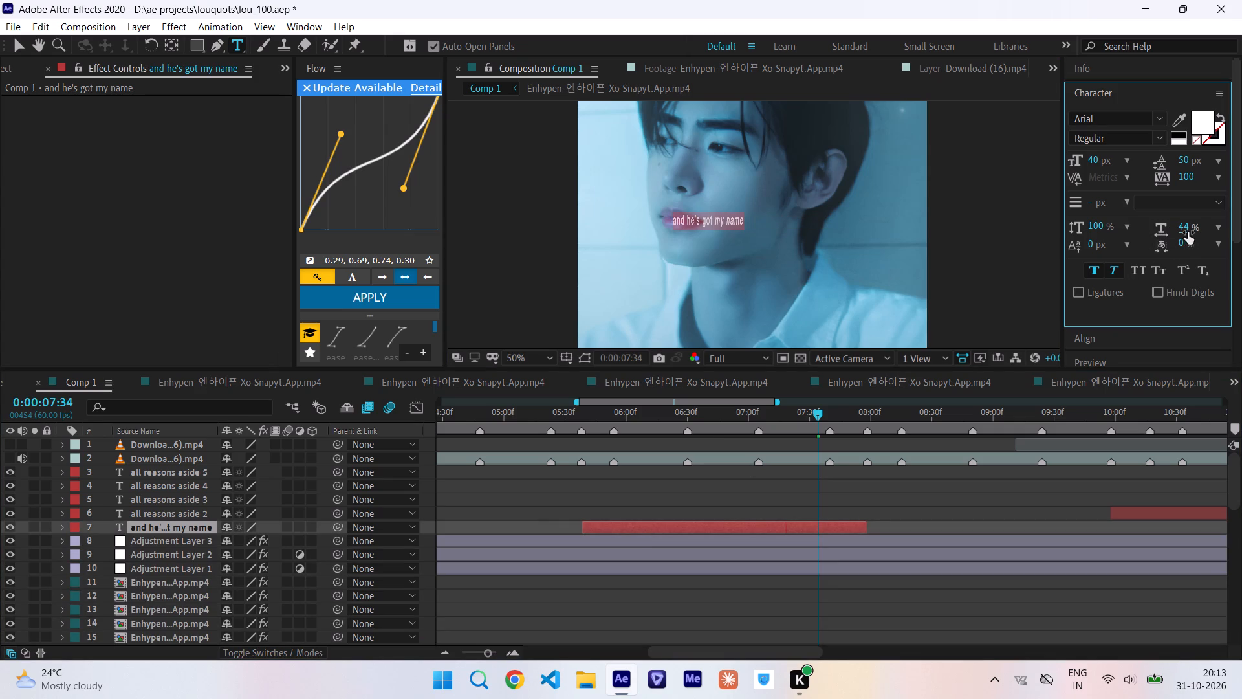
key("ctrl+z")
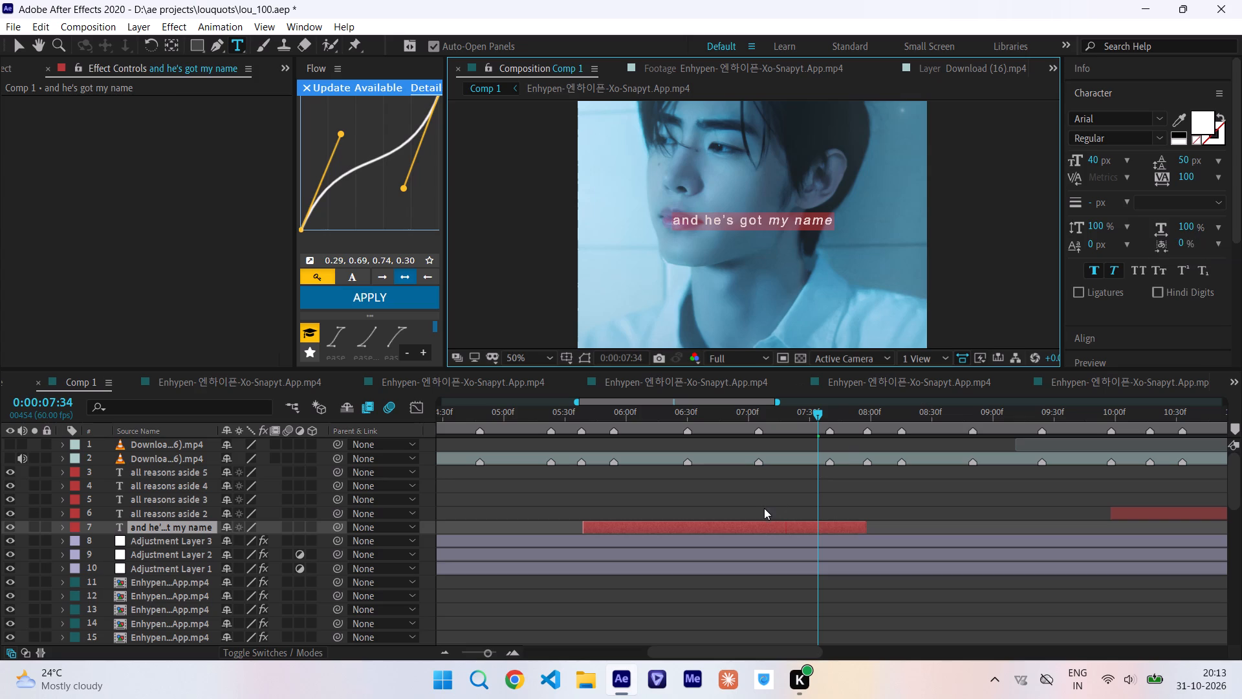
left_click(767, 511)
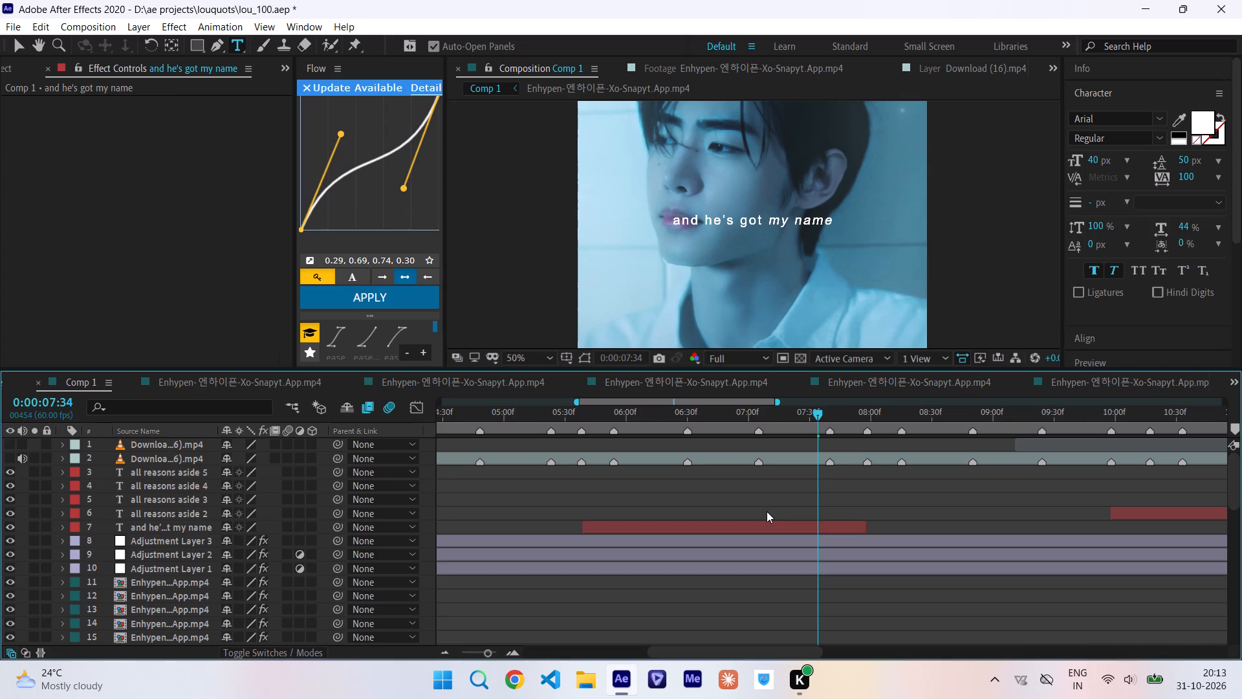
Move to 0:00:11:06 and replace the text of the "all reasons aside 2" layer with "tattoed on his arm".
scroll(767, 511, "left", 1)
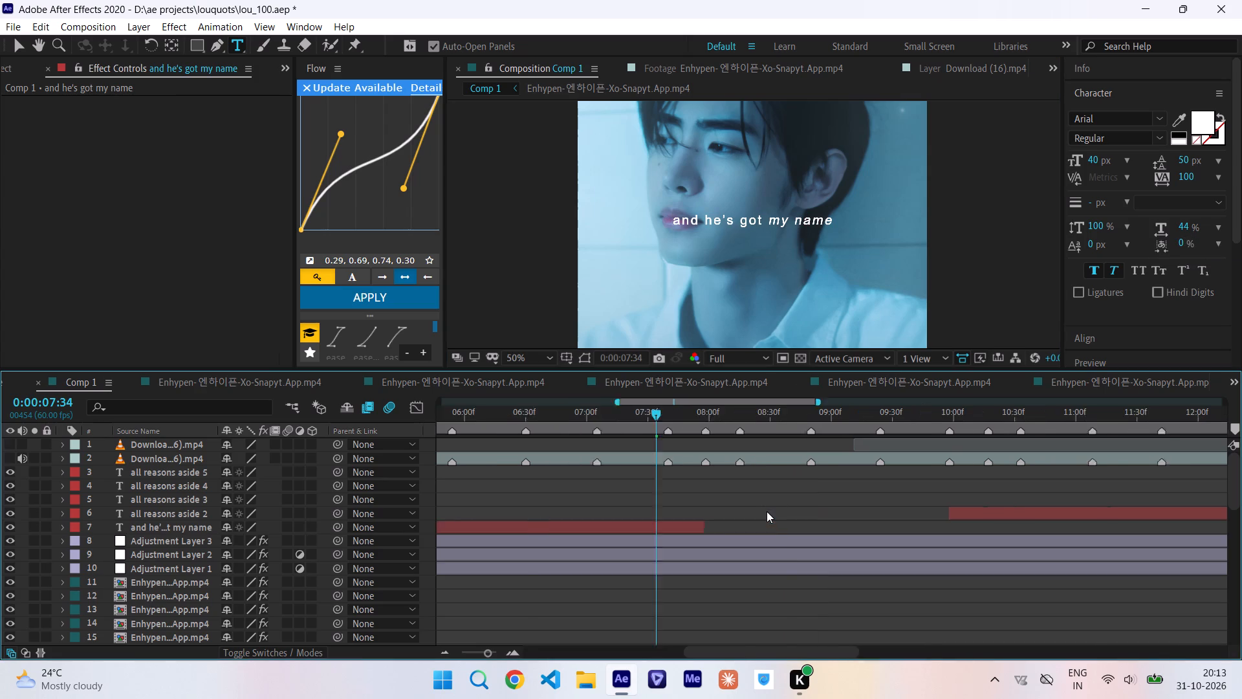
scroll(767, 511, "left", 1)
left_click(757, 419)
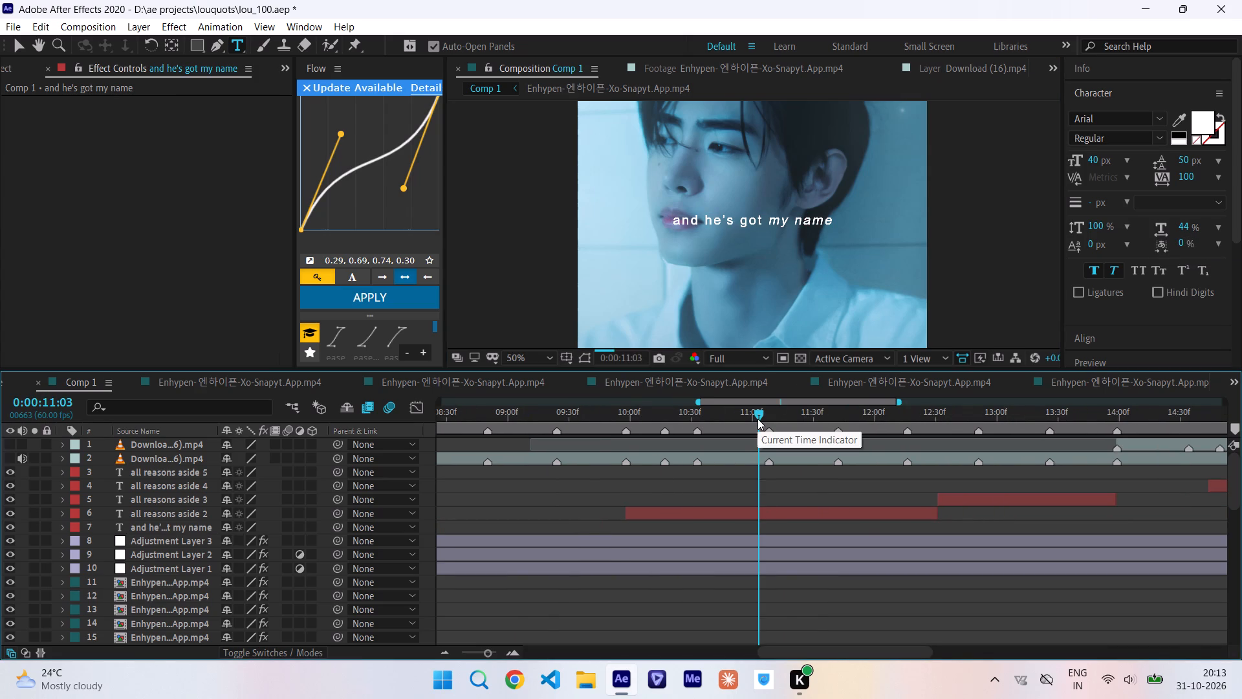
left_click_drag(757, 419, 700, 419)
left_click_drag(746, 414, 759, 416)
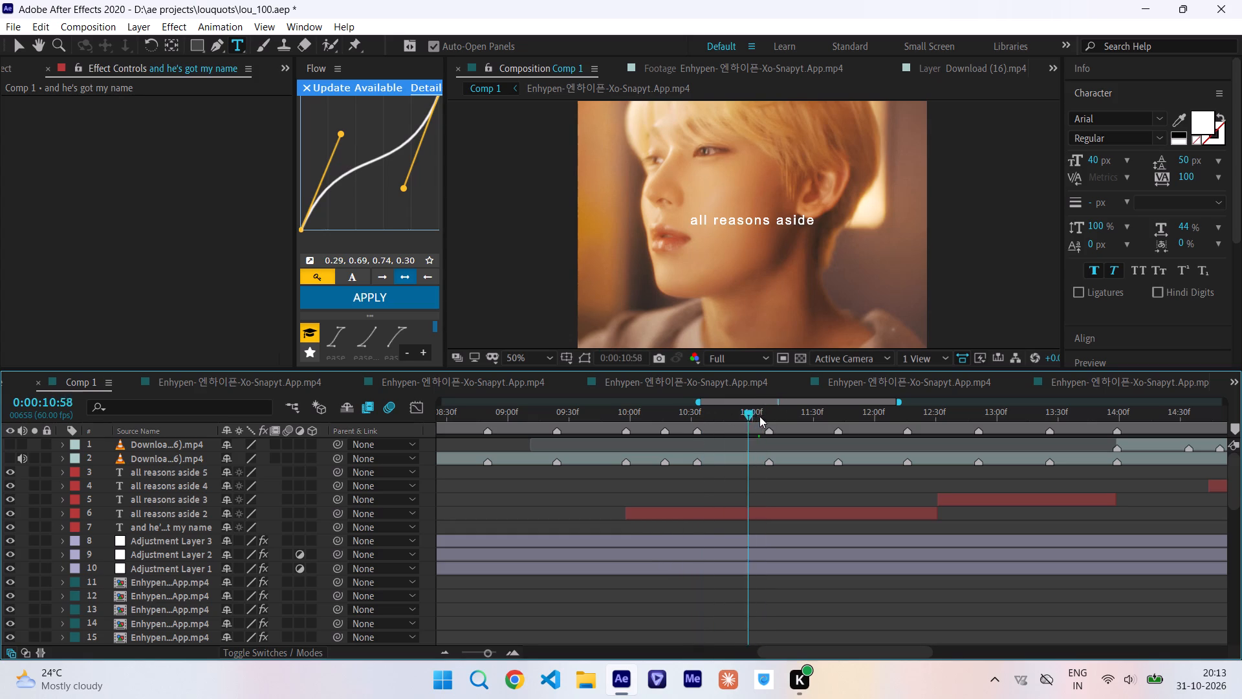
left_click_drag(759, 416, 765, 417)
double_click(745, 513)
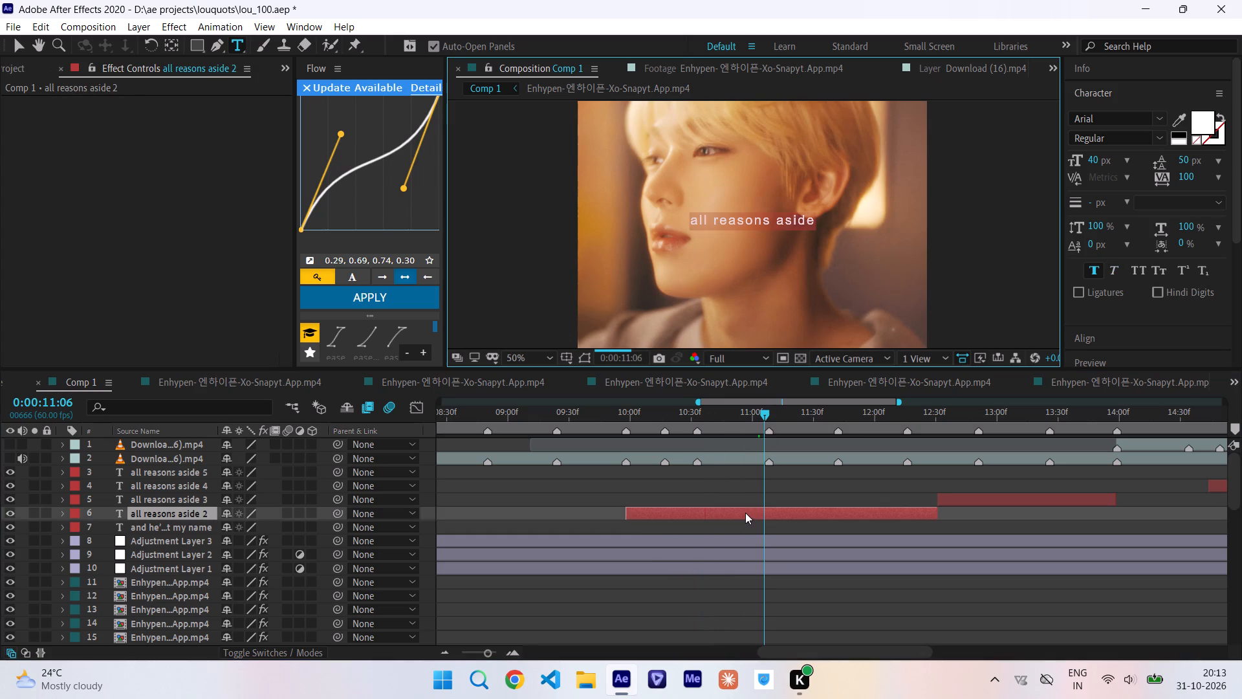
type("tattio")
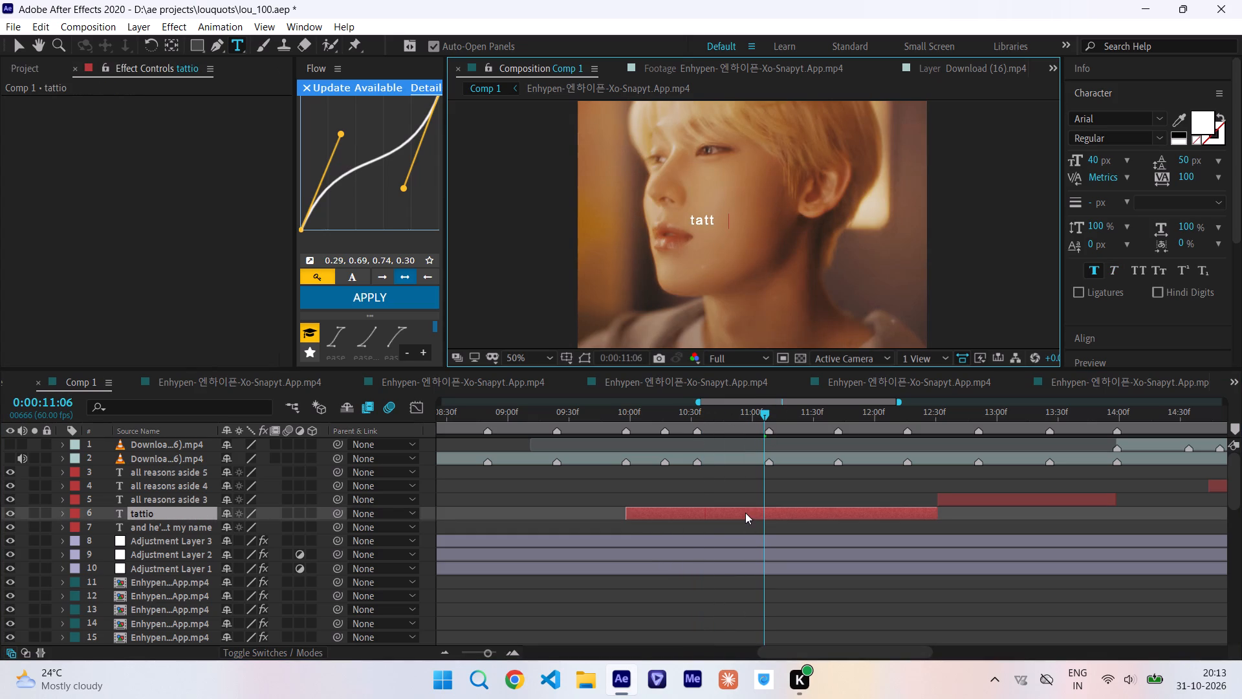
key("Left")
key("Left")
key("Delete")
key("Right")
type("ed")
key("space")
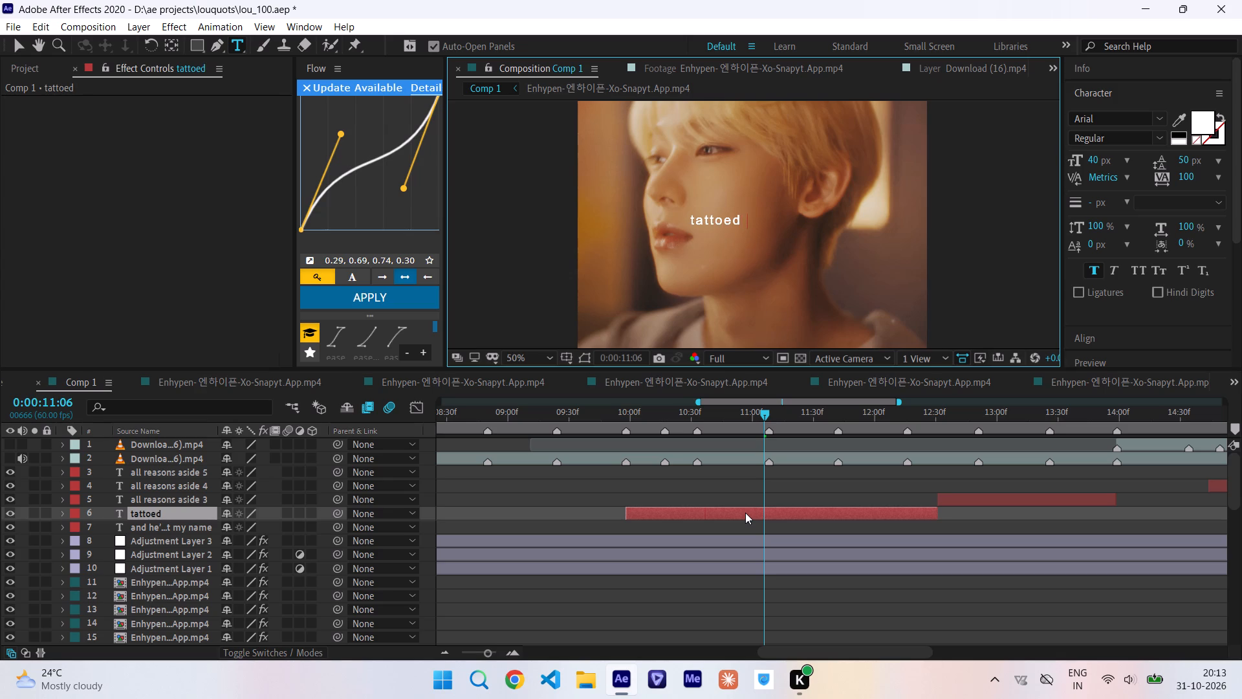
type("on his ar")
key("m")
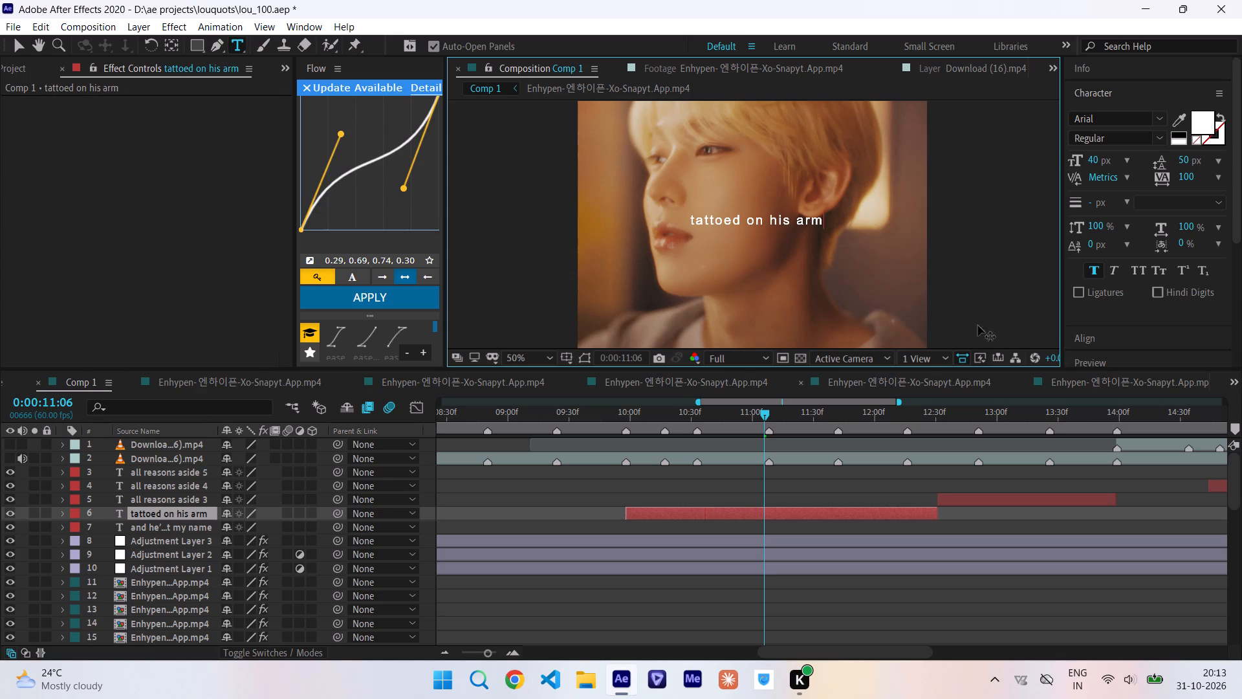
Centre the "tattoed on his arm" lyric horizontally in the composition.
left_click(1117, 335)
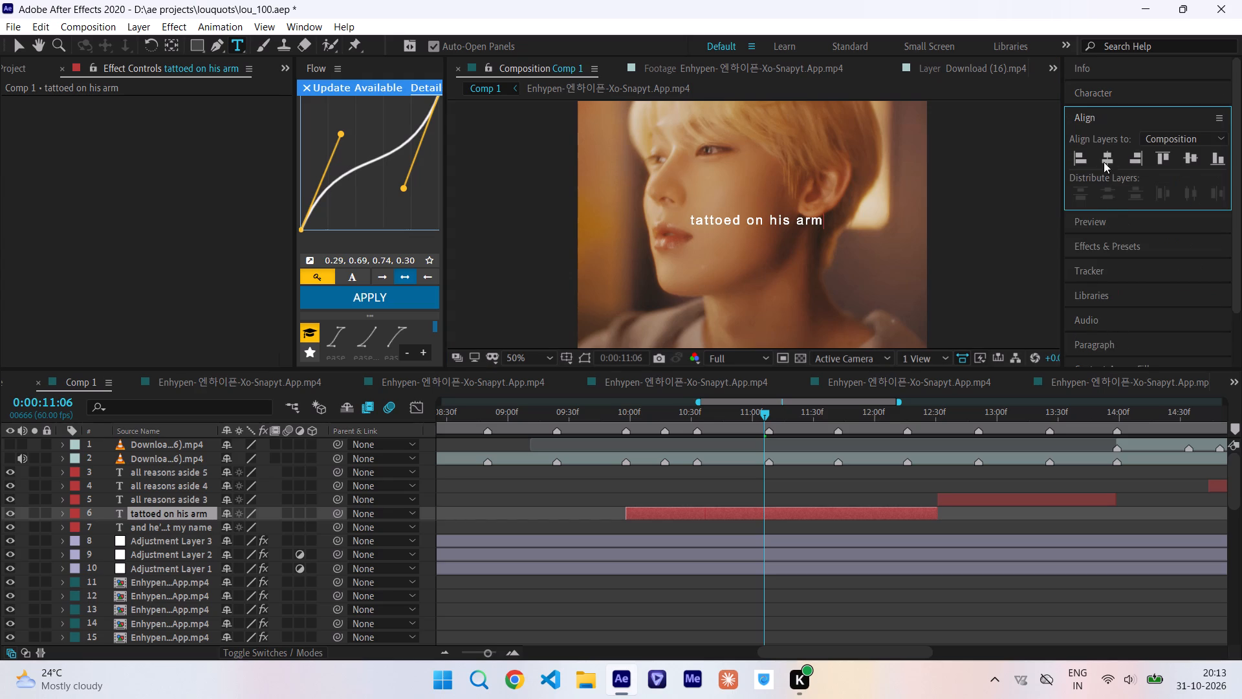
left_click(1106, 162)
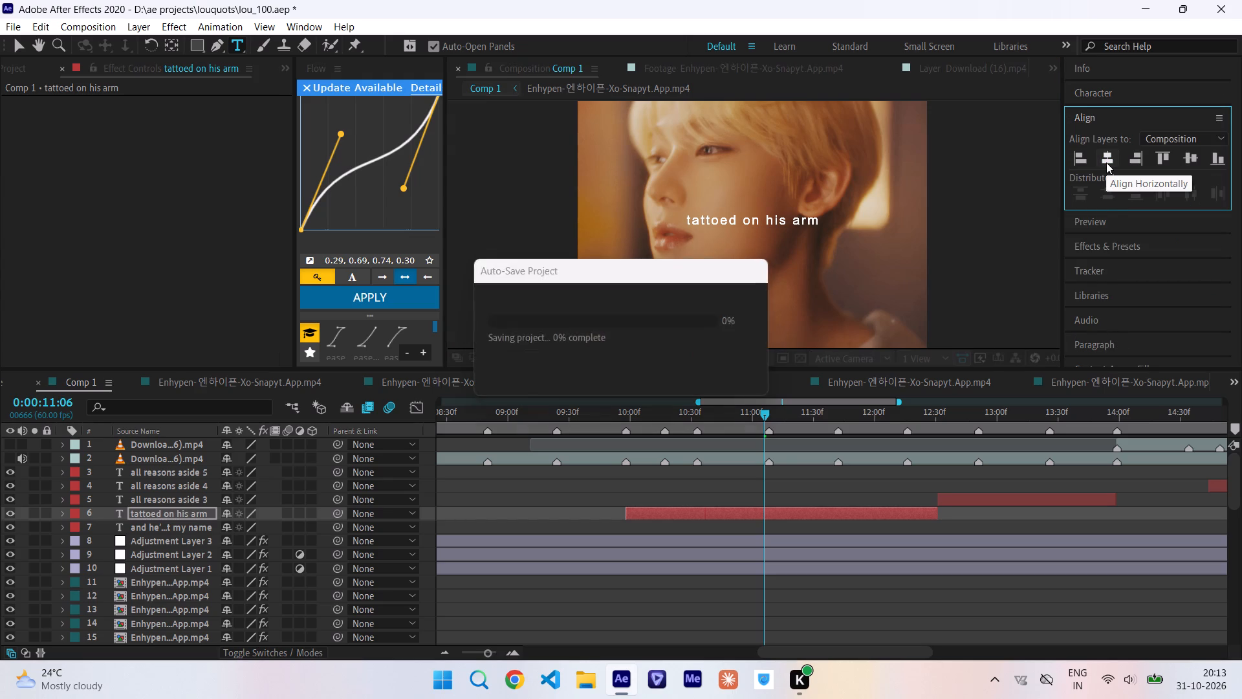
Apply Faux Italic to the word "tattoed" in the second lyric.
left_click_drag(737, 223, 703, 223)
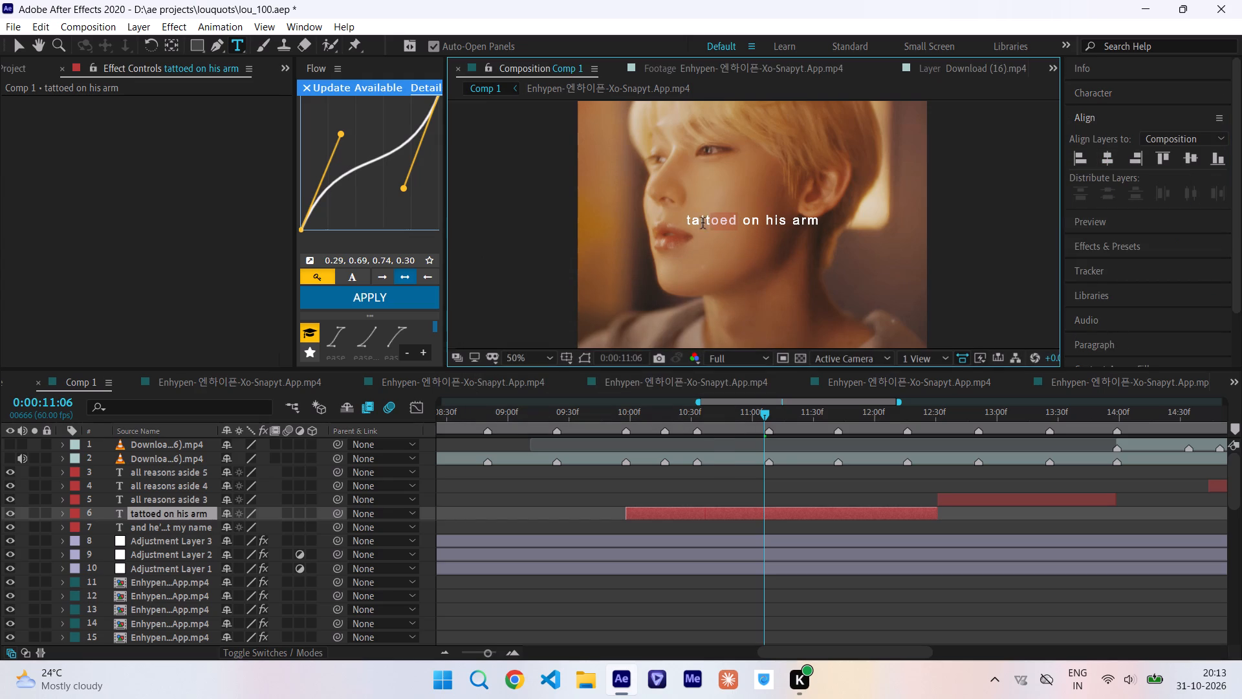
left_click_drag(703, 223, 688, 223)
left_click(1094, 93)
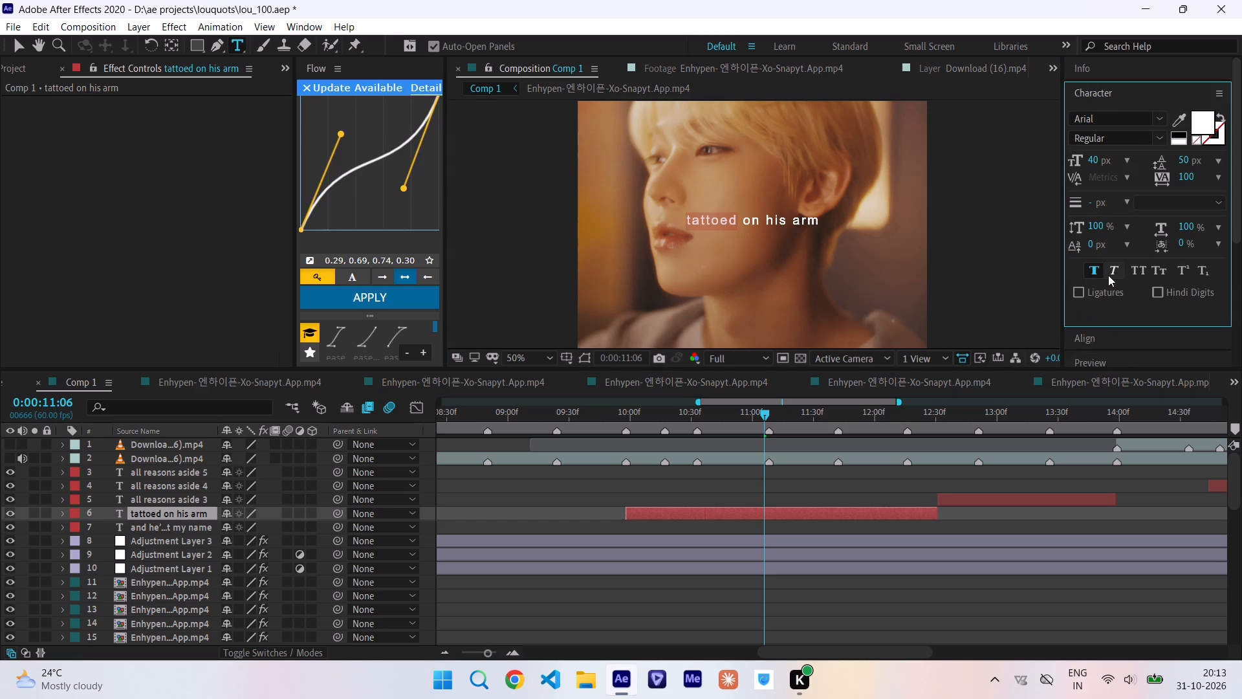
left_click(1110, 272)
left_click(799, 493)
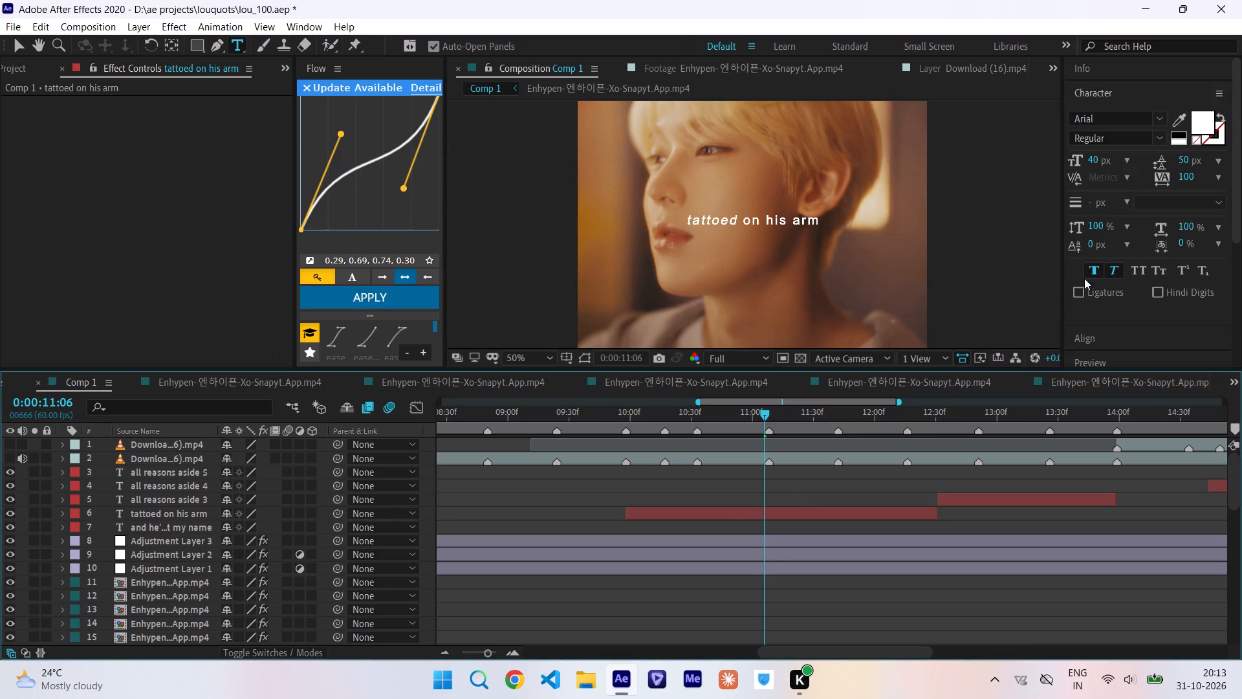
Remove Faux Bold from the whole lyric "tattoed on his arm" and reapply it only to the word "tattoed".
double_click(687, 513)
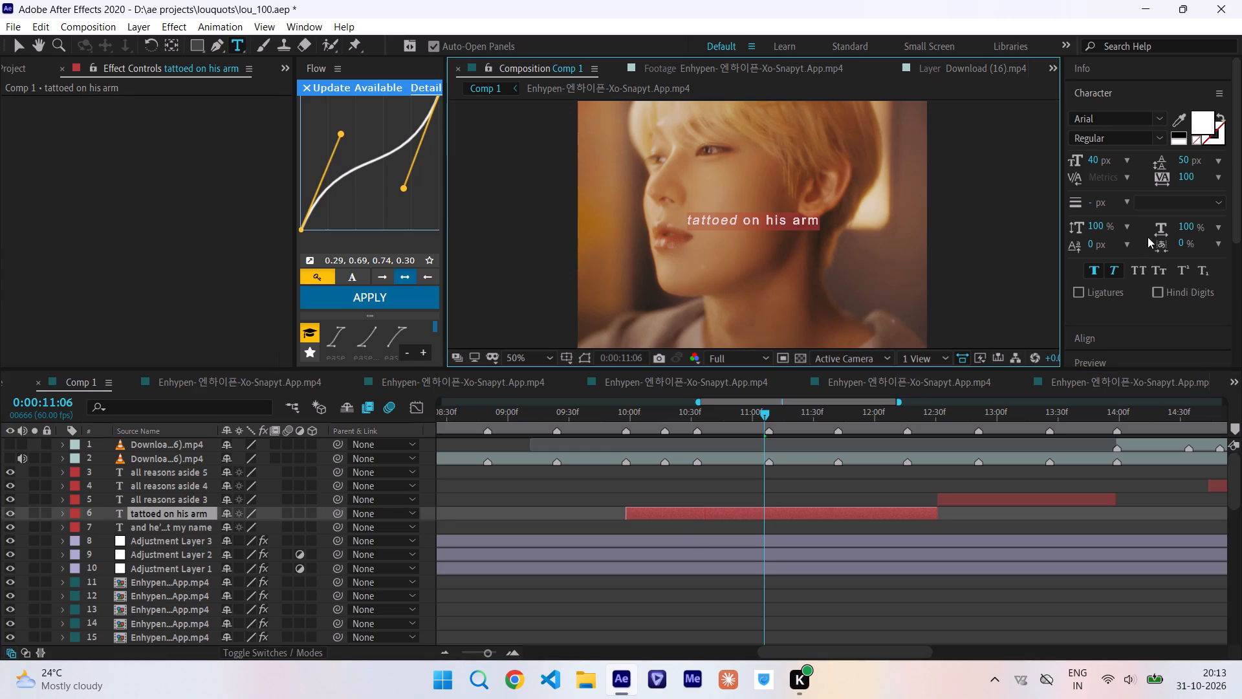
left_click(1093, 271)
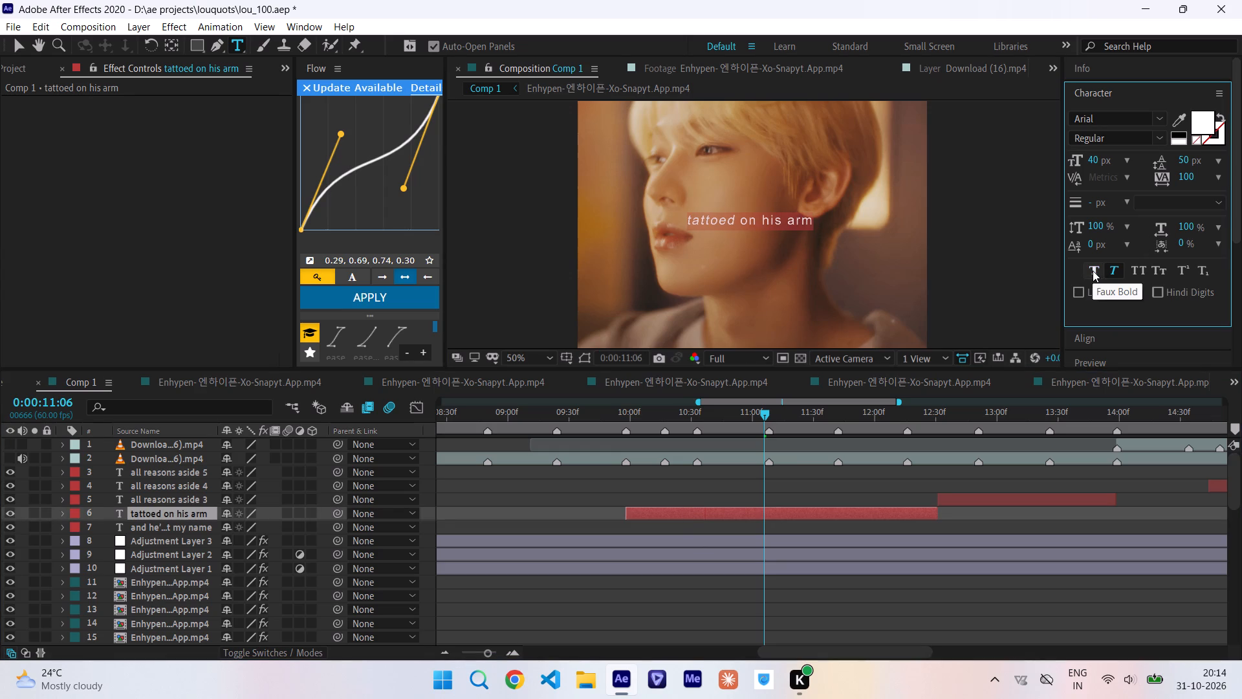
left_click(1093, 271)
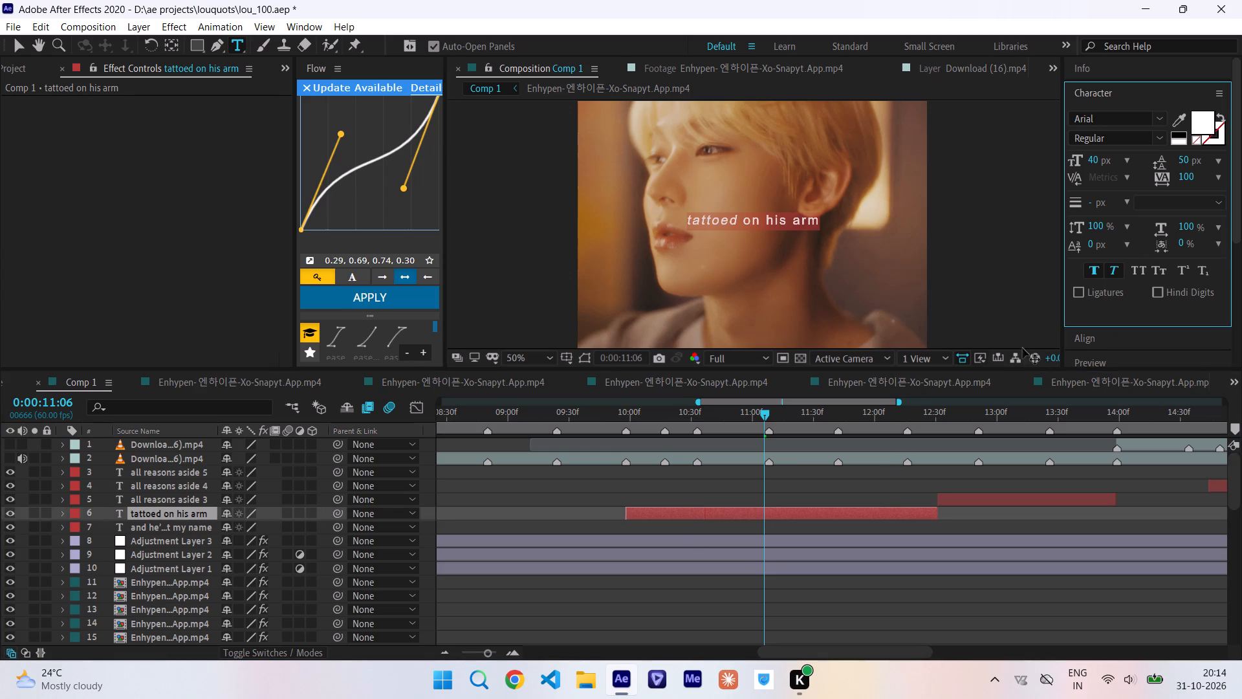
left_click(1095, 274)
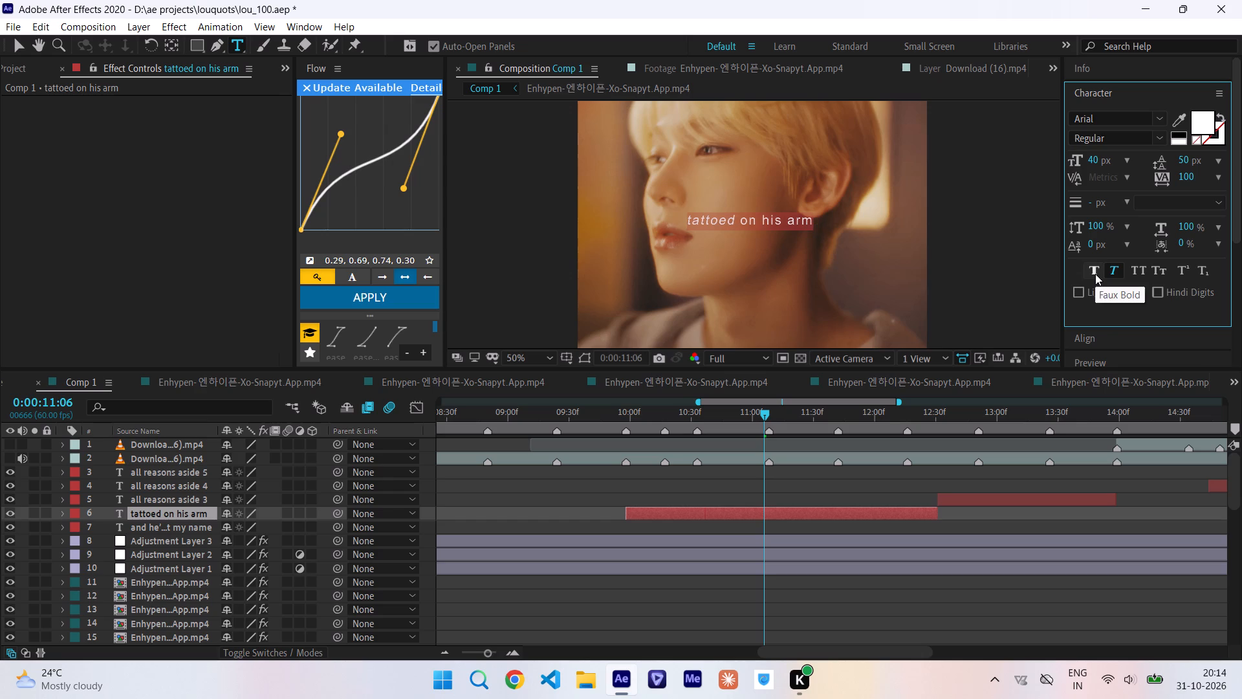
left_click(840, 491)
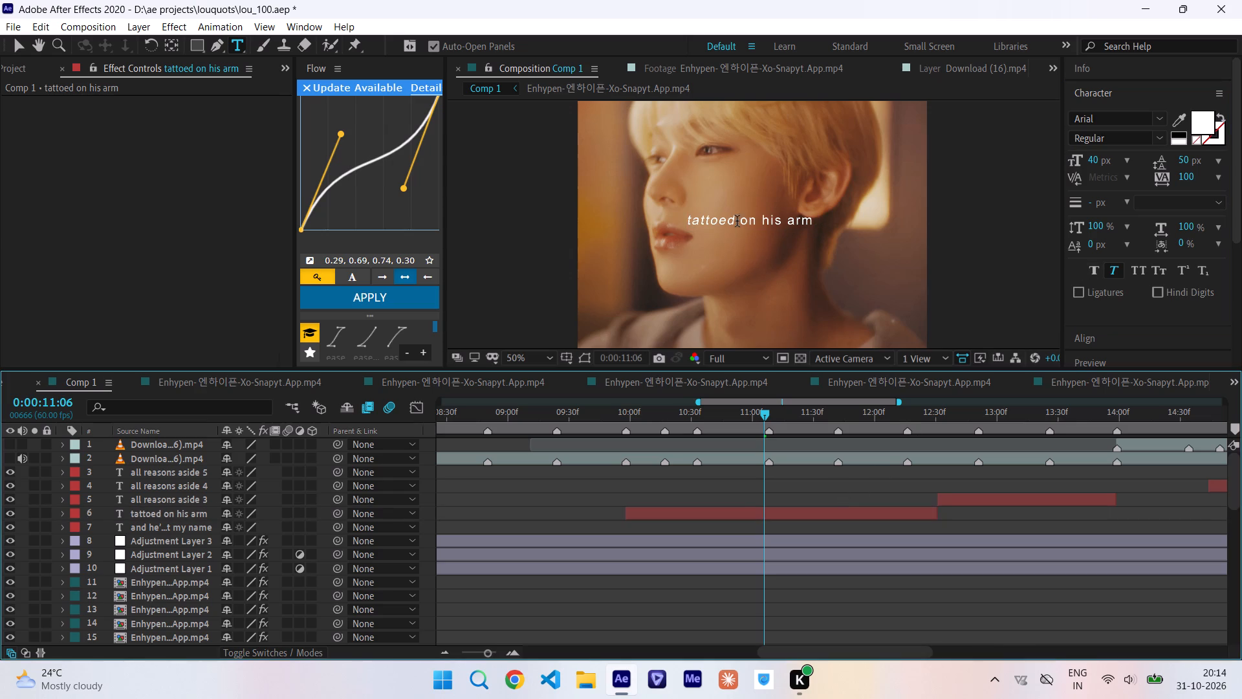
left_click_drag(735, 220, 672, 219)
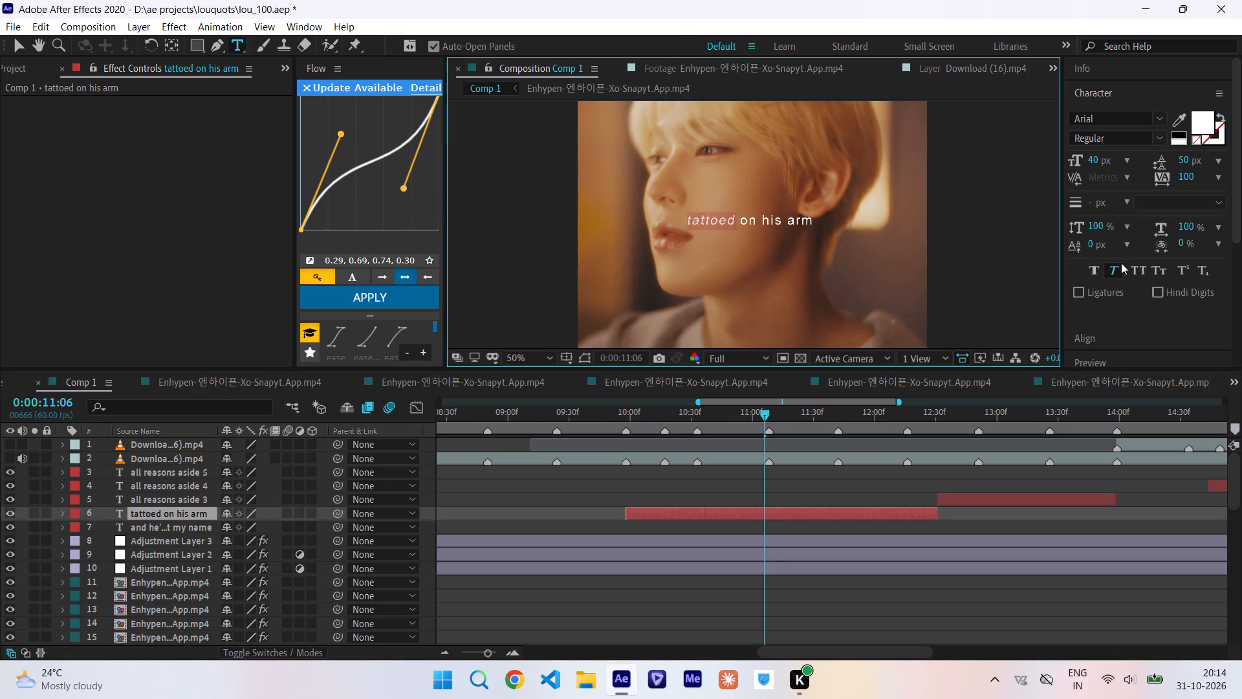
left_click(1092, 269)
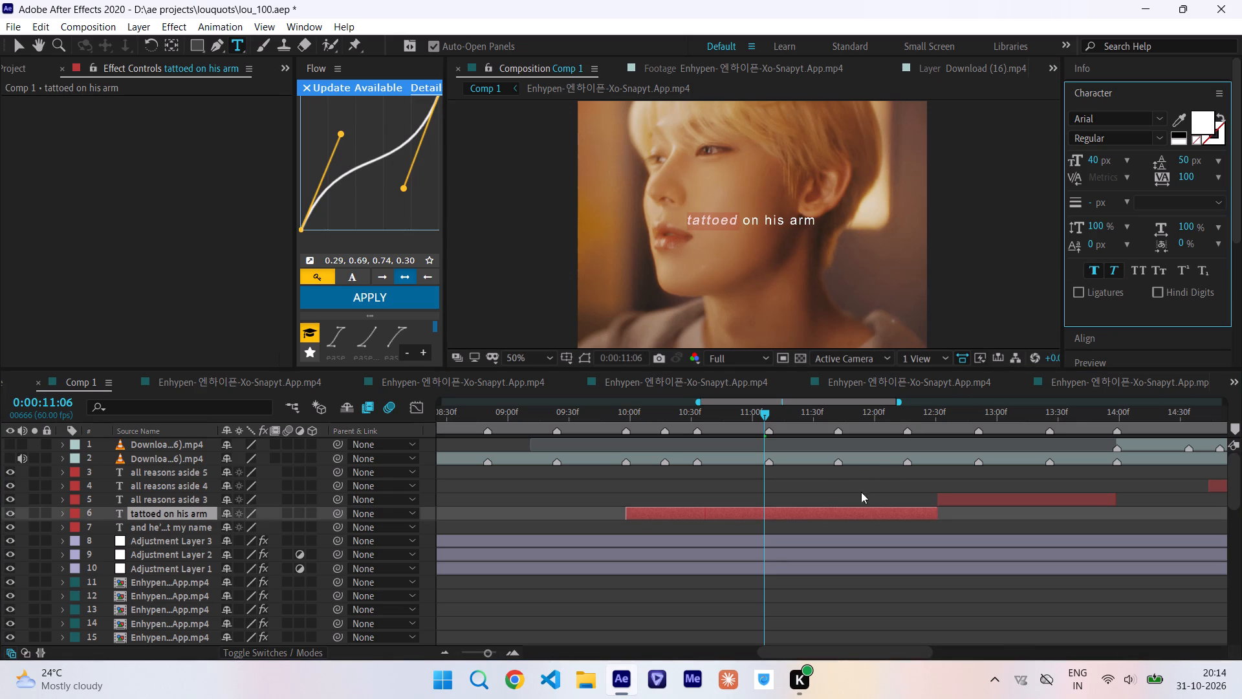
left_click(831, 486)
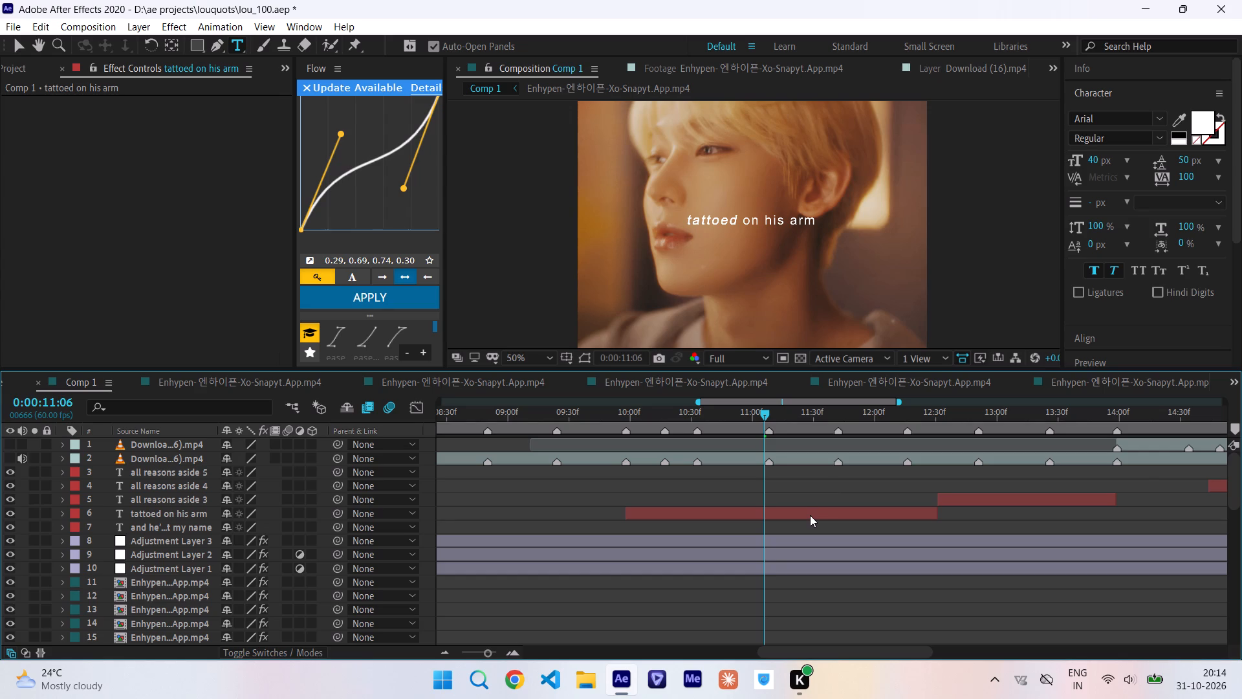
Centre the restyled "tattoed on his arm" layer horizontally and vertically in the composition.
left_click(809, 515)
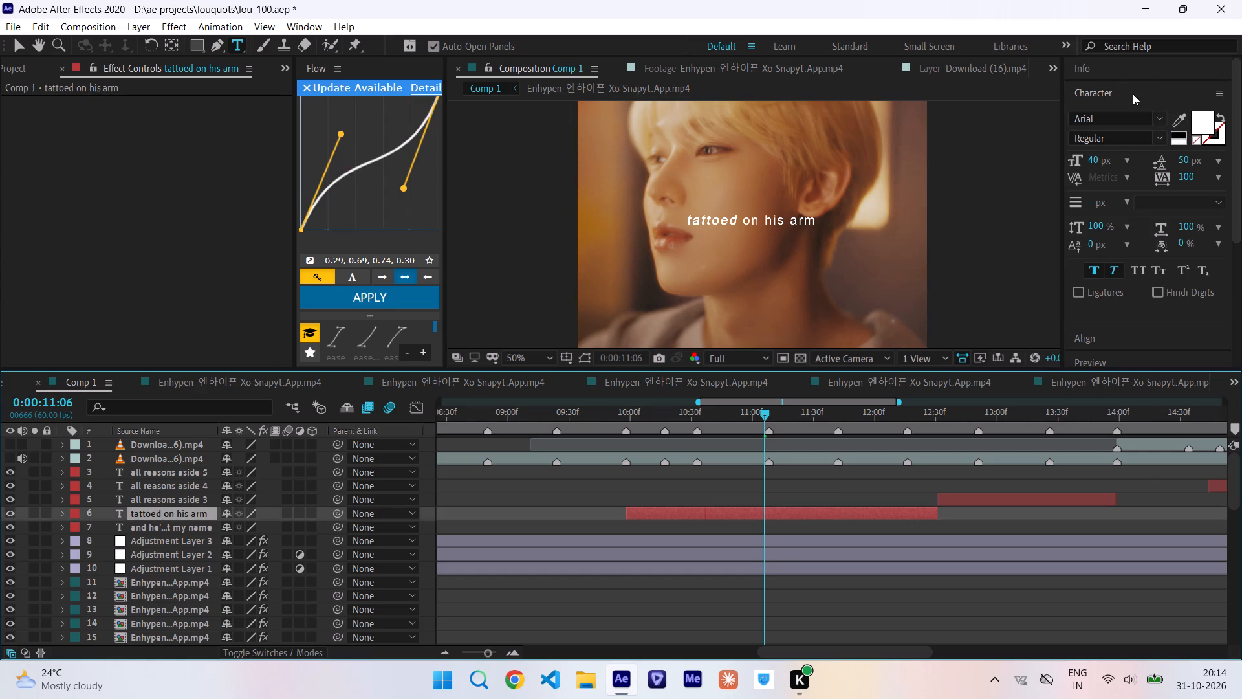
left_click(1093, 337)
left_click(1109, 157)
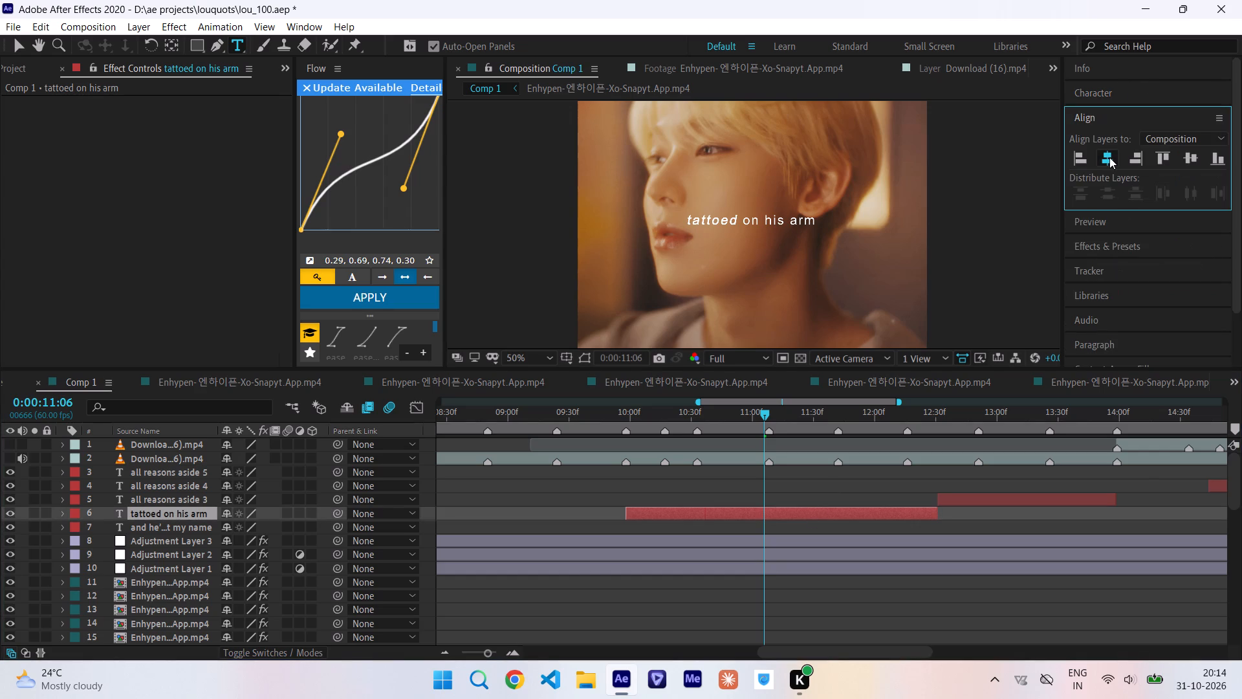
left_click(1190, 157)
Remove Faux Bold from the whole lyric "and he's got my name" and reapply it only to the words "my name".
scroll(784, 518, "right", 1)
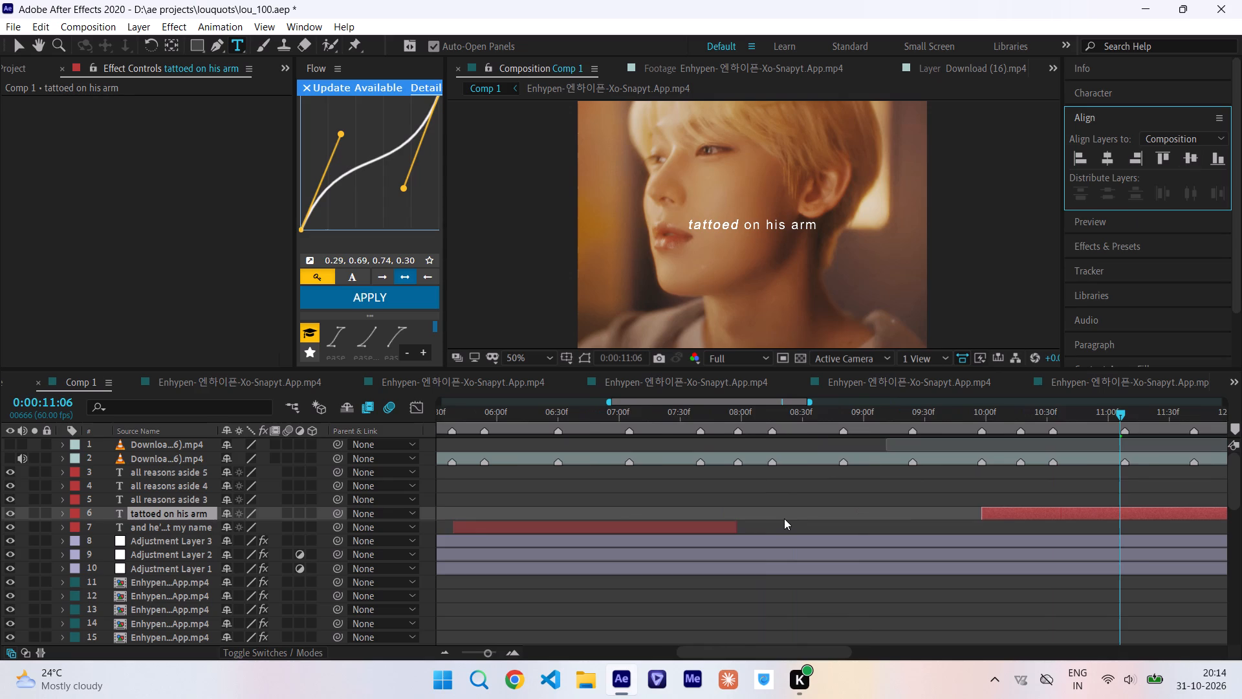
left_click(635, 417)
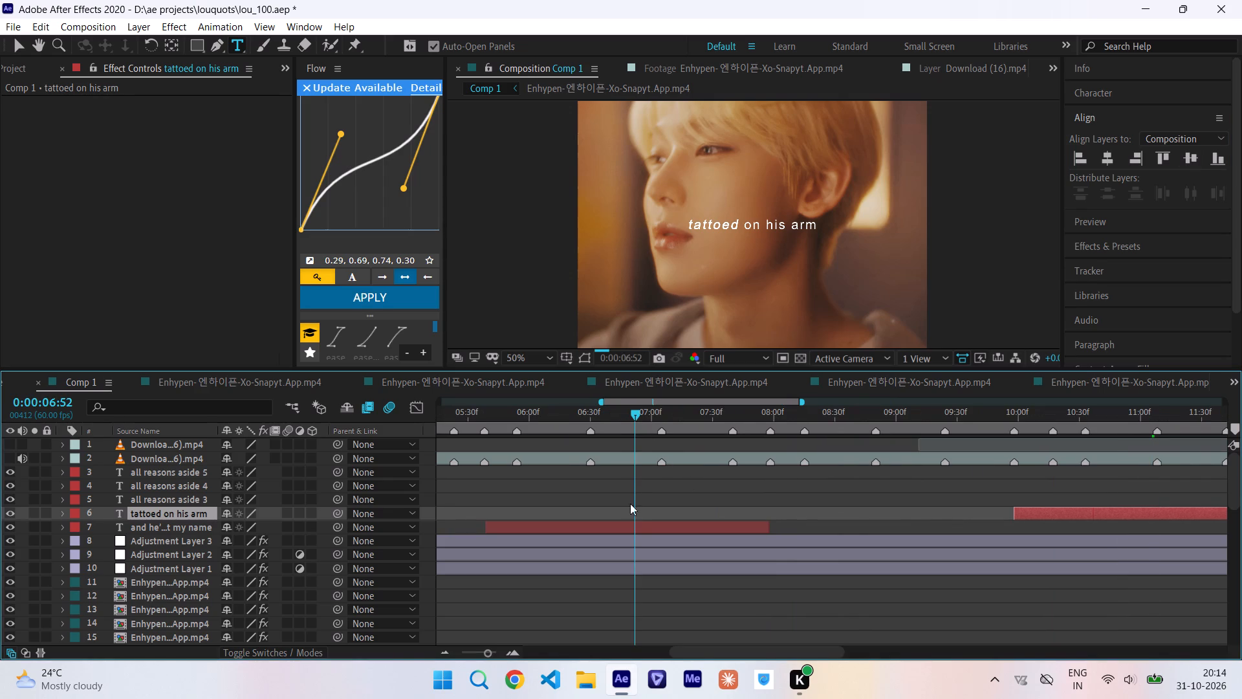
double_click(632, 524)
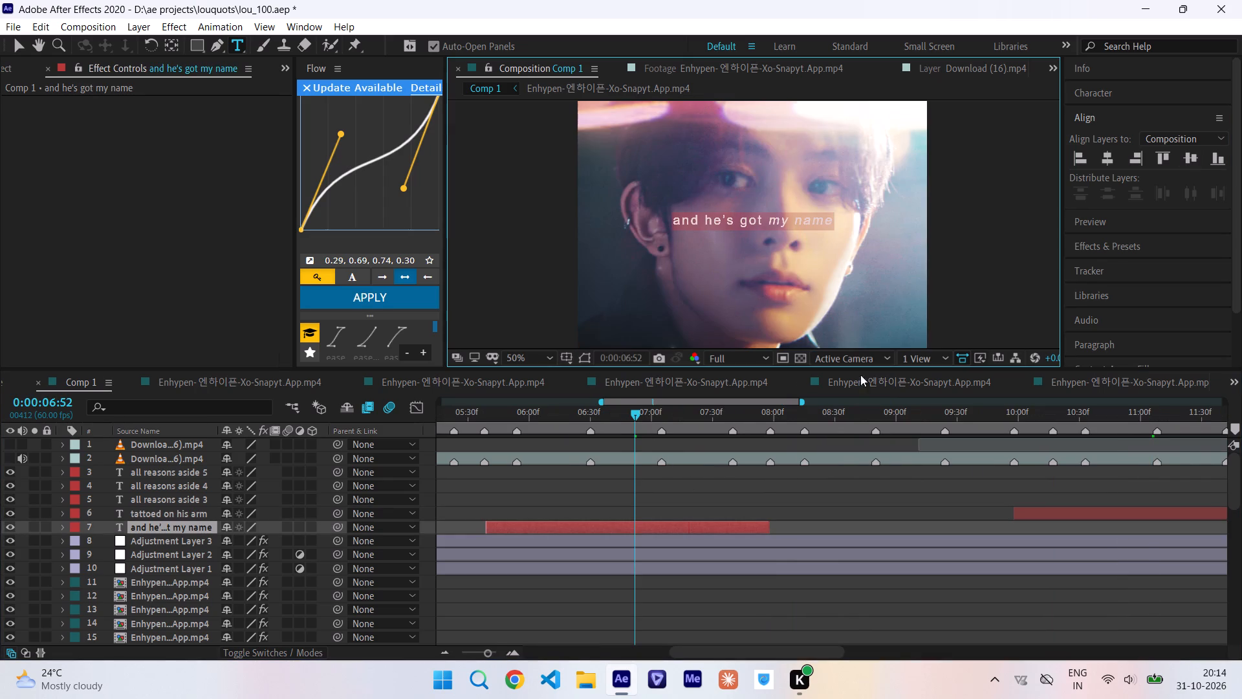
left_click(1083, 97)
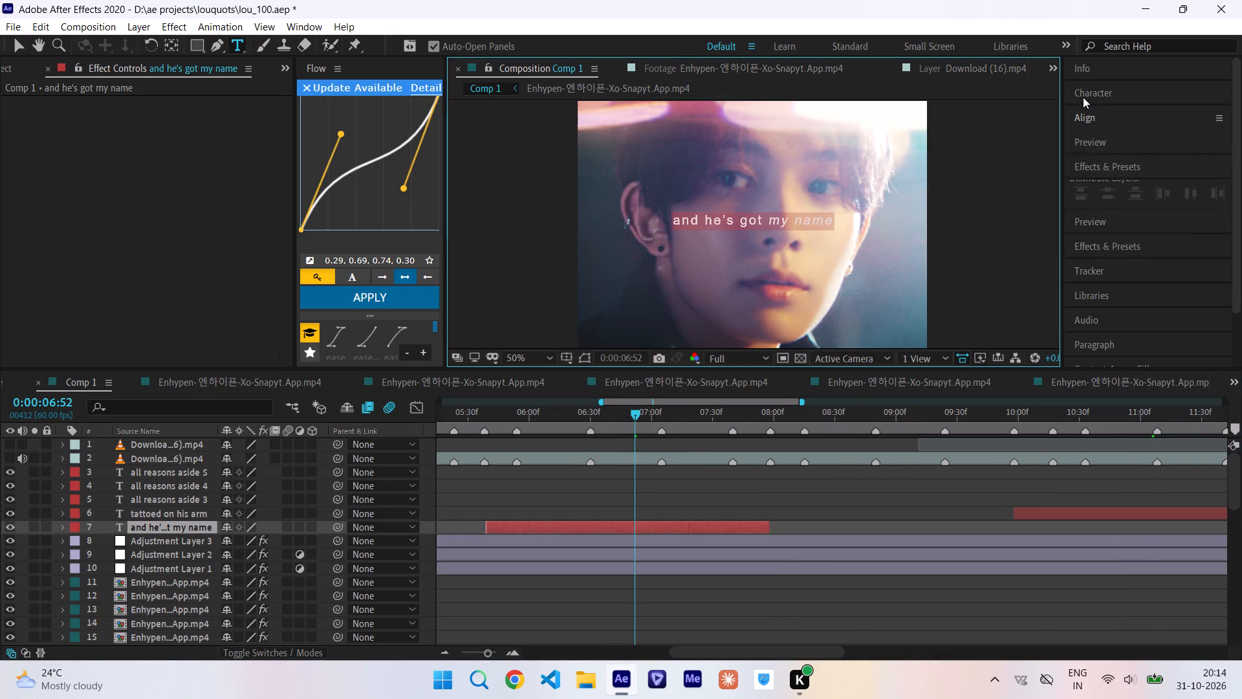
left_click(1096, 272)
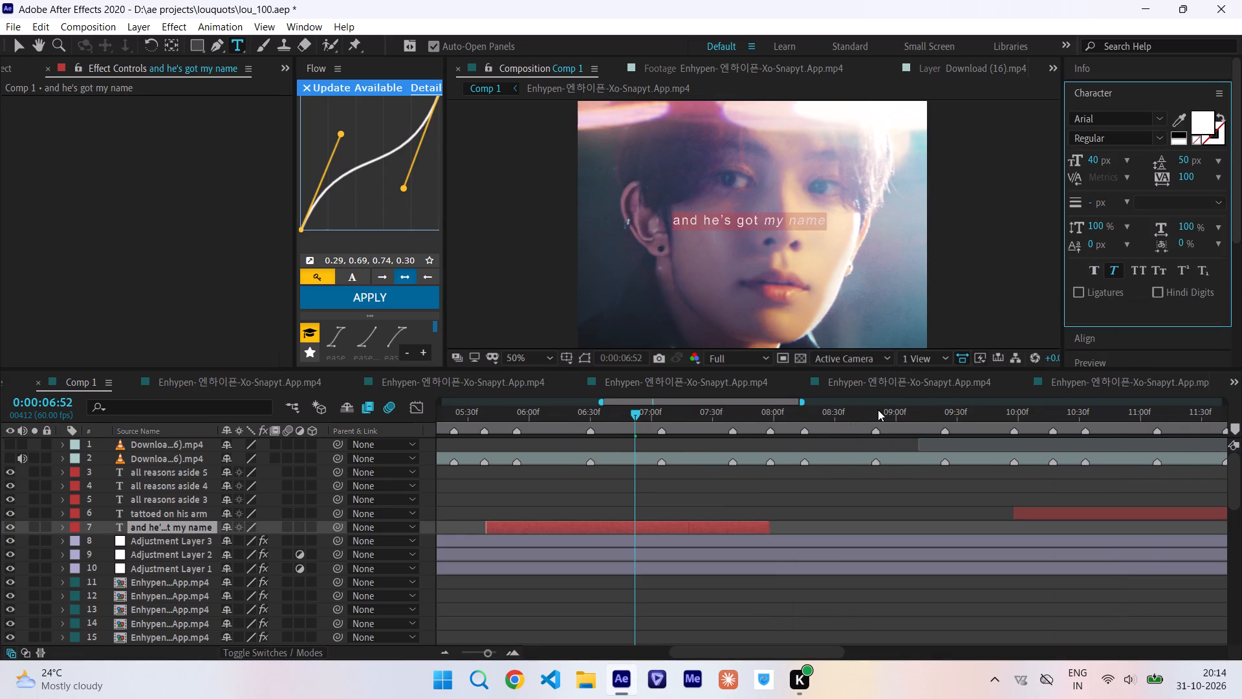
left_click(731, 504)
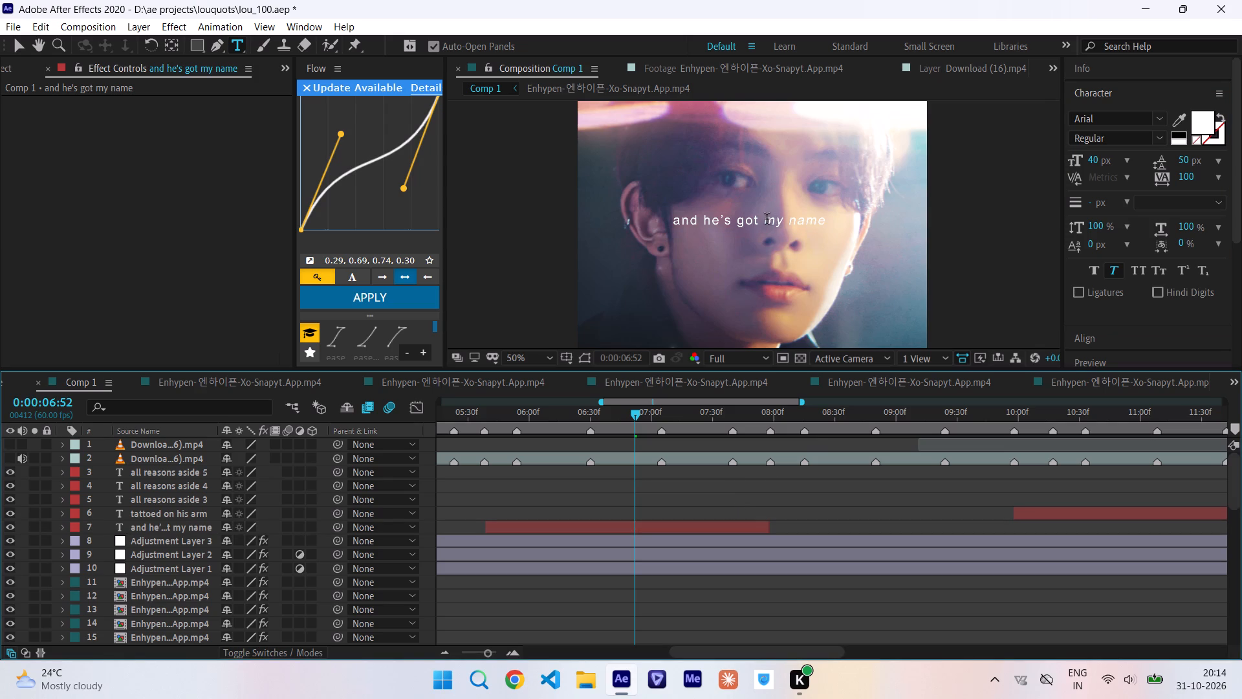
left_click_drag(765, 219, 836, 221)
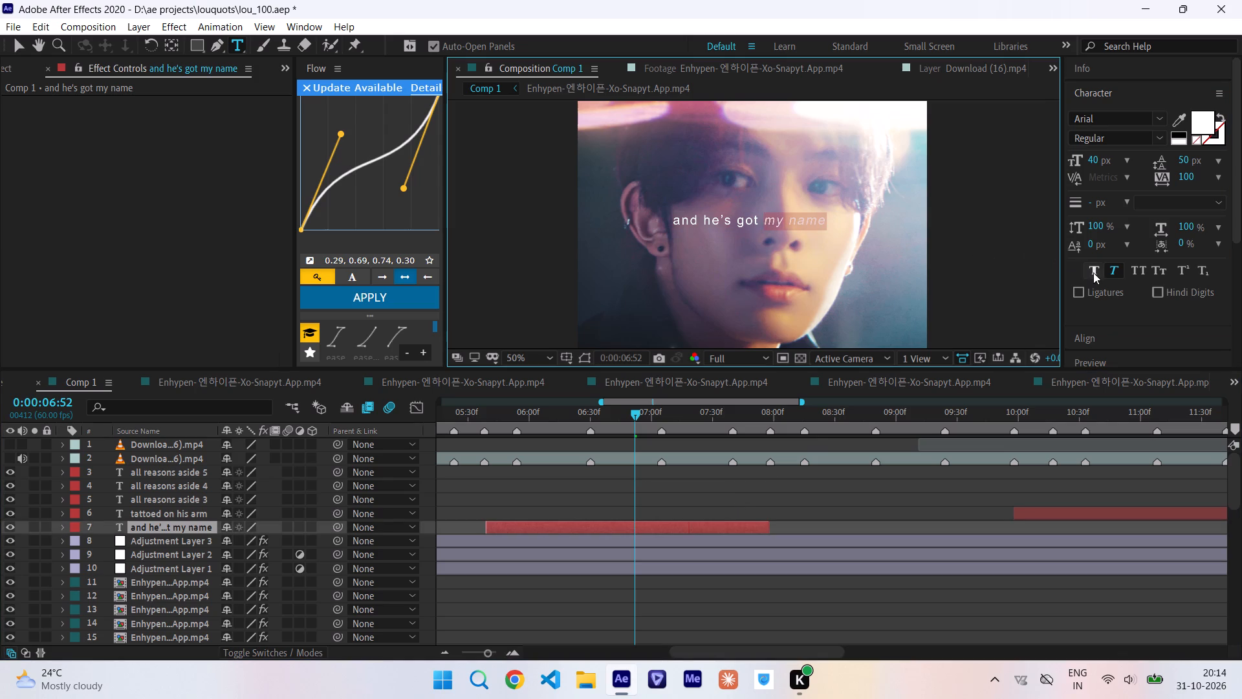
left_click(1095, 273)
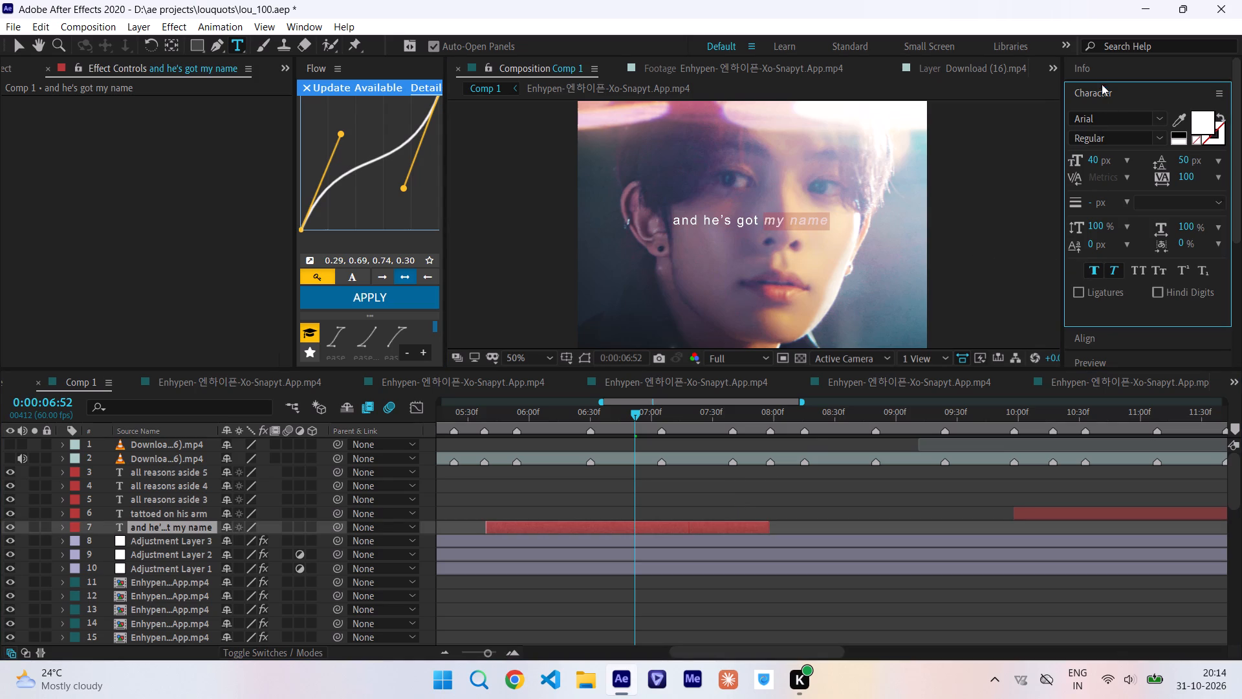
Centre the restyled "and he's got my name" layer horizontally and vertically in the composition.
left_click(1142, 331)
left_click(1107, 156)
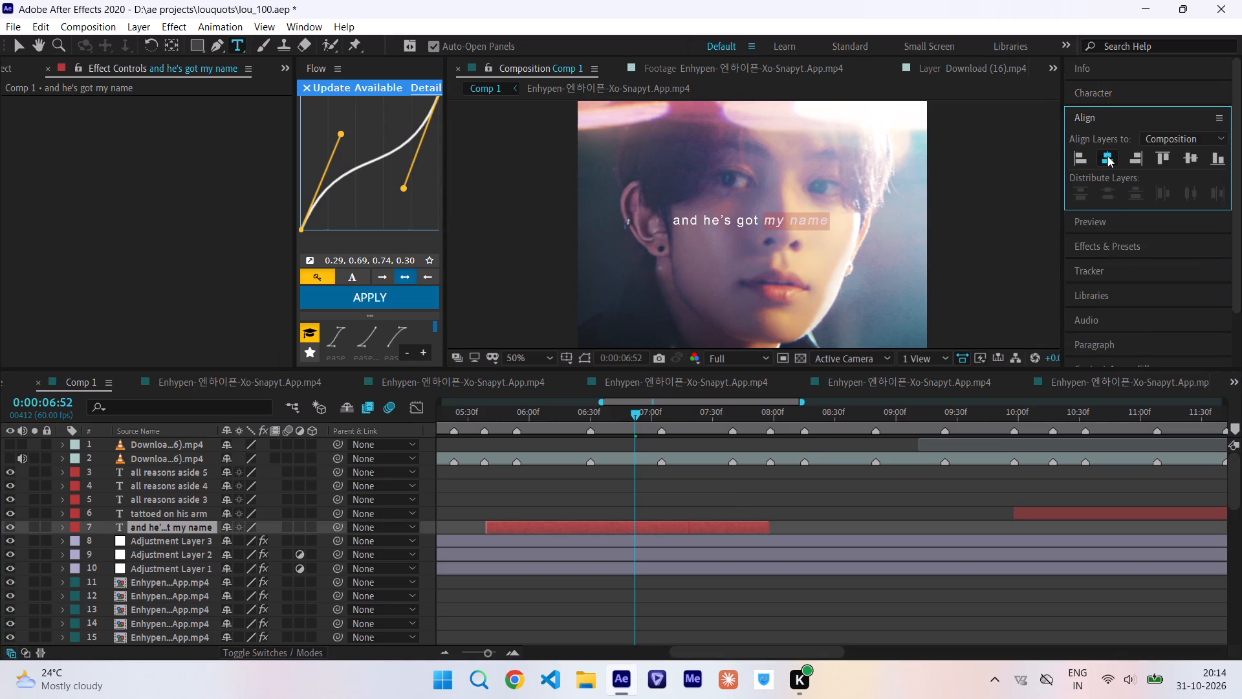
left_click(1188, 159)
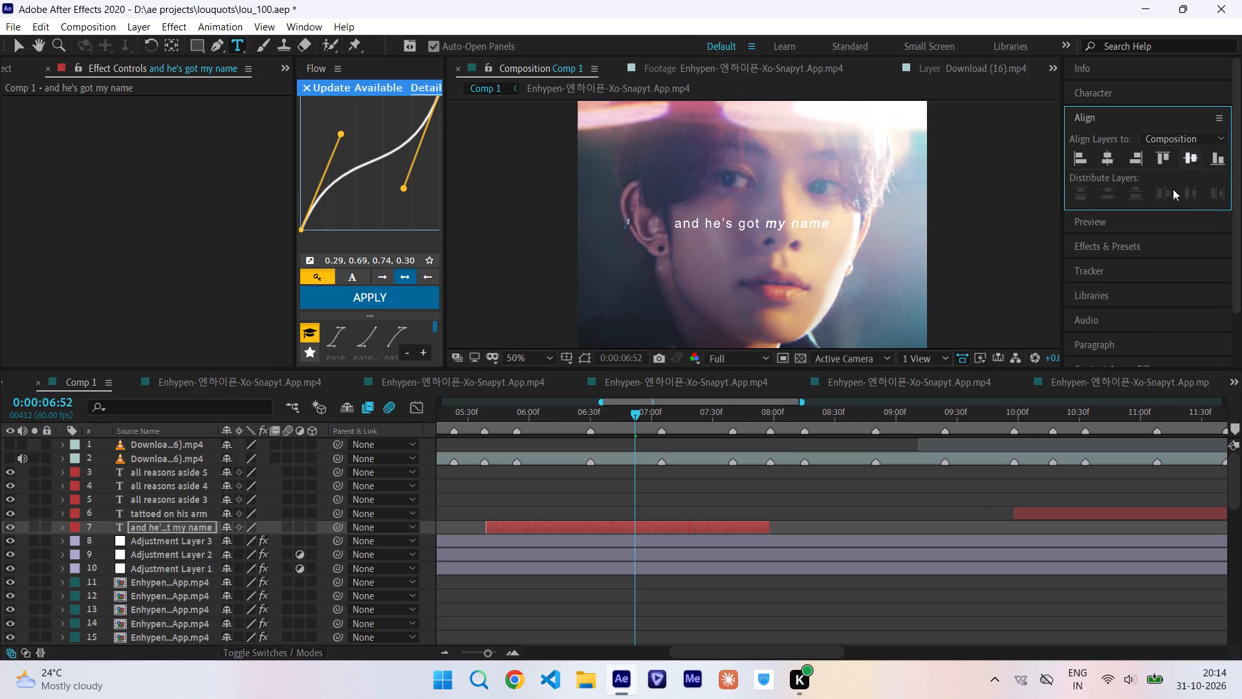
Replace the text of the "all reasons aside 3" layer with "his lucky charm".
scroll(974, 506, "left", 1)
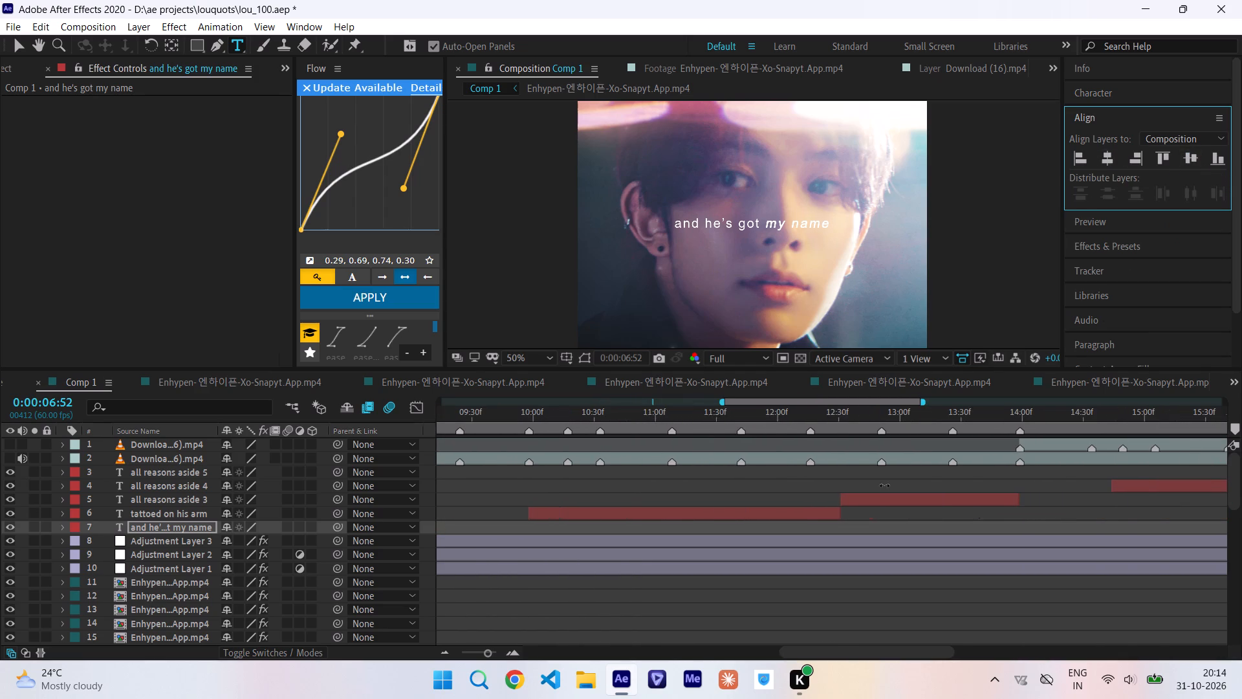
left_click(702, 415)
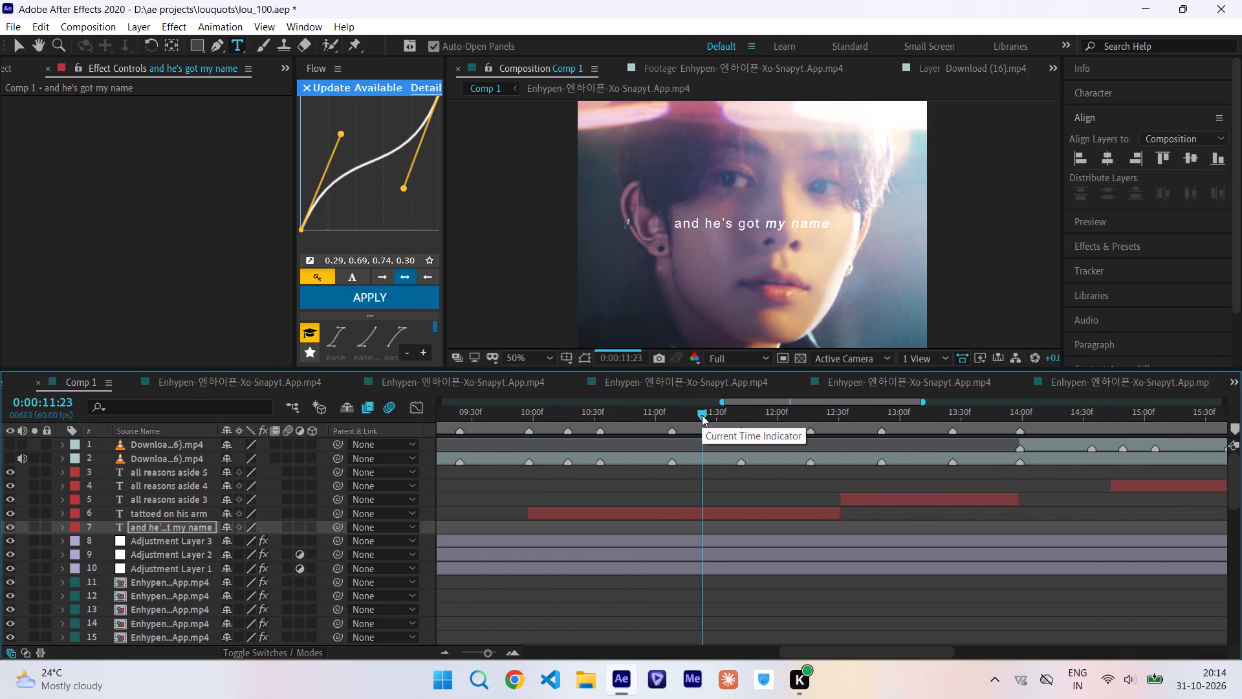
left_click(763, 416)
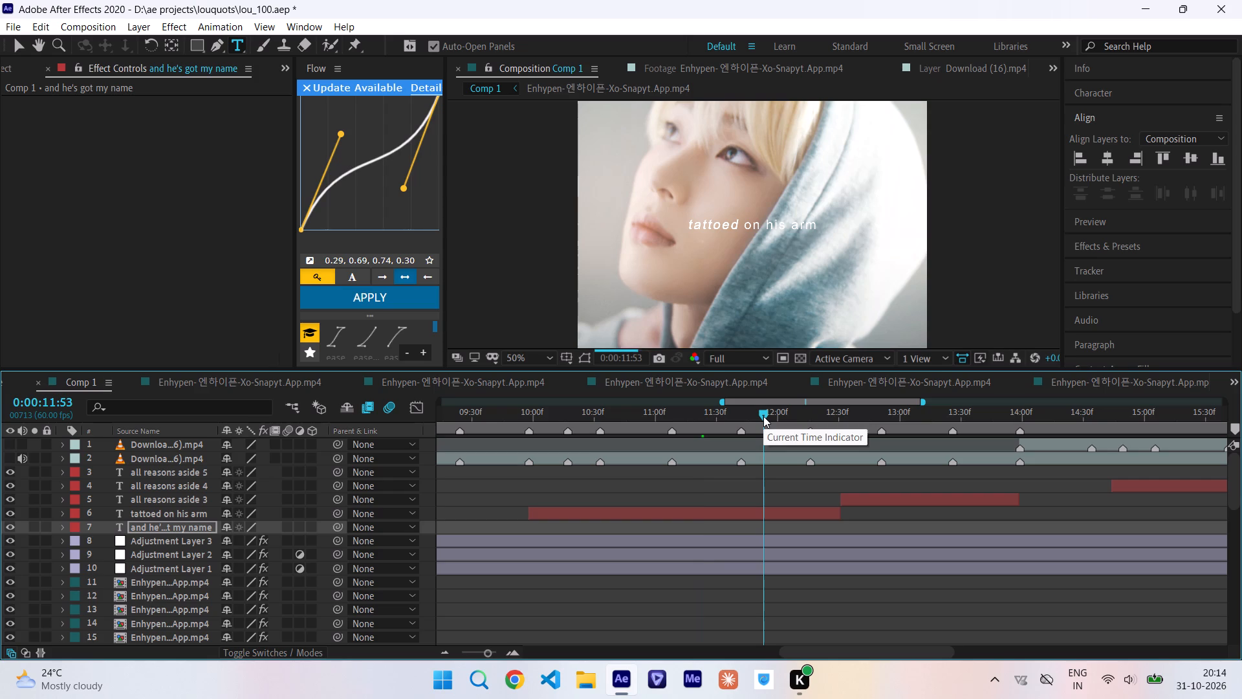
left_click(829, 417)
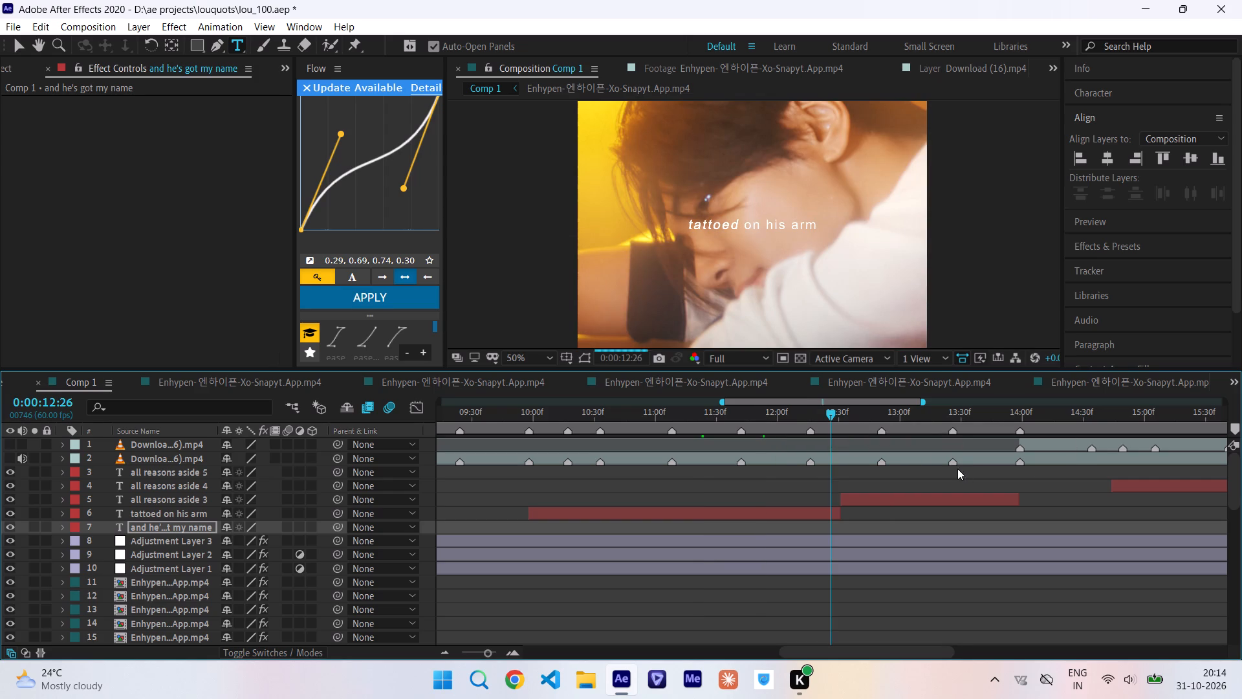
left_click(922, 416)
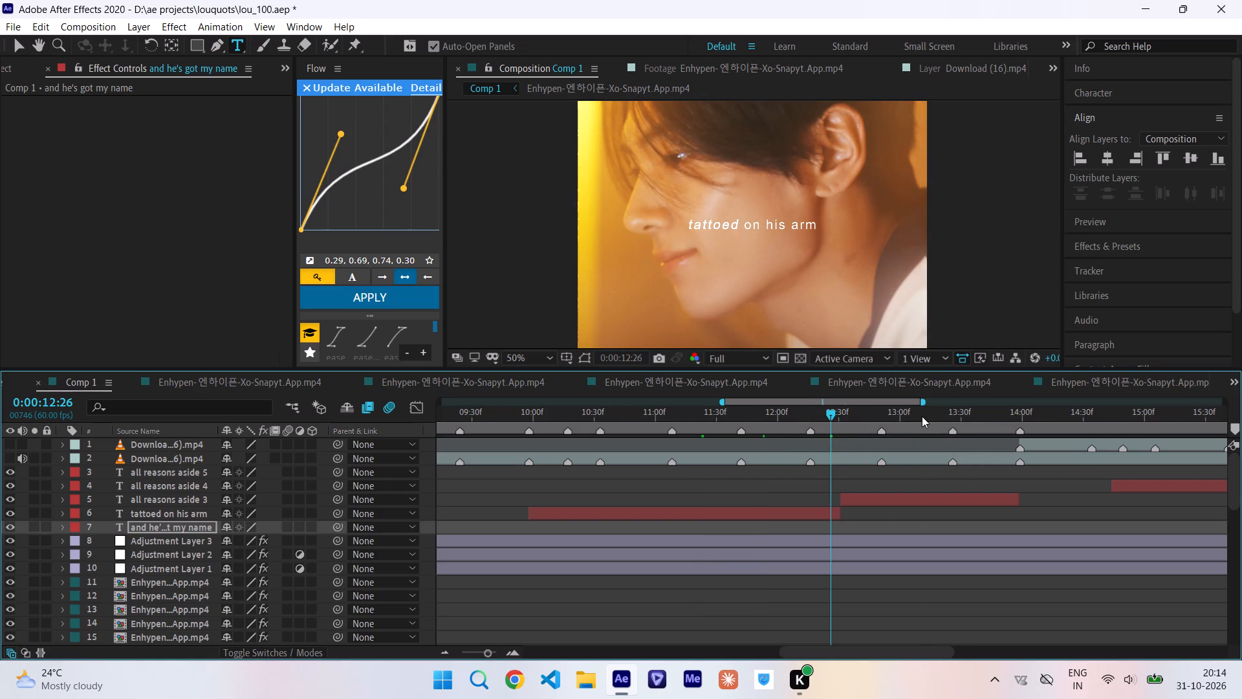
double_click(906, 503)
type("his")
key("space")
type("lucky")
key("space")
type("charm")
Remove Faux Bold from the whole lyric "his lucky charm" and apply Faux Bold and Faux Italic only to "lucky".
double_click(906, 503)
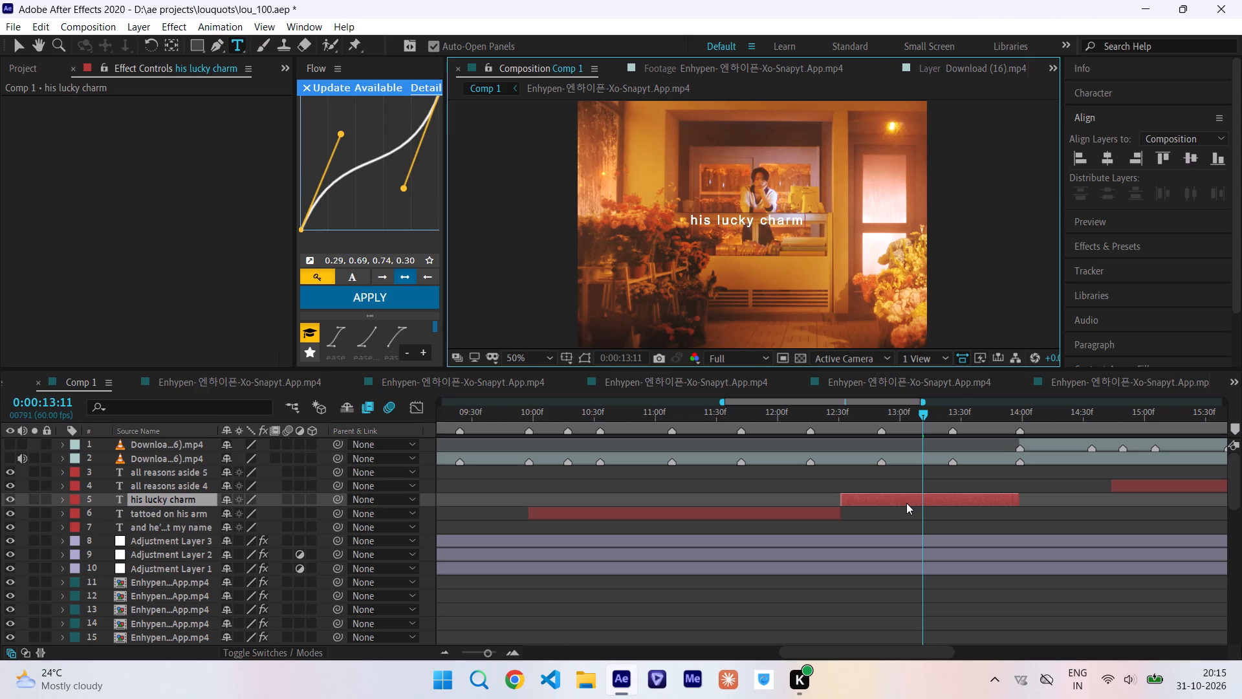
left_click(1091, 94)
left_click(1095, 269)
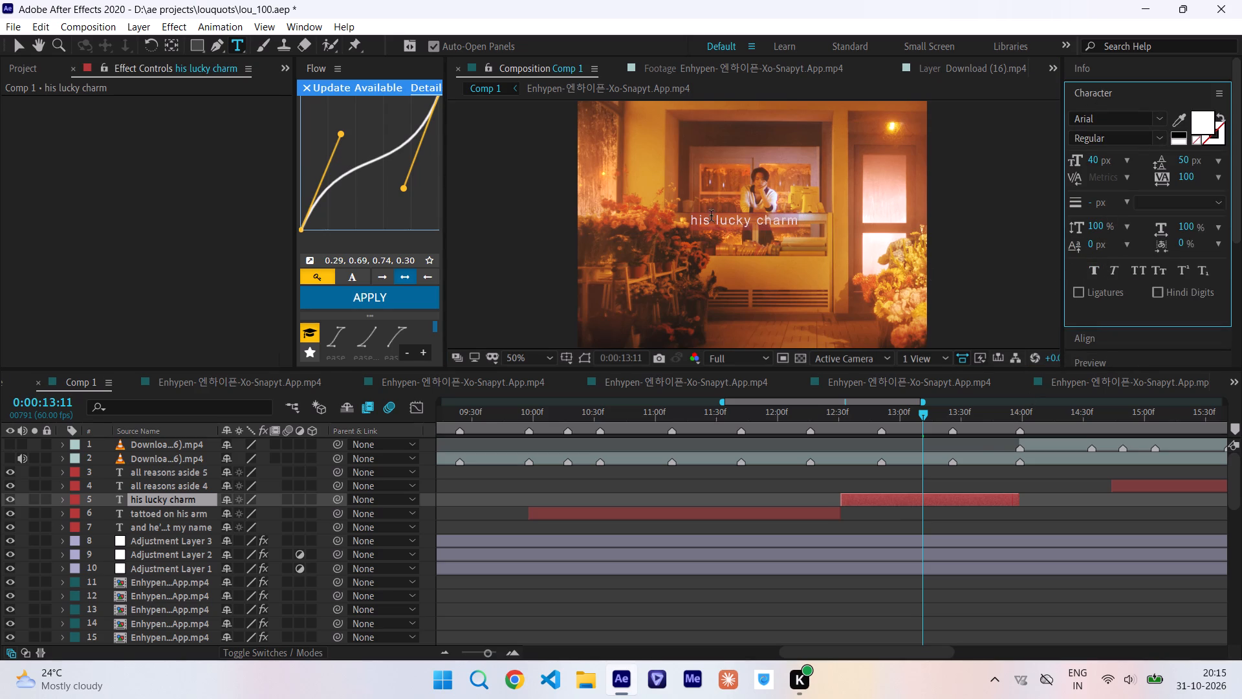
left_click_drag(717, 221, 741, 221)
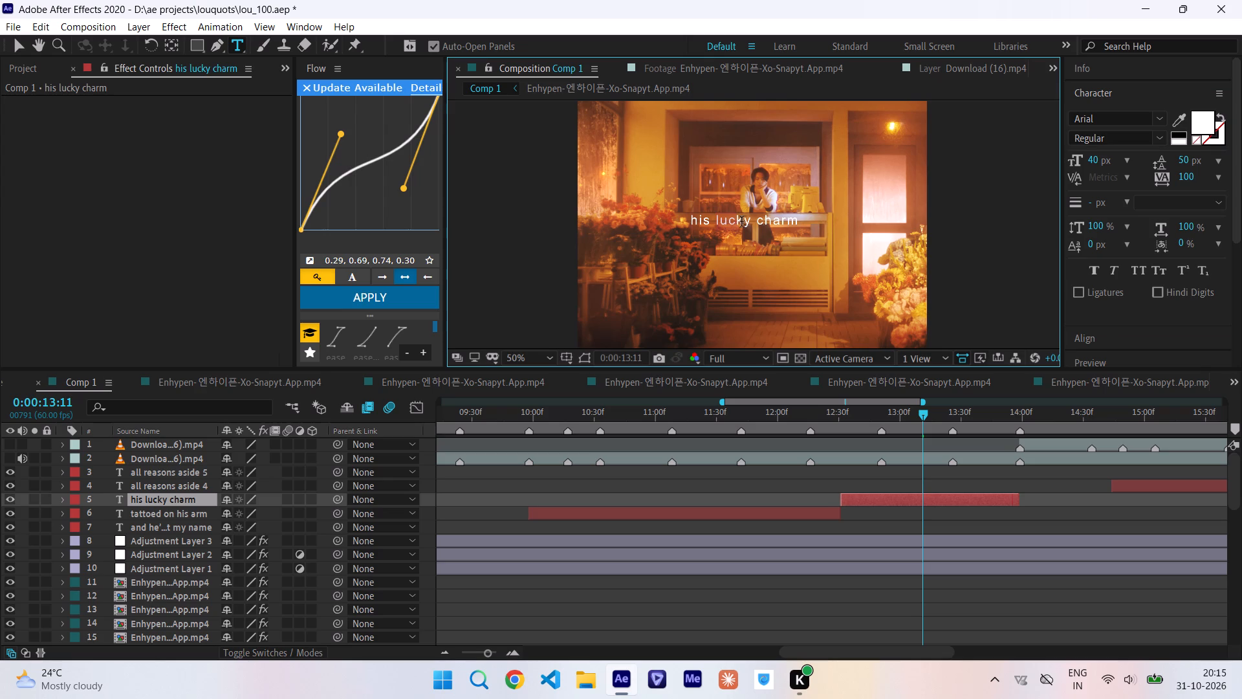
left_click_drag(741, 221, 750, 221)
left_click(1090, 271)
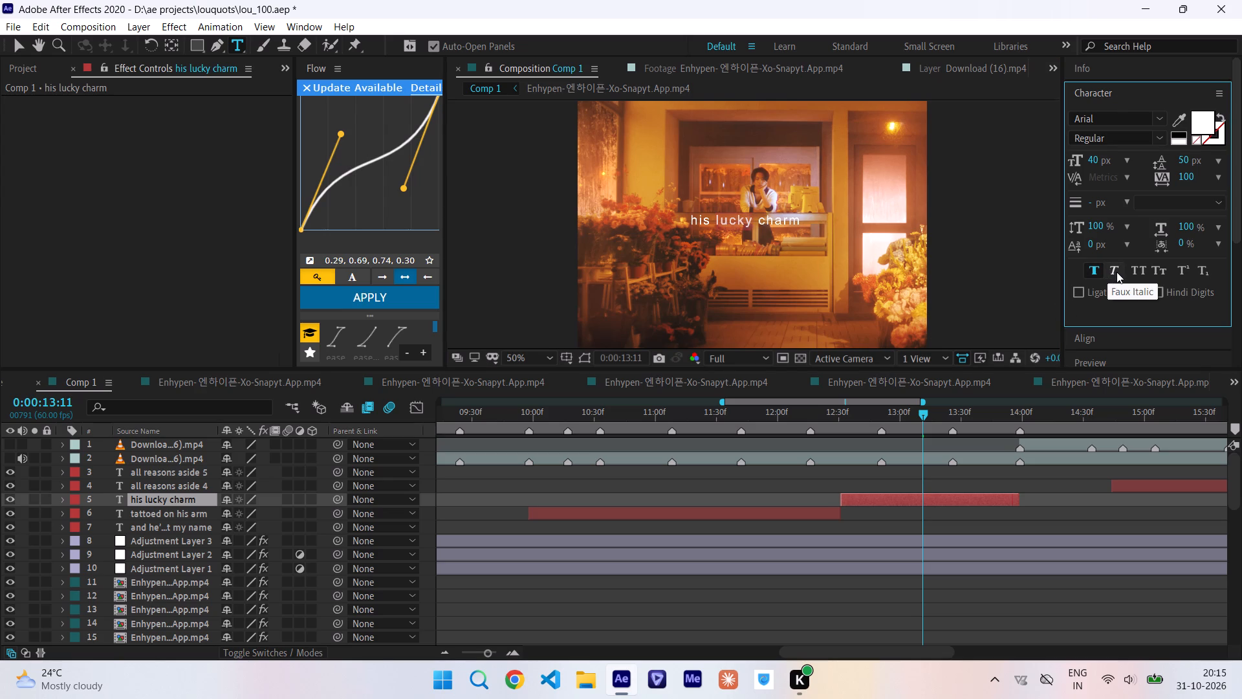
left_click(1117, 270)
Centre the "his lucky charm" layer horizontally and vertically in the composition.
left_click(1114, 329)
left_click(1104, 154)
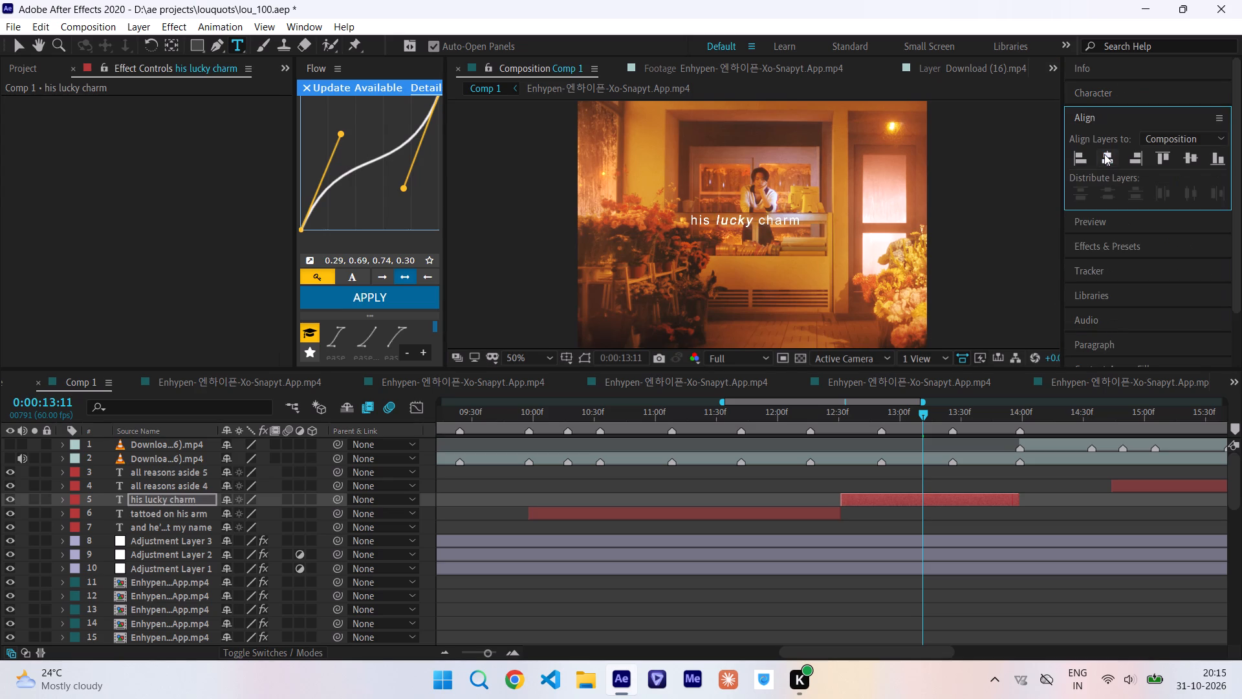
left_click(1189, 159)
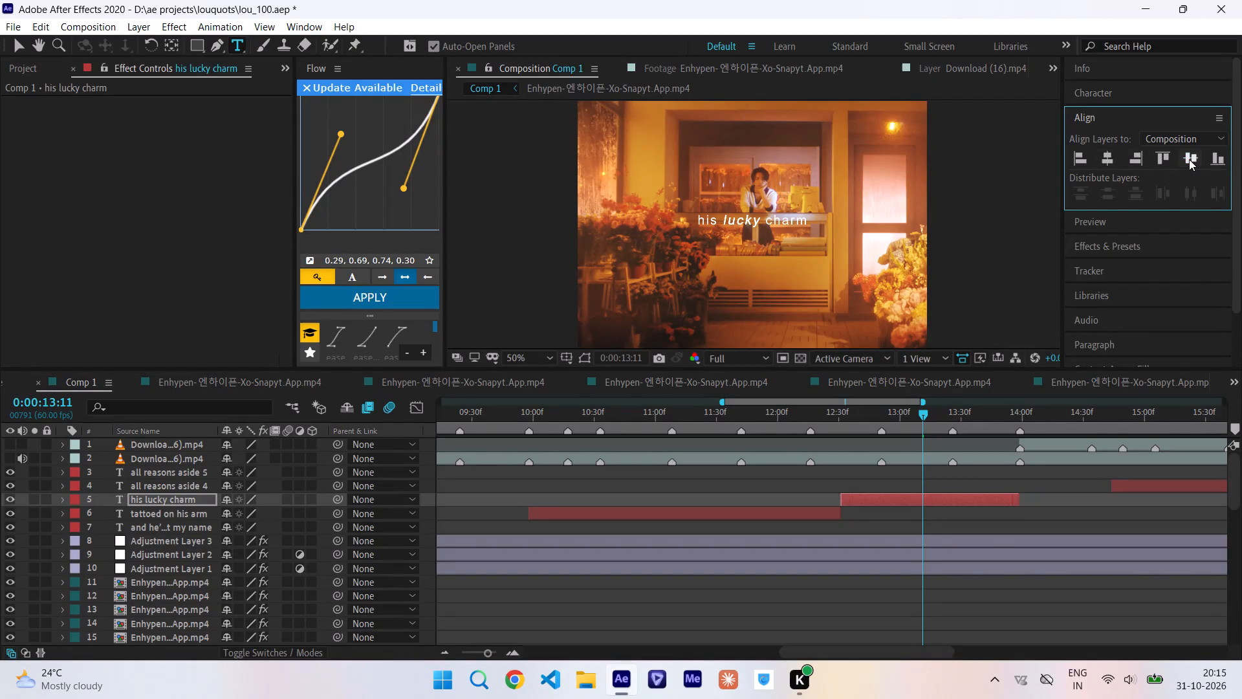
Replace the text of the "all reasons aside 4" layer with "and I guess it's okay".
scroll(986, 542, "left", 1)
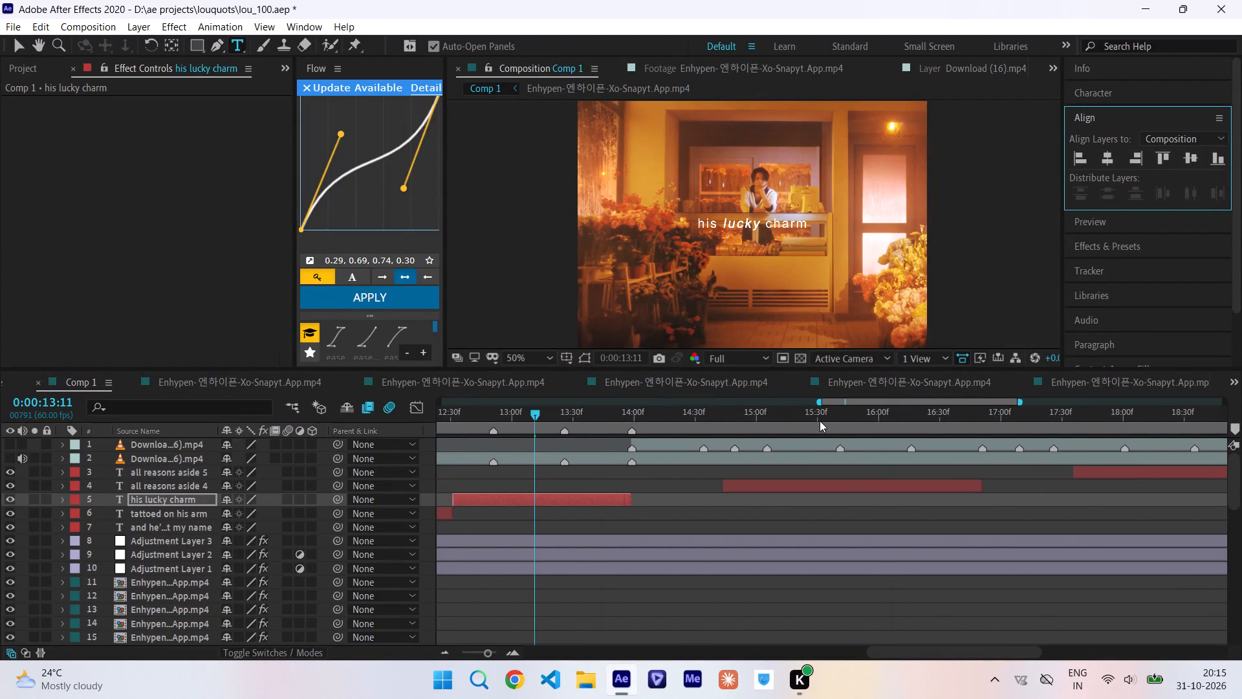
left_click(820, 421)
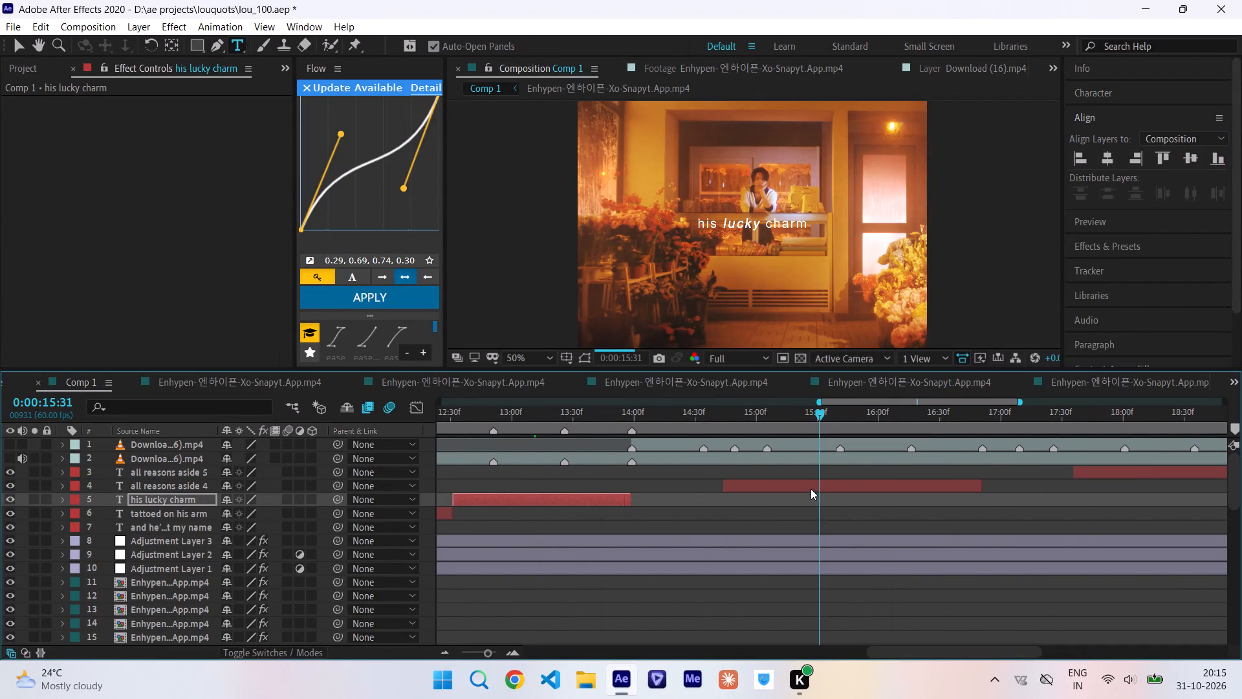
double_click(808, 488)
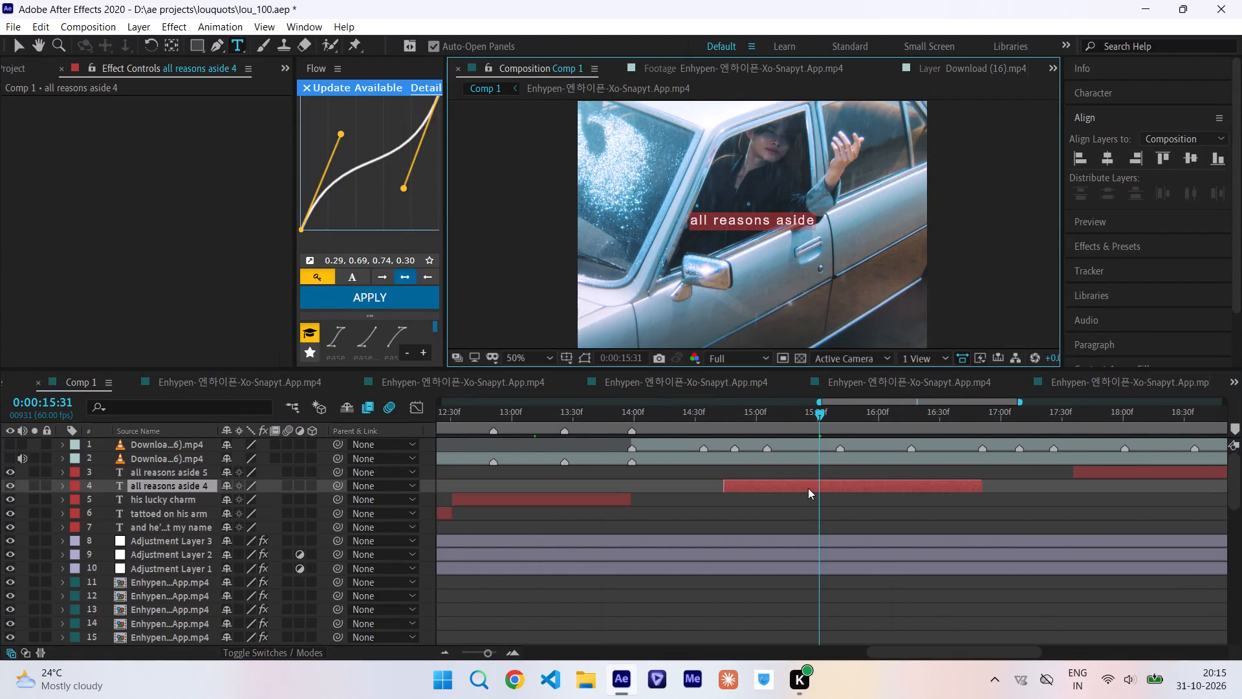
type("and")
key("space")
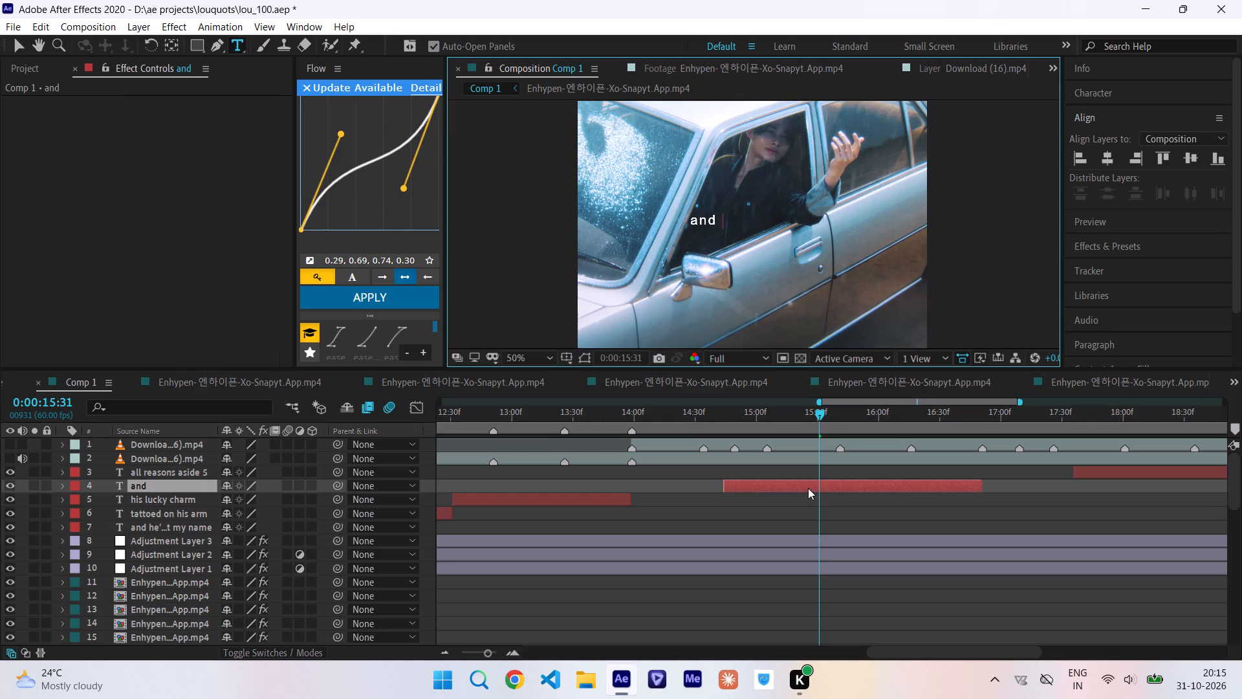
type("I")
key("space")
type("guess it's")
key("space")
type("okay")
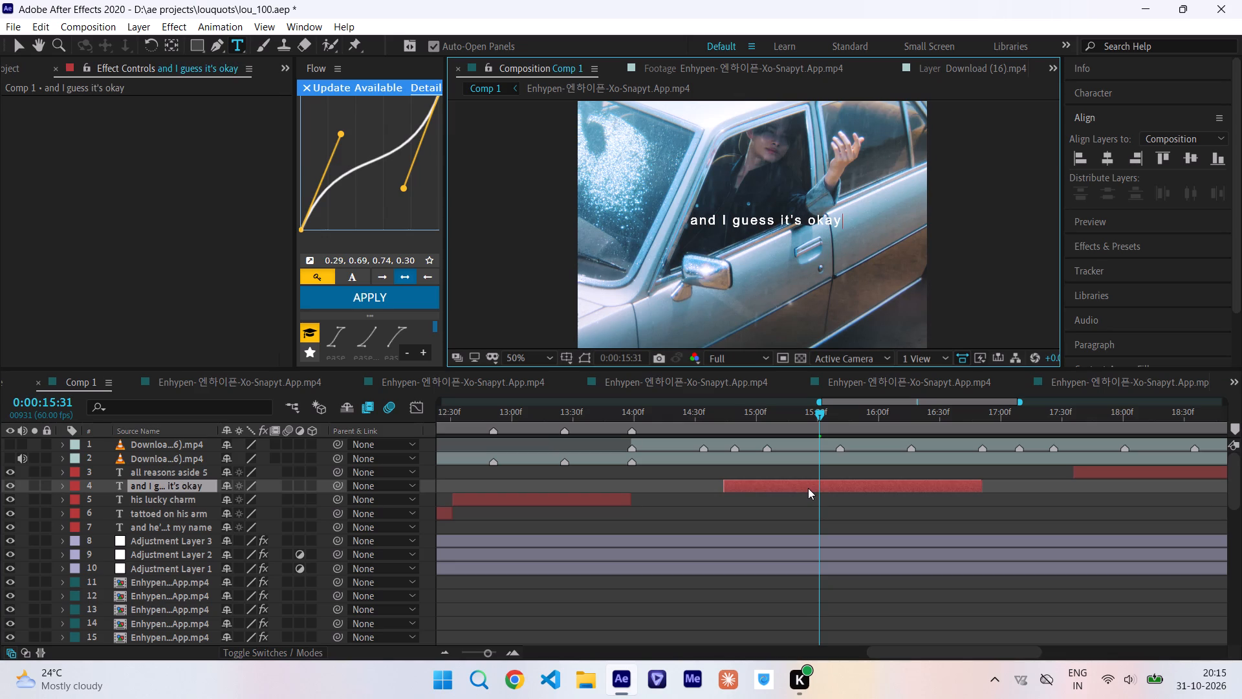
Remove Faux Bold from the whole lyric "and I guess it's okay".
double_click(835, 489)
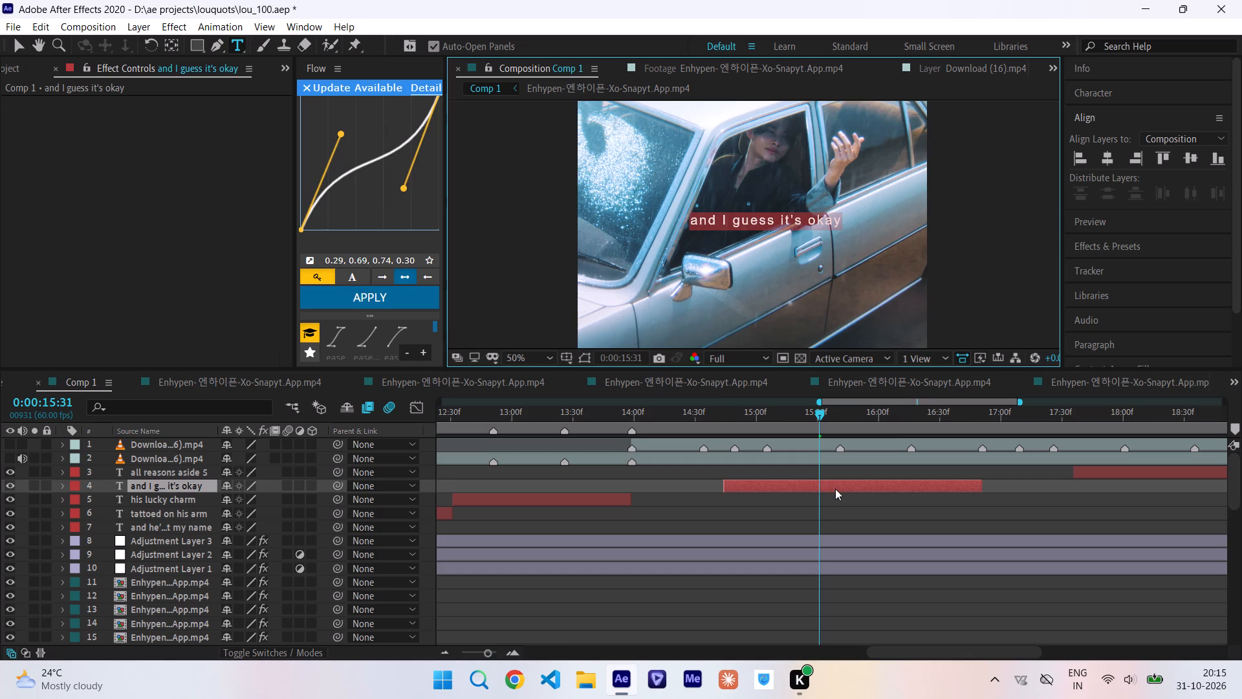
left_click(1093, 89)
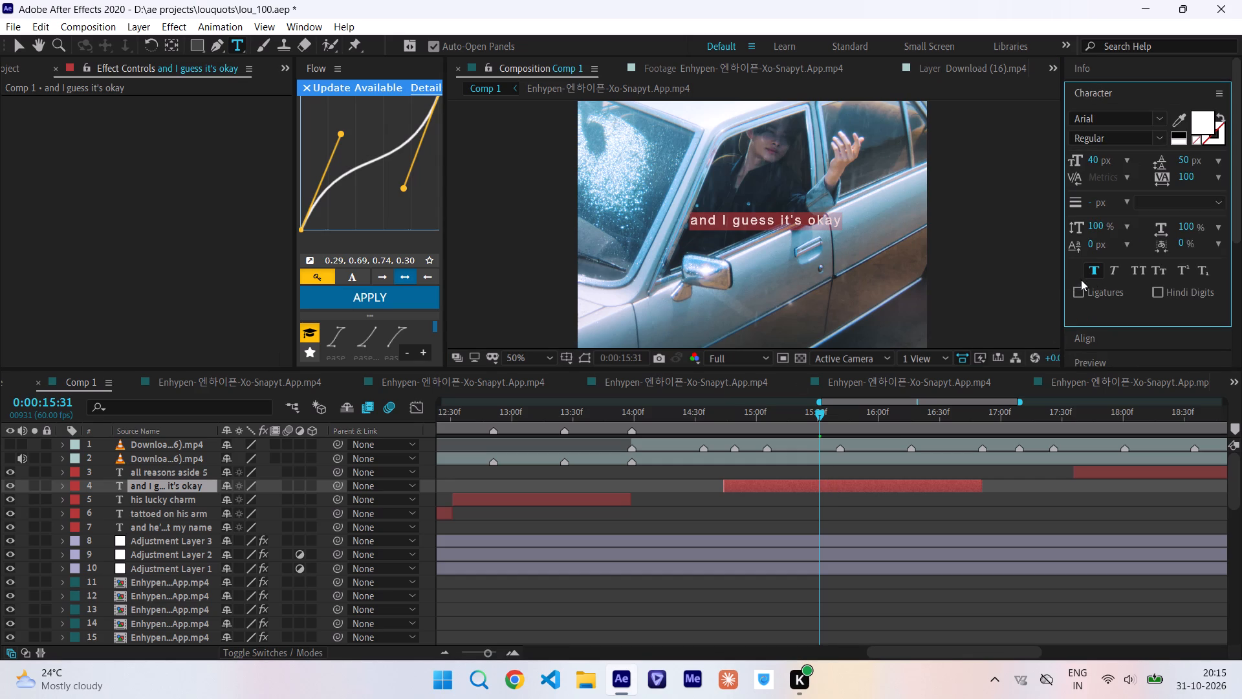
left_click(1094, 272)
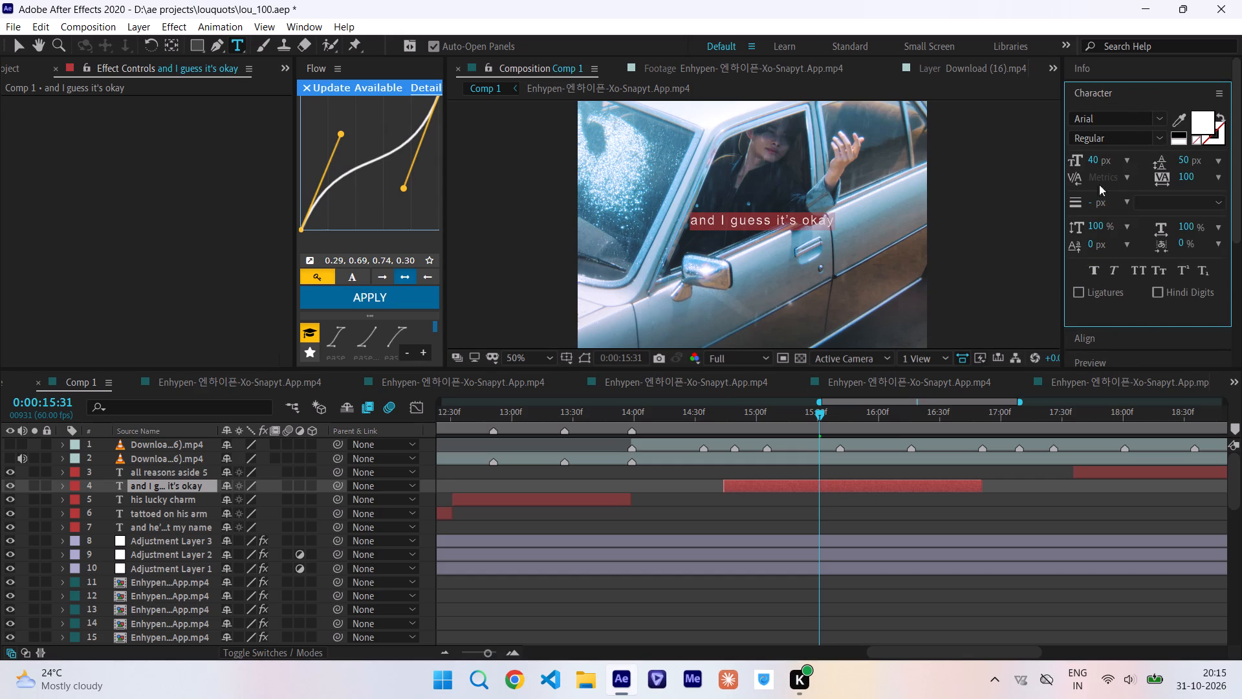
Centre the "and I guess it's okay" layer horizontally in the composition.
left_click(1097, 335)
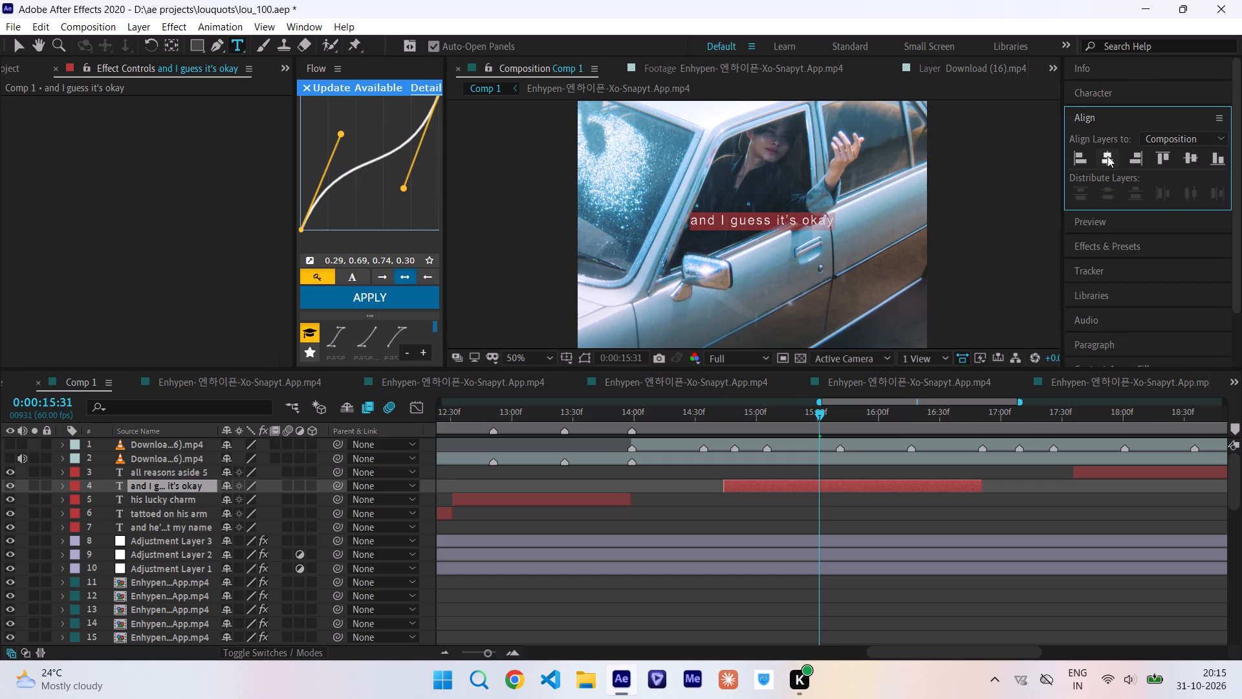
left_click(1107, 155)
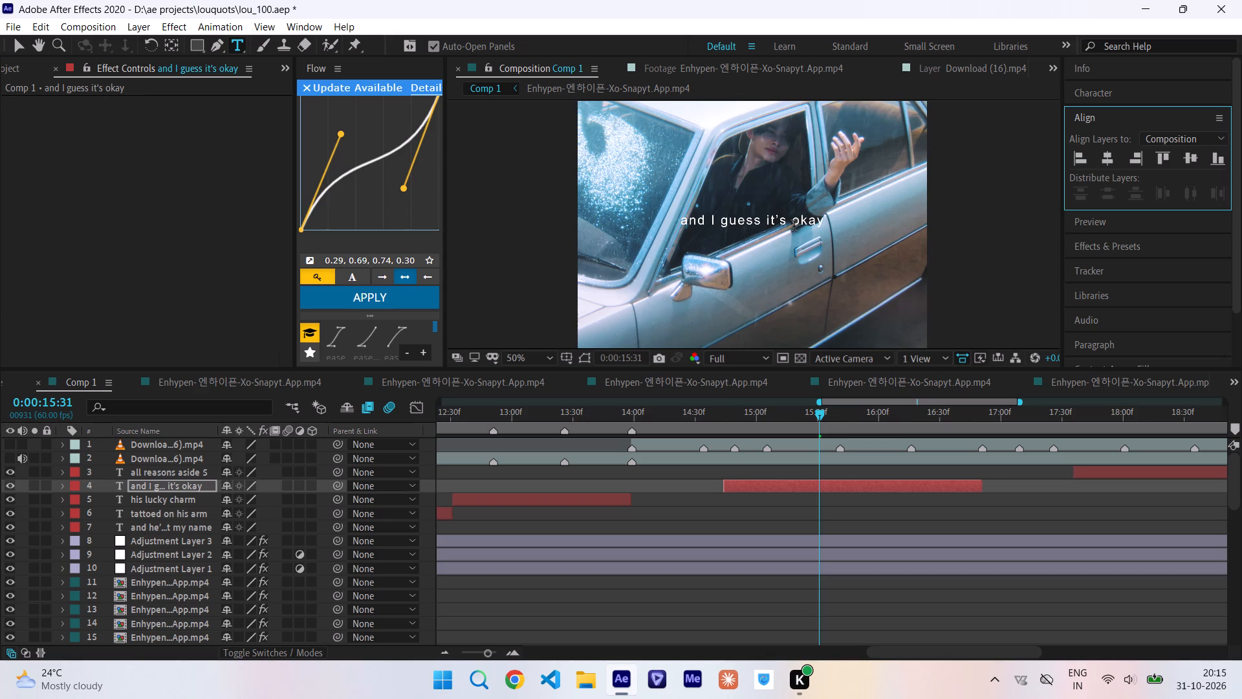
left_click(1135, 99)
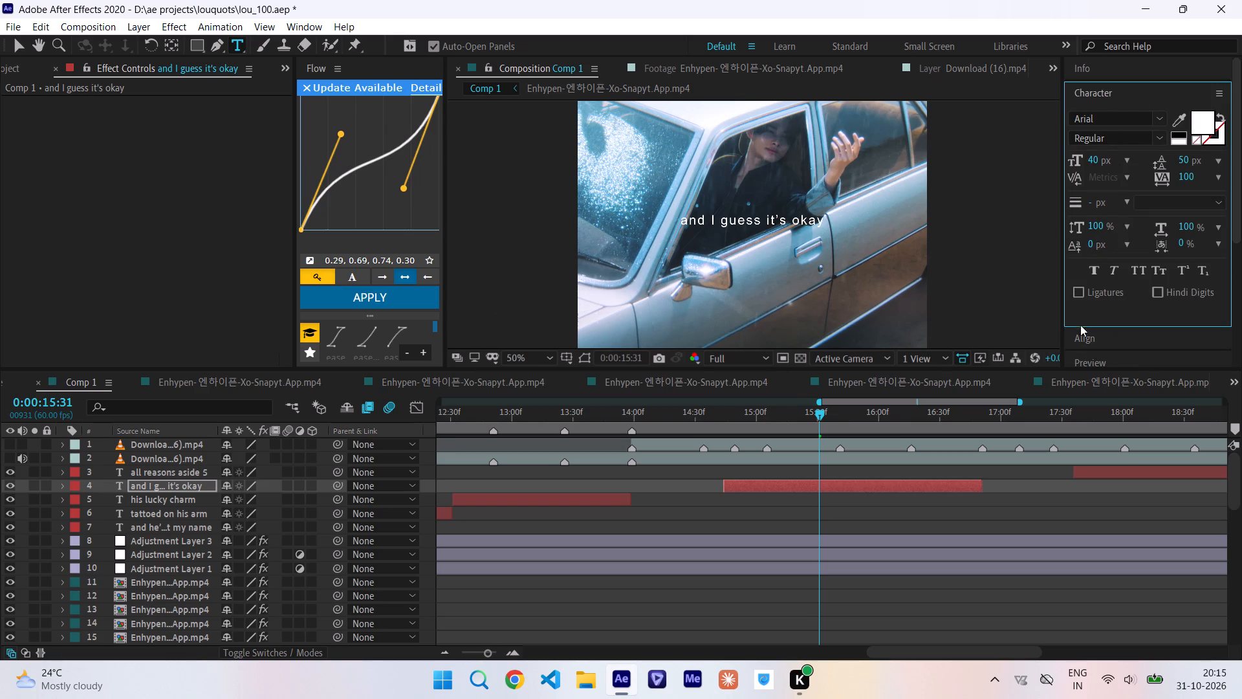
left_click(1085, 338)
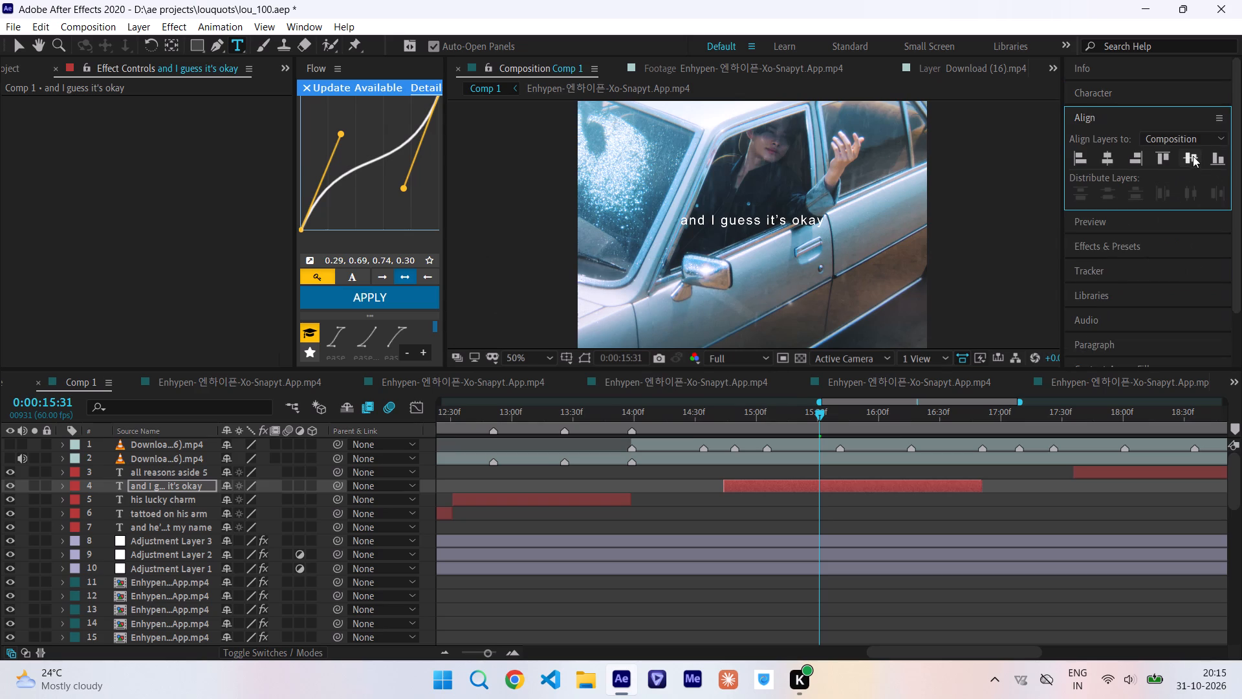
Apply Faux Bold and Faux Italic only to the word "okay" in the lyric "and I guess it's okay".
left_click_drag(795, 221, 836, 223)
left_click(1082, 94)
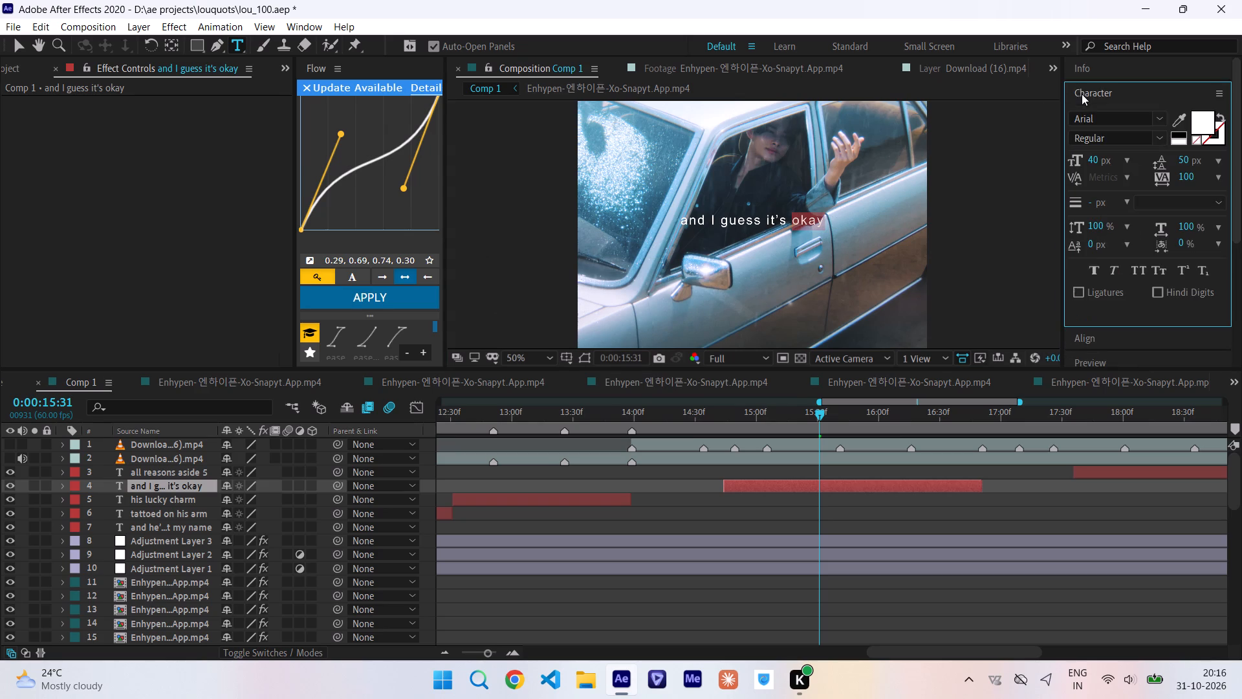
left_click(1091, 273)
left_click(1115, 274)
Centre the "and I guess it's okay" layer horizontally and vertically in the composition.
left_click(1106, 344)
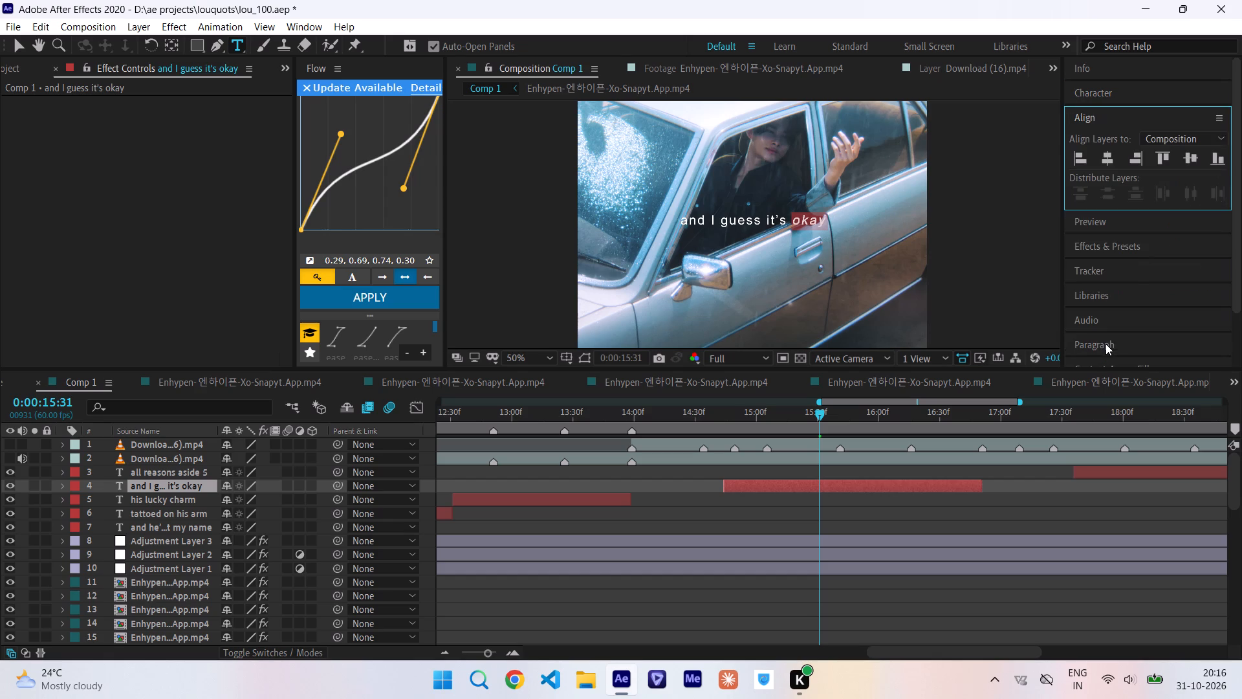
left_click(1106, 165)
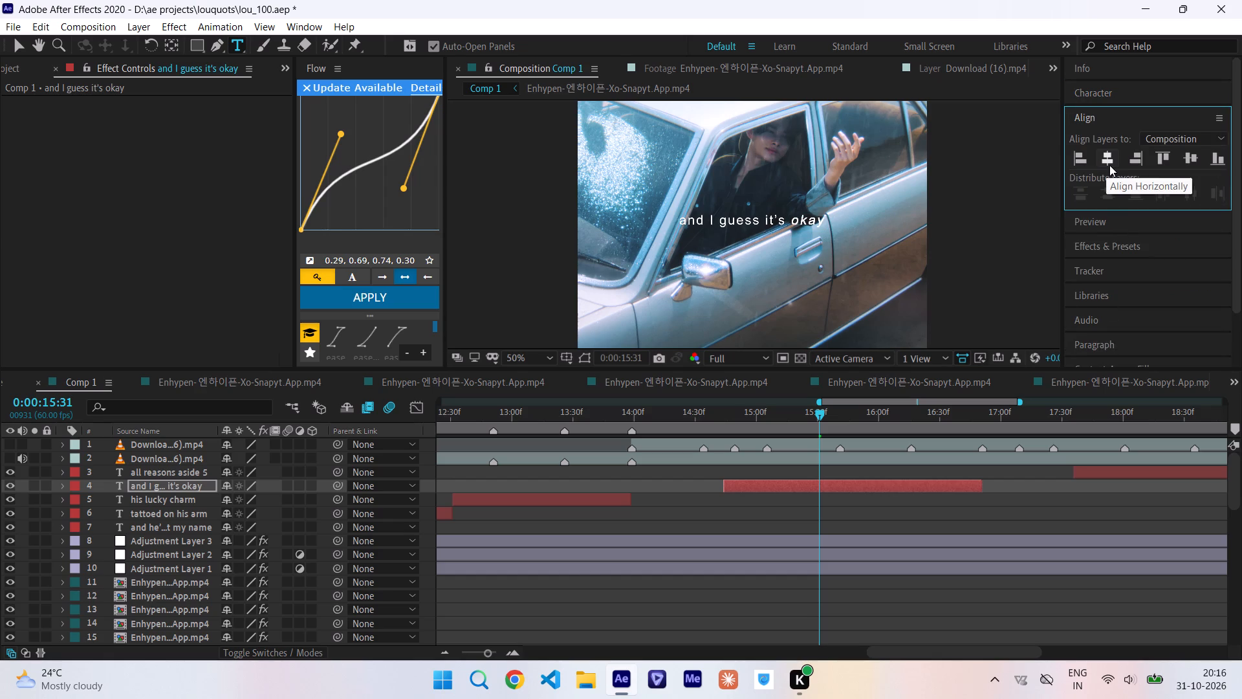
left_click(1189, 163)
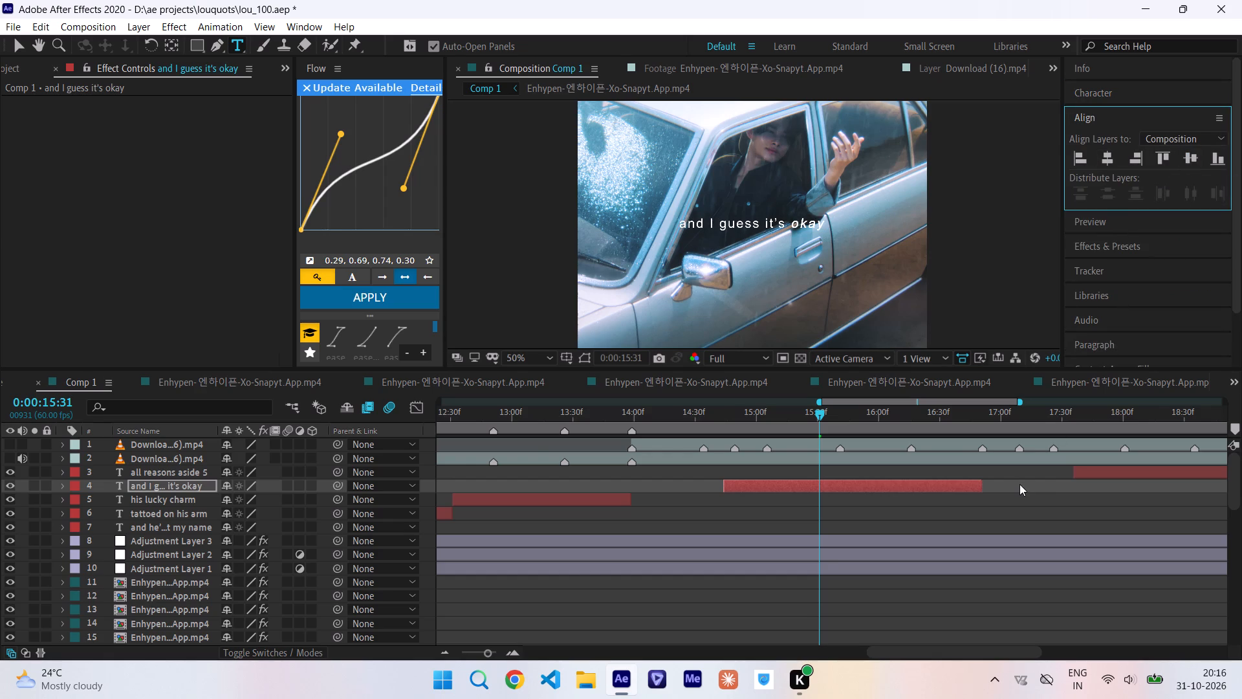
Replace the text of the "all reasons aside 5" layer with "he's with me".
scroll(1019, 485, "left", 1)
left_click(776, 421)
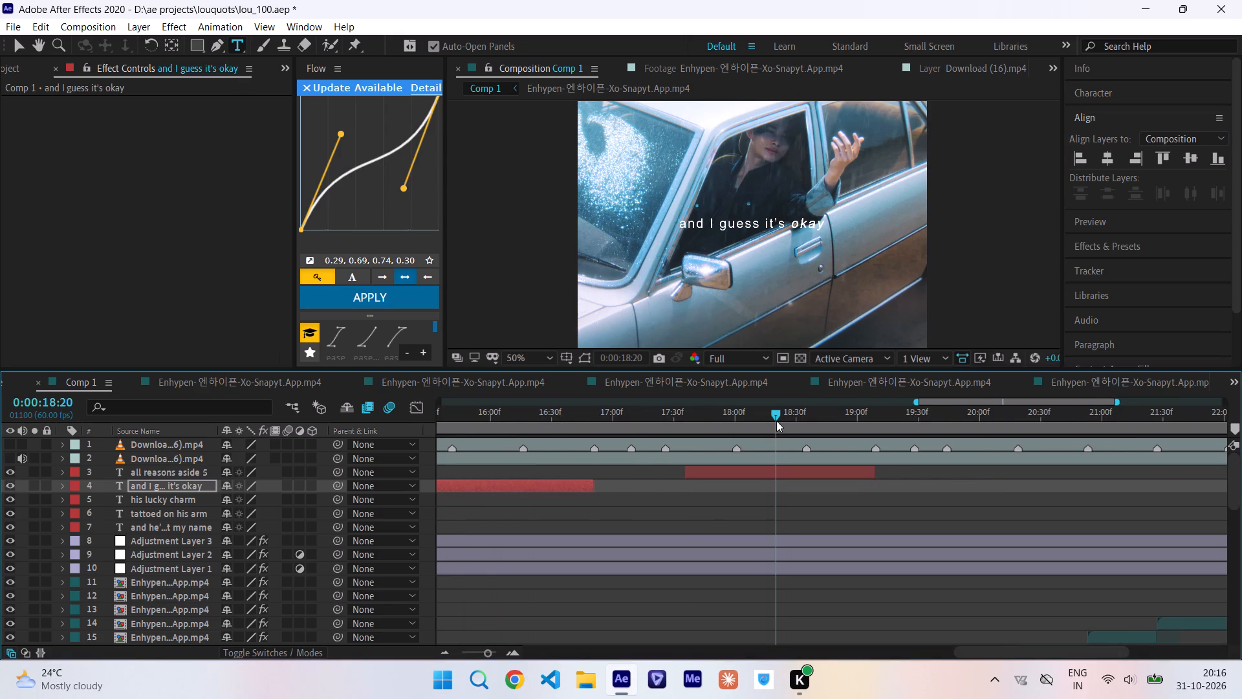
double_click(763, 470)
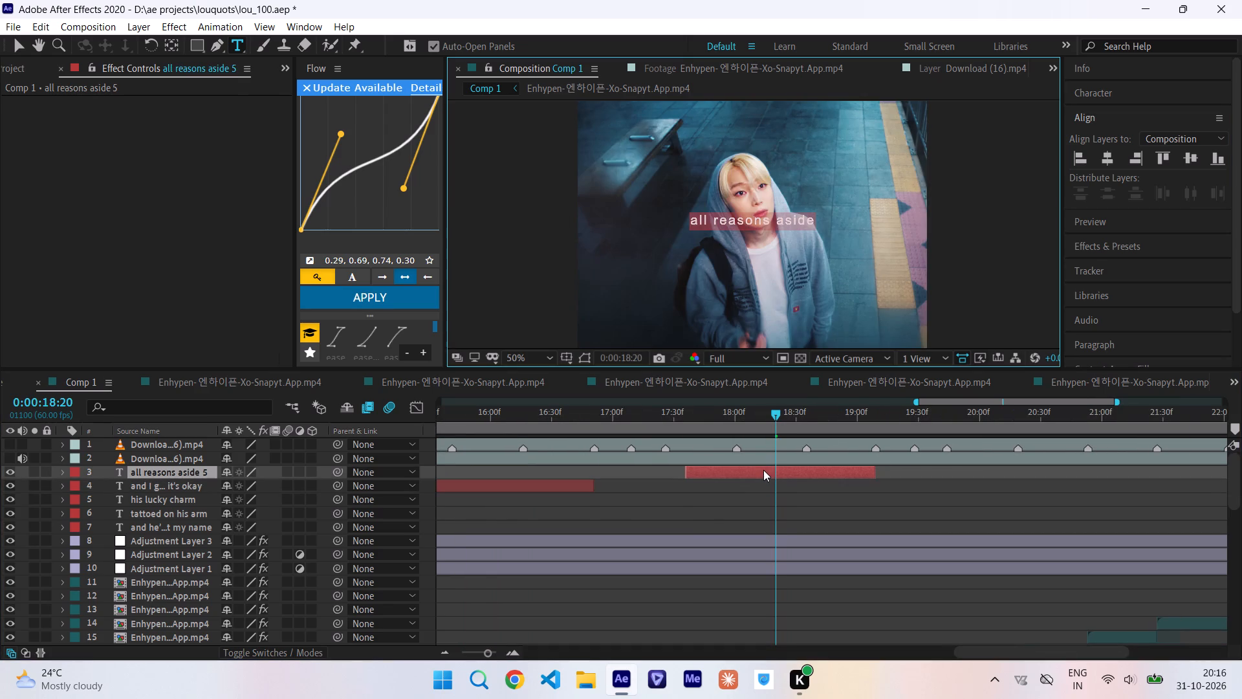
type("he's")
key("space")
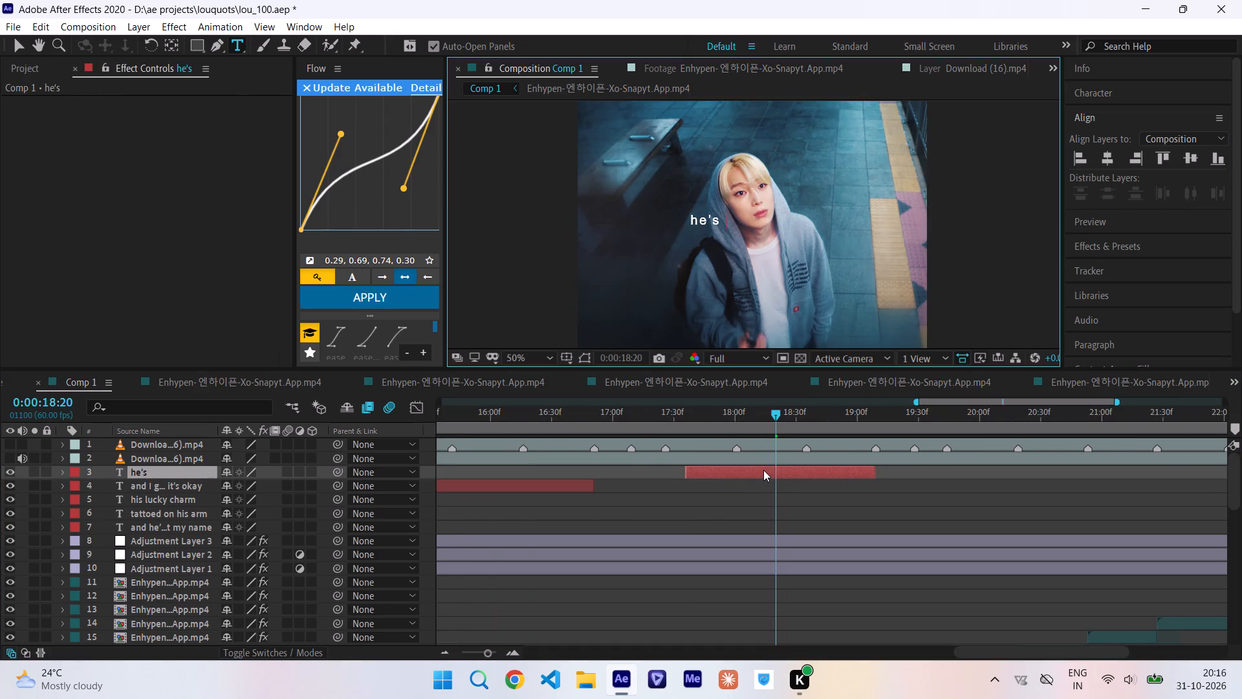
type("with")
key("space")
type("me")
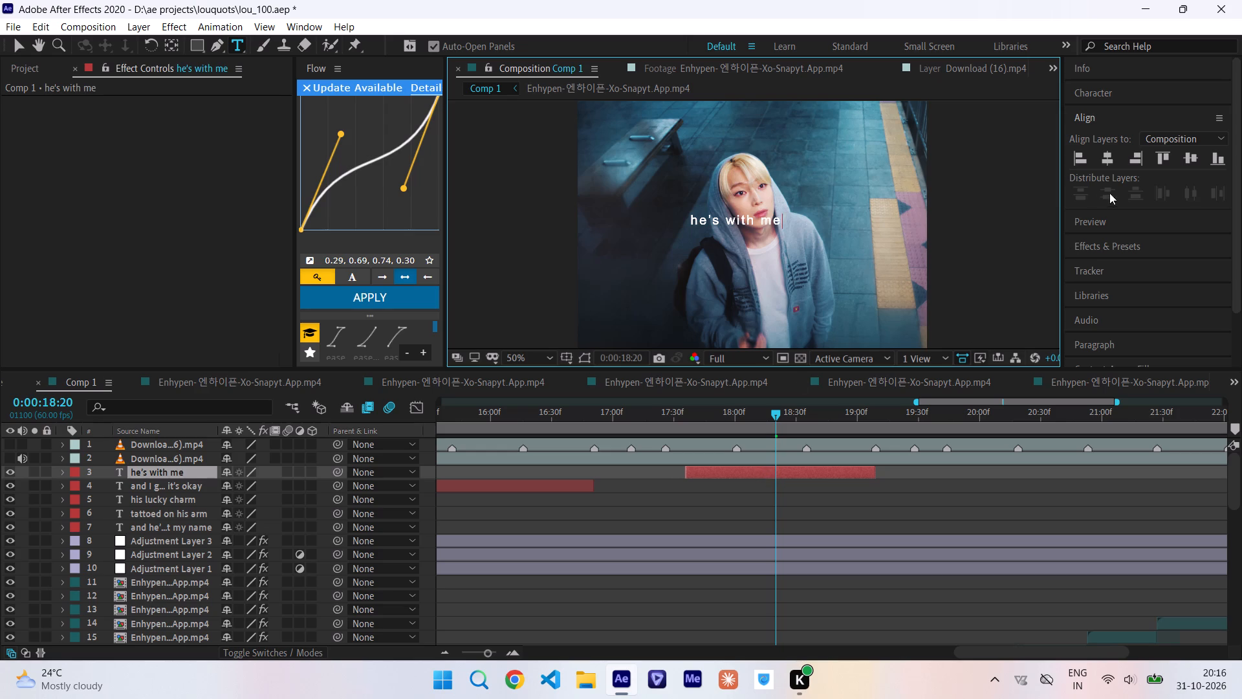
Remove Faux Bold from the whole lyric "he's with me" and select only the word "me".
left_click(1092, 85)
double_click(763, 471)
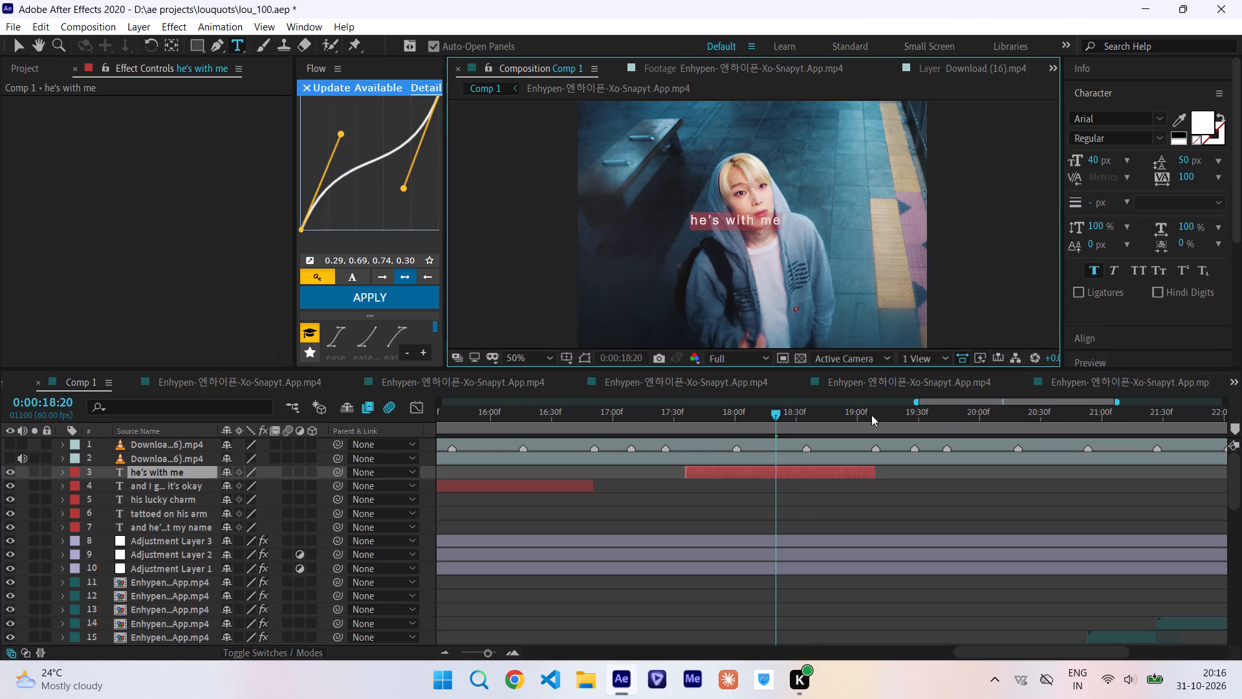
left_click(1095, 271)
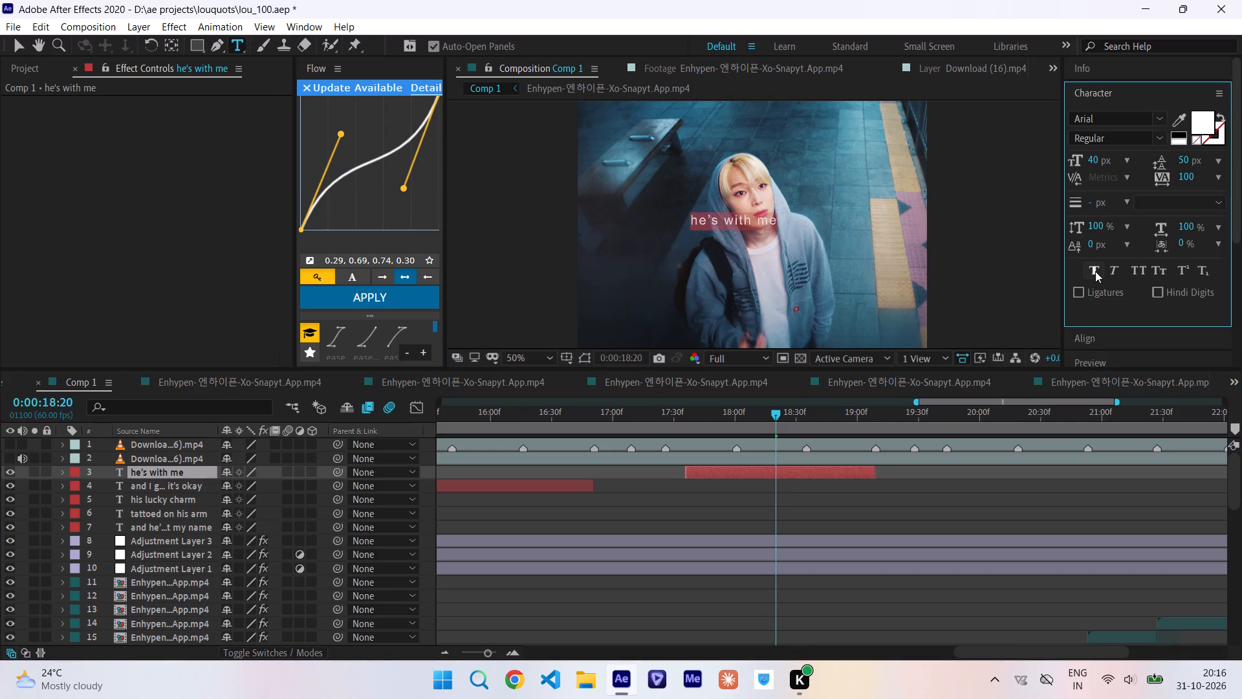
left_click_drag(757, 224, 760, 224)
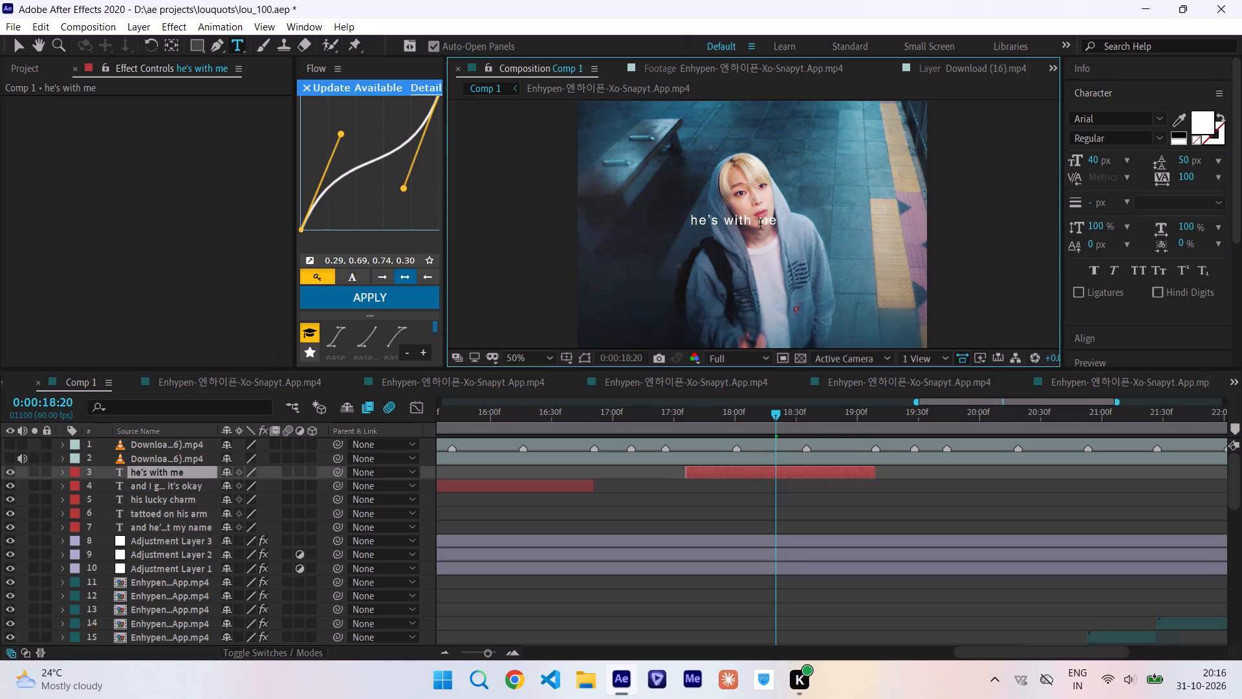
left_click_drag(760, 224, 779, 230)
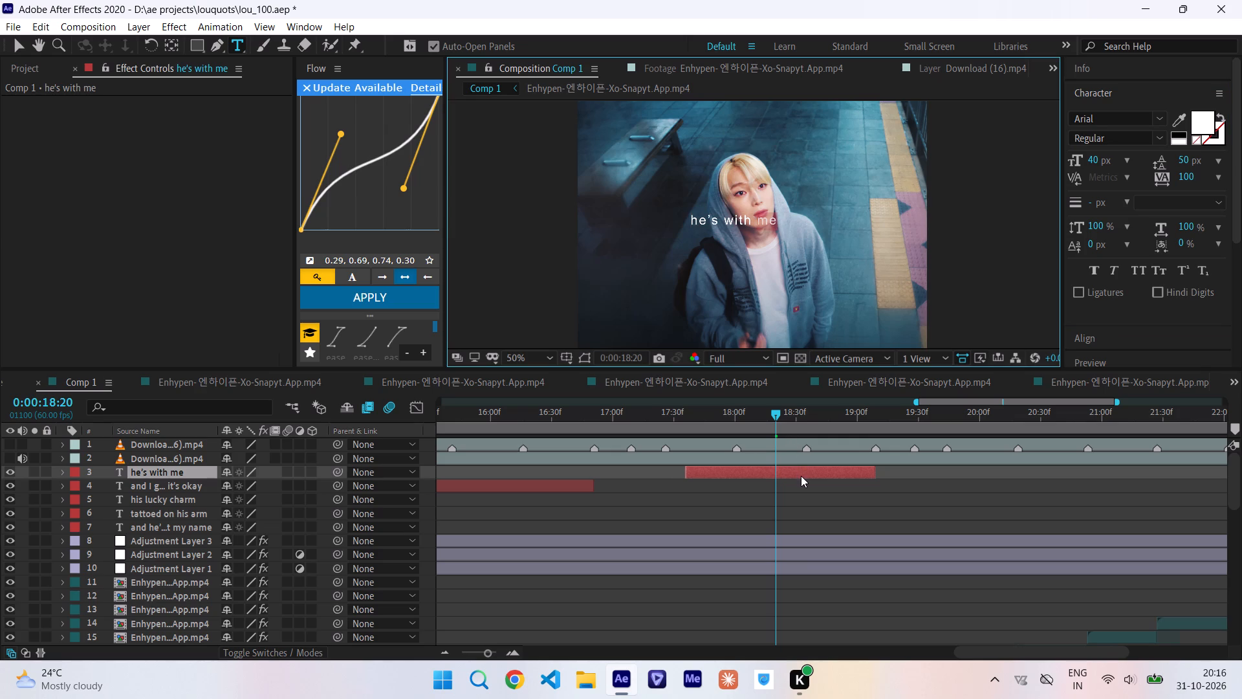
Apply Faux Bold and Faux Italic to the whole lyric "he's with me".
double_click(799, 470)
left_click(1089, 269)
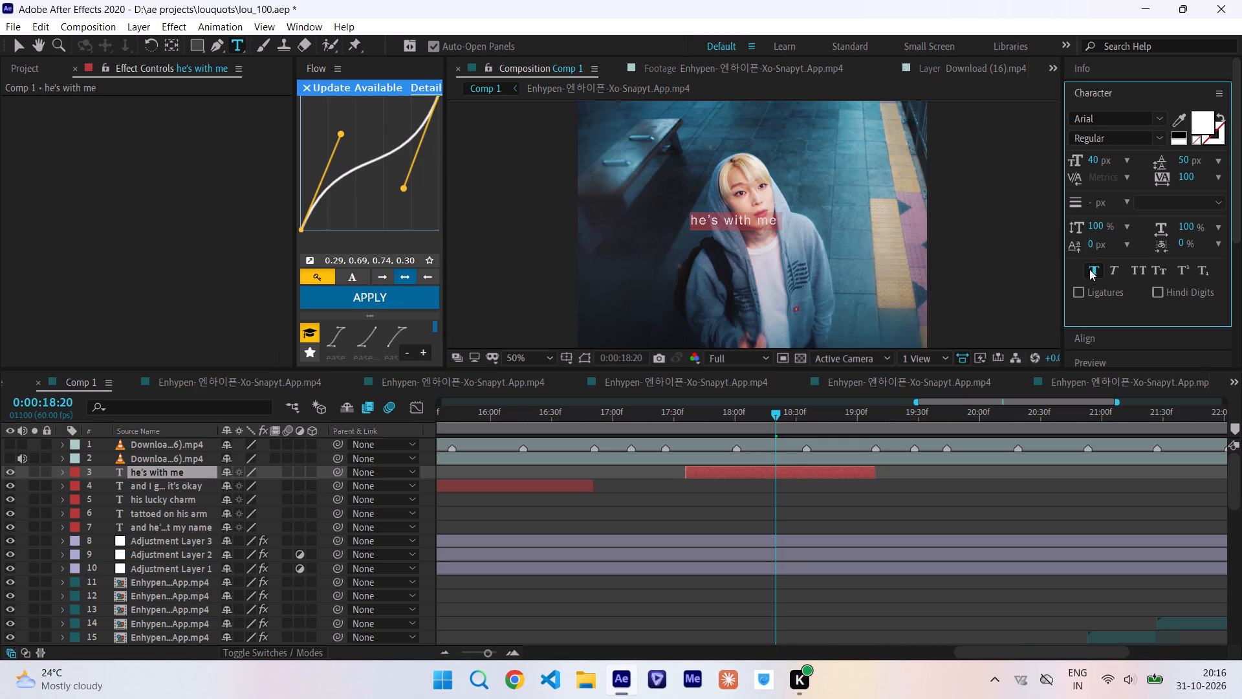
left_click(1117, 271)
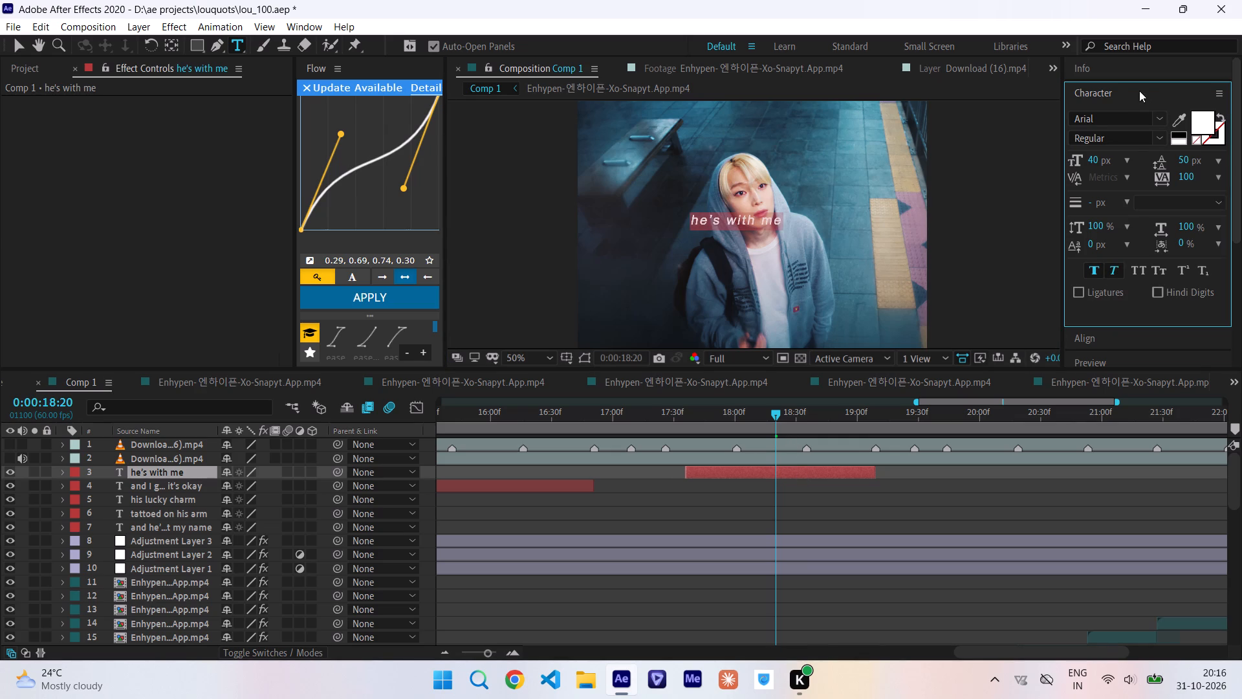
Centre the "he's with me" layer horizontally and vertically in the composition.
left_click(1136, 91)
left_click(1131, 124)
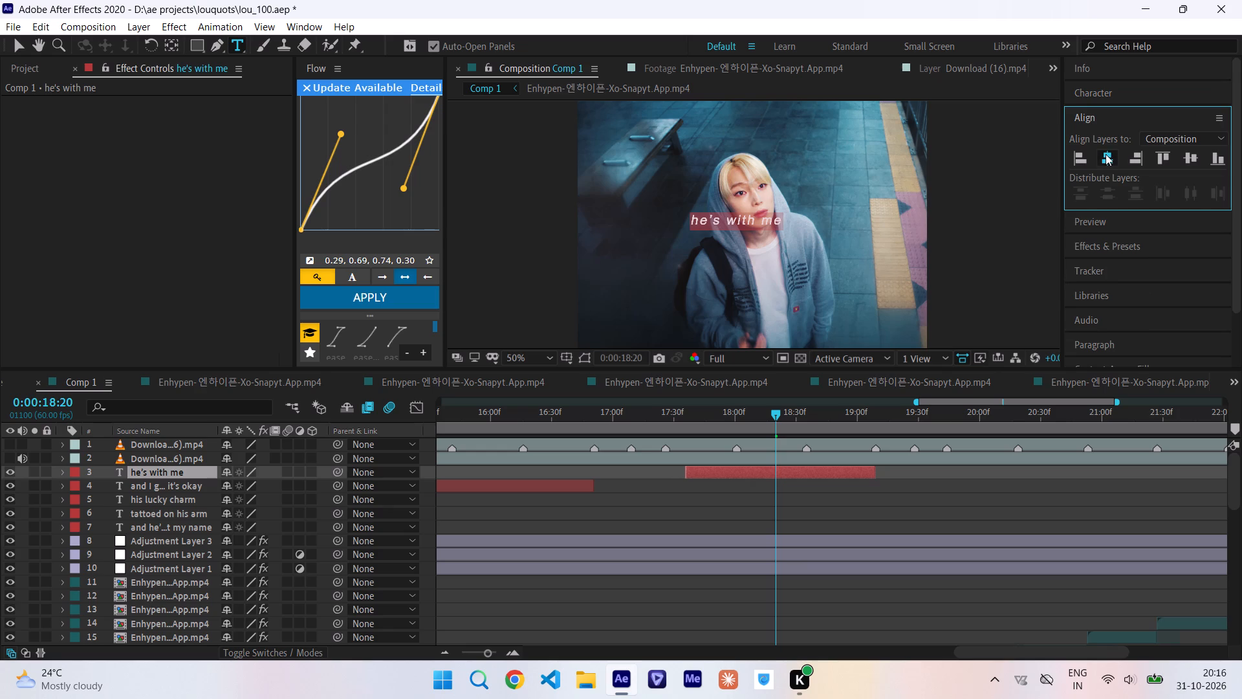
left_click(1106, 154)
left_click(1188, 160)
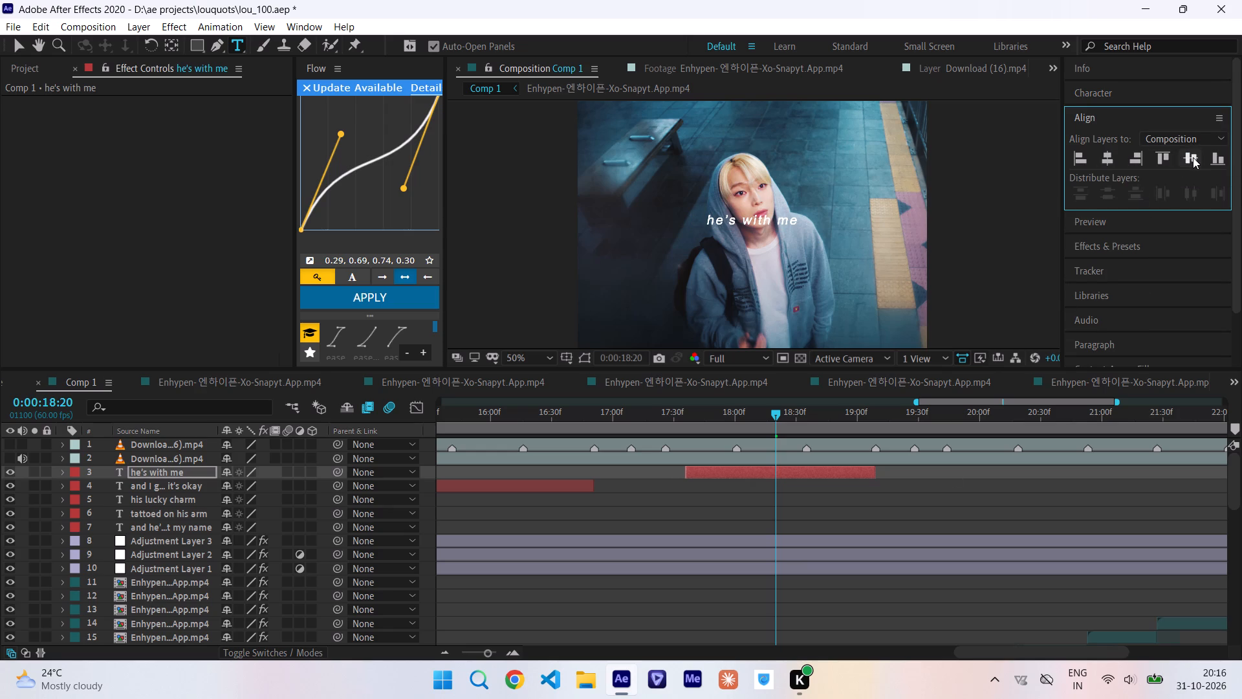
left_click(1193, 157)
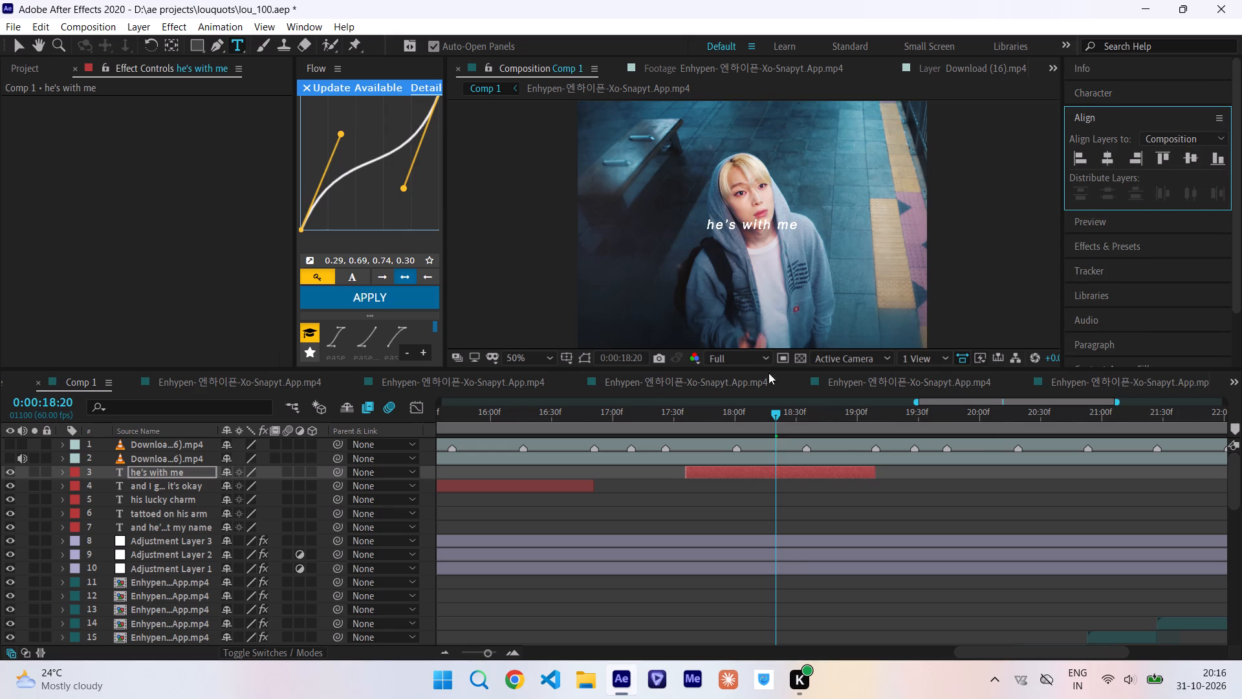
Review the lyric layers in the composition, going back from "he's with me" through "and I guess it's okay" to "his lucky charm".
scroll(790, 254, "down", 1, "ctrl")
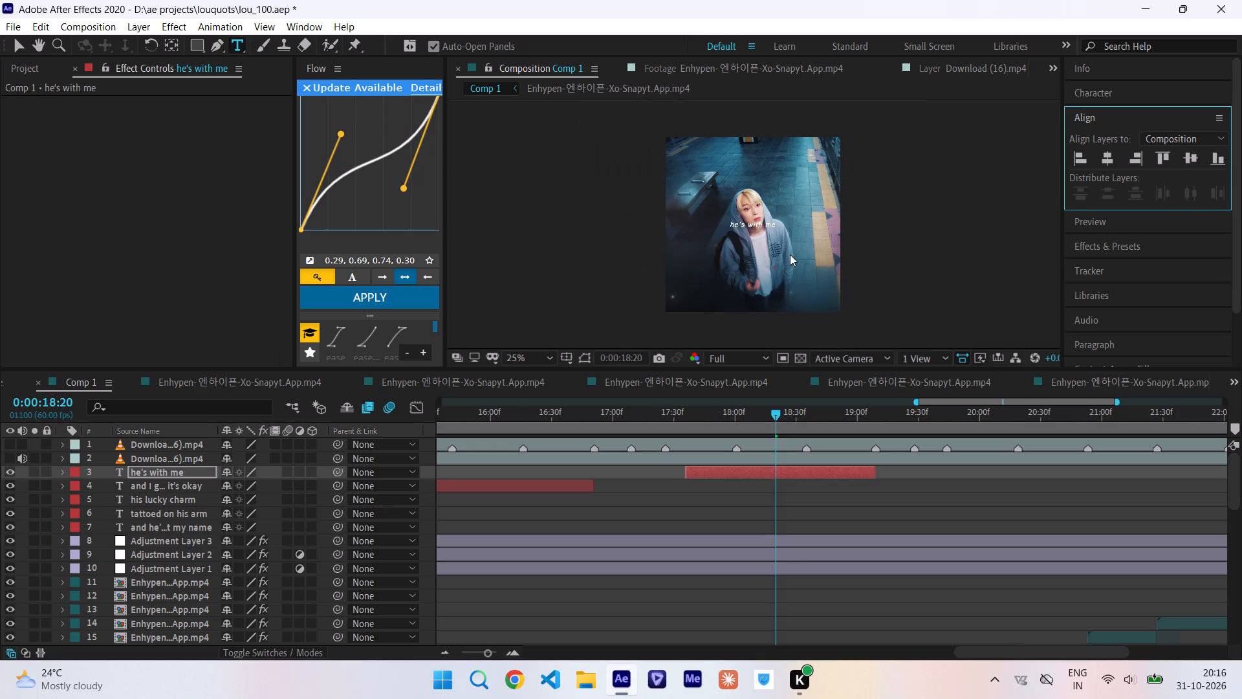
left_click(837, 421)
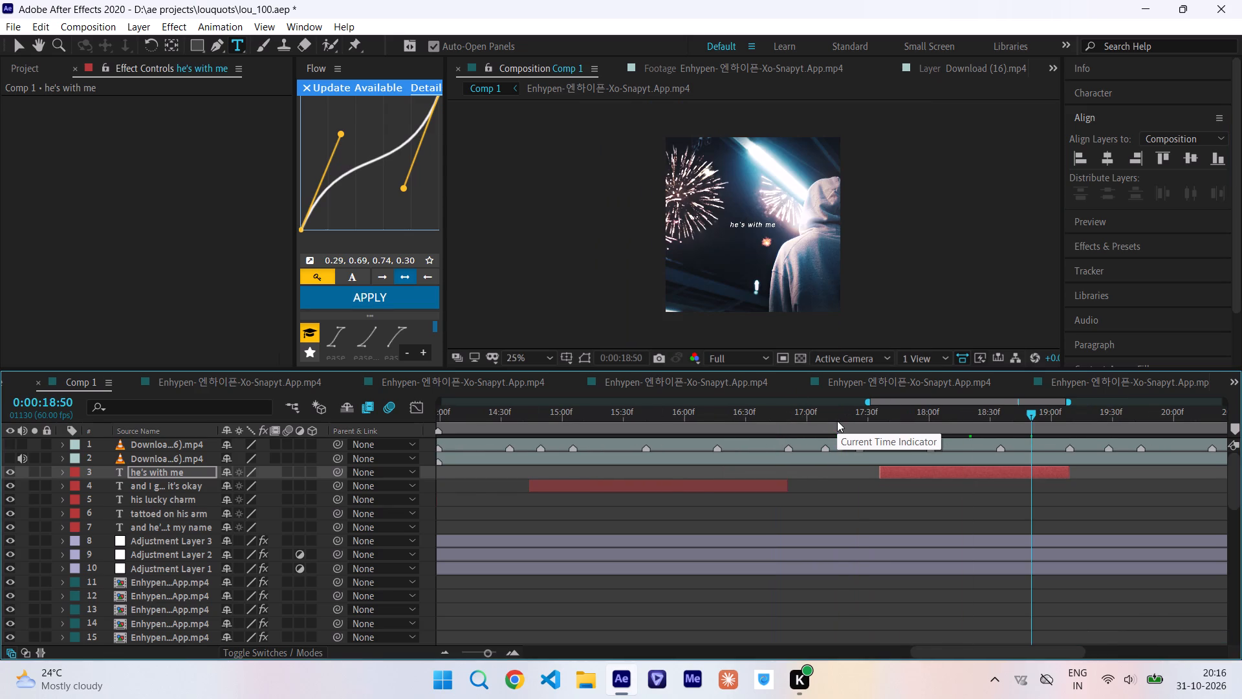
left_click(897, 421)
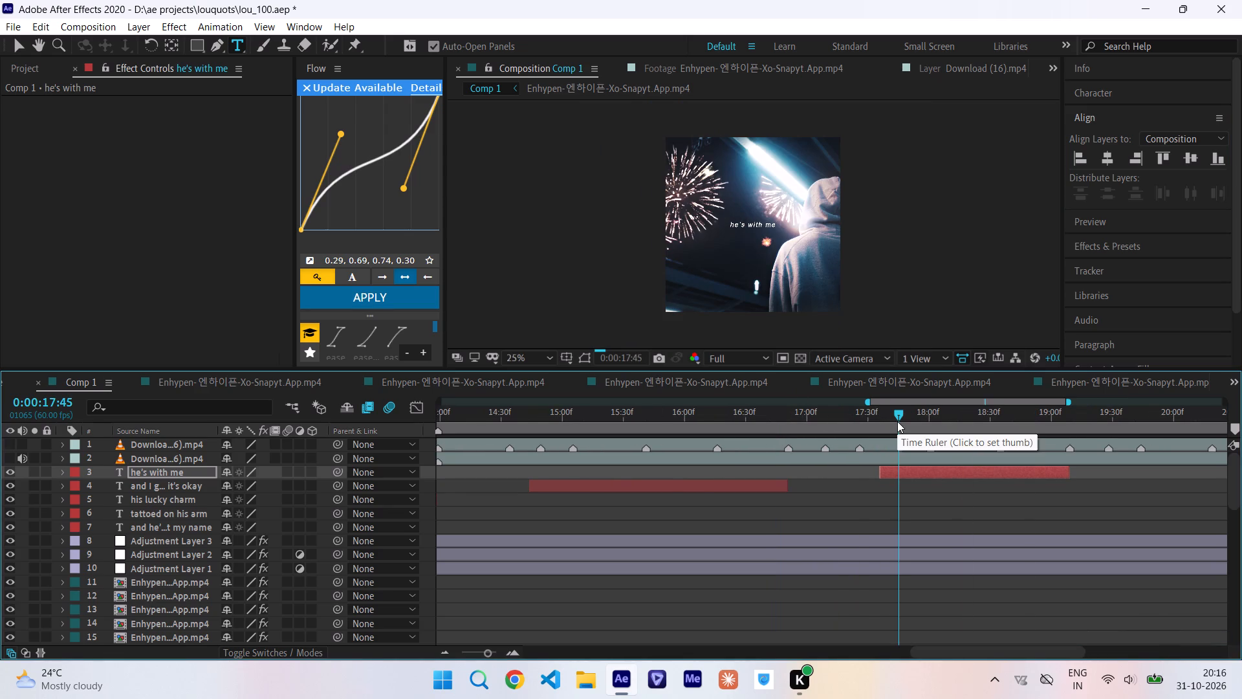
scroll(897, 421, "right", 1)
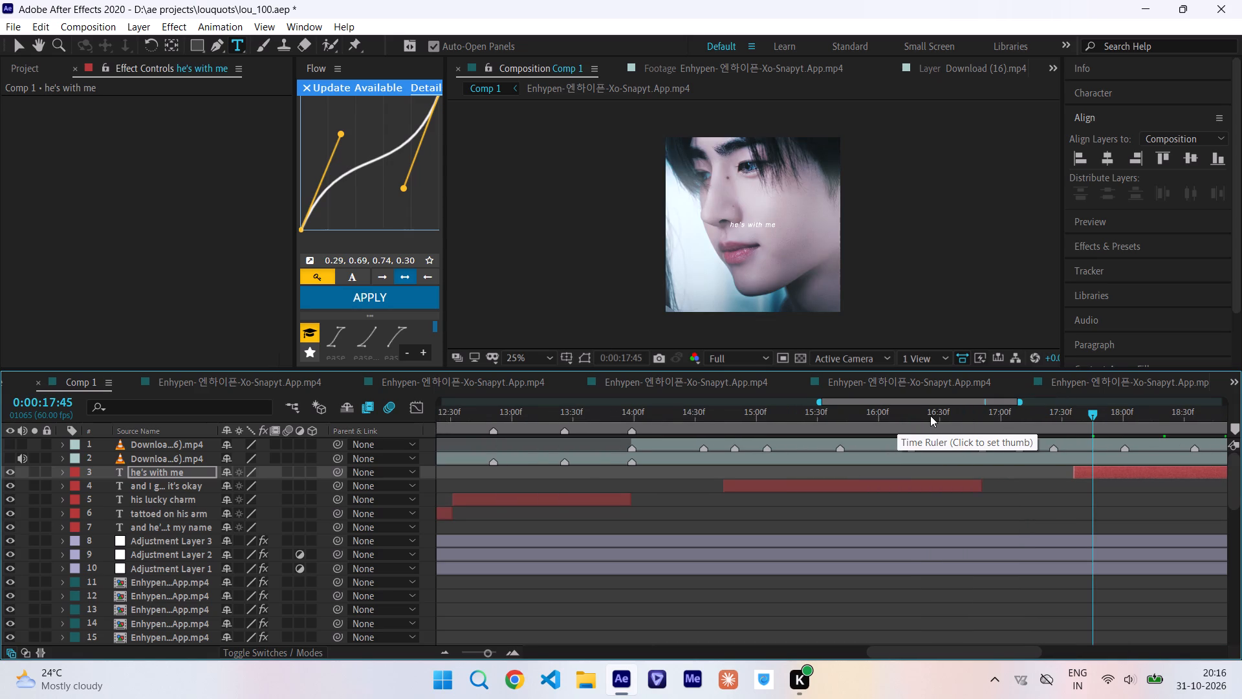
left_click(930, 416)
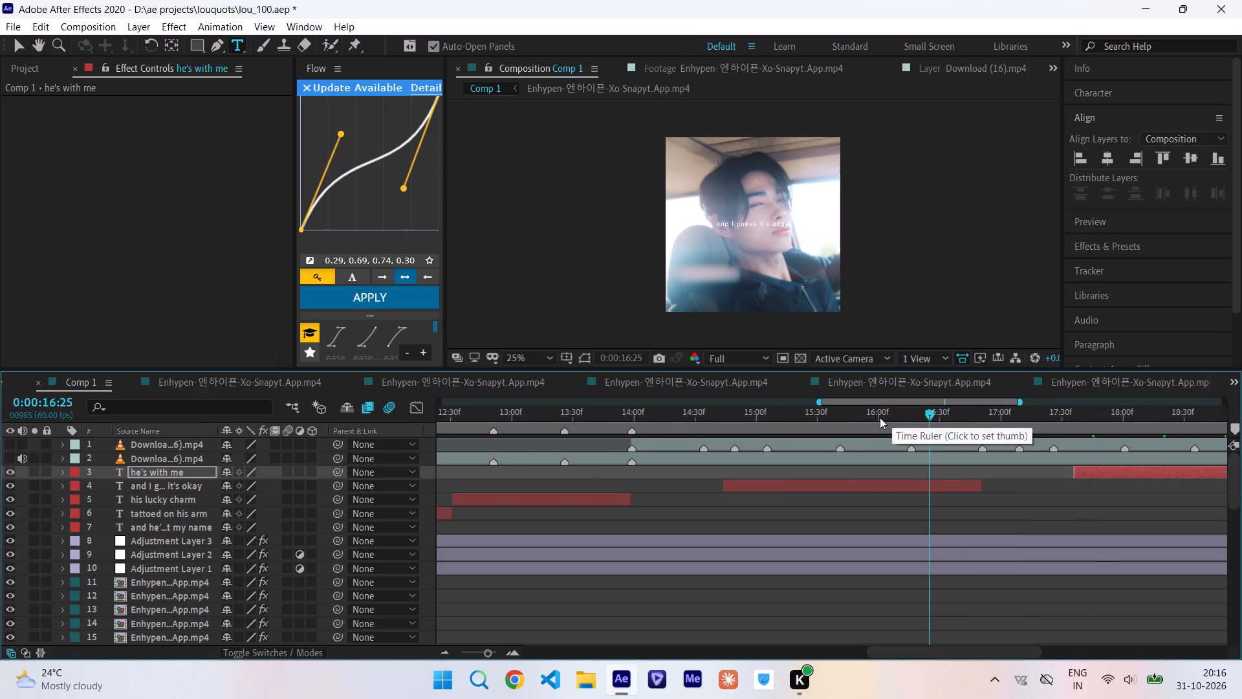
left_click(880, 417)
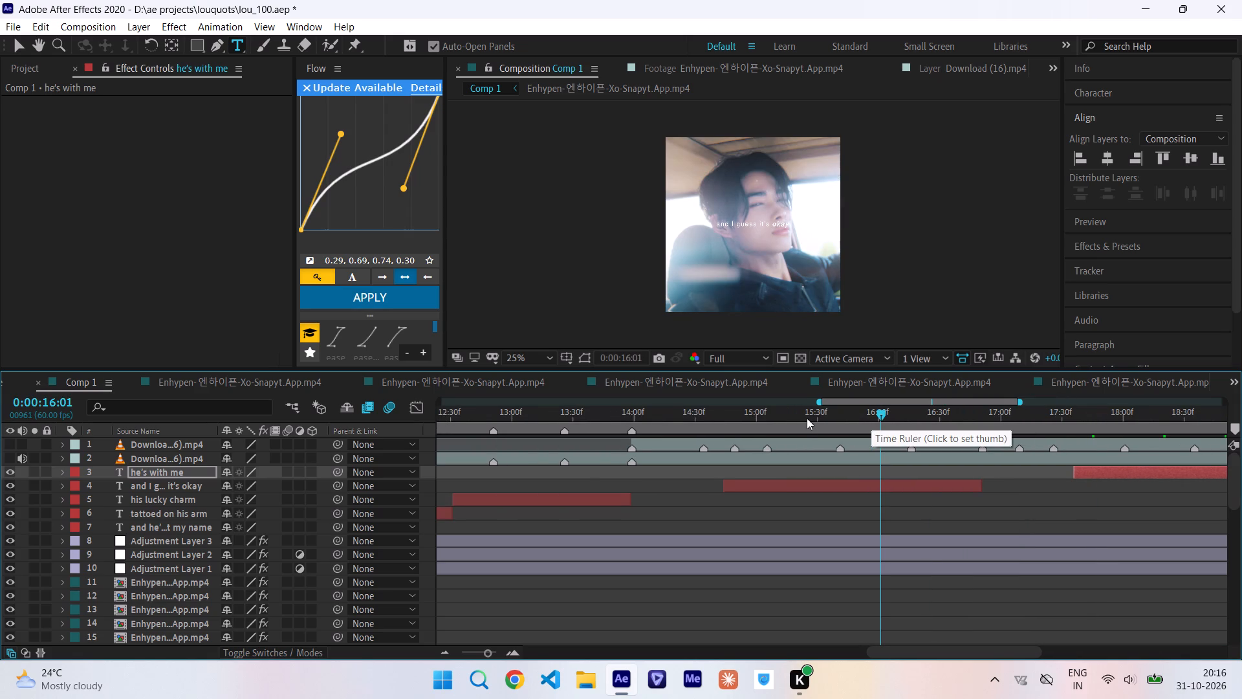
left_click(807, 418)
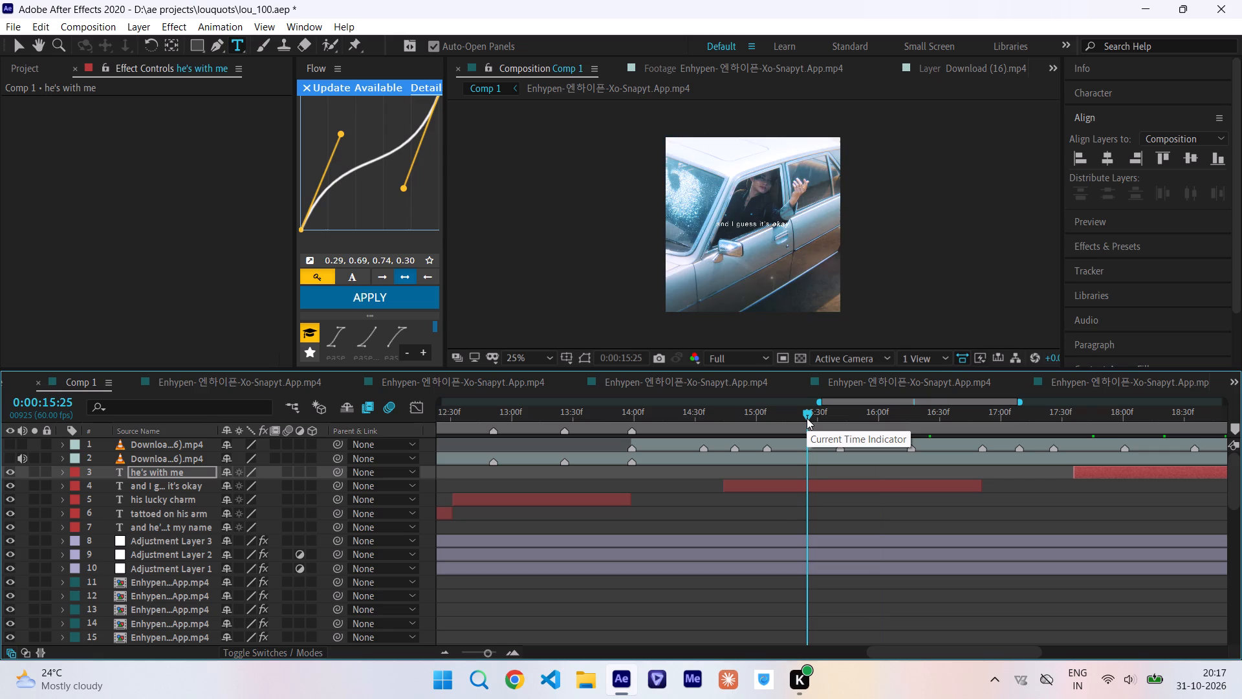
scroll(779, 250, "up", 1, "ctrl")
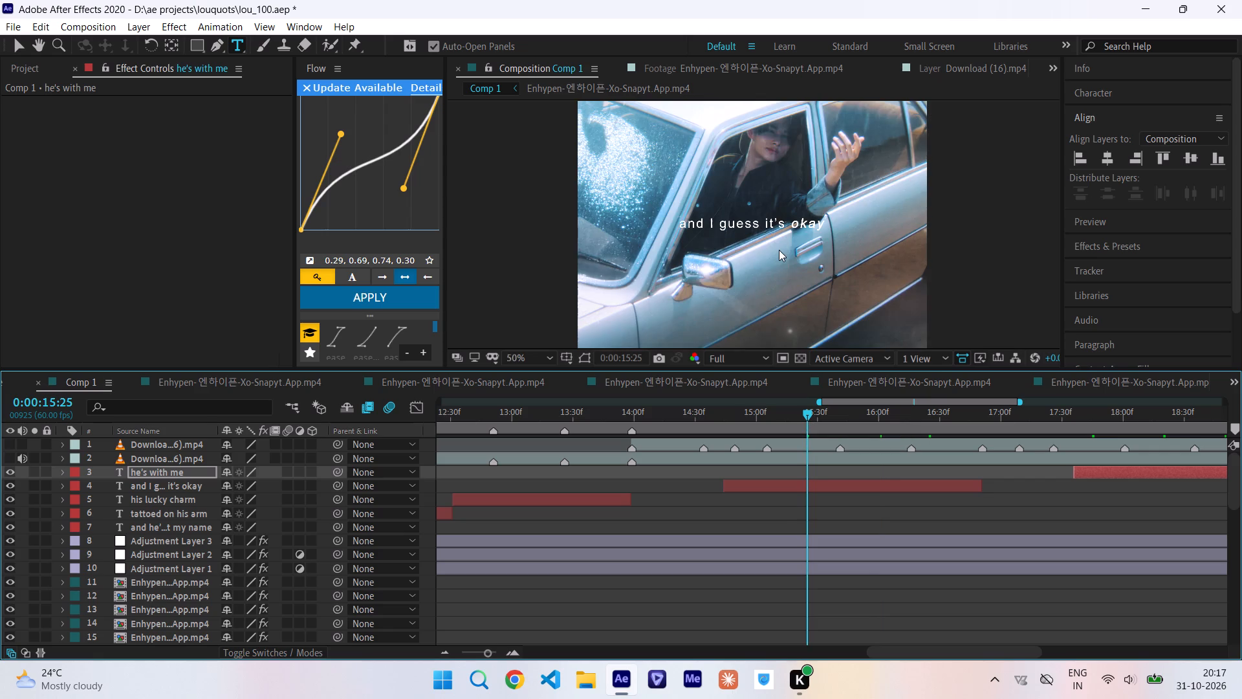
left_click(756, 417)
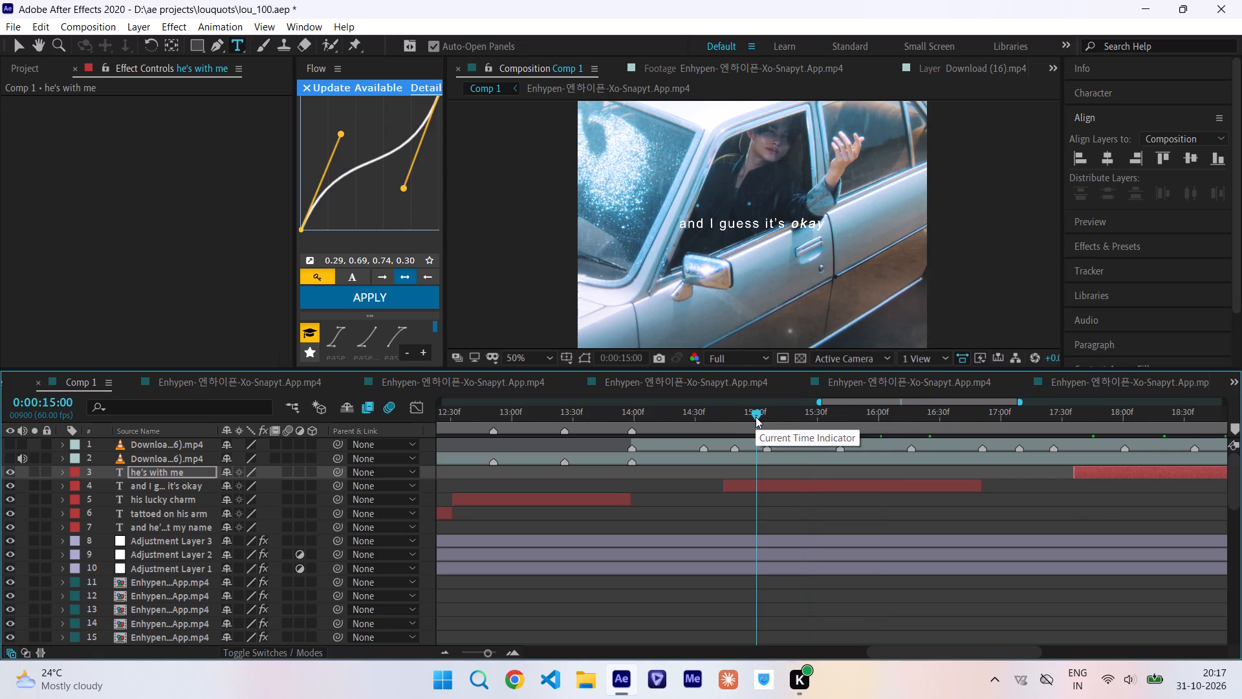
scroll(756, 417, "right", 1)
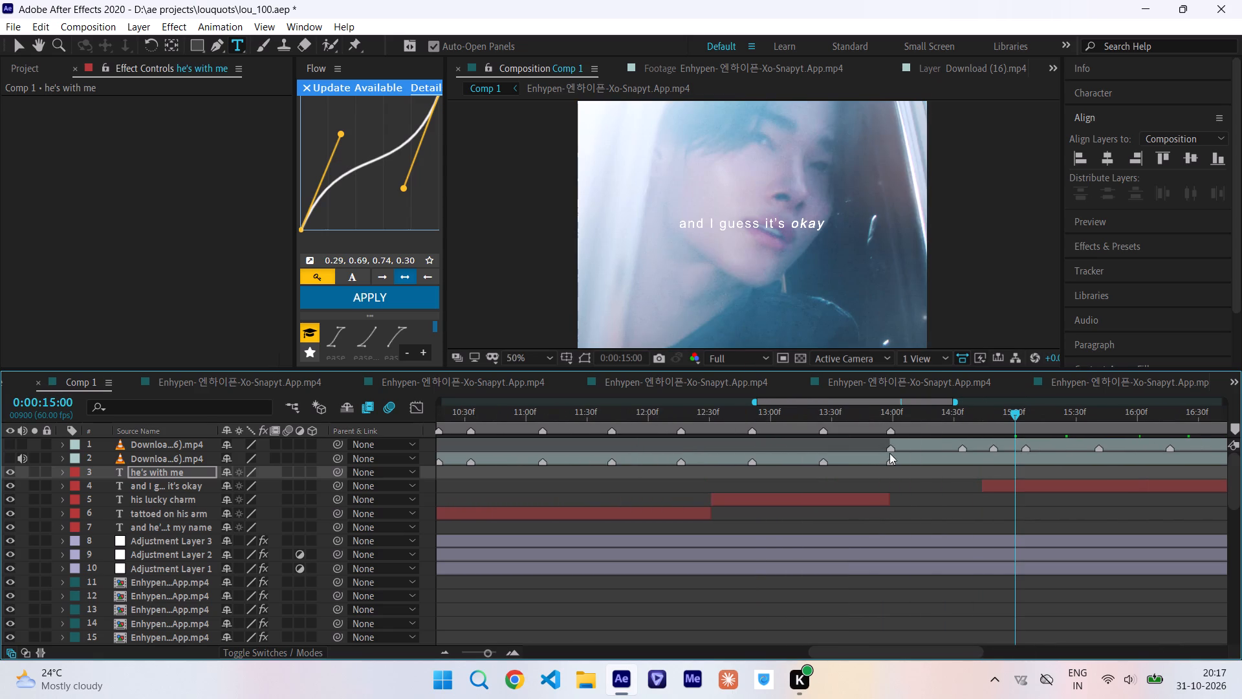
left_click(812, 416)
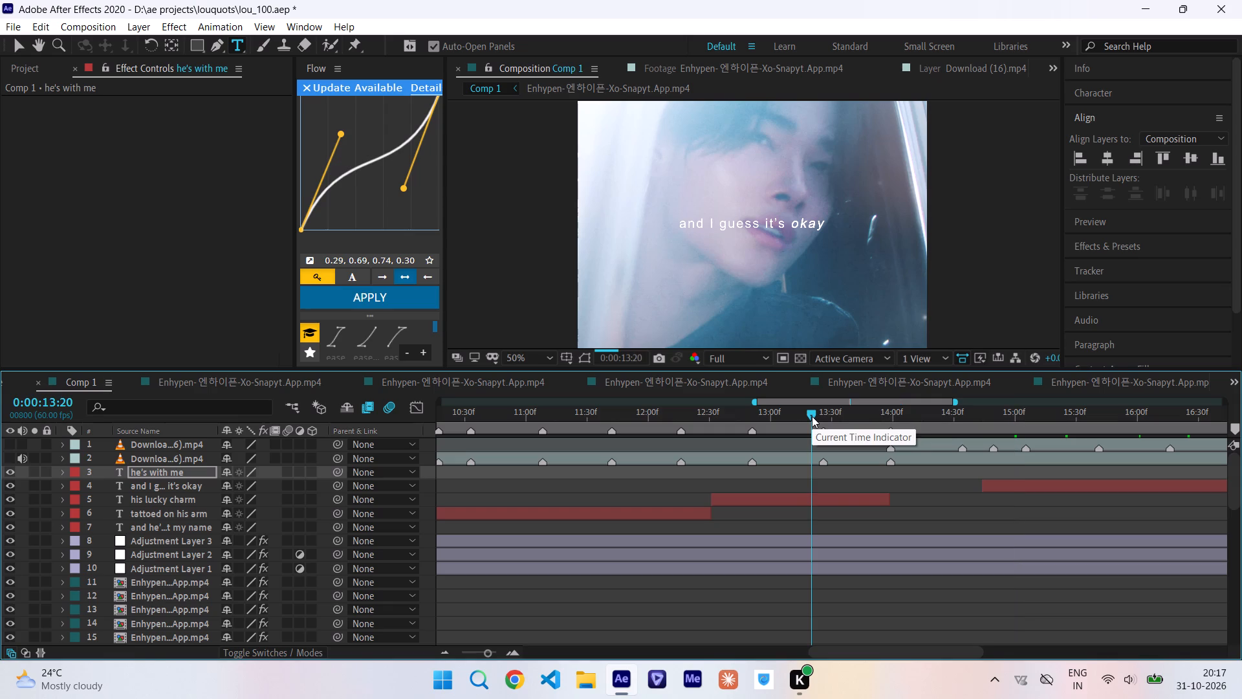
Duplicate the "and he's got my name" text layer and place one of the two copies at the very start of Comp 1.
scroll(812, 416, "right", 1)
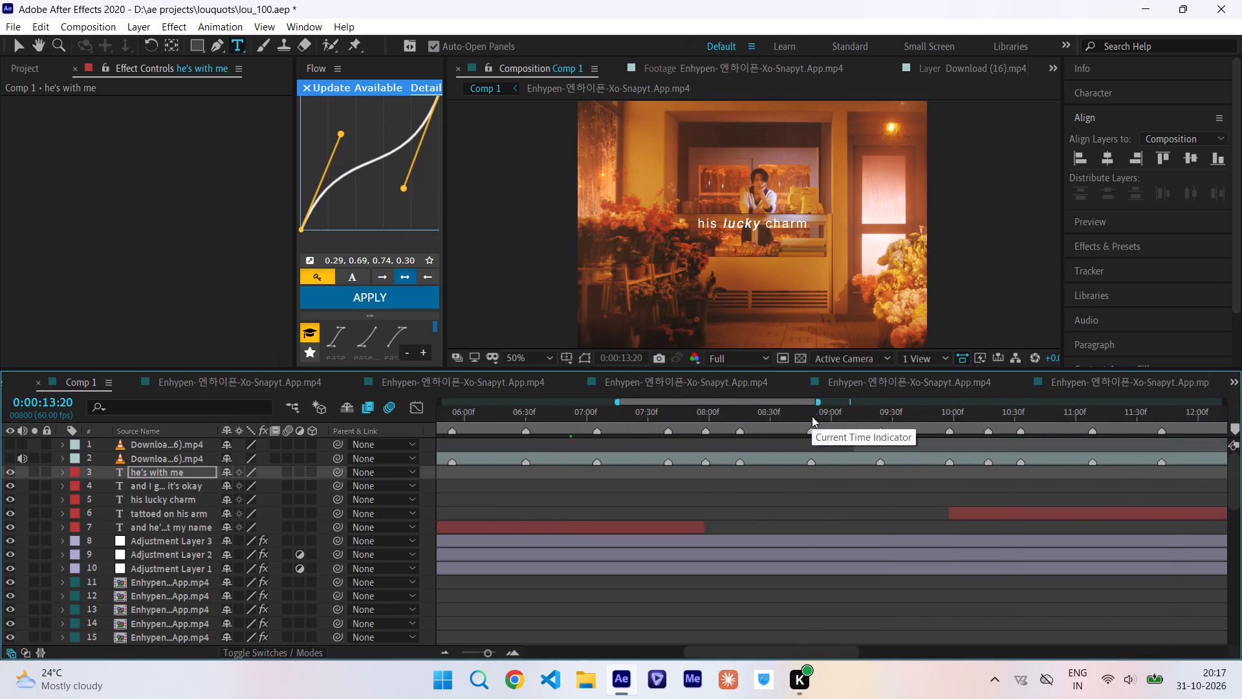
scroll(812, 416, "right", 1)
scroll(765, 284, "down", 1, "ctrl")
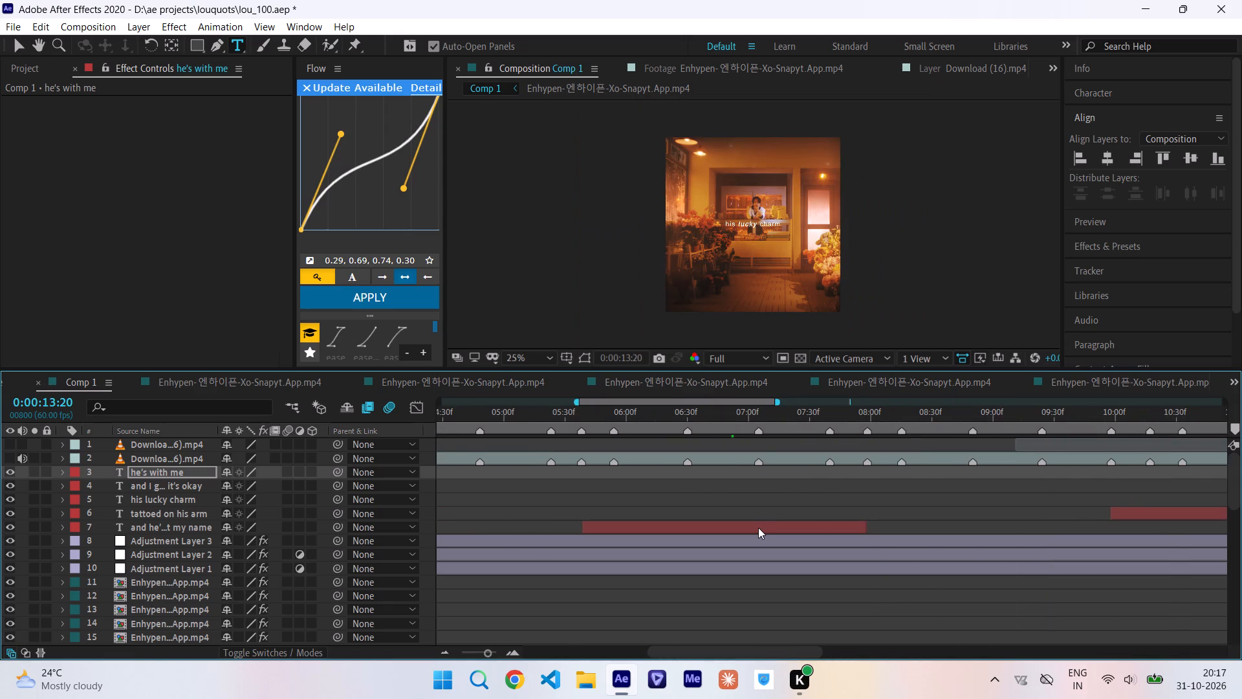
scroll(758, 528, "right", 4)
left_click(1159, 522)
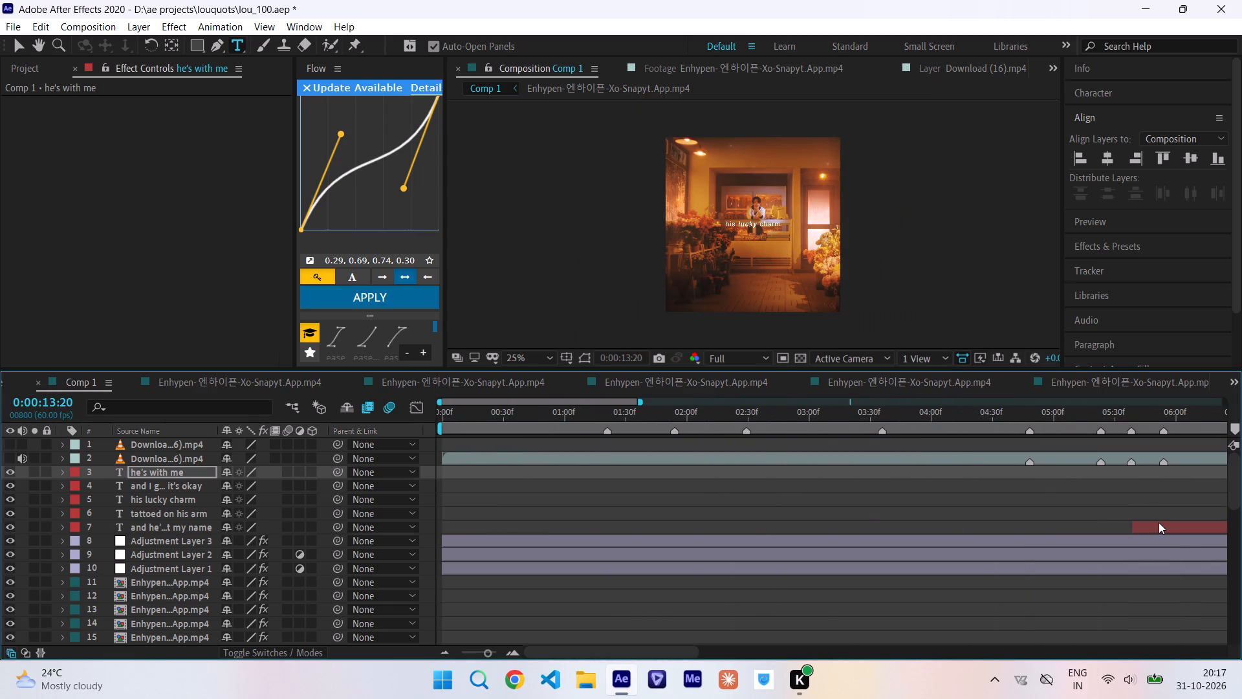
key("ctrl+c")
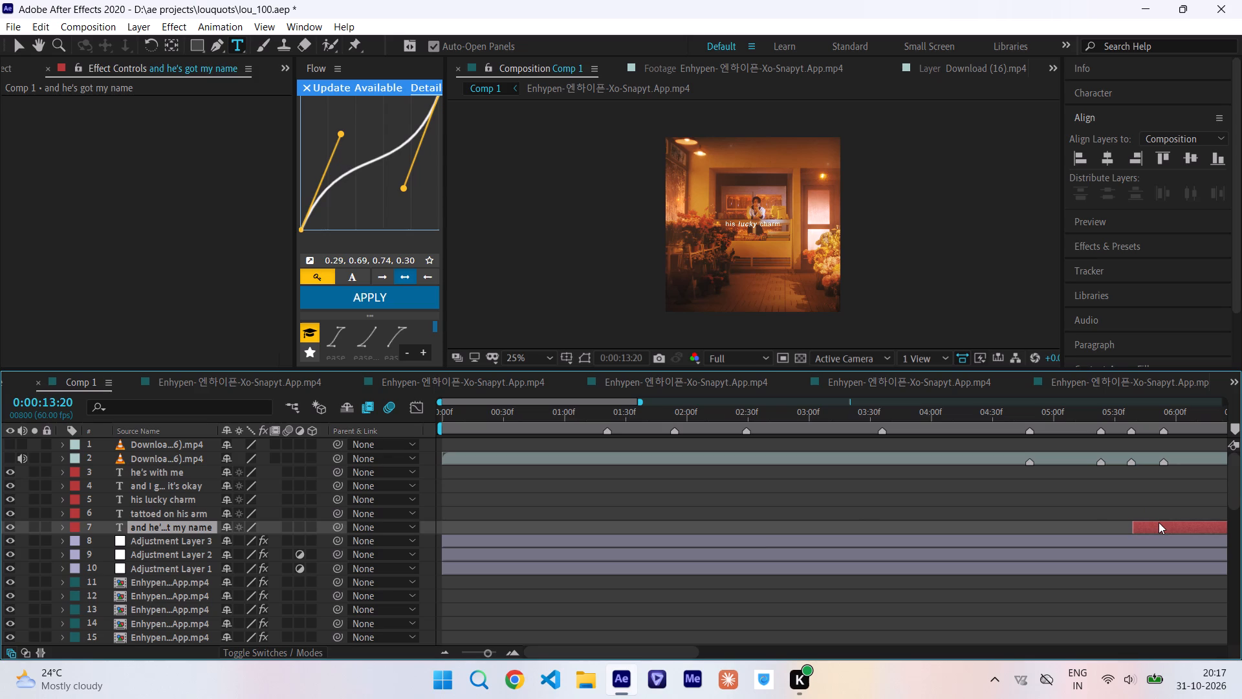
key("ctrl+v")
left_click_drag(1161, 537, 471, 567)
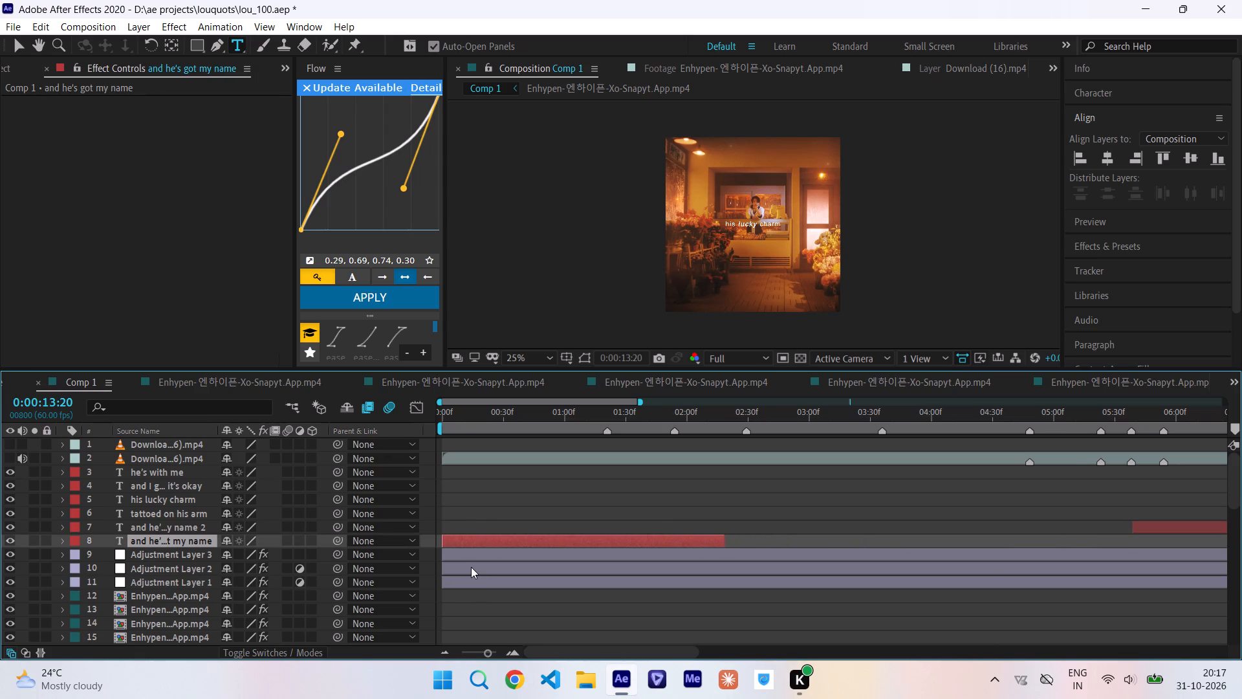
Set the preview resolution to Quarter and hide all adjustment and footage layers beneath the text layers.
left_click(753, 353)
left_click(737, 447)
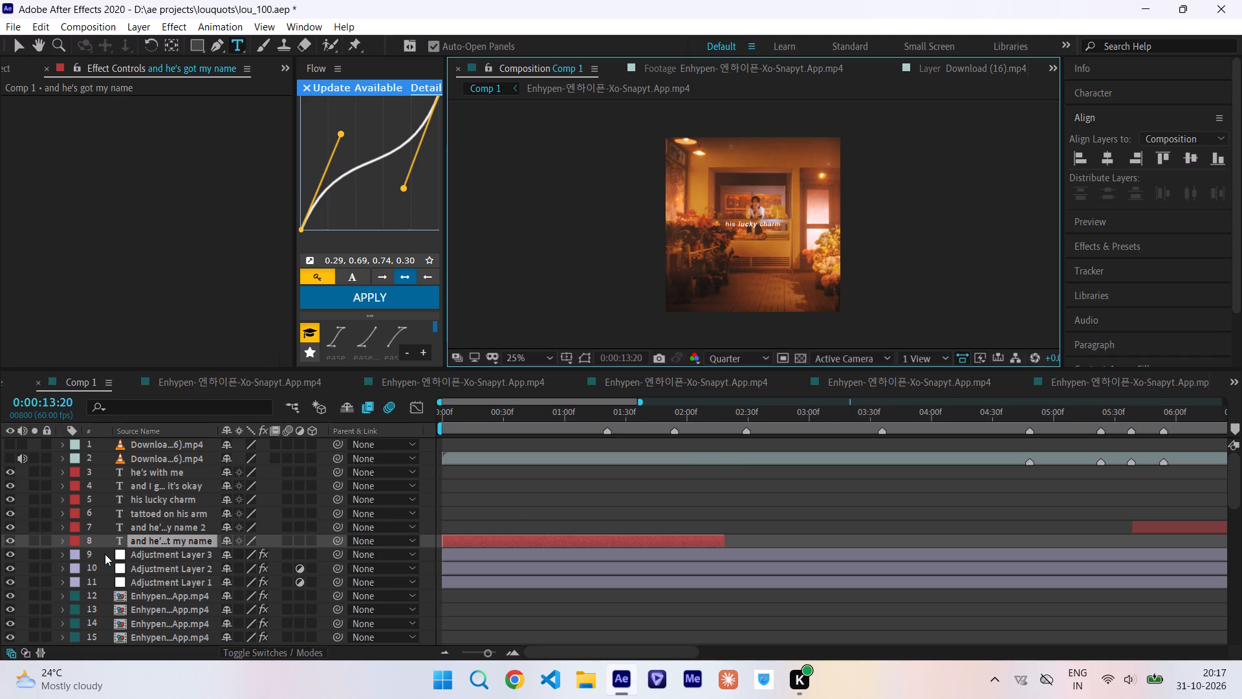
left_click_drag(107, 557, 131, 698)
left_click(14, 639)
scroll(597, 480, "up", 7)
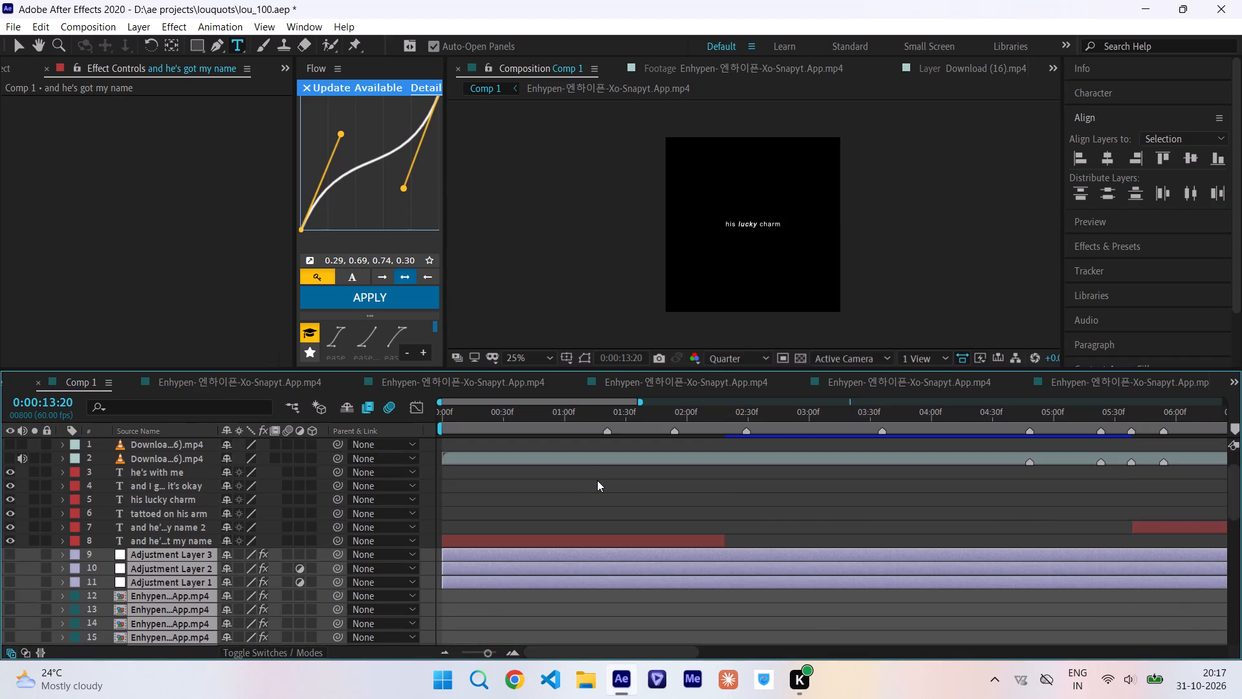
Play the opening from the start and split its "and he's got my name" text layer at 0:00:01:54.
key("space")
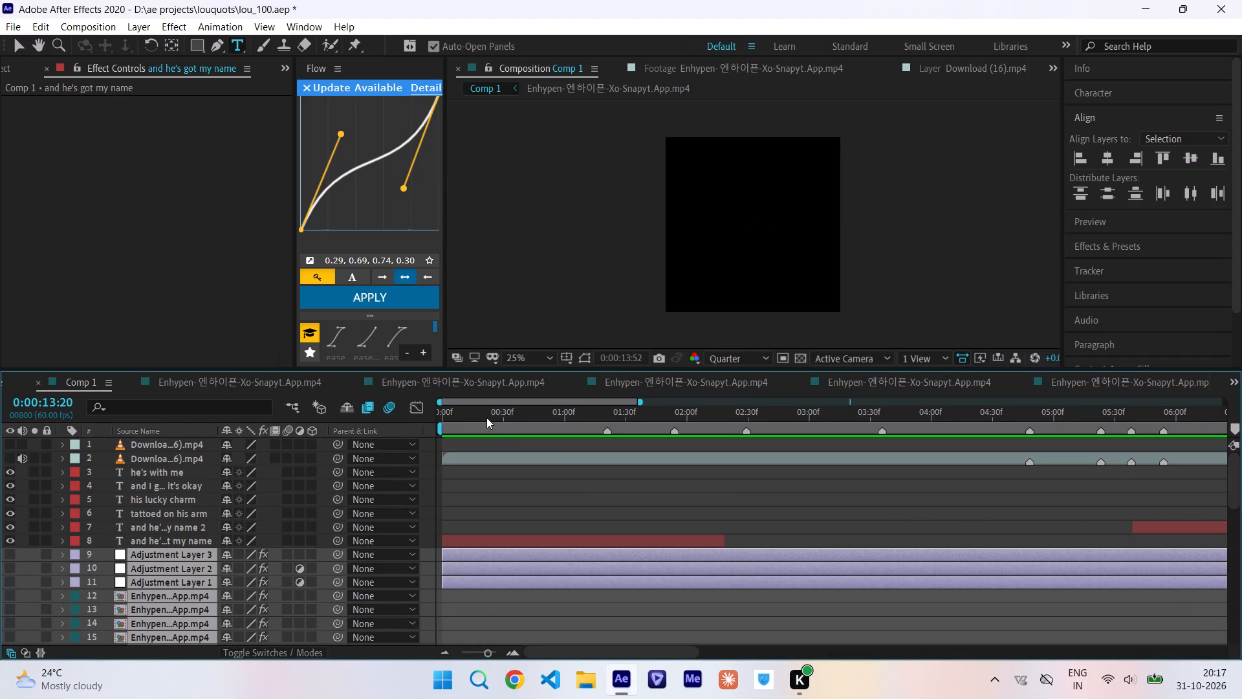
left_click_drag(486, 417, 319, 434)
key("space")
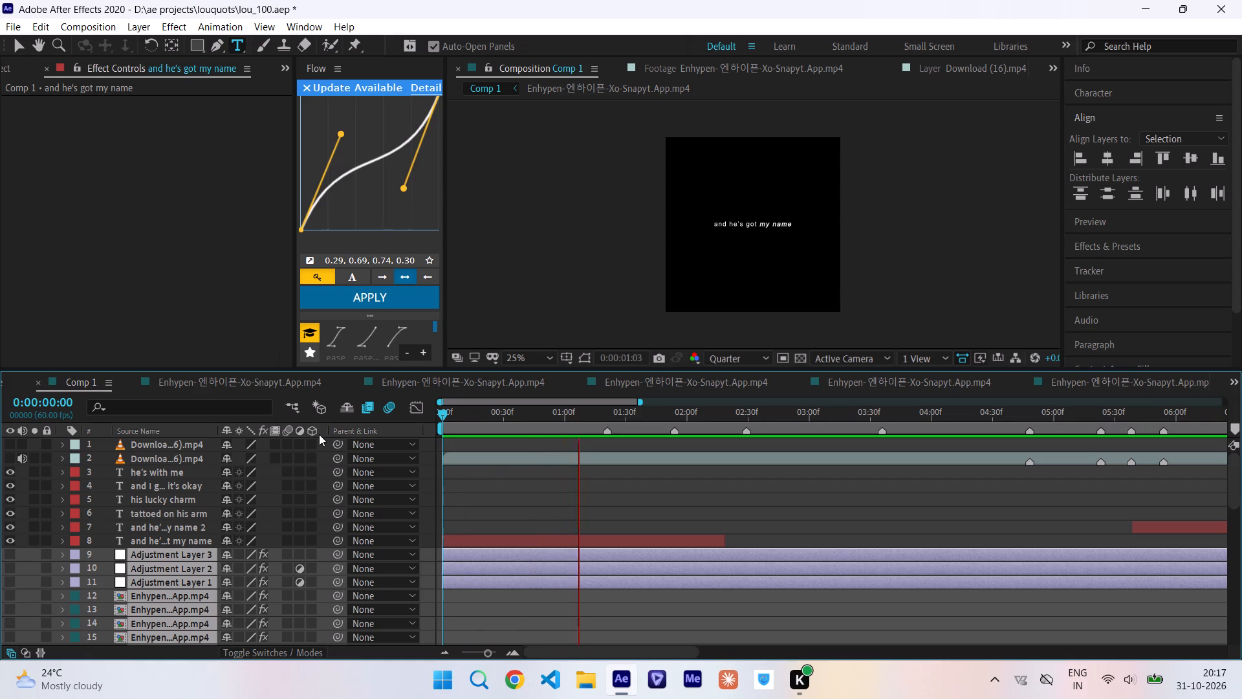
left_click(672, 412)
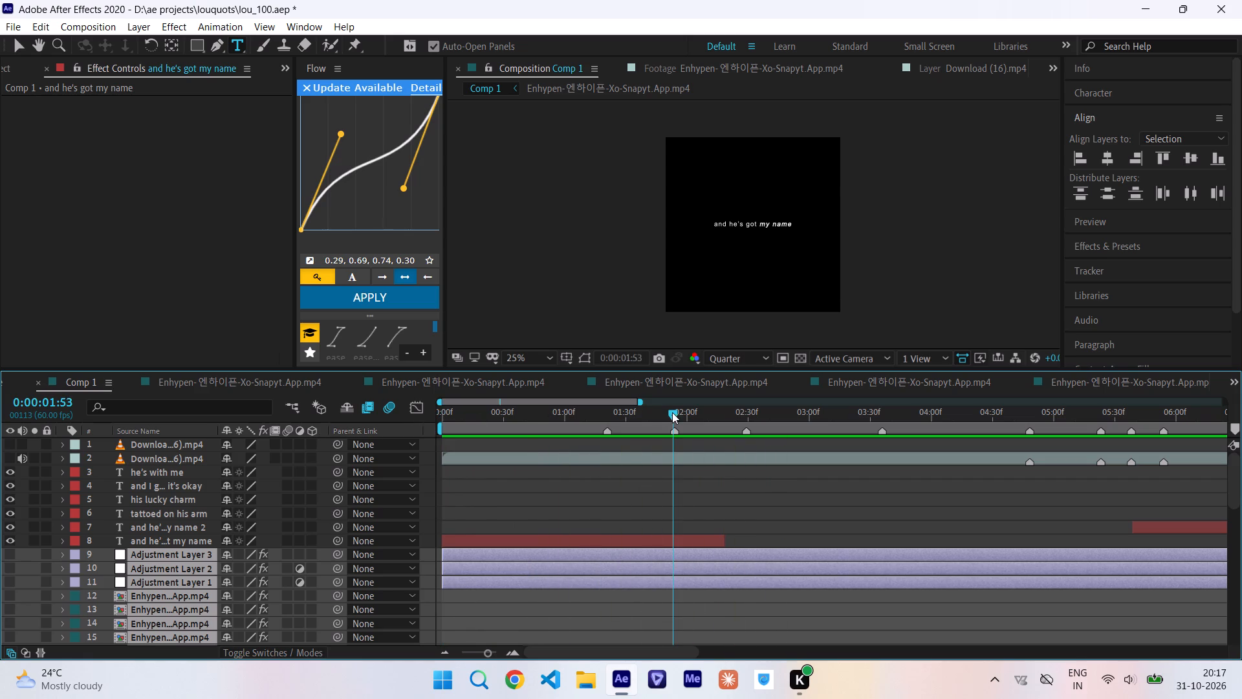
left_click(672, 412)
left_click(722, 542)
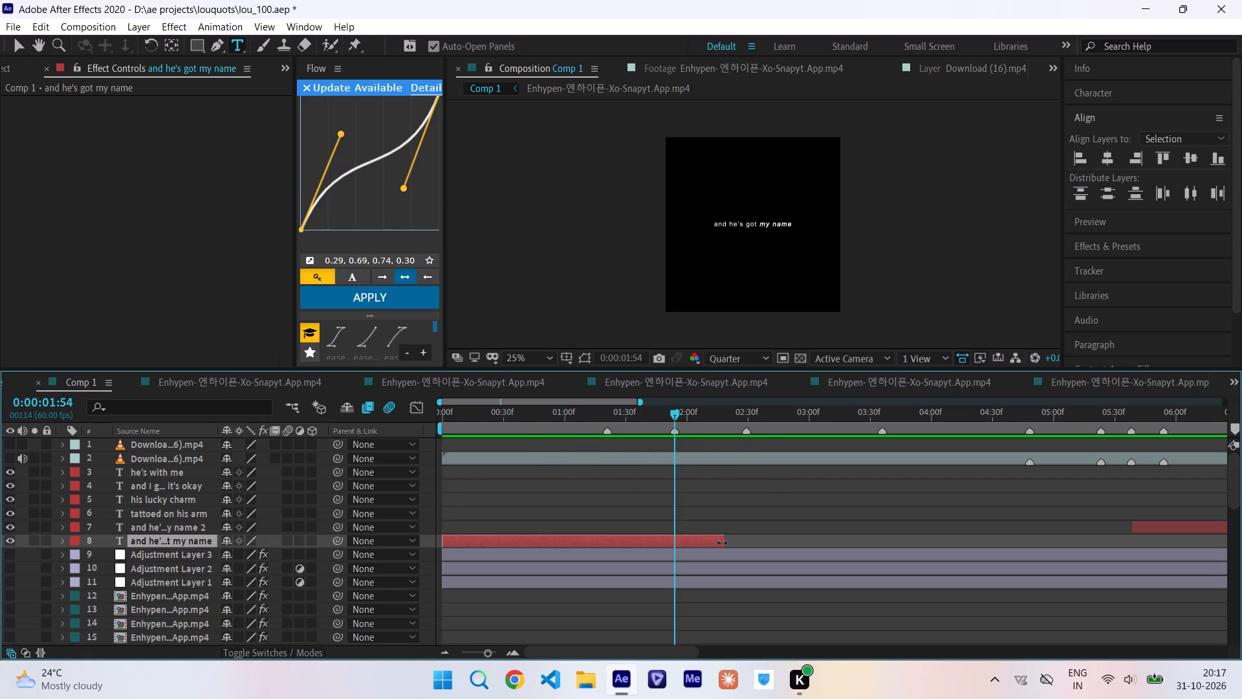
key("ctrl+shift+d")
Extend the second opening text segment to just past the marker before 5 seconds, and split it at 0:00:03:36.
key("space")
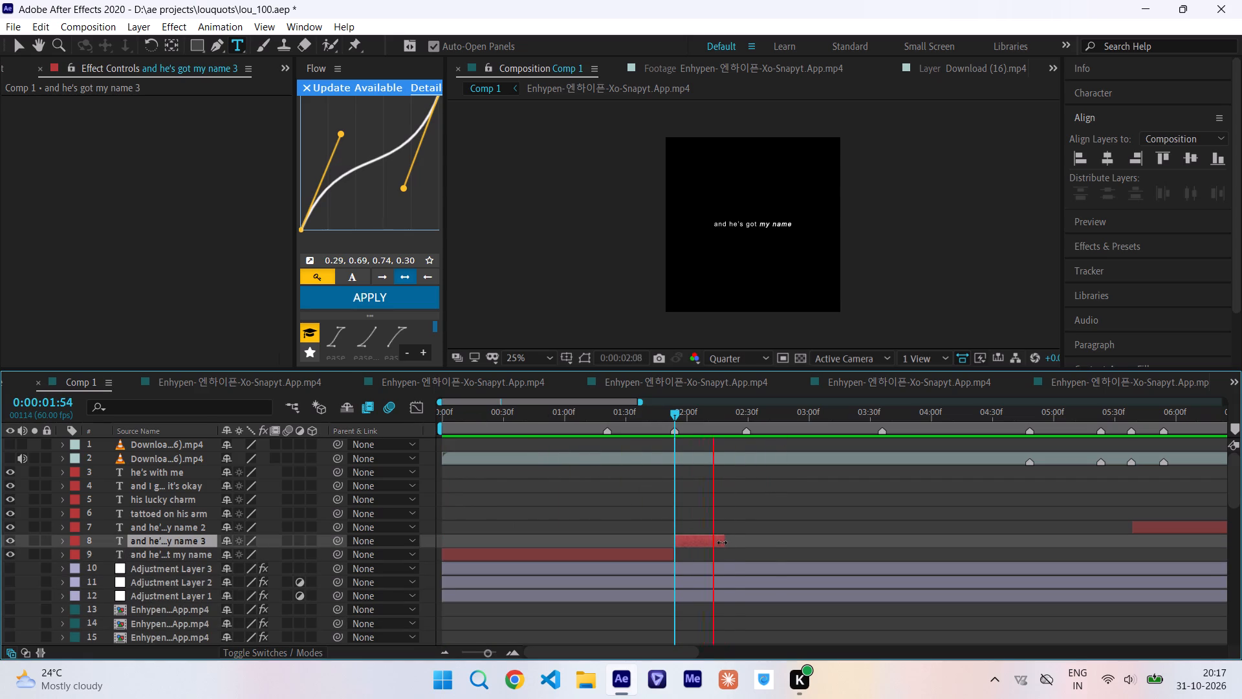
left_click(842, 406)
left_click_drag(842, 406, 883, 453)
left_click_drag(727, 541, 1023, 551)
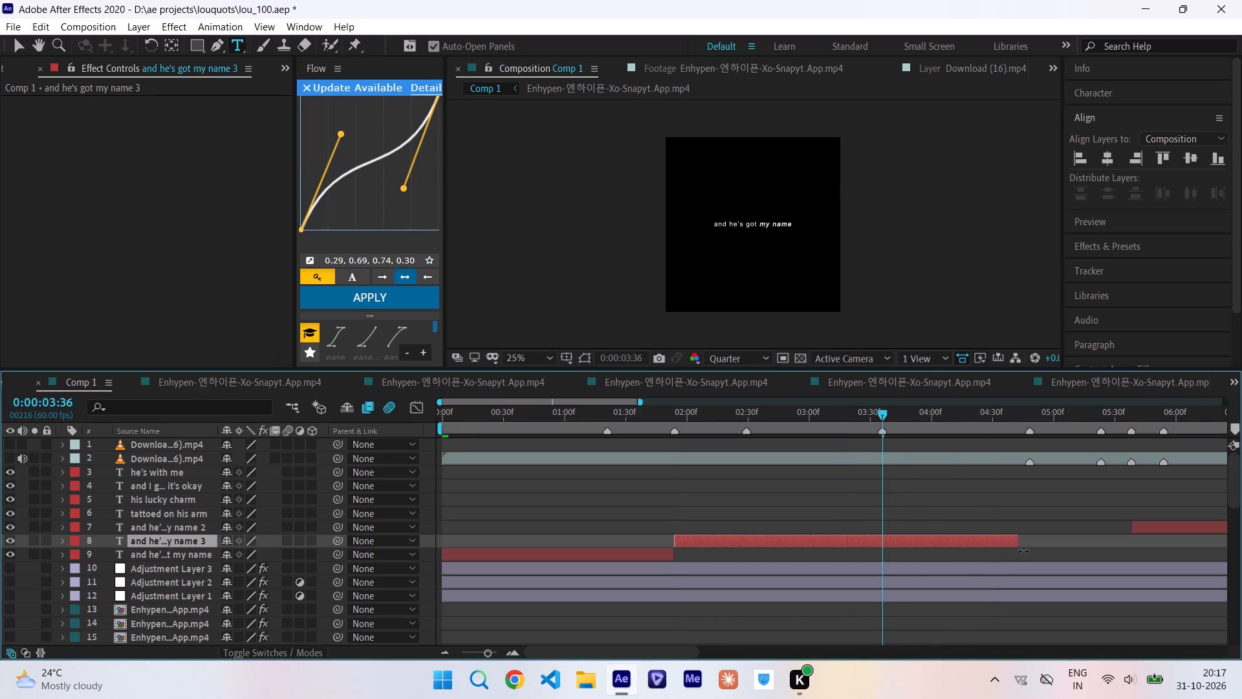
left_click_drag(1023, 551, 1036, 555)
key("ctrl+shift+d")
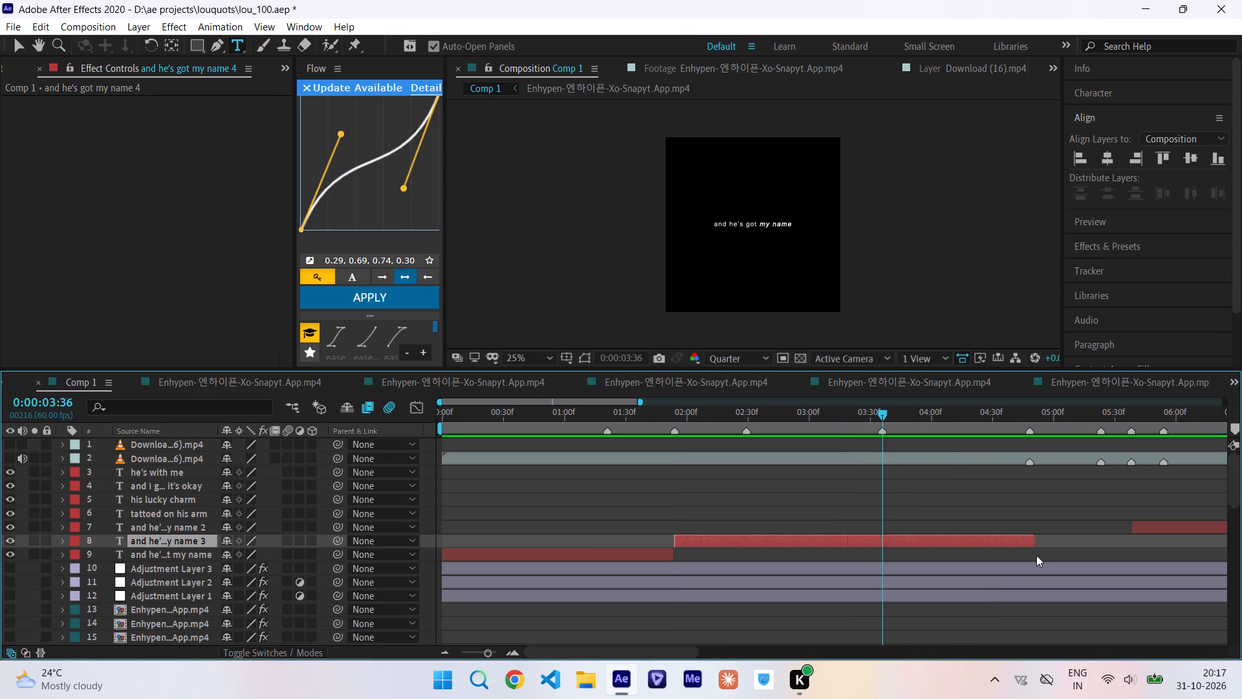
Trim the end of the third opening text segment to the marker at 0:00:04:48.
key("space")
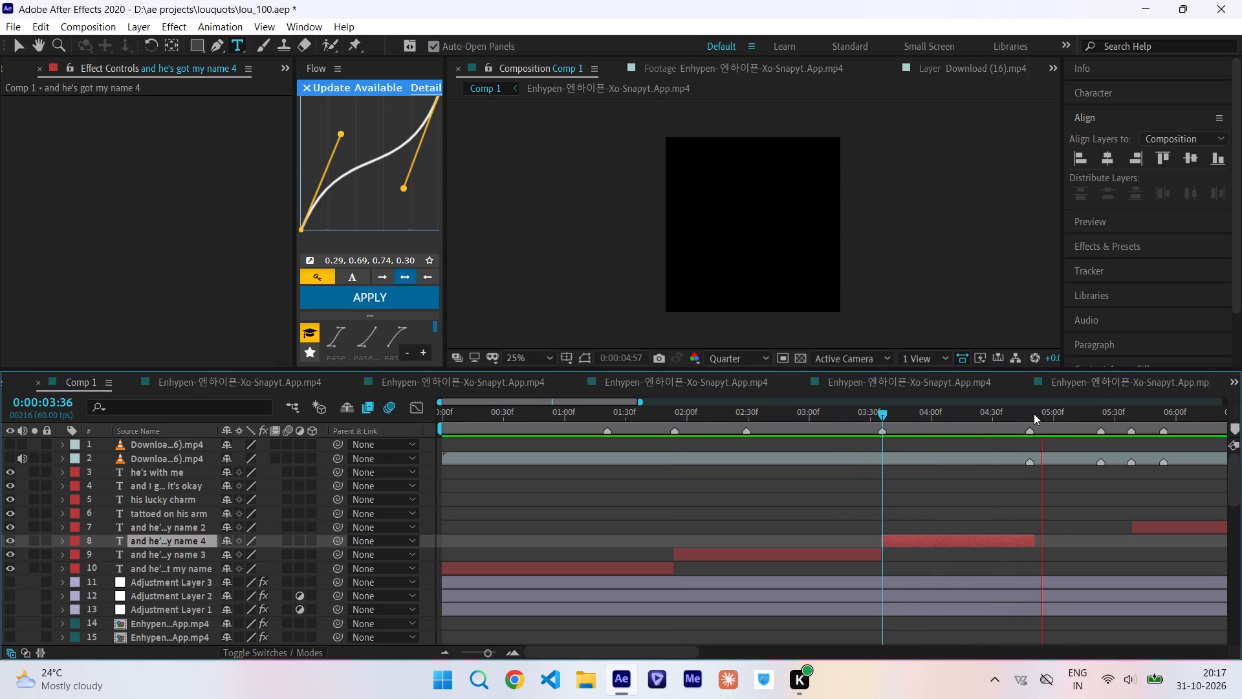
left_click(1029, 414)
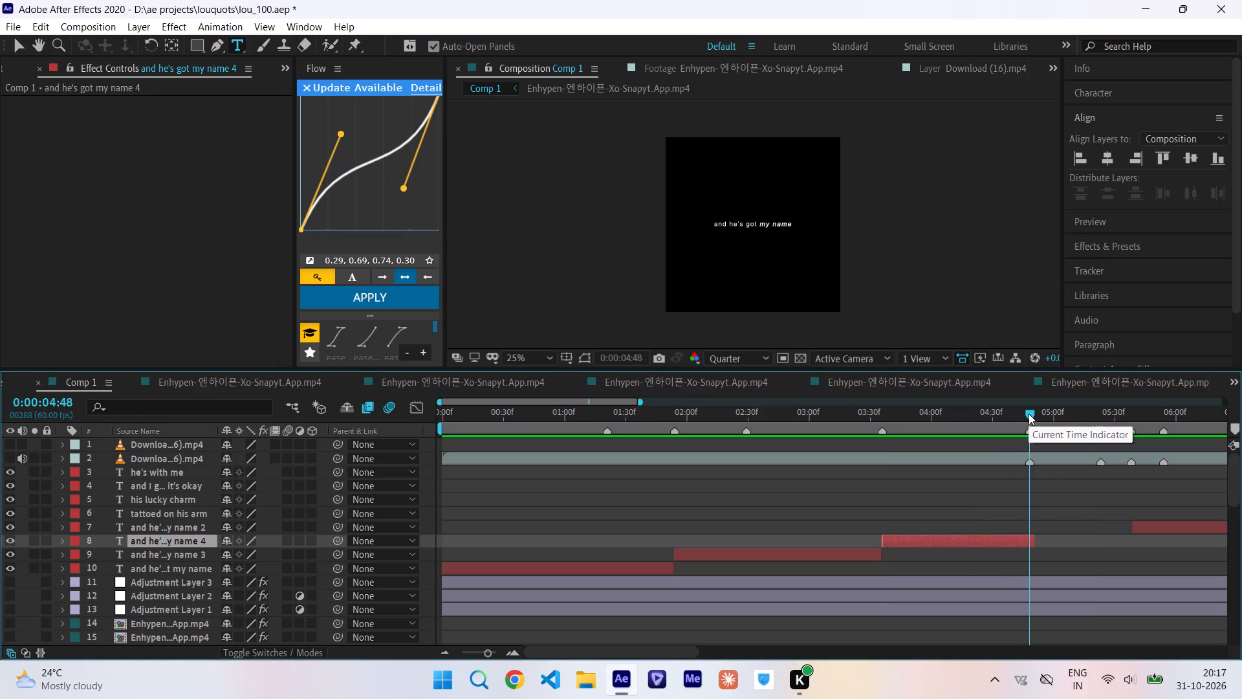
key("ctrl+Right")
key("ctrl+Left")
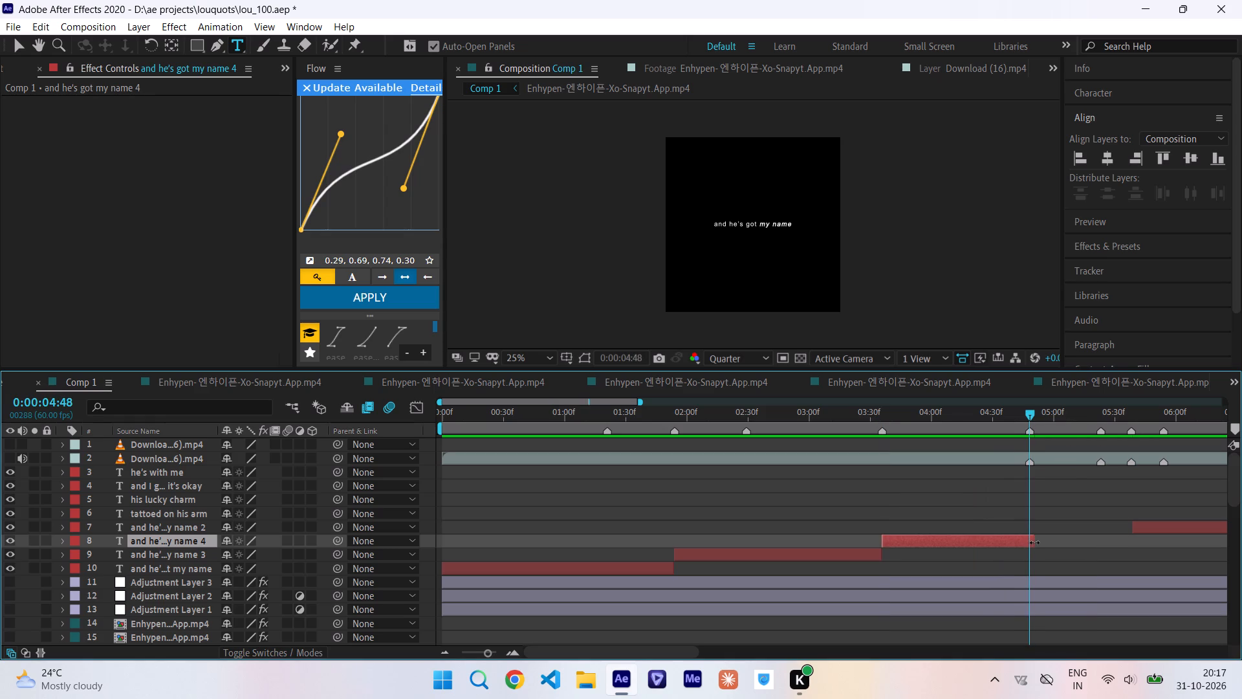
left_click(1034, 542)
Go to 0:00:00:56 in the first text segment and set the preview resolution to Full.
left_click_drag(929, 420, 557, 469)
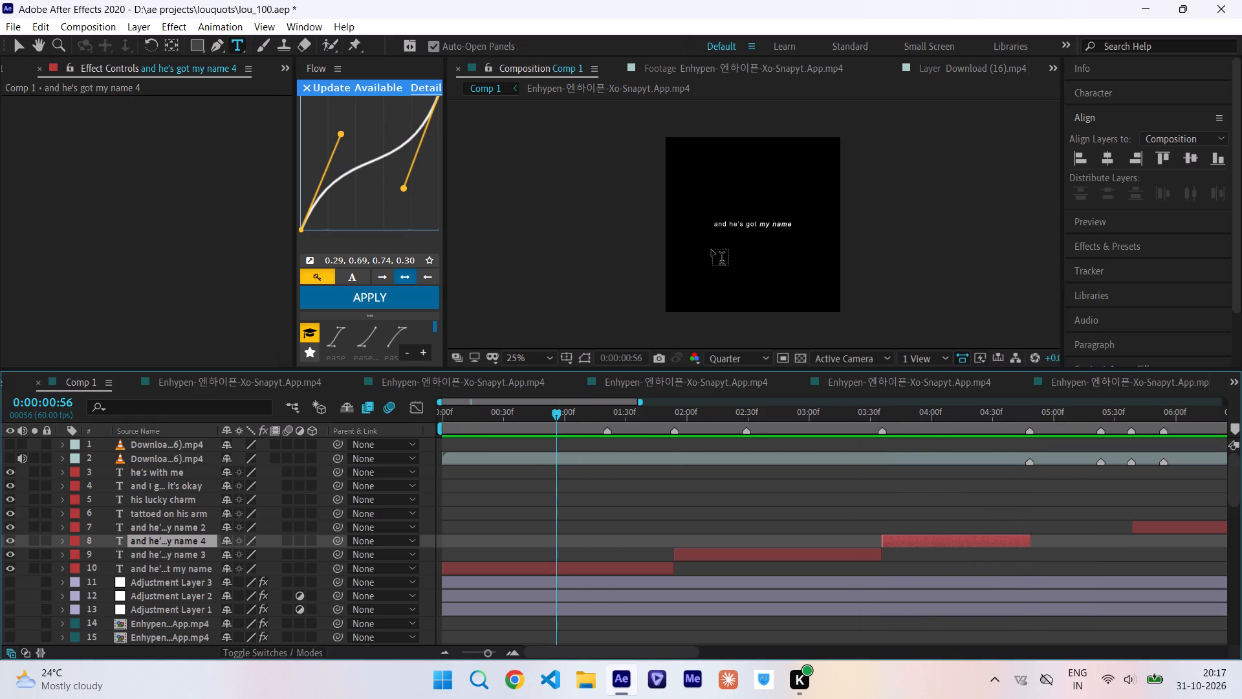
scroll(712, 250, "up", 2, "ctrl")
scroll(712, 250, "down", 1, "ctrl")
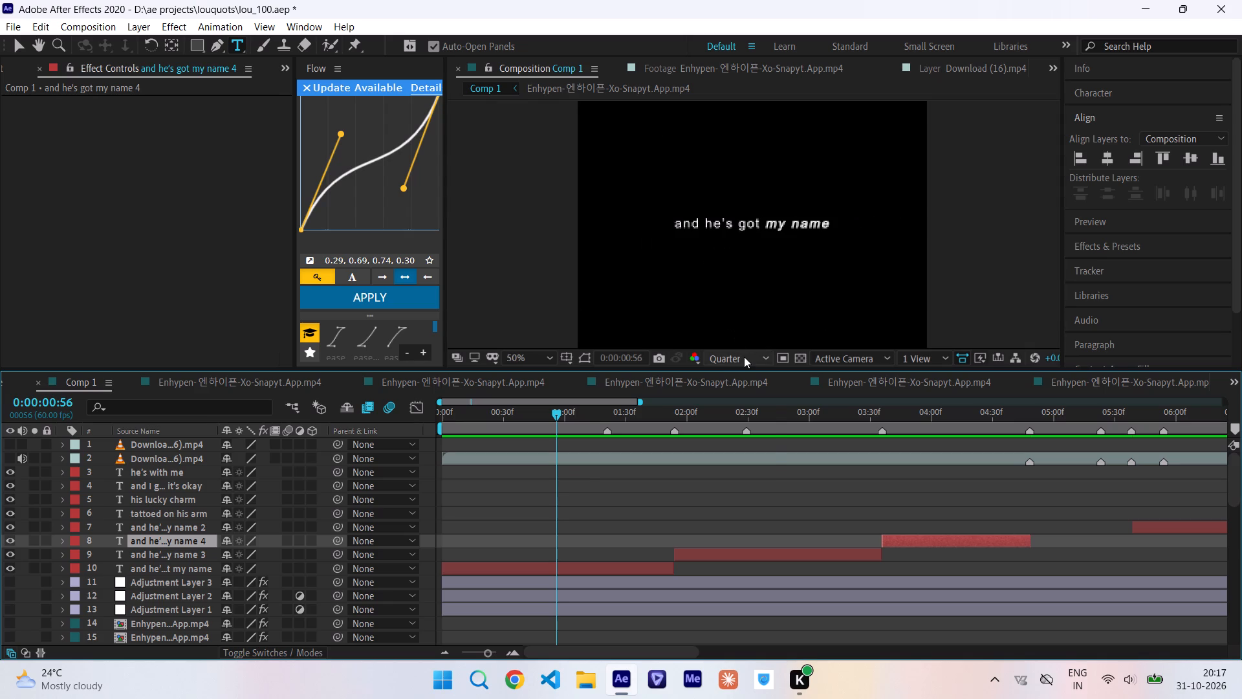
left_click(744, 357)
left_click(739, 395)
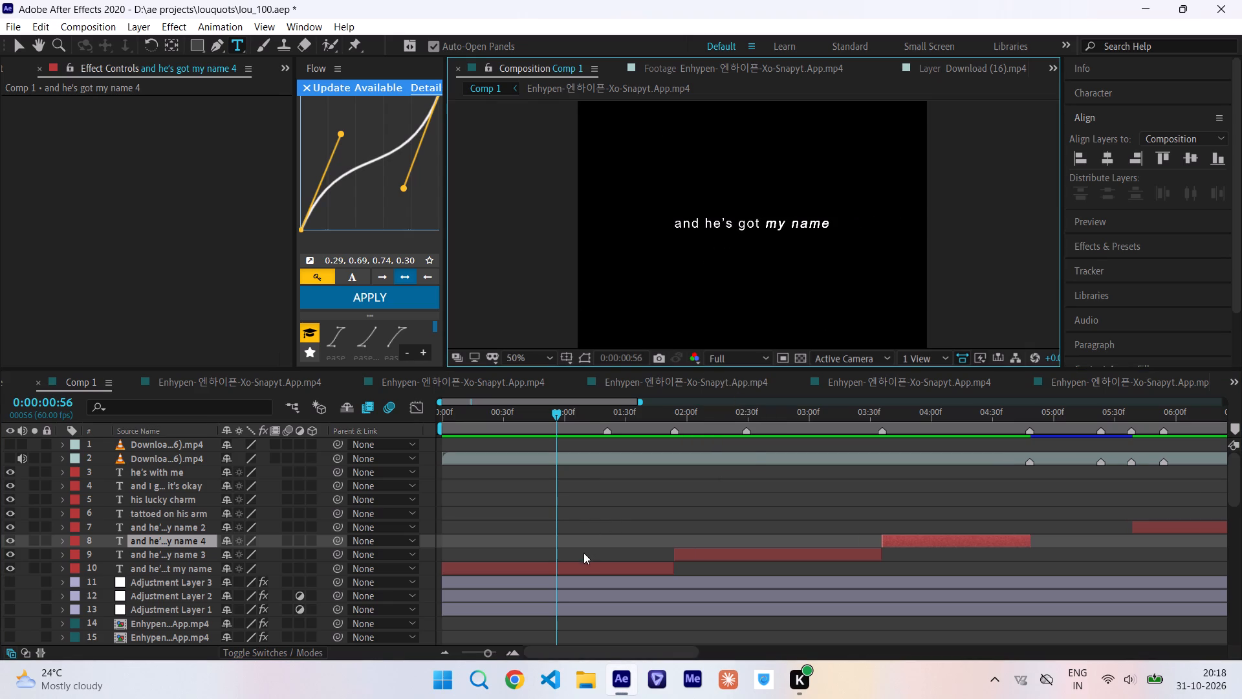
Replace the wording of the first opening text segment with "all reasons aside".
left_click(587, 564)
key("a")
key("a")
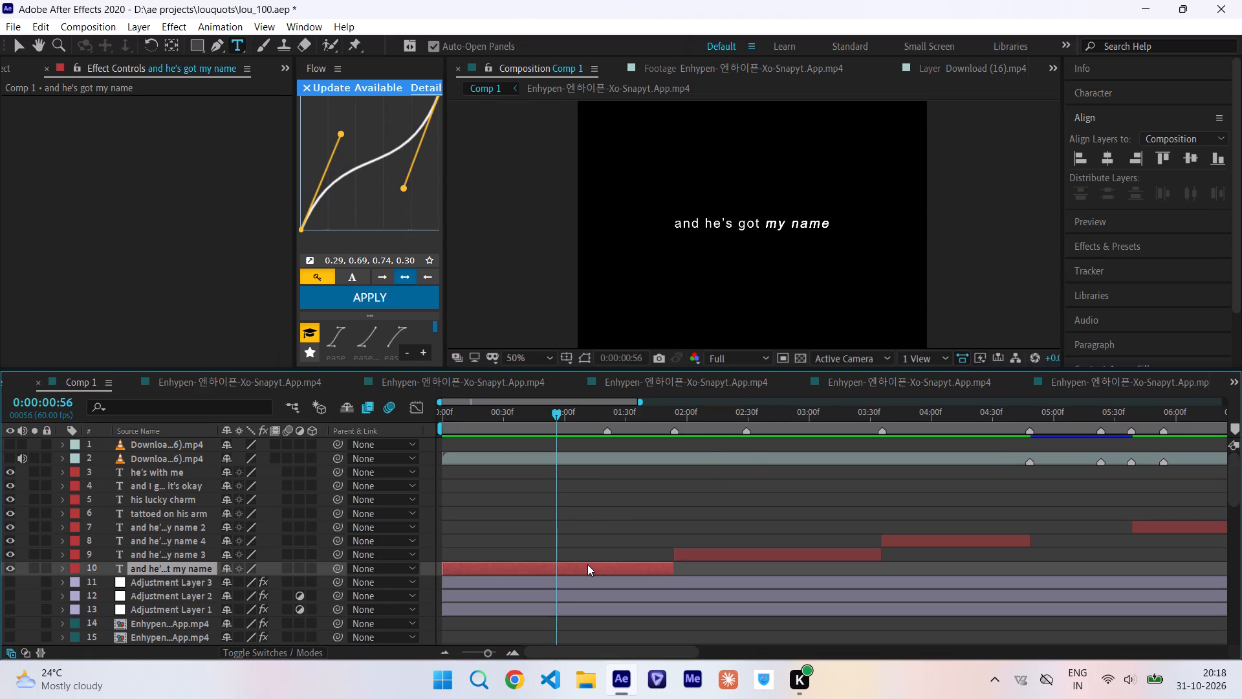
double_click(587, 564)
key("a")
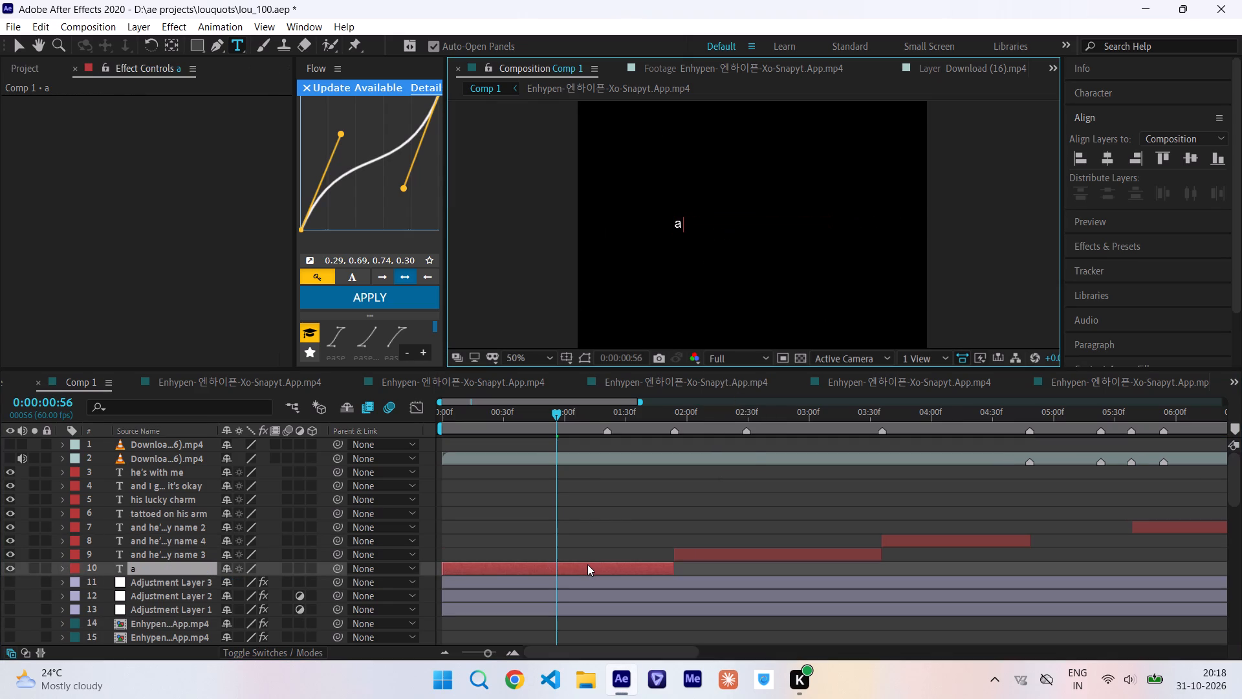
type("ll reasons aside")
Make the whole "all reasons aside" text faux bold and centre it horizontally and vertically in the composition.
double_click(587, 564)
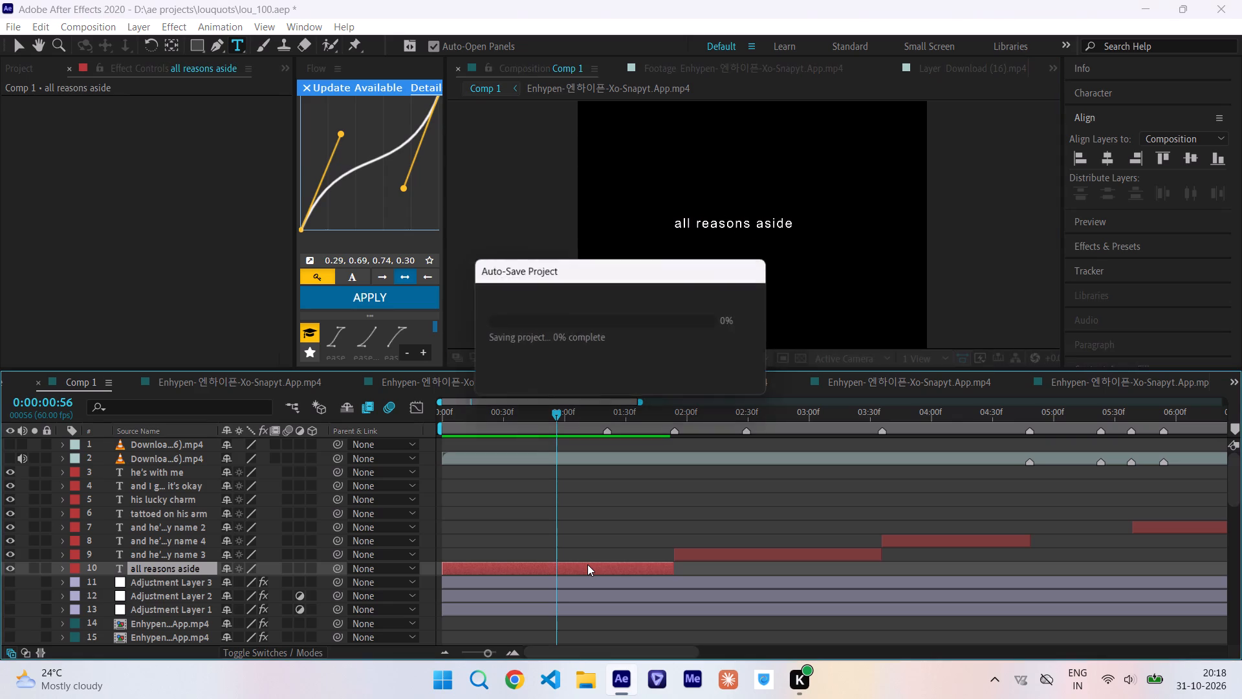
double_click(587, 564)
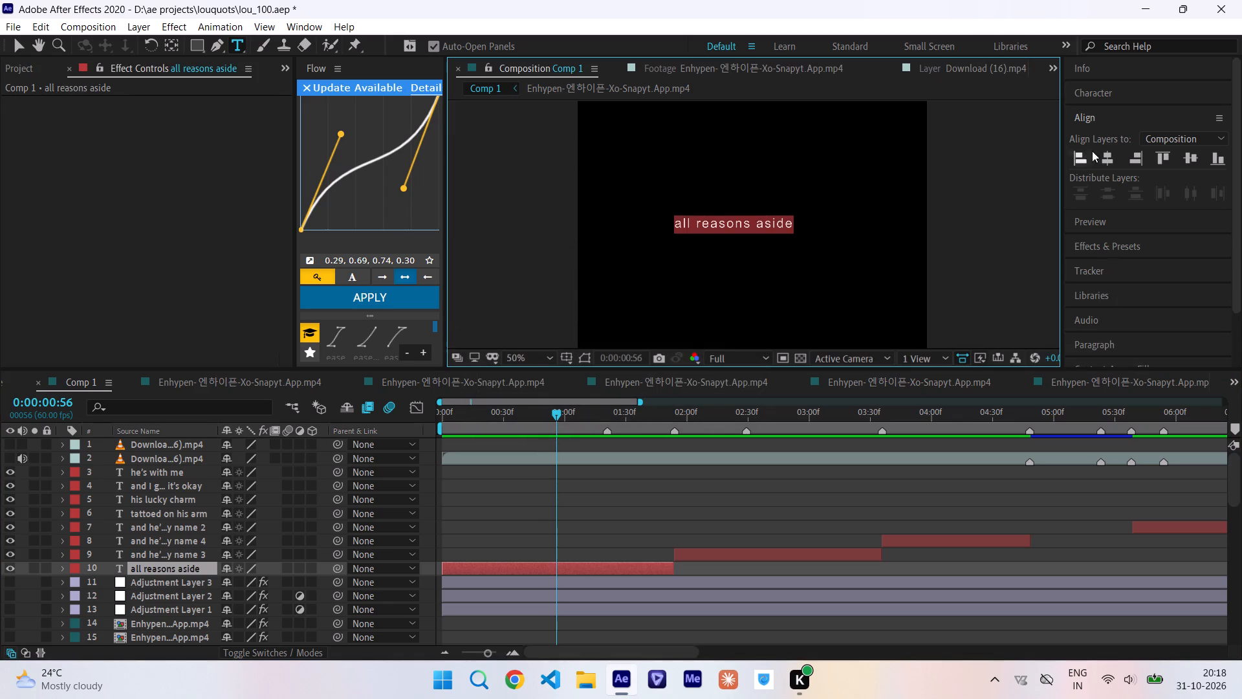
left_click(1082, 99)
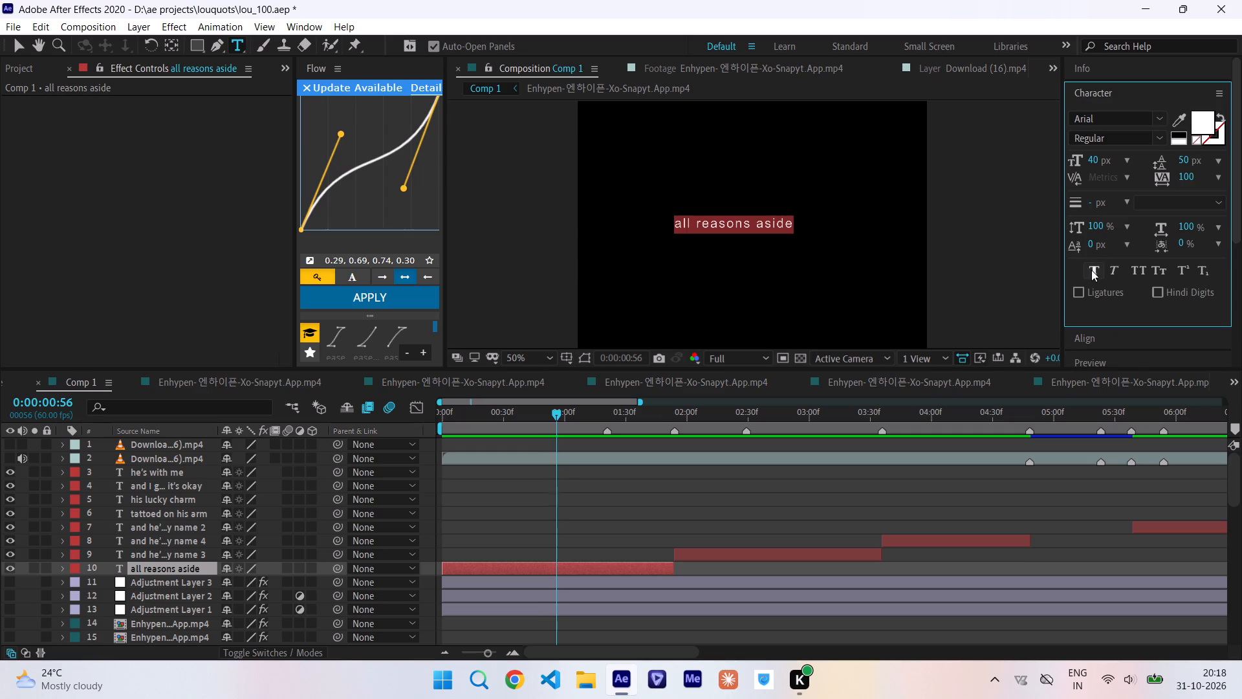
left_click(1091, 270)
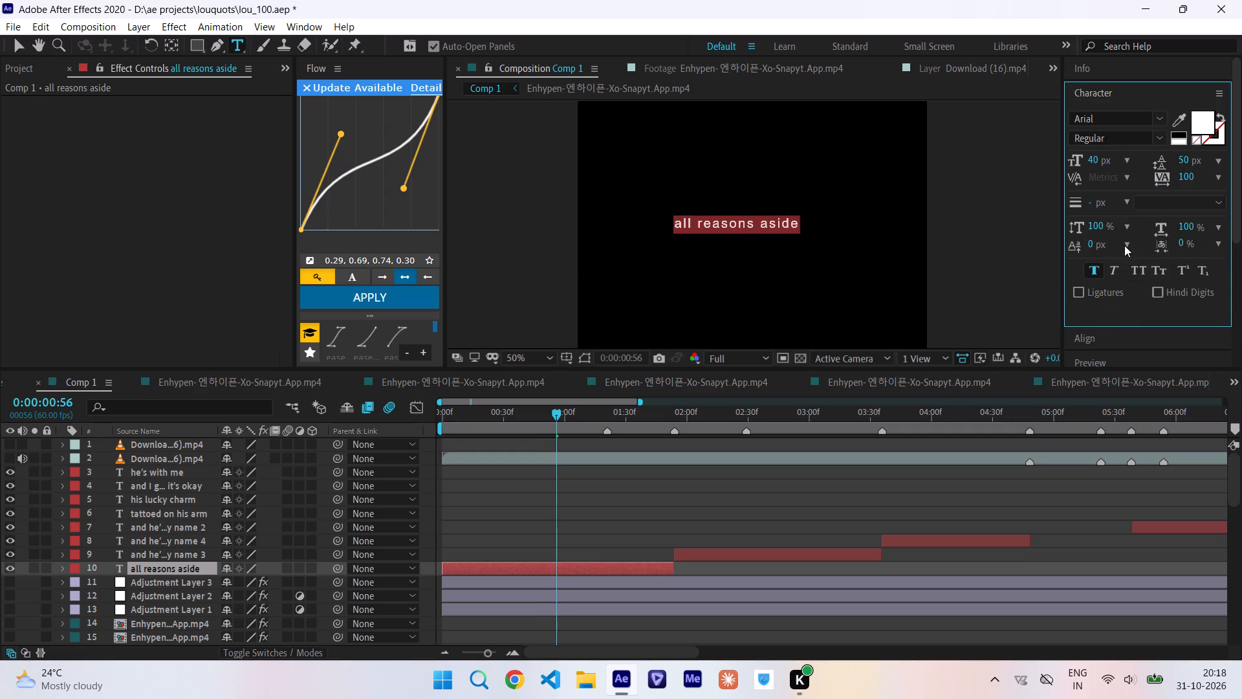
left_click(1096, 340)
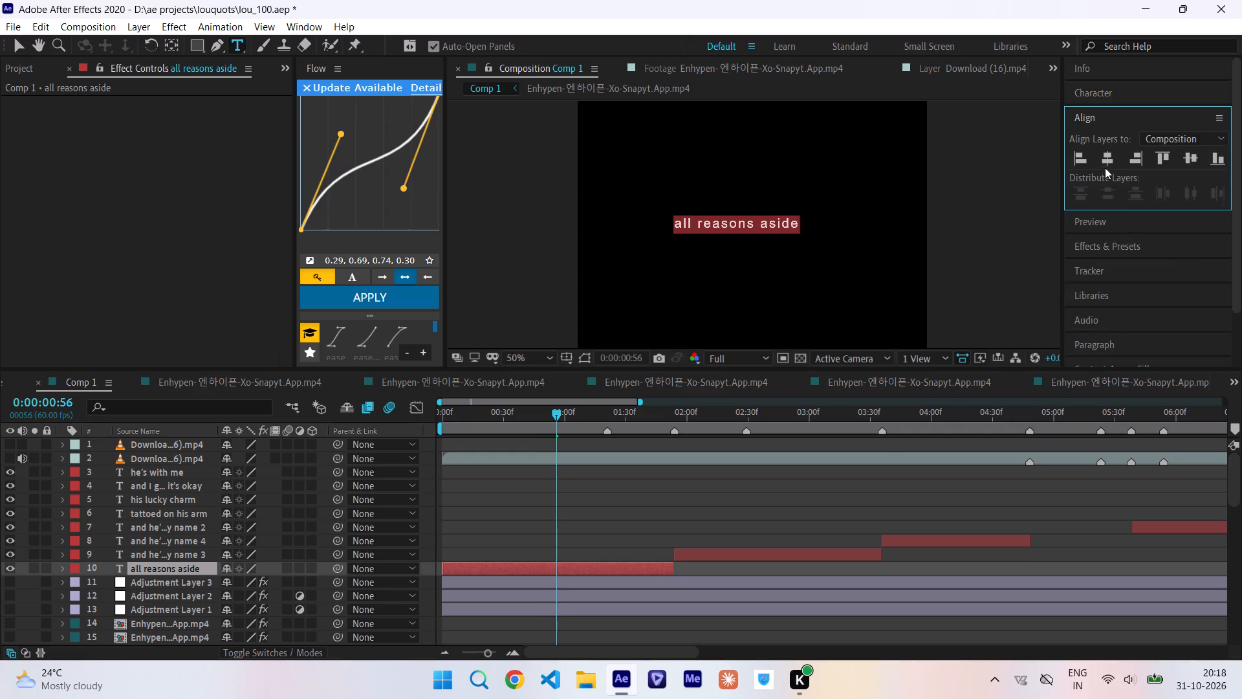
left_click(1105, 159)
left_click(1190, 159)
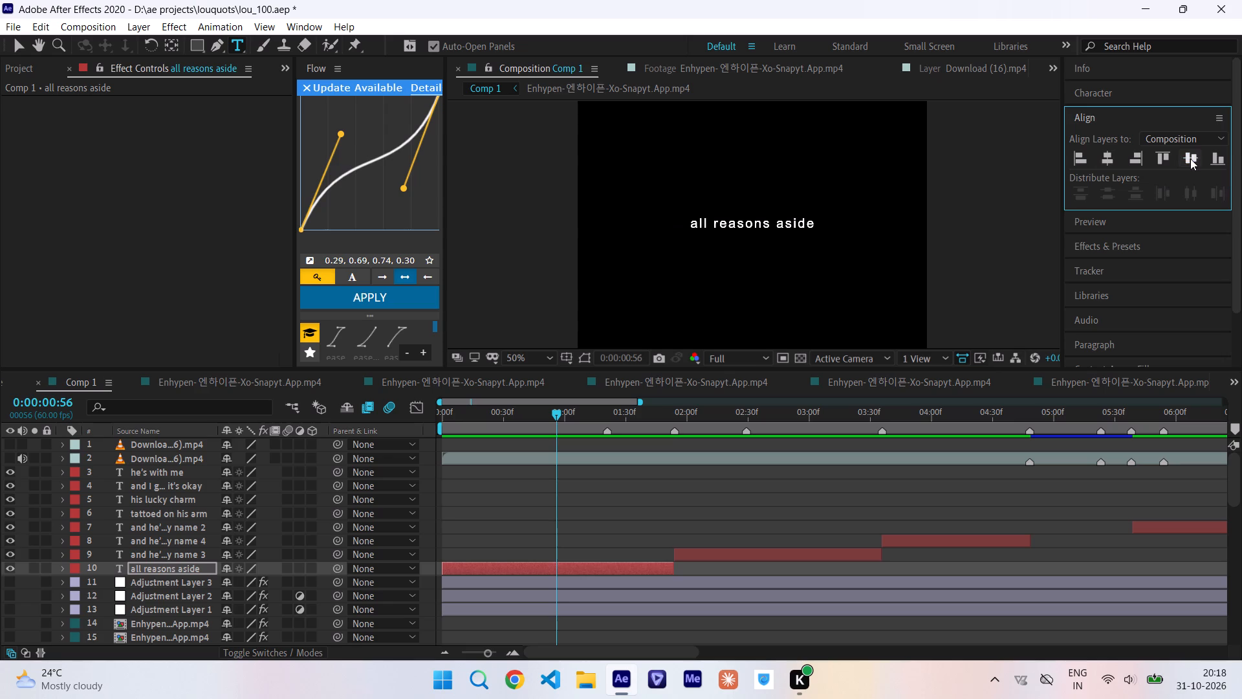
Go to 0:00:02:37 and replace the second opening text segment's wording with "I just can't deny".
left_click(762, 416)
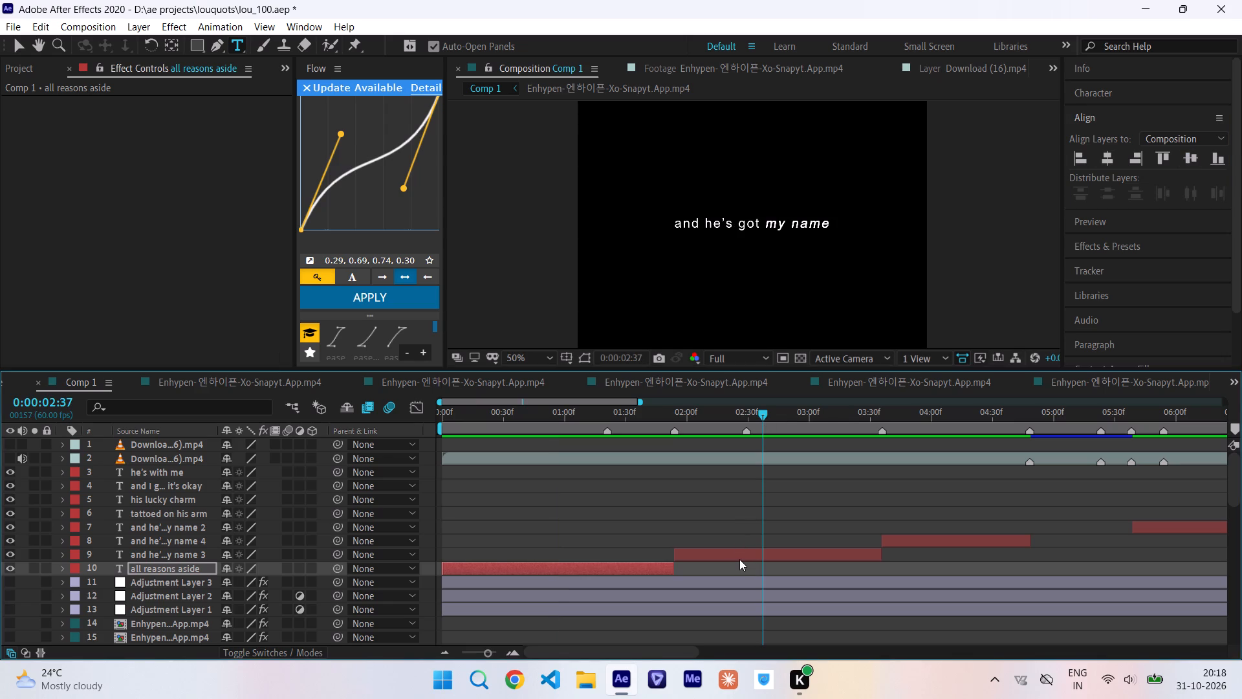
double_click(739, 559)
type("I just can't deny")
Make all of "I just can't deny" faux bold without italics and centre it horizontally and vertically in the composition.
double_click(739, 559)
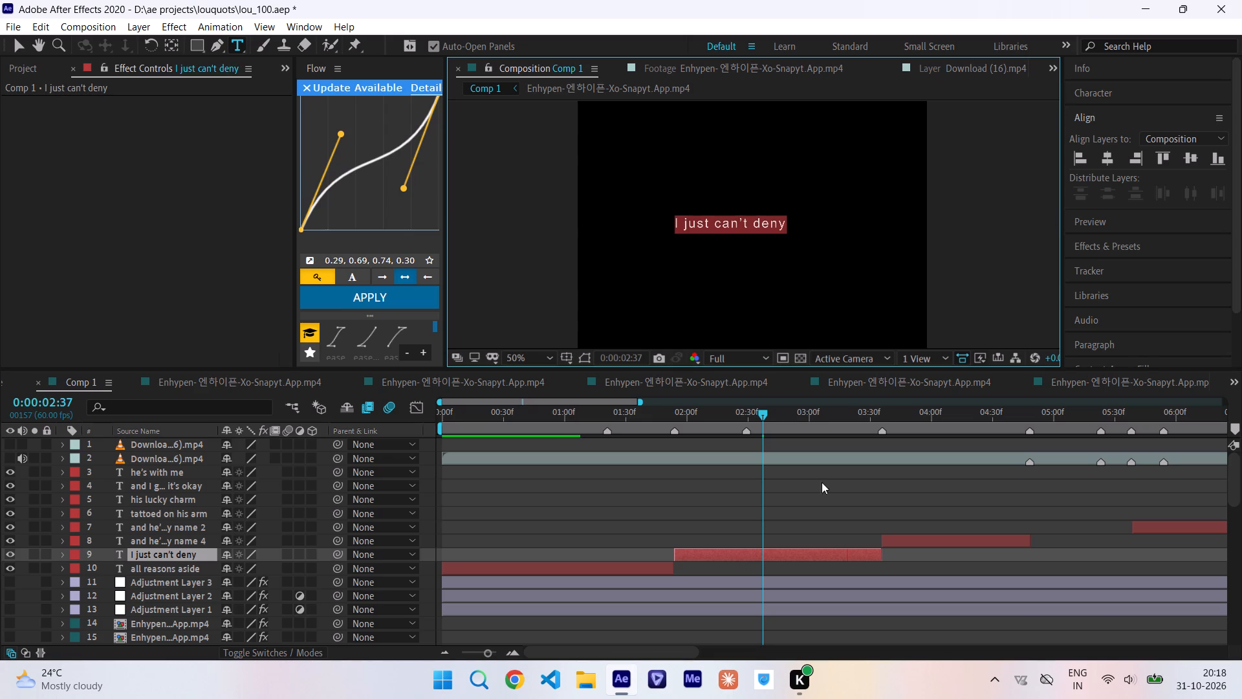
left_click(1089, 95)
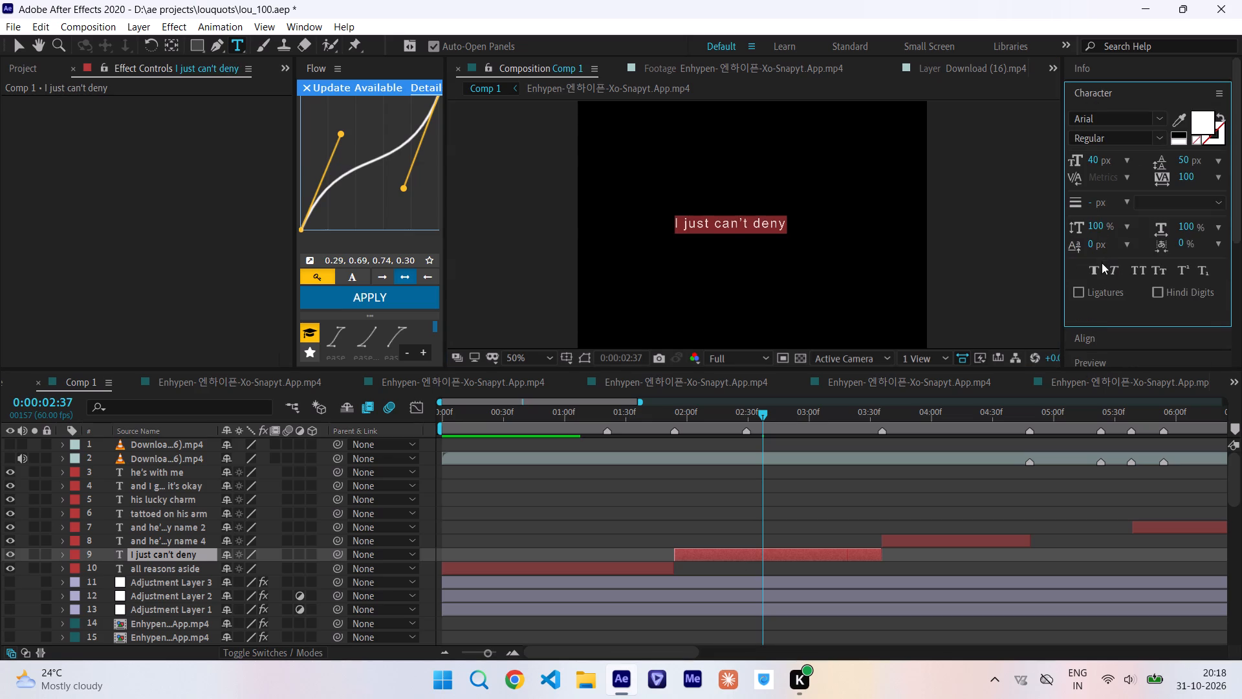
left_click(1098, 269)
left_click(1119, 272)
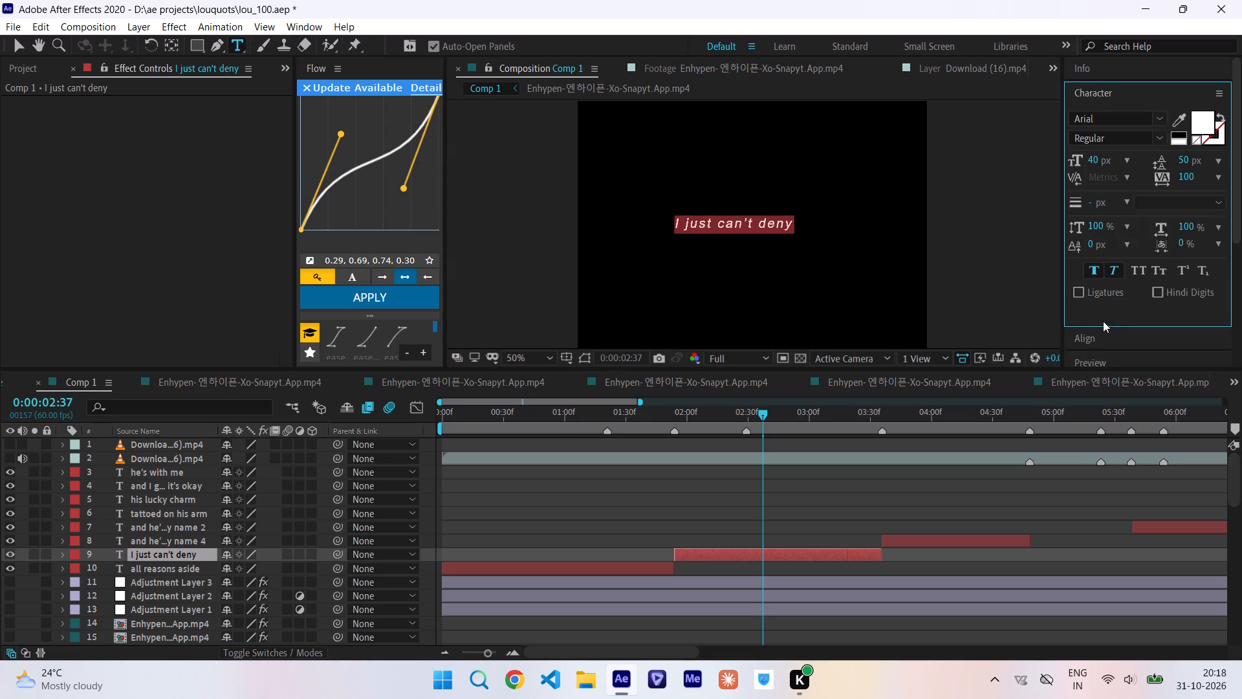
left_click(1104, 335)
left_click(1111, 94)
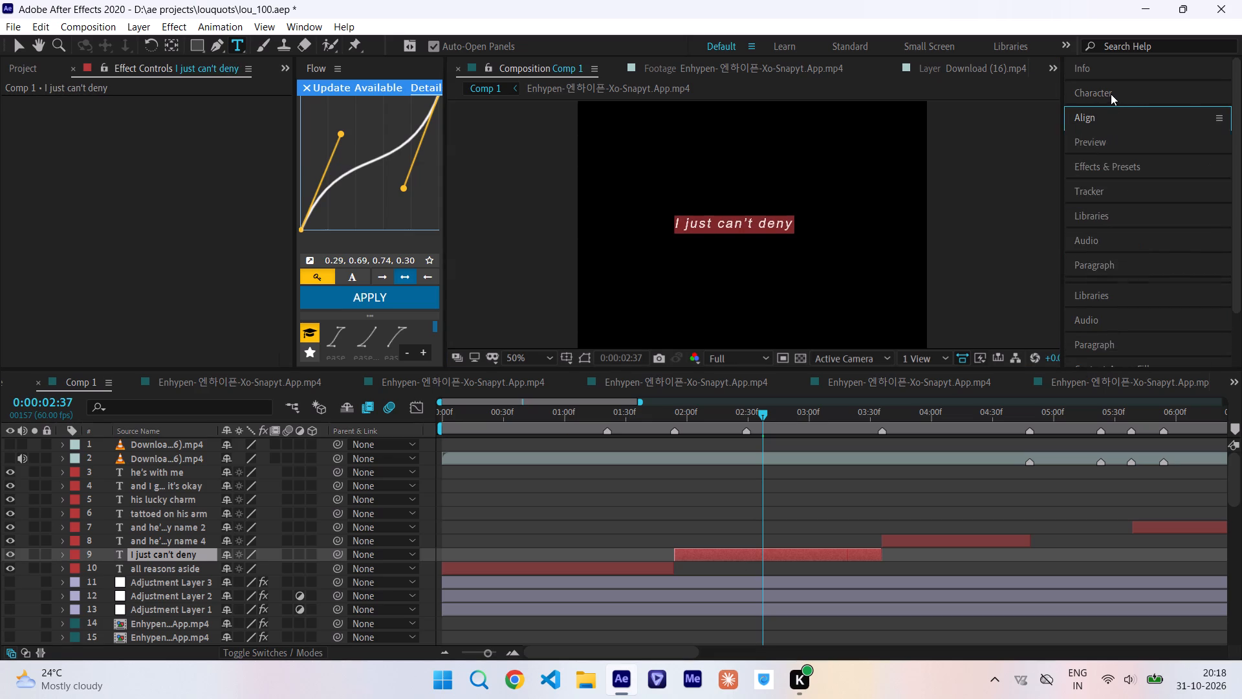
left_click(1109, 272)
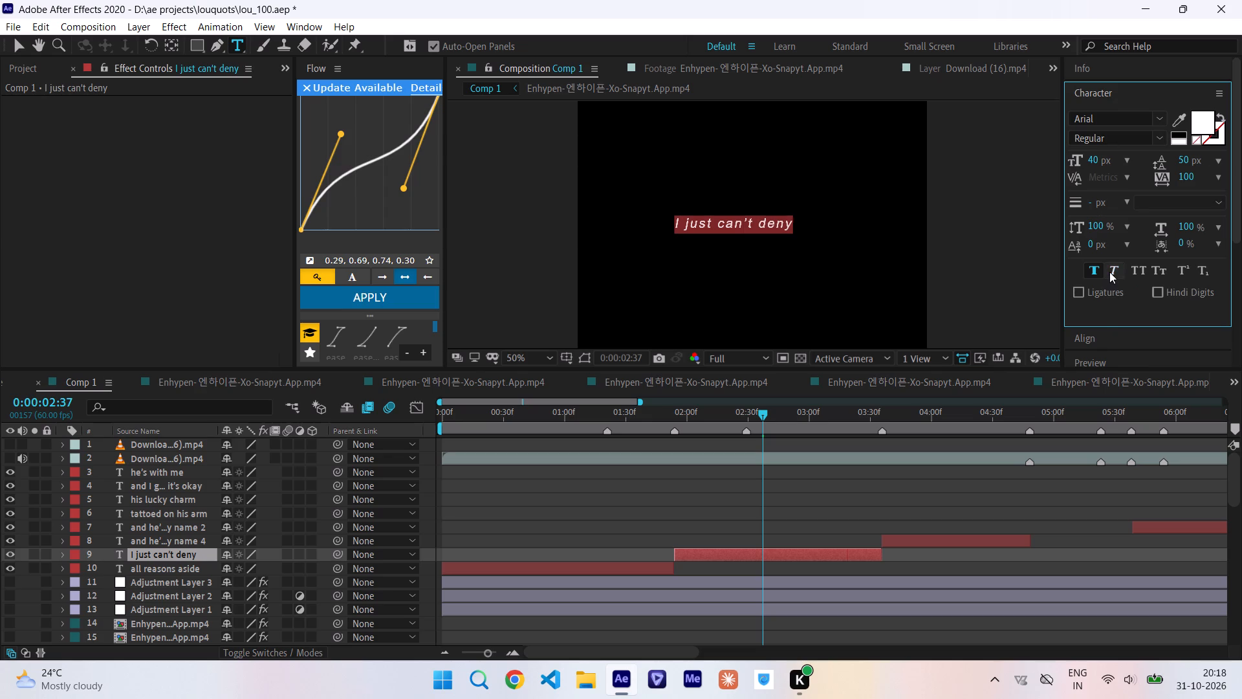
left_click(1102, 333)
left_click(1113, 158)
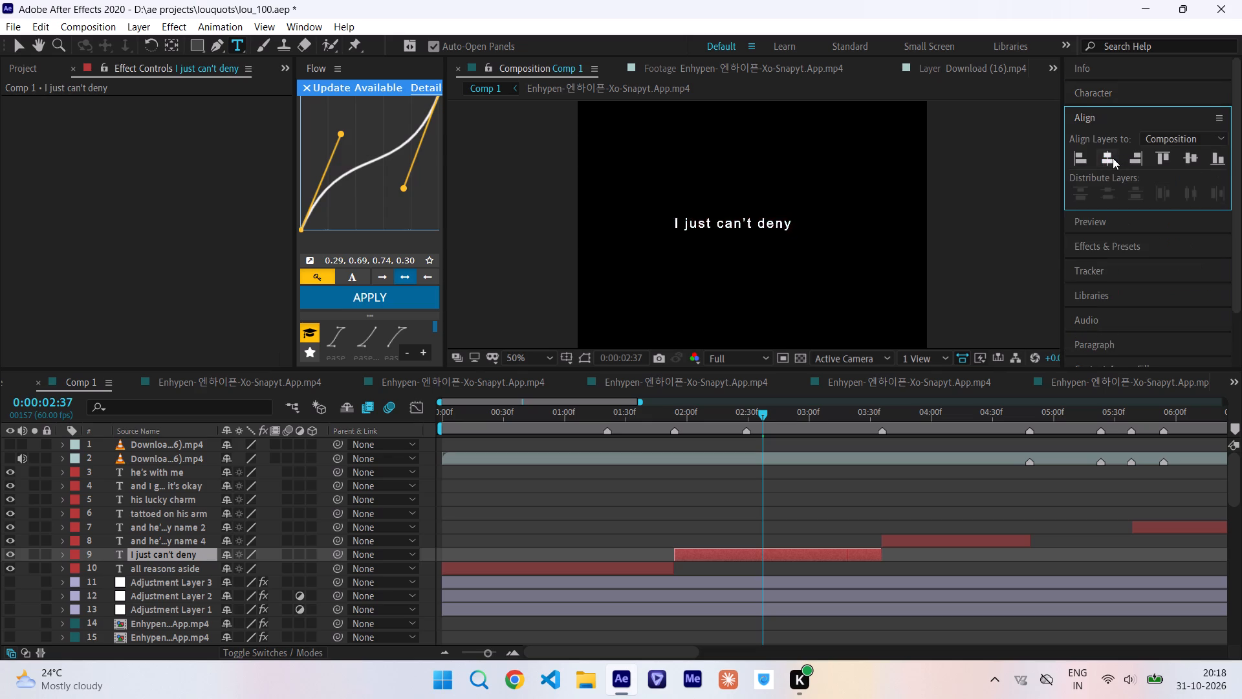
left_click(1196, 162)
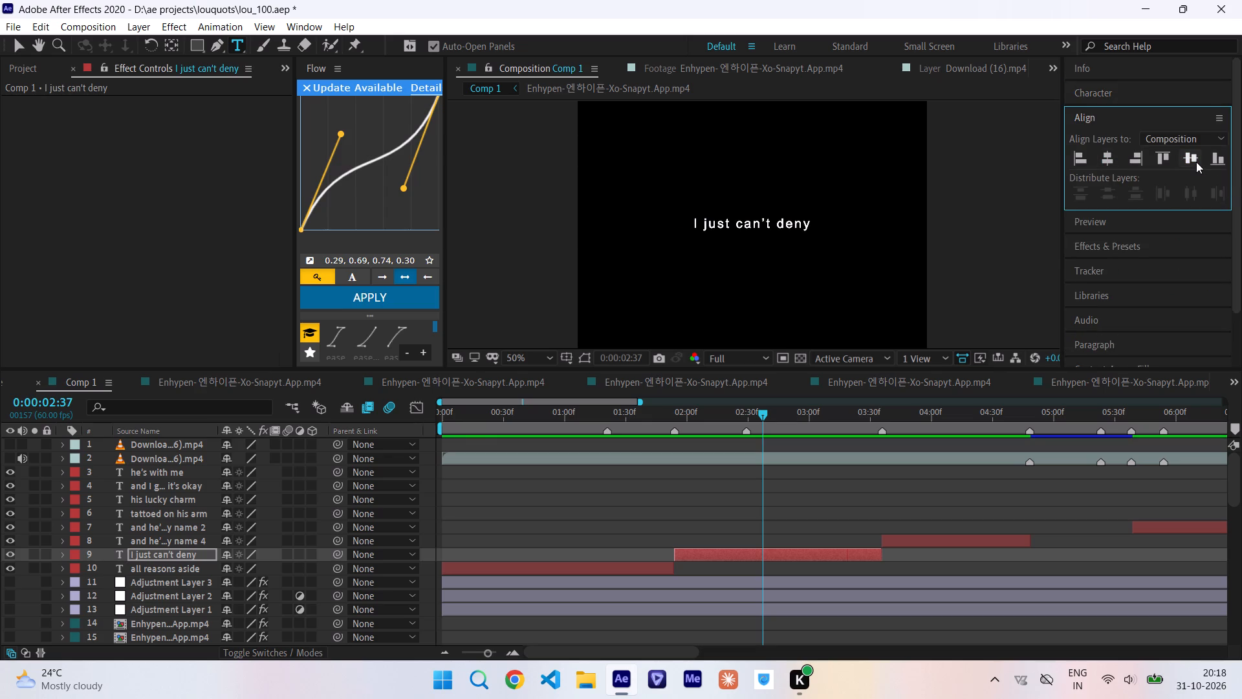
left_click(1196, 162)
Go to 0:00:04:06 and replace the third opening text segment's wording with "love these guys".
left_click(944, 420)
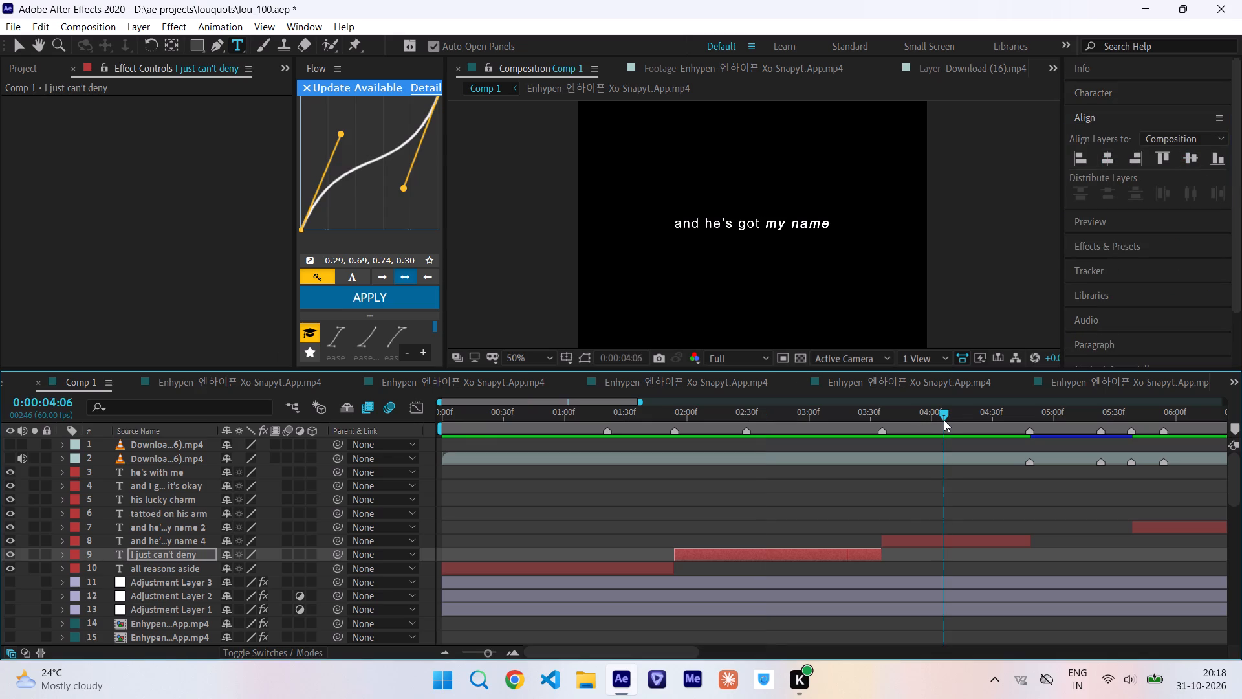
double_click(950, 539)
type("love these guys")
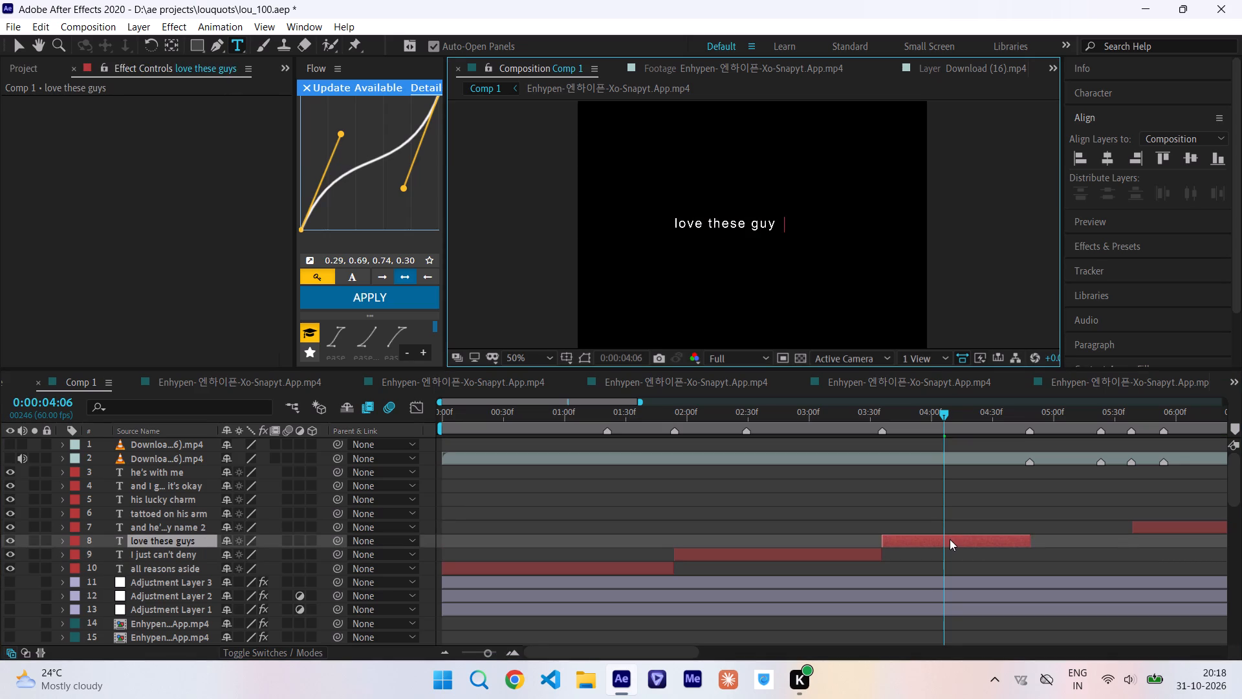
Apply faux bold and faux italic to the whole "love these guys" text.
left_click(950, 539)
double_click(950, 539)
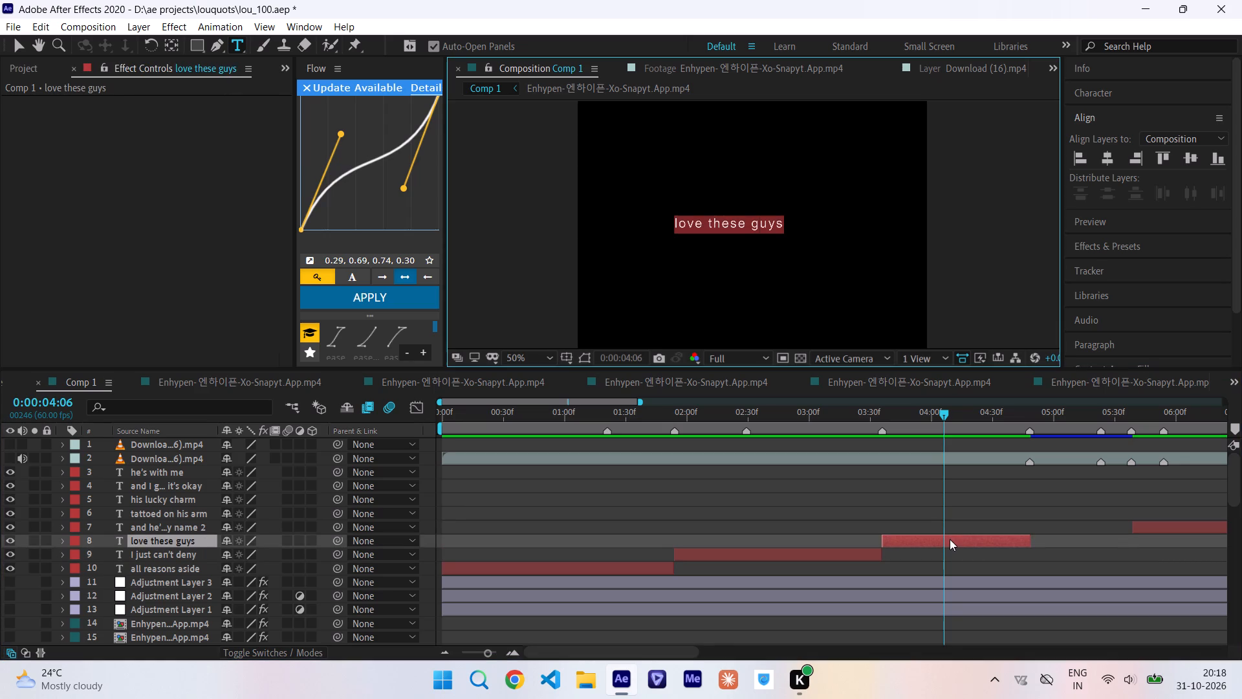
left_click(1106, 225)
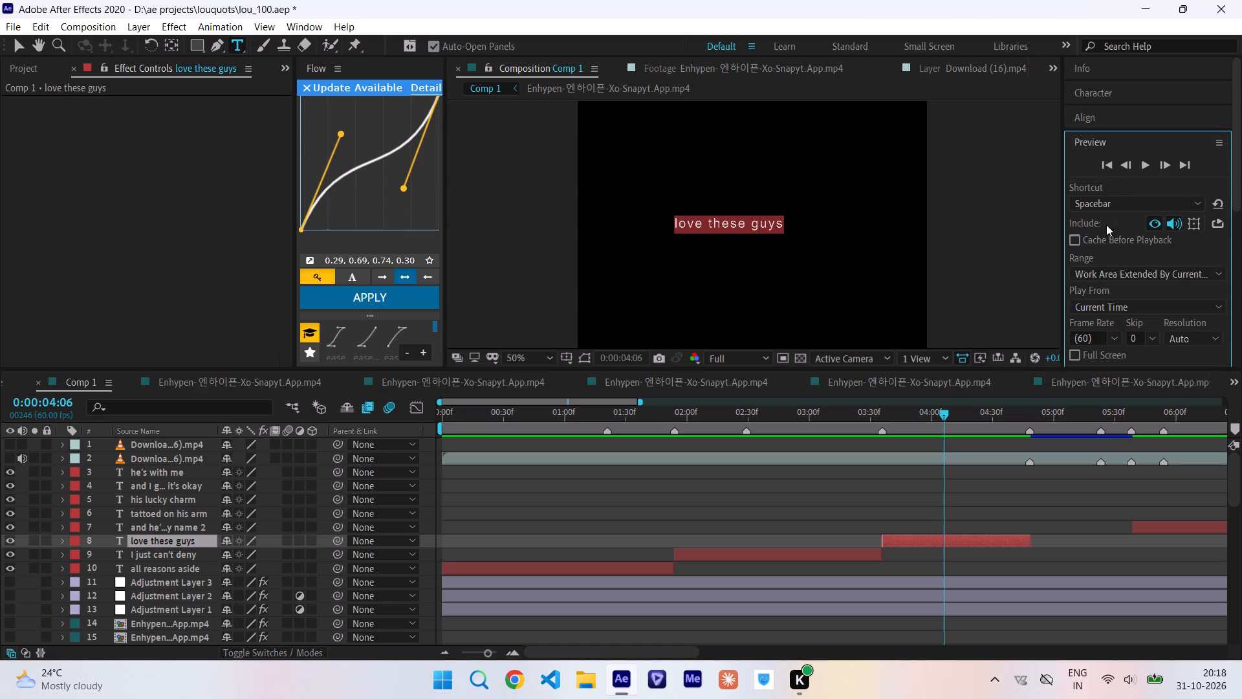
left_click(1091, 89)
left_click(1095, 271)
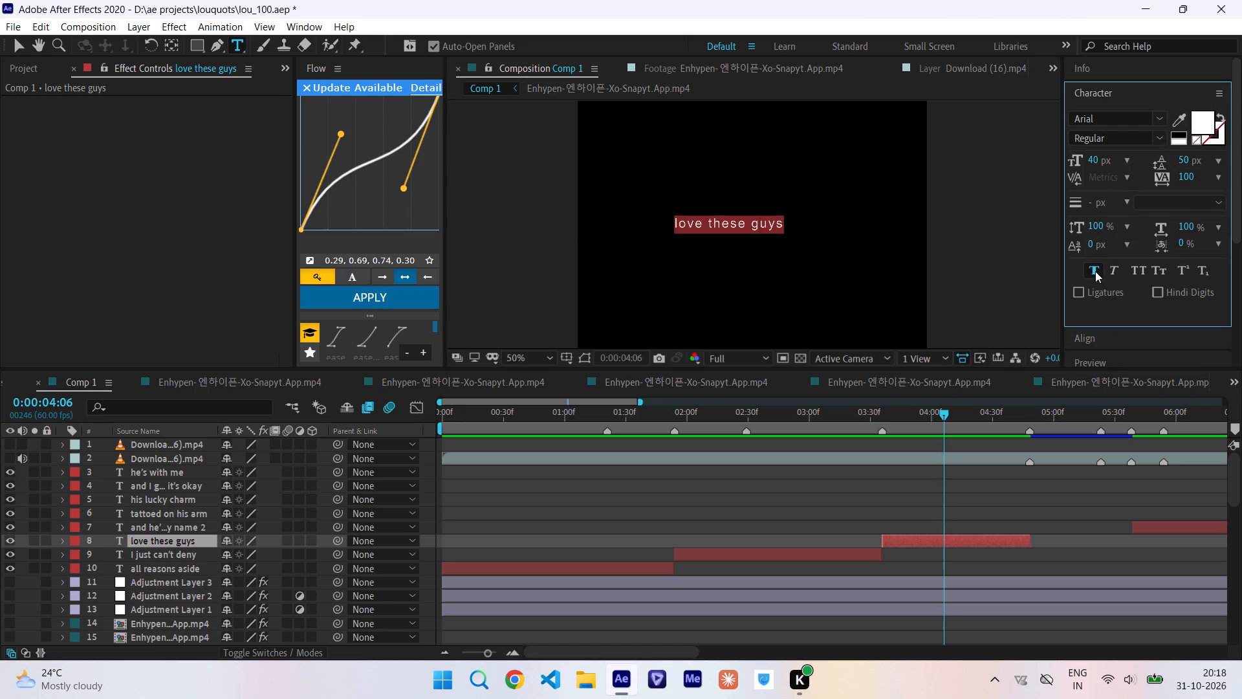
left_click(1118, 269)
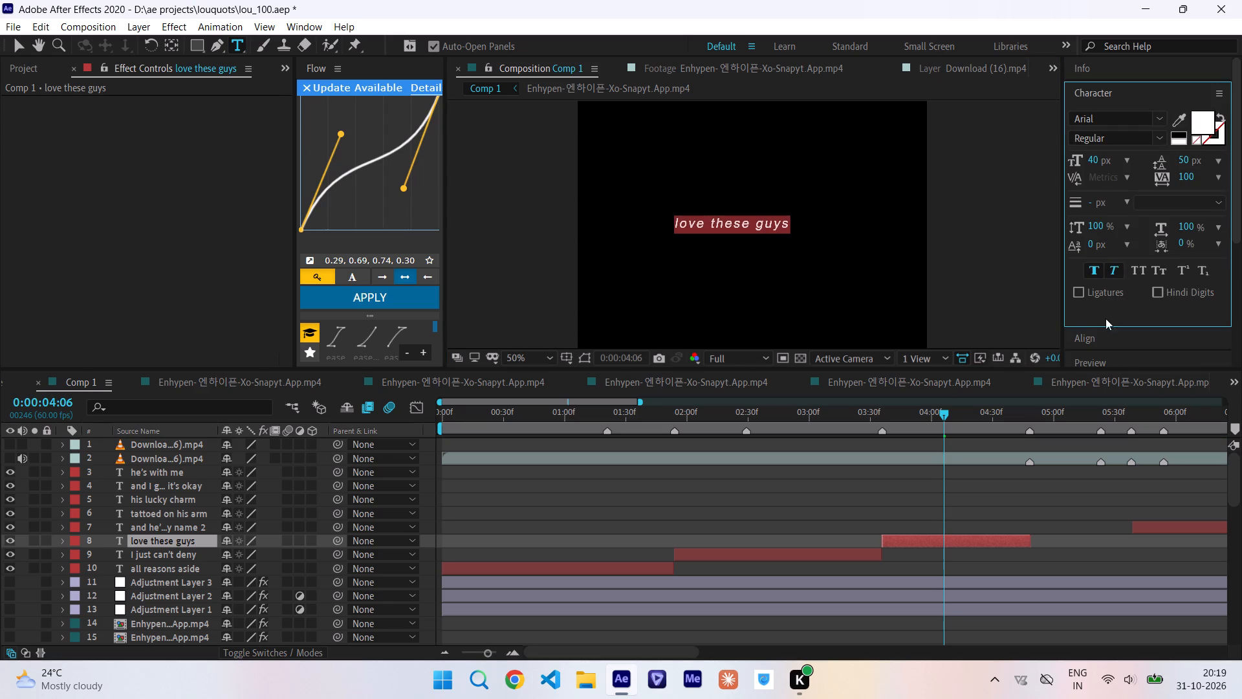
Centre the "love these guys" layer horizontally and vertically in the composition.
left_click(1106, 340)
left_click(1109, 163)
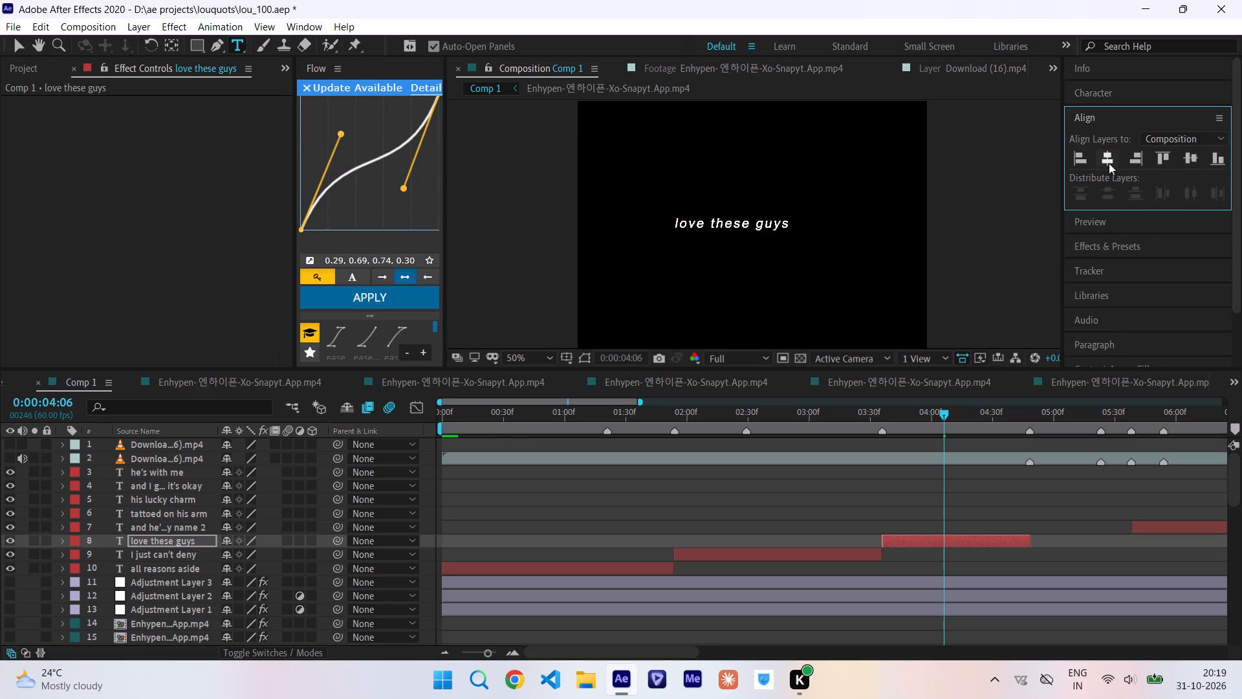
left_click(1185, 161)
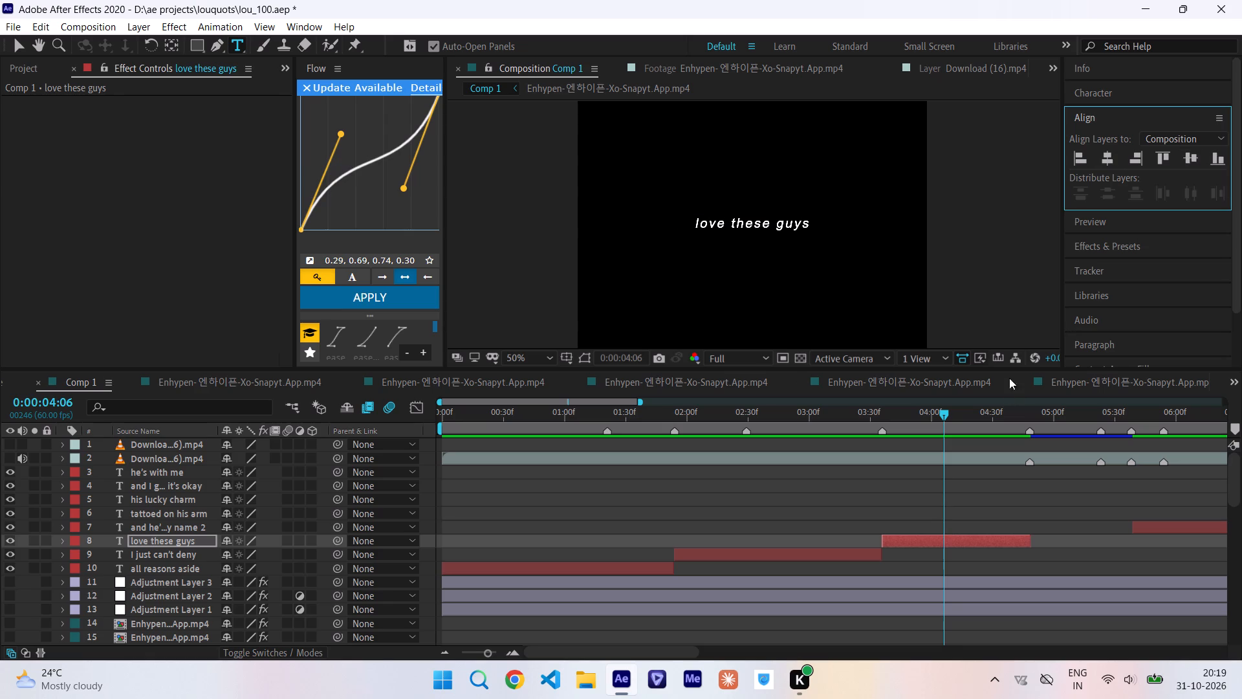
left_click(1160, 161)
key("ctrl+z")
left_click(1195, 161)
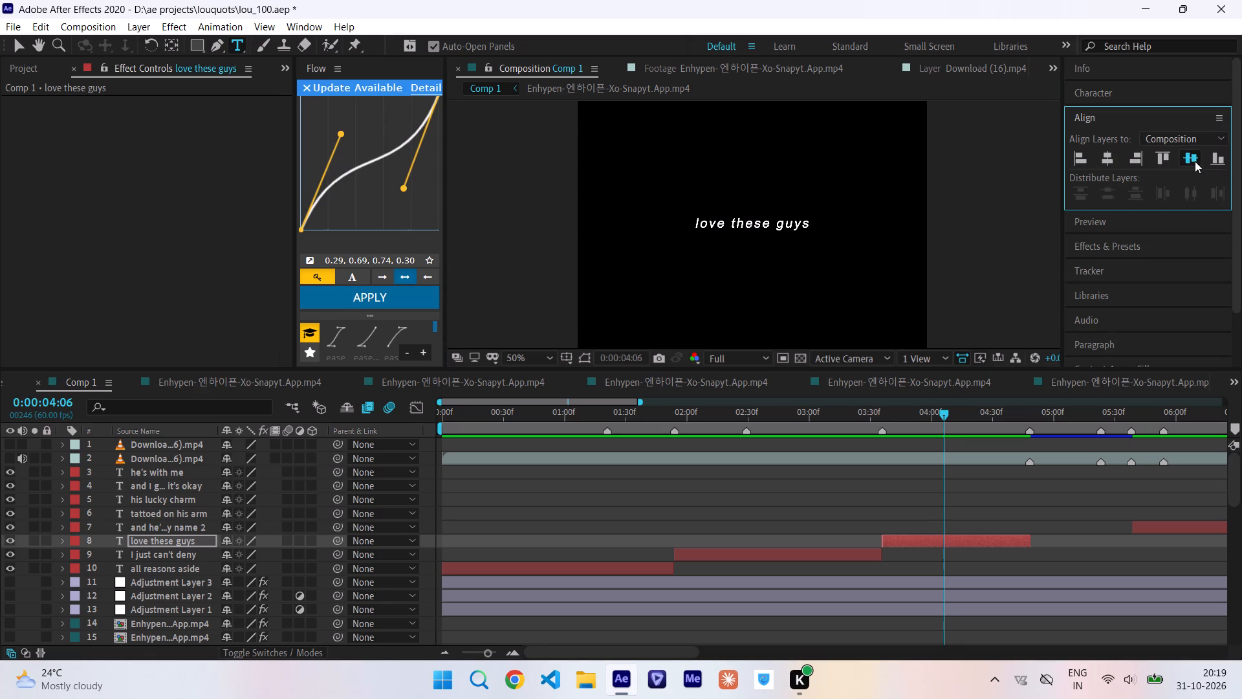
Play the edit from the start and check the wording and timing of the lyric layers.
left_click_drag(941, 417, 541, 427)
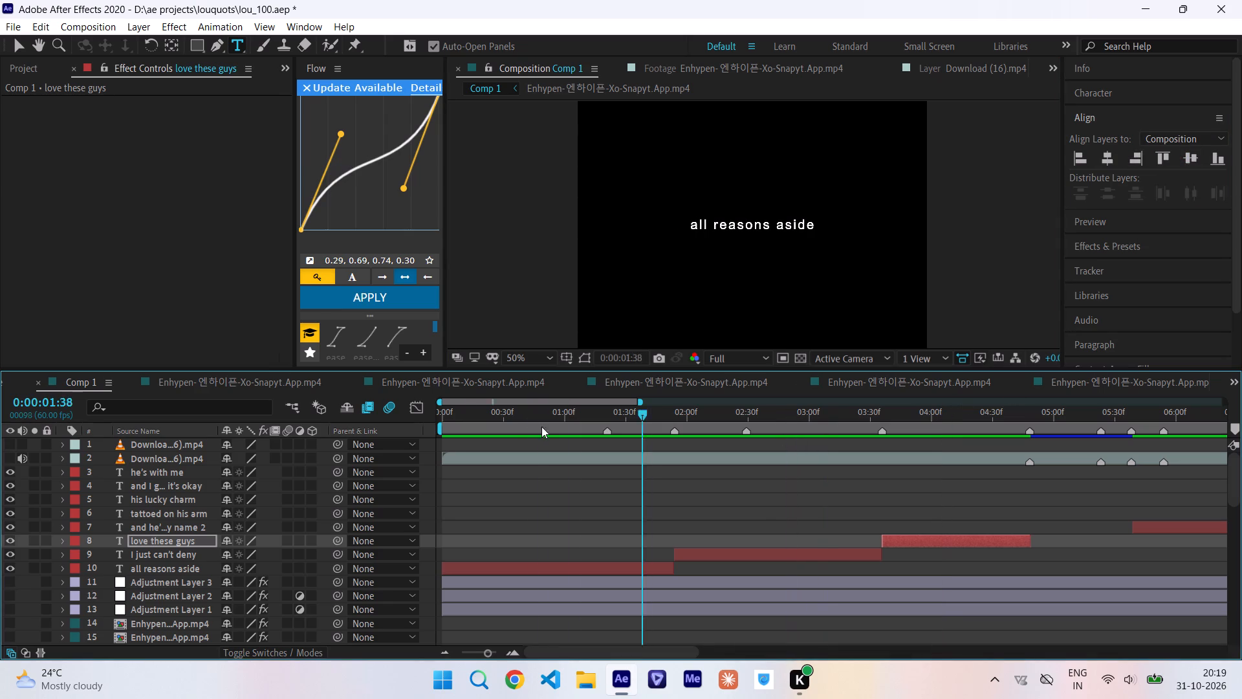
left_click_drag(541, 427, 385, 481)
key("space")
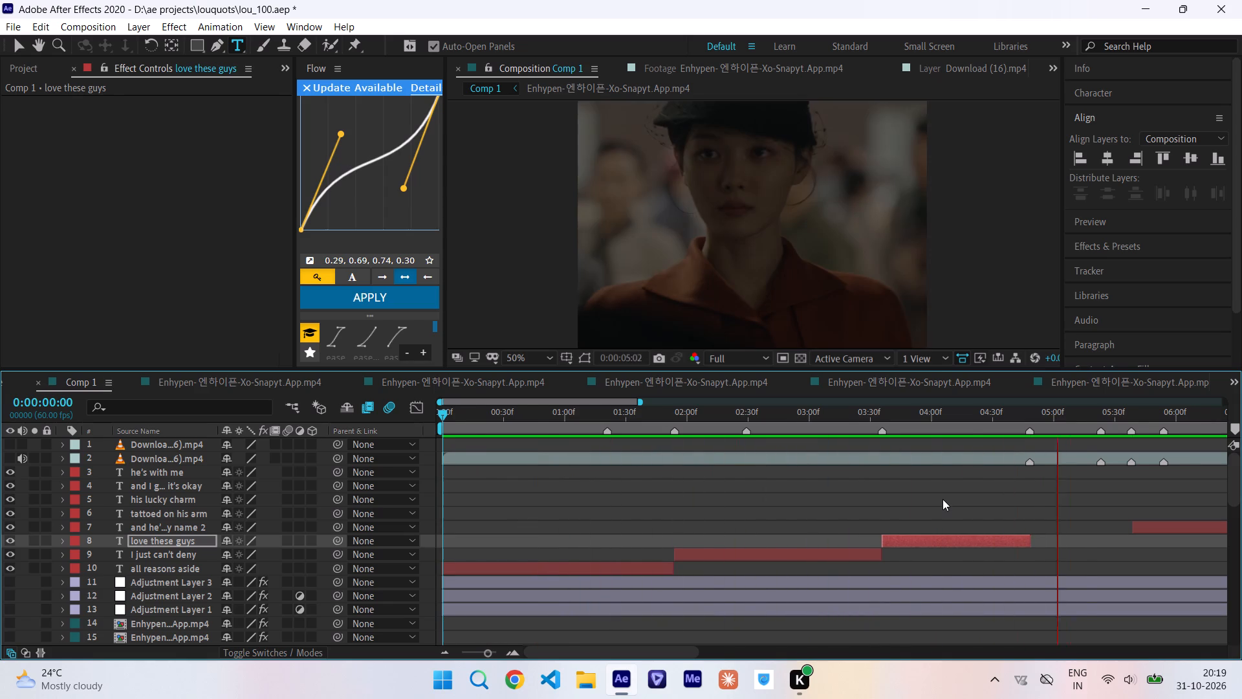
scroll(942, 499, "left", 4)
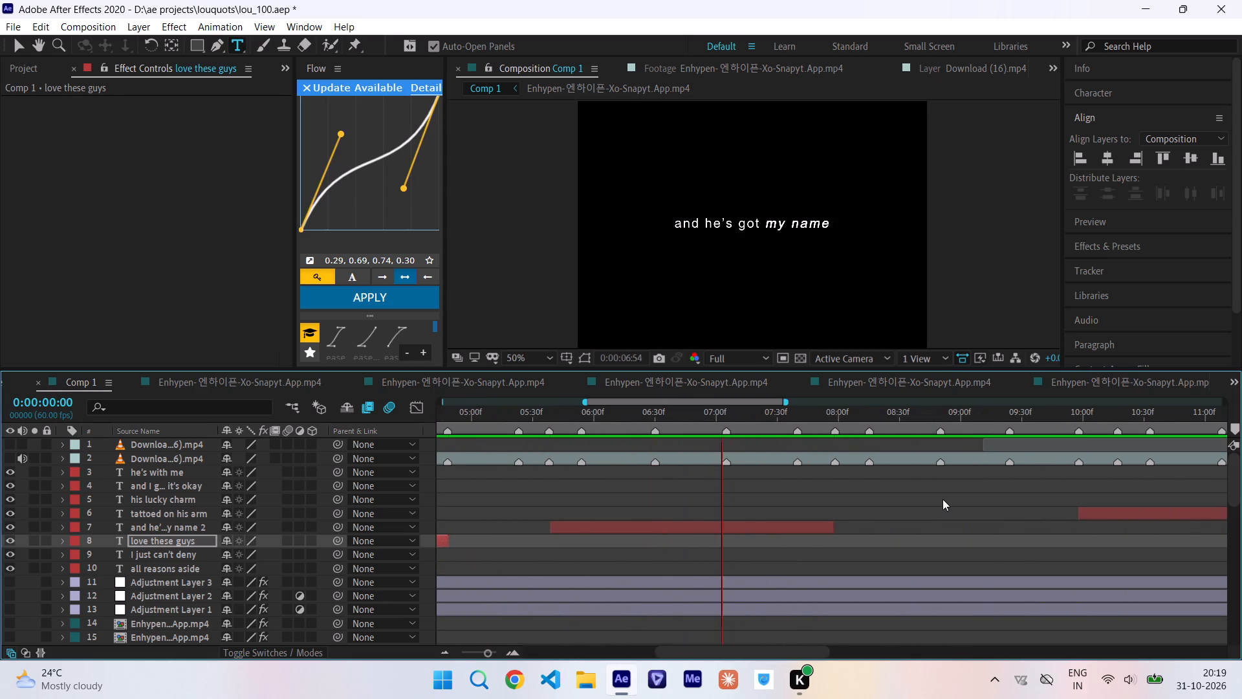
scroll(942, 499, "left", 1)
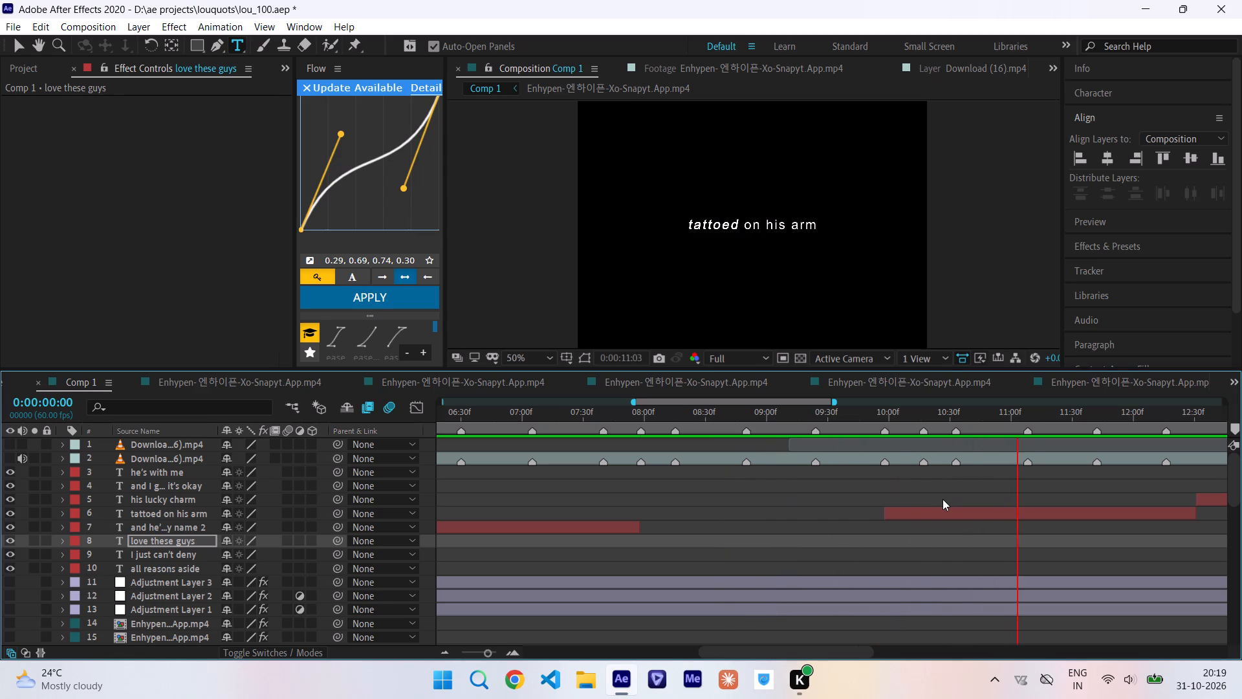
scroll(942, 499, "left", 1)
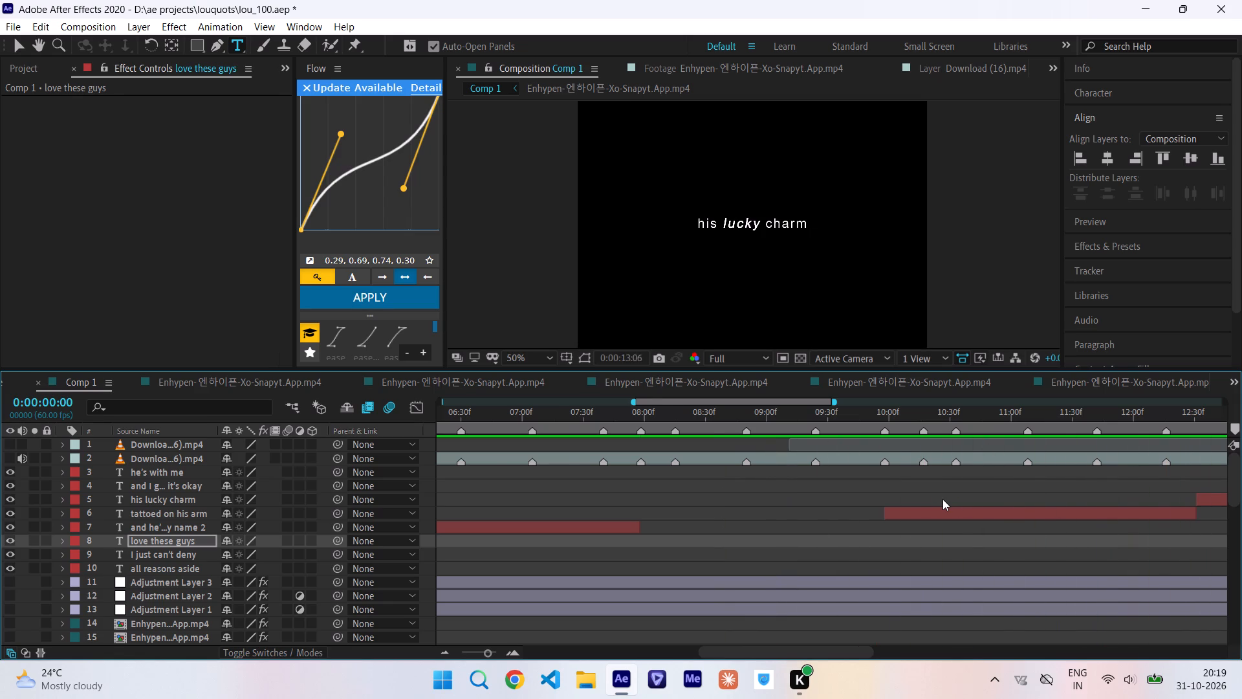
scroll(942, 499, "left", 4)
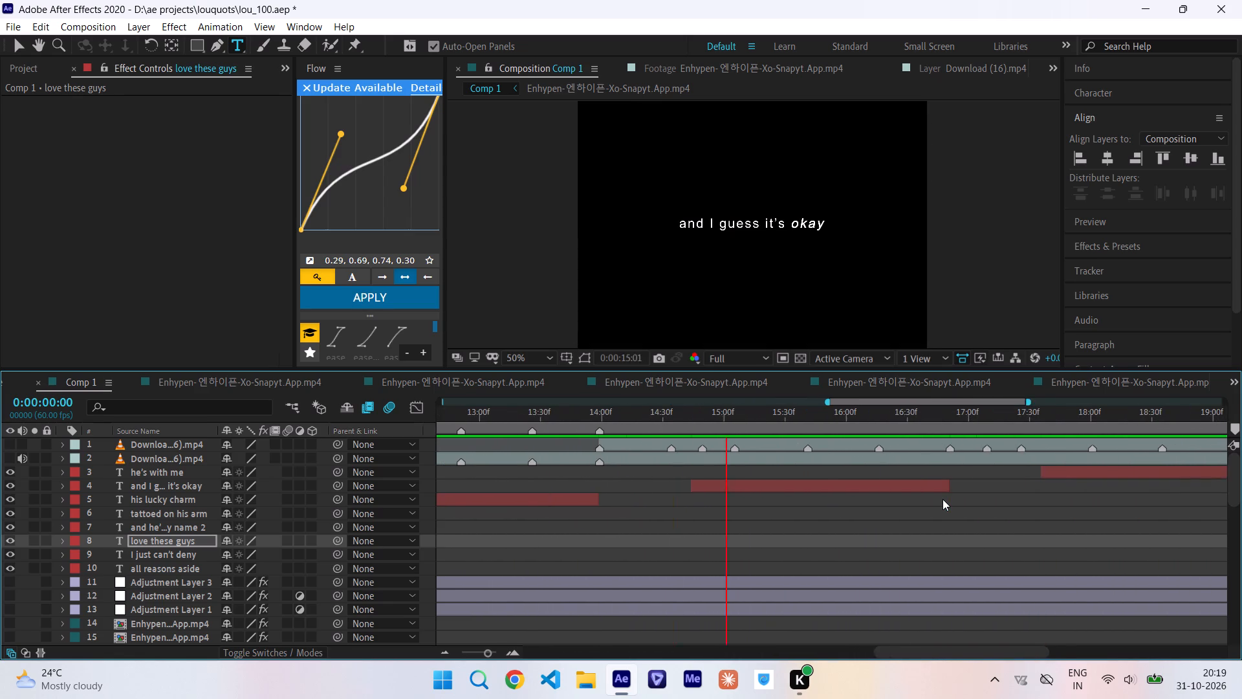
scroll(942, 499, "left", 1)
At 0:00:15:23, change "and" to "so" in the "and I guess it's okay" layer and centre it horizontally.
left_click(705, 418)
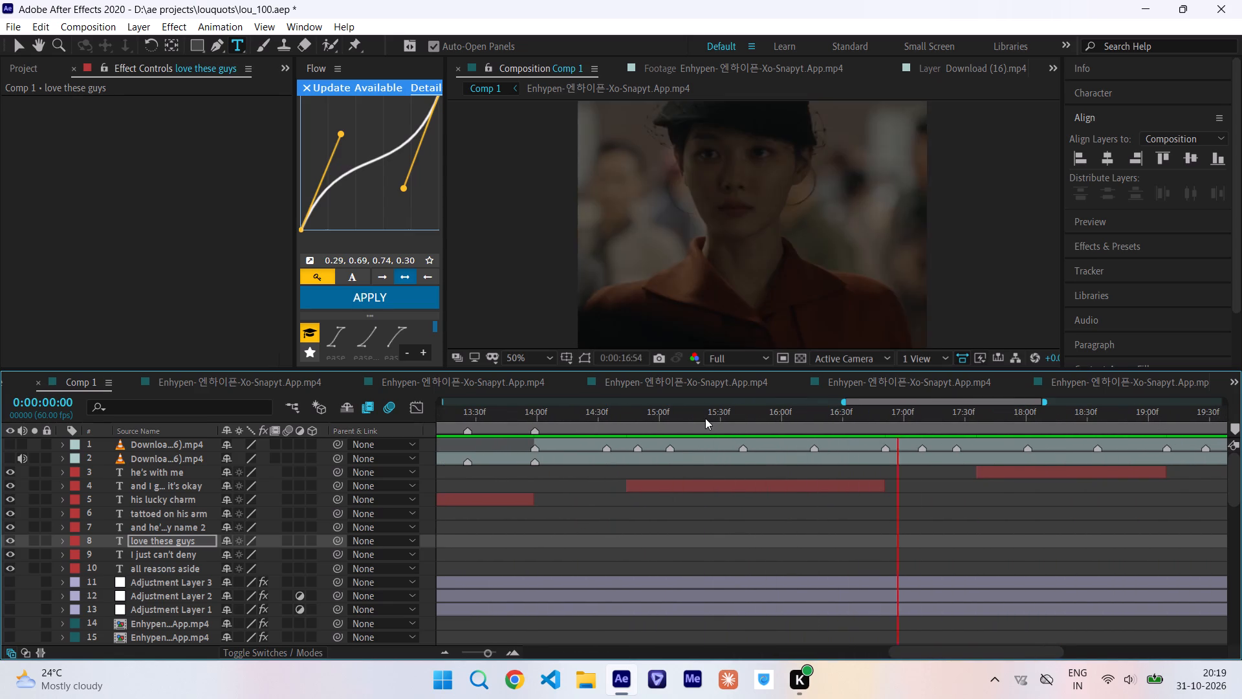
left_click_drag(704, 224, 643, 232)
type("so")
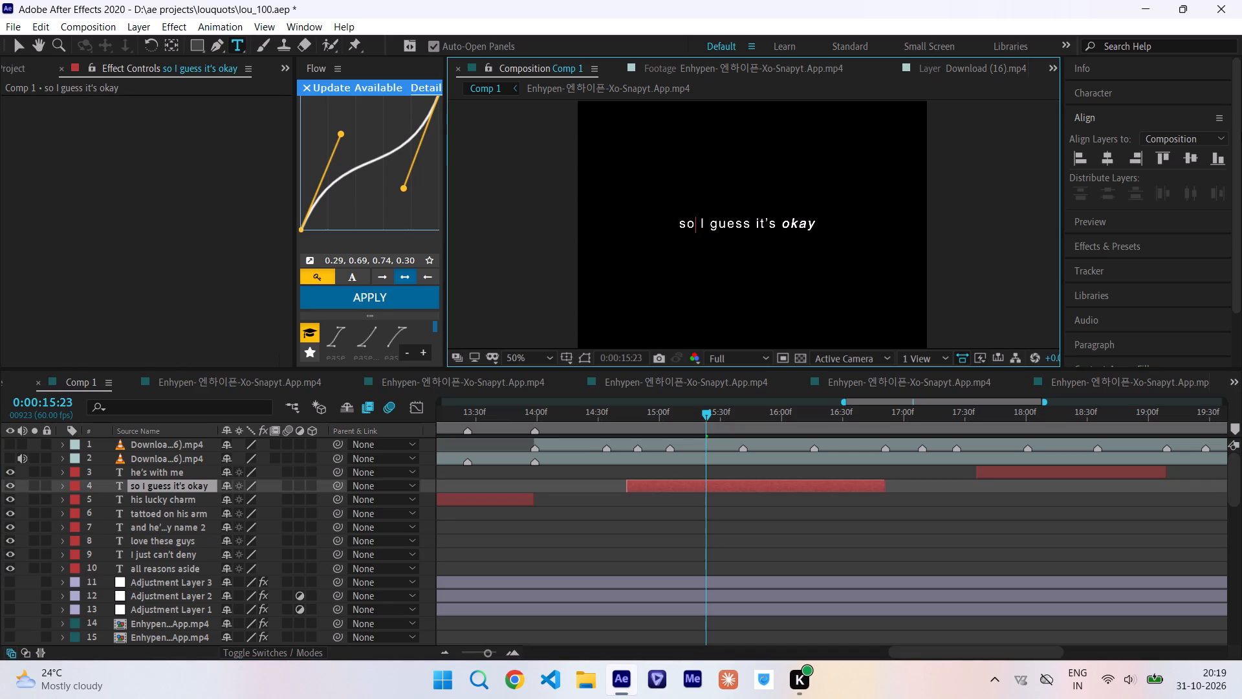
left_click(1109, 157)
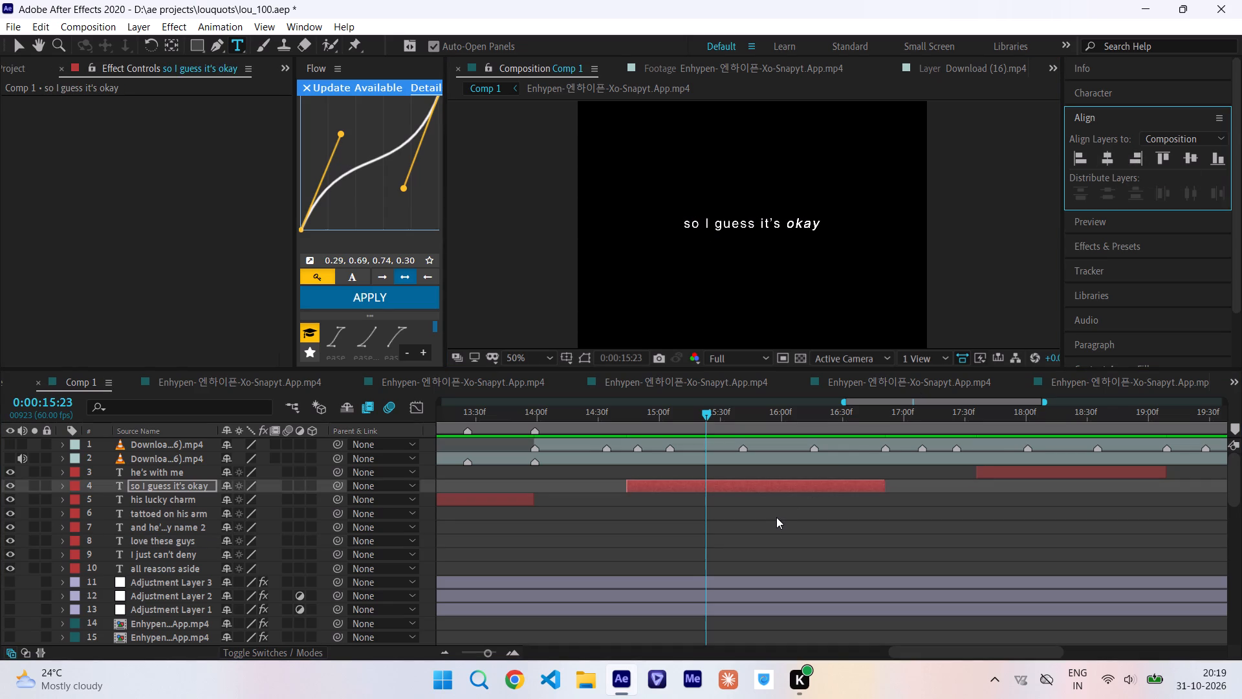
Play the edit from 0:00:15:23 and check the timing of the "so I guess it's okay" and "he's with me" layers.
left_click(776, 517)
key("space")
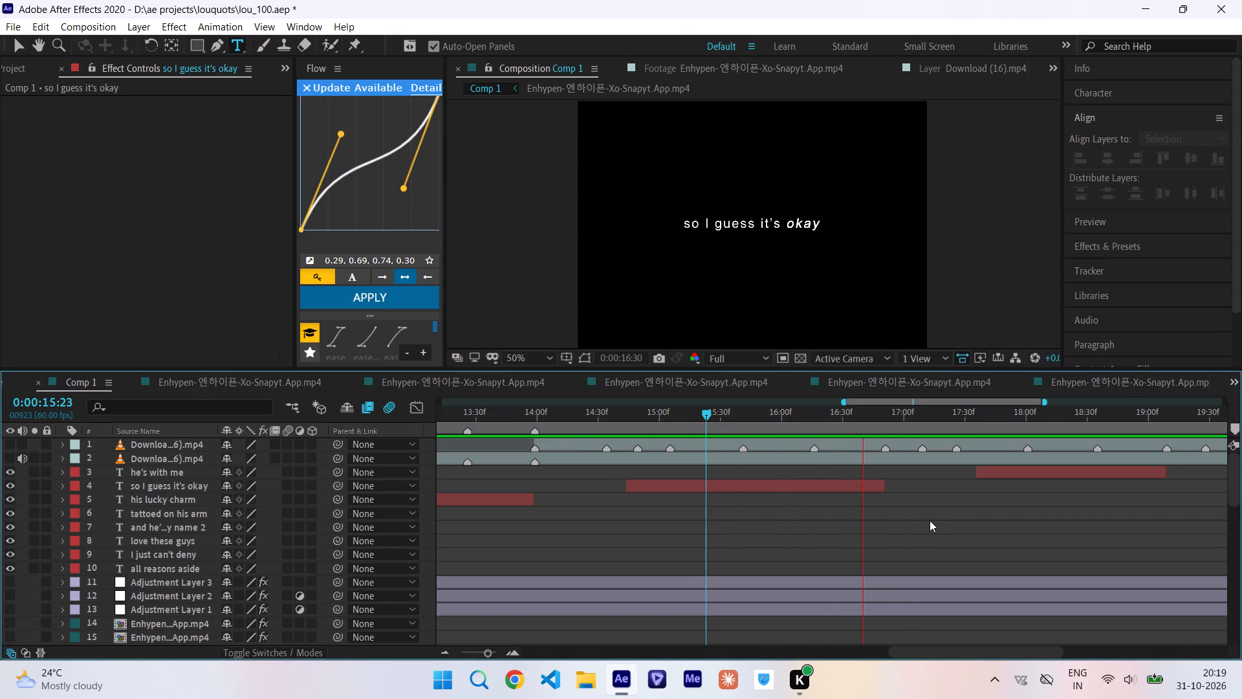
scroll(935, 520, "left", 1)
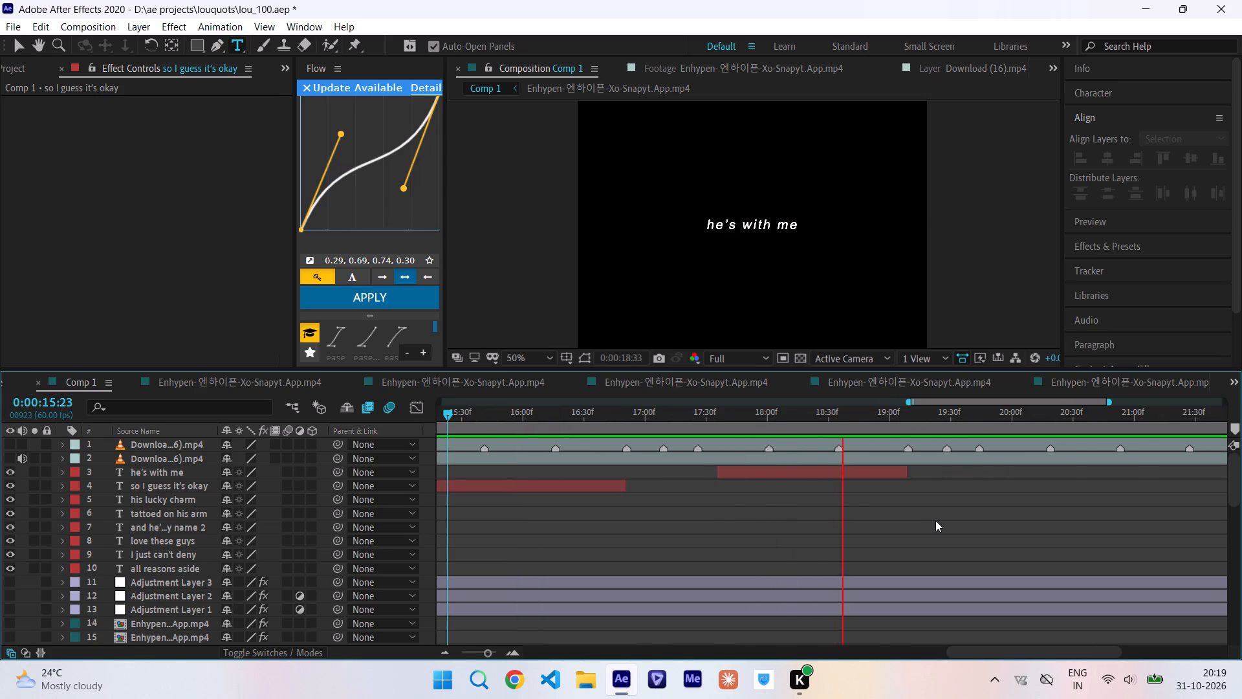
scroll(935, 520, "left", 1)
scroll(935, 520, "right", 20)
scroll(935, 520, "right", 20)
scroll(935, 520, "right", 6)
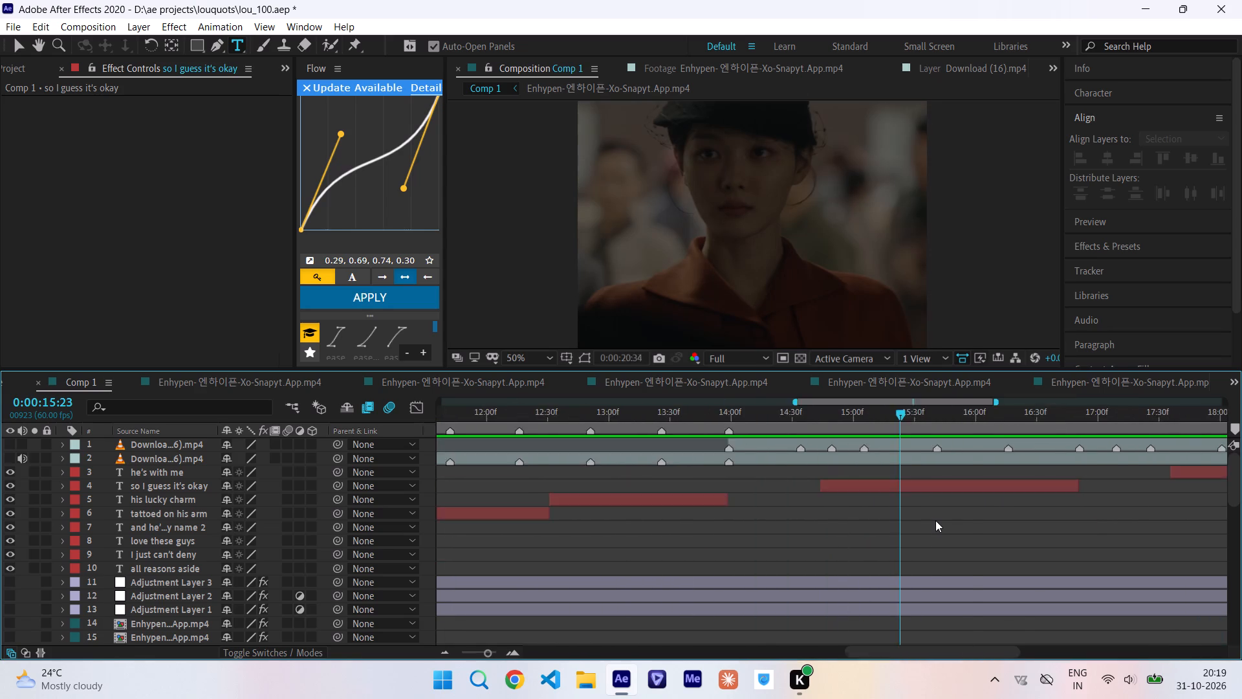
scroll(935, 520, "right", 20)
scroll(935, 520, "right", 20)
scroll(935, 520, "right", 20)
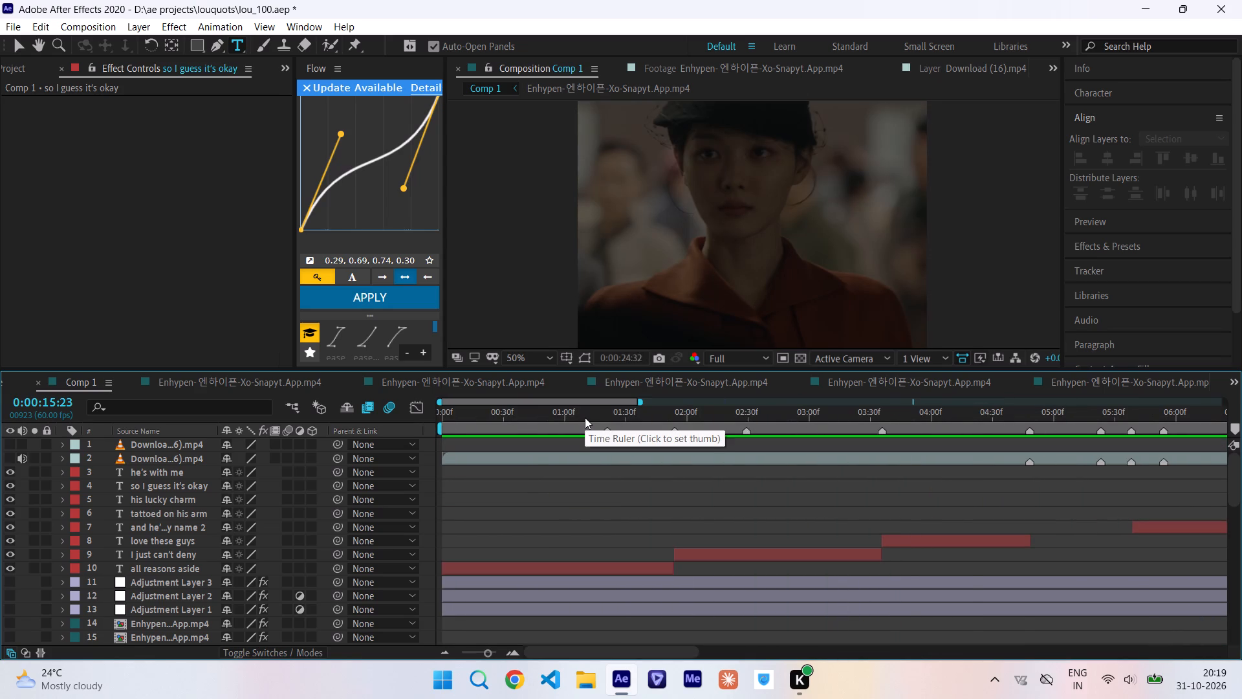
Save the project.
key("ctrl+s")
Play the edit from 0:00:00:00 and check how the opening lyric layers match the audio.
left_click(585, 417)
left_click(585, 417)
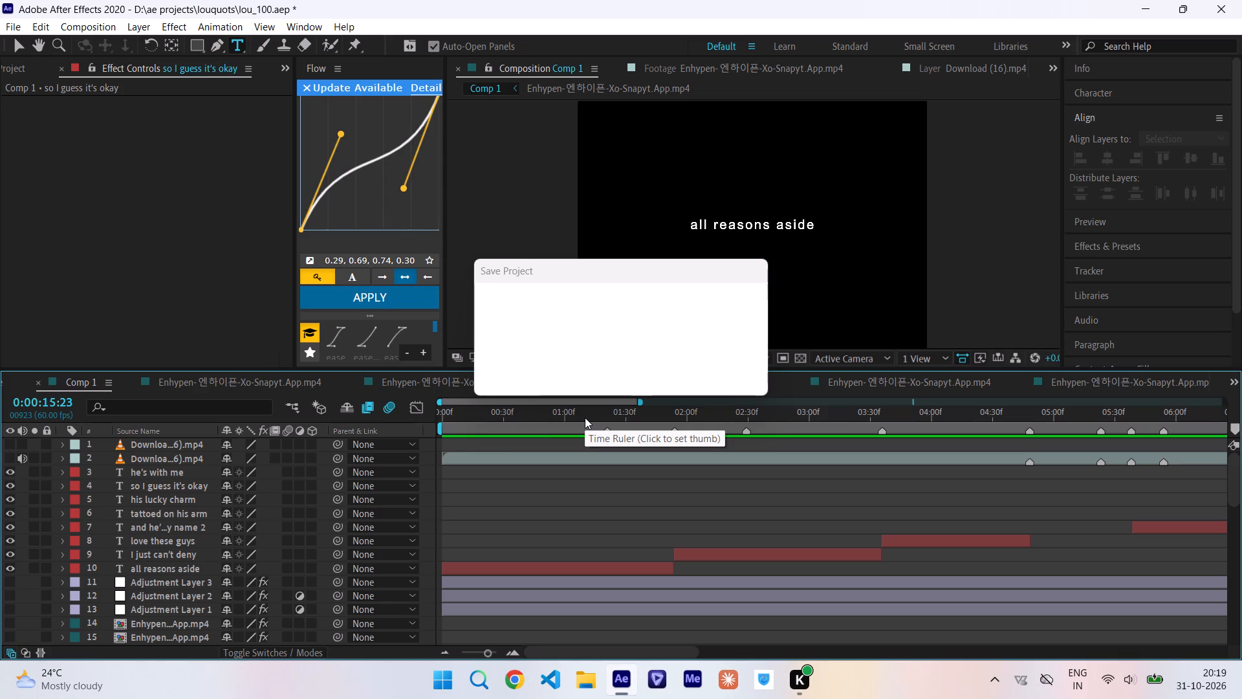
left_click_drag(585, 417, 557, 430)
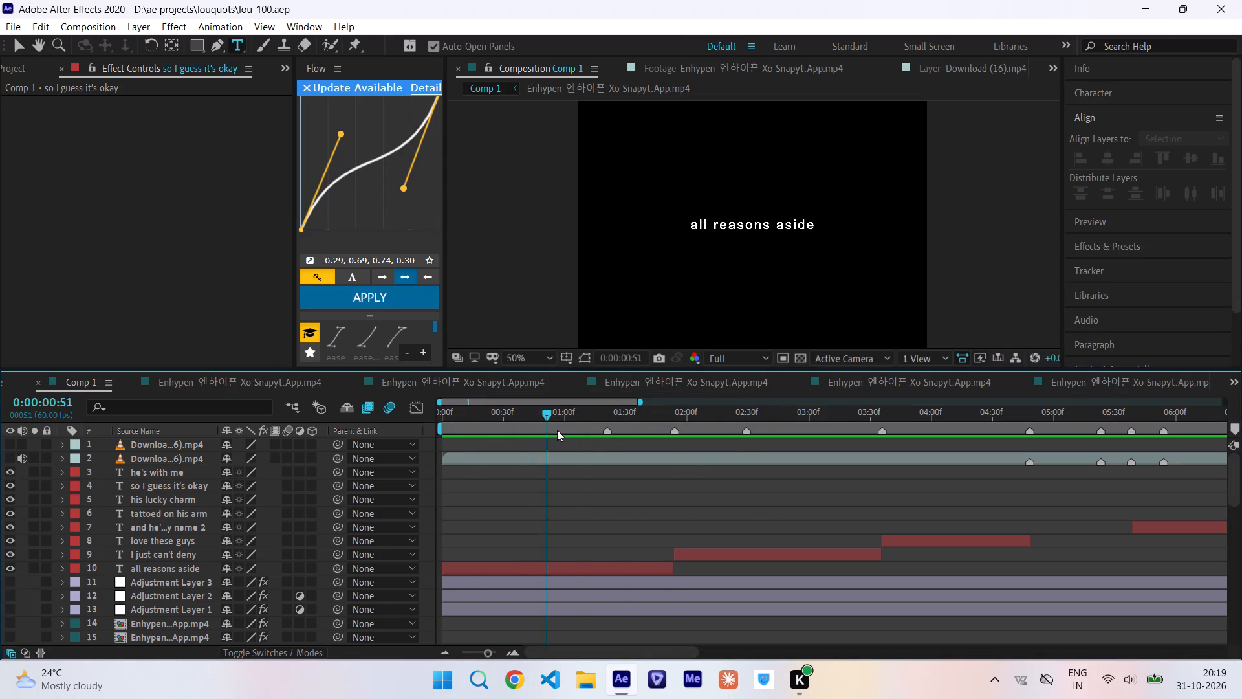
left_click_drag(557, 430, 418, 541)
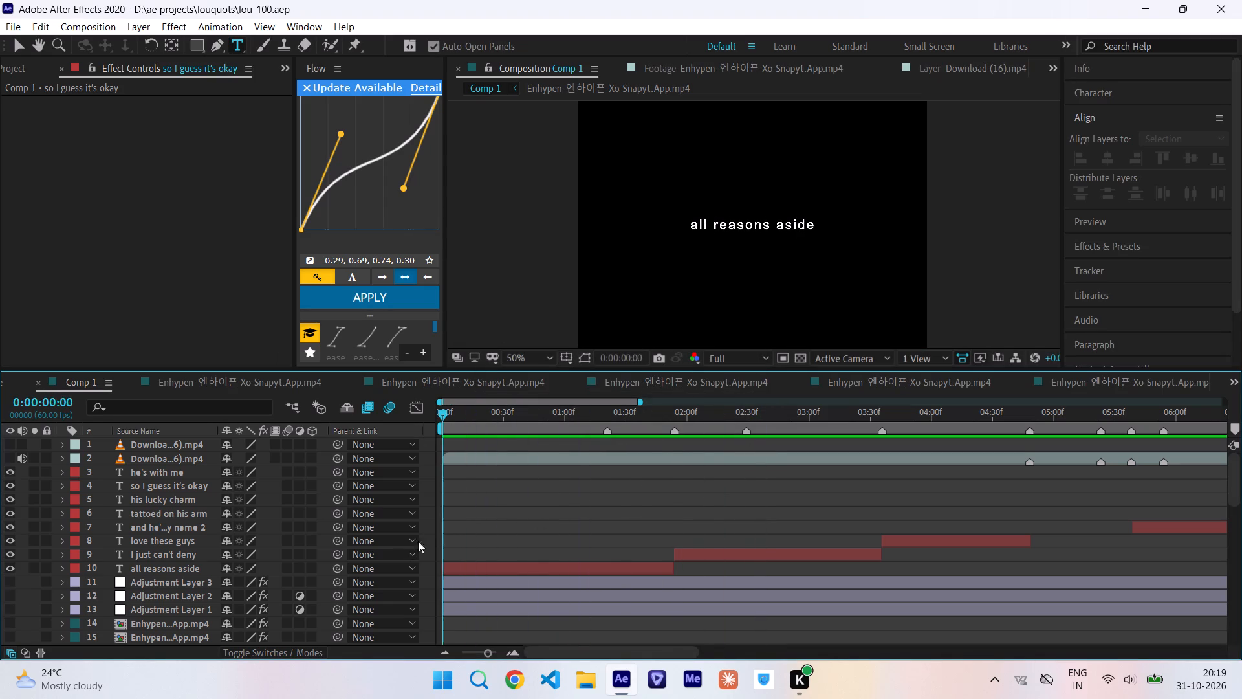
left_click_drag(418, 541, 345, 483)
key("space")
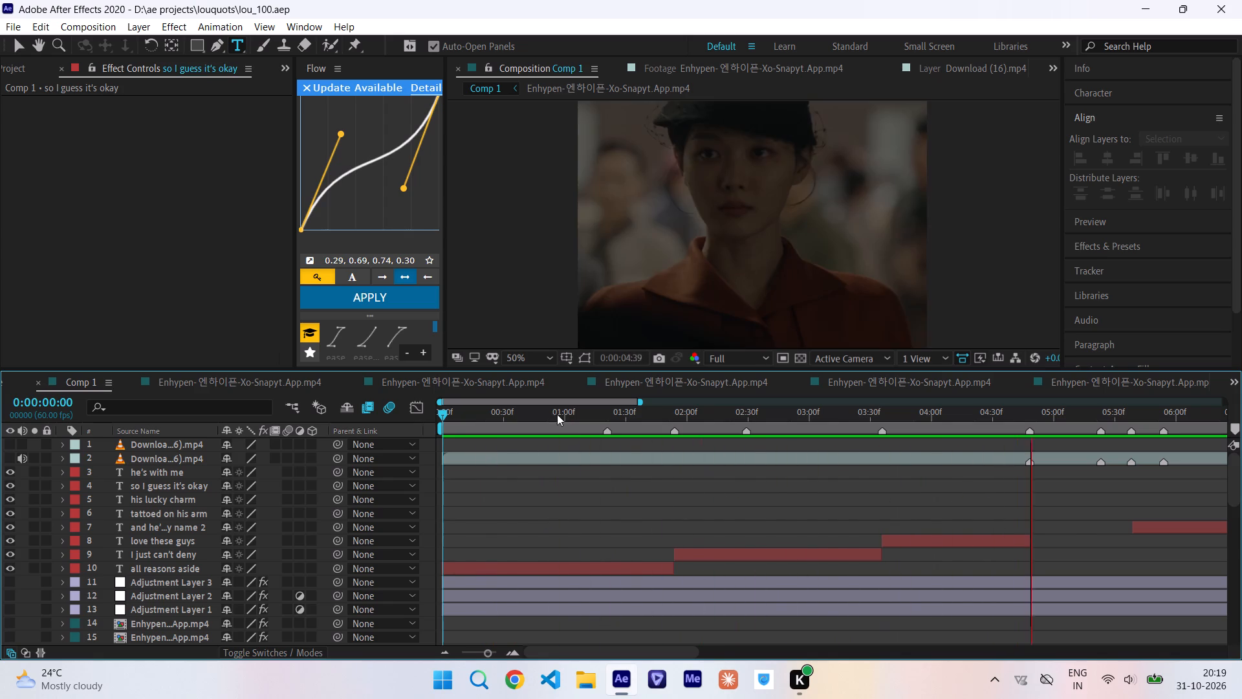
Find where the second word of the opening line begins and split the "all reasons aside" layer at 0:00:00:32.
left_click_drag(556, 414, 379, 424)
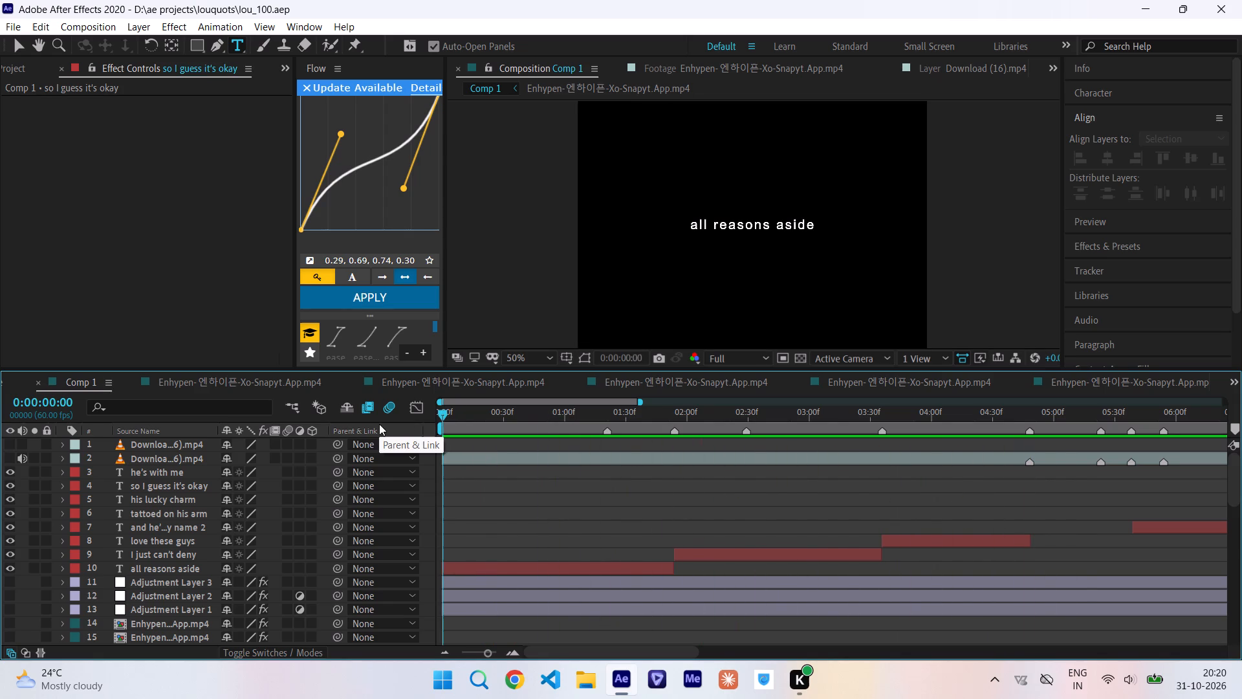
key("space")
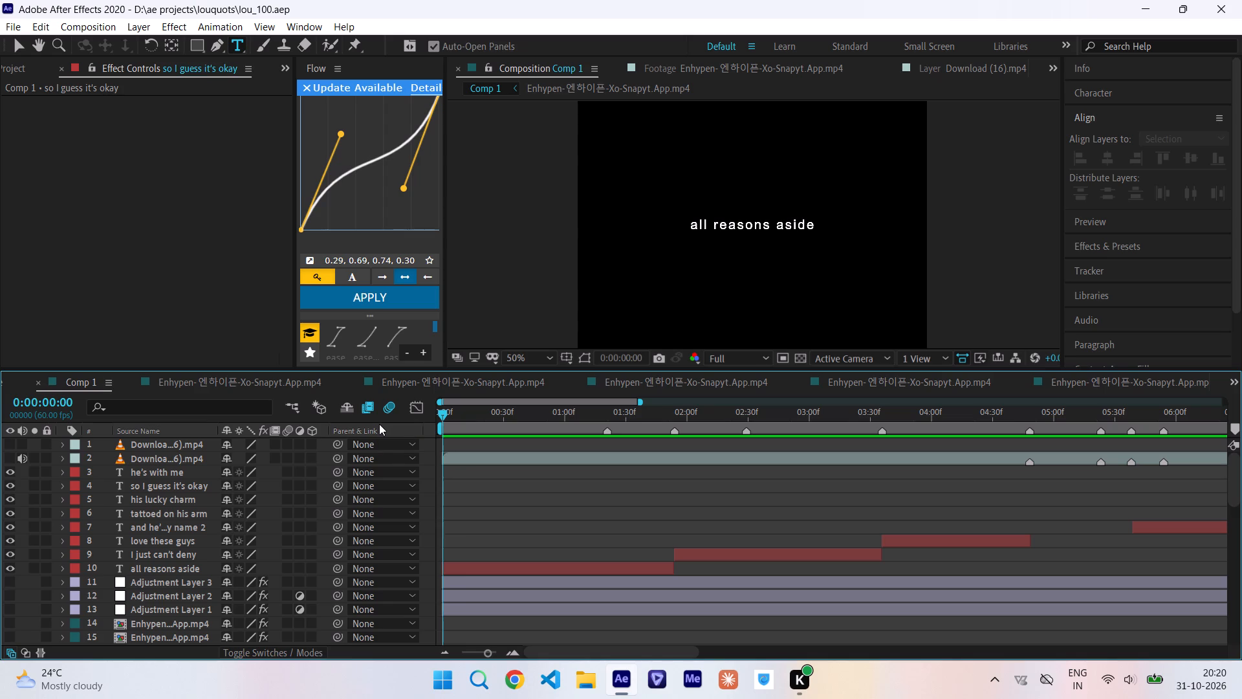
left_click(493, 419)
key("space")
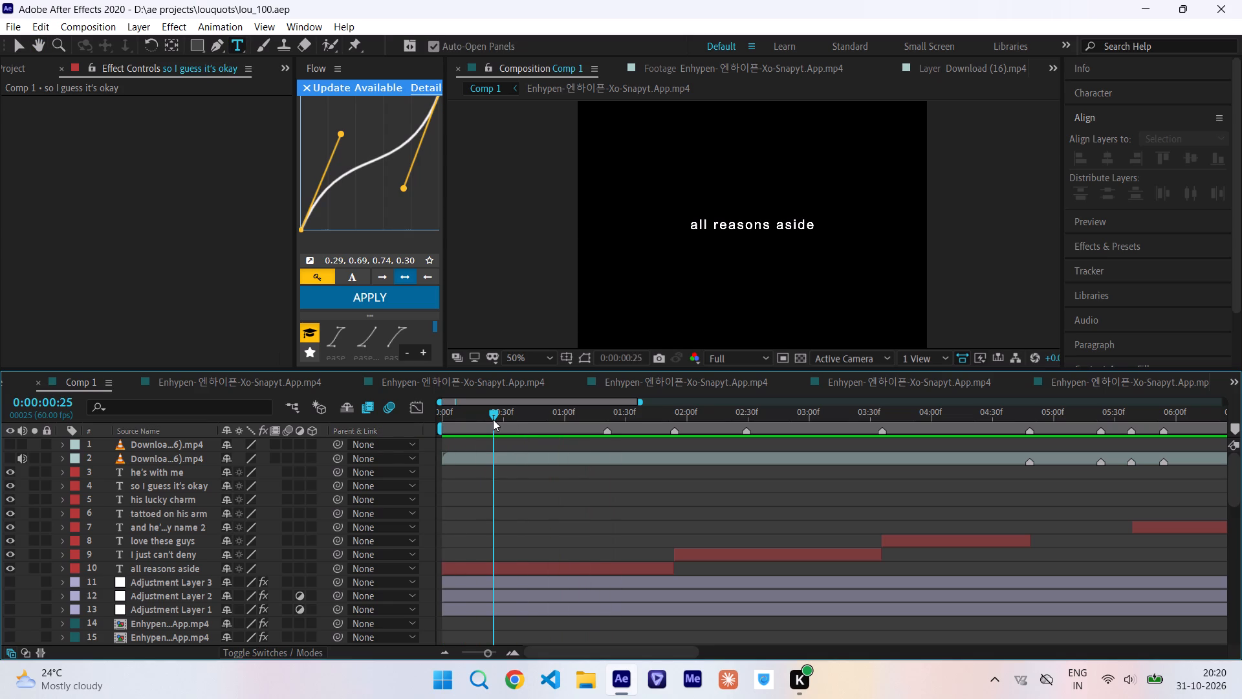
left_click(509, 420)
key("space")
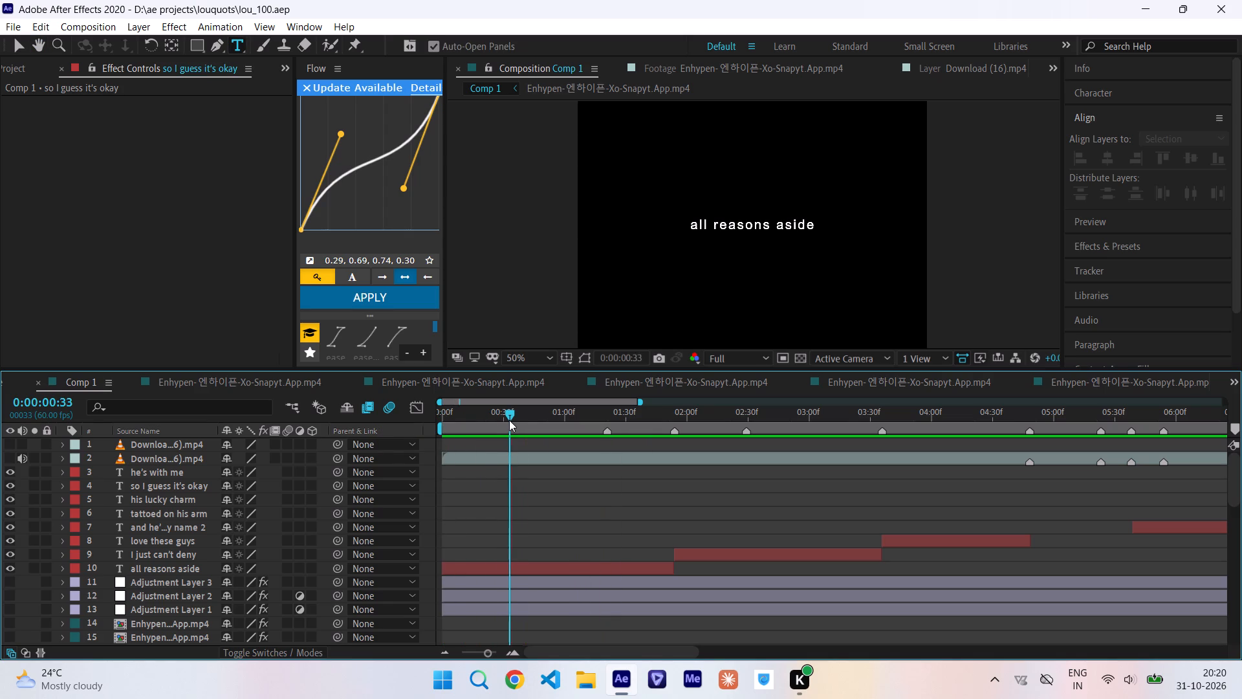
left_click(509, 420)
left_click(509, 420)
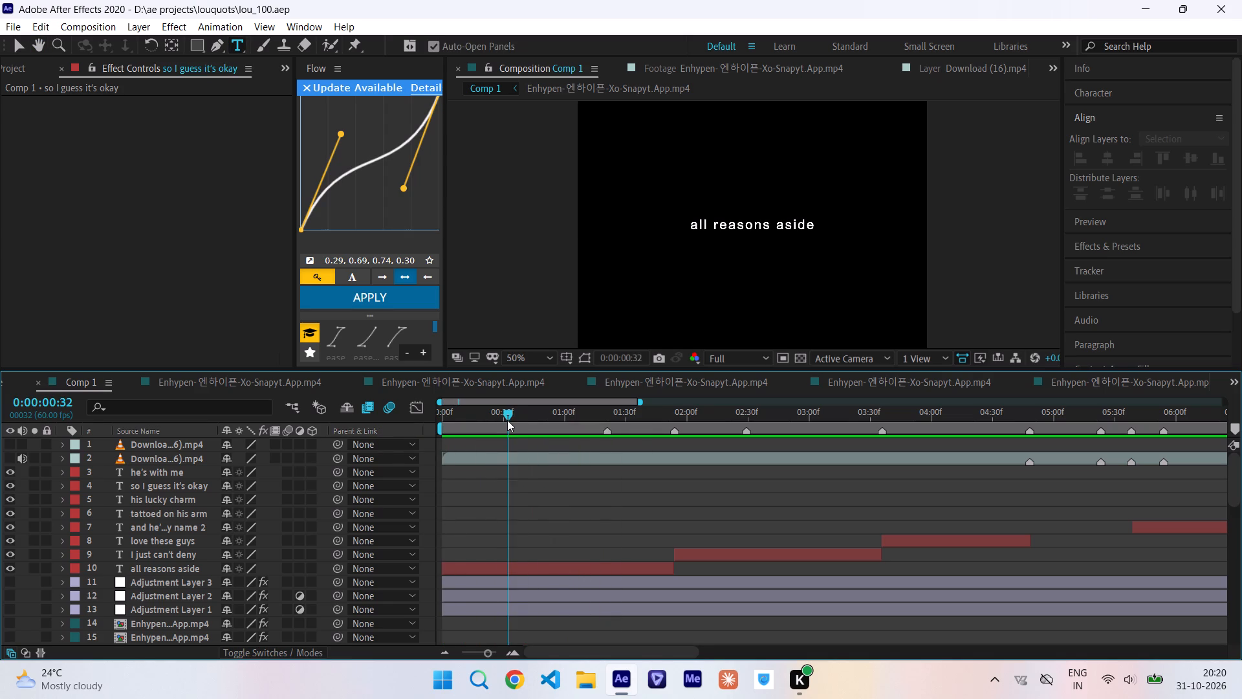
left_click(530, 568)
key("ctrl+shift+d")
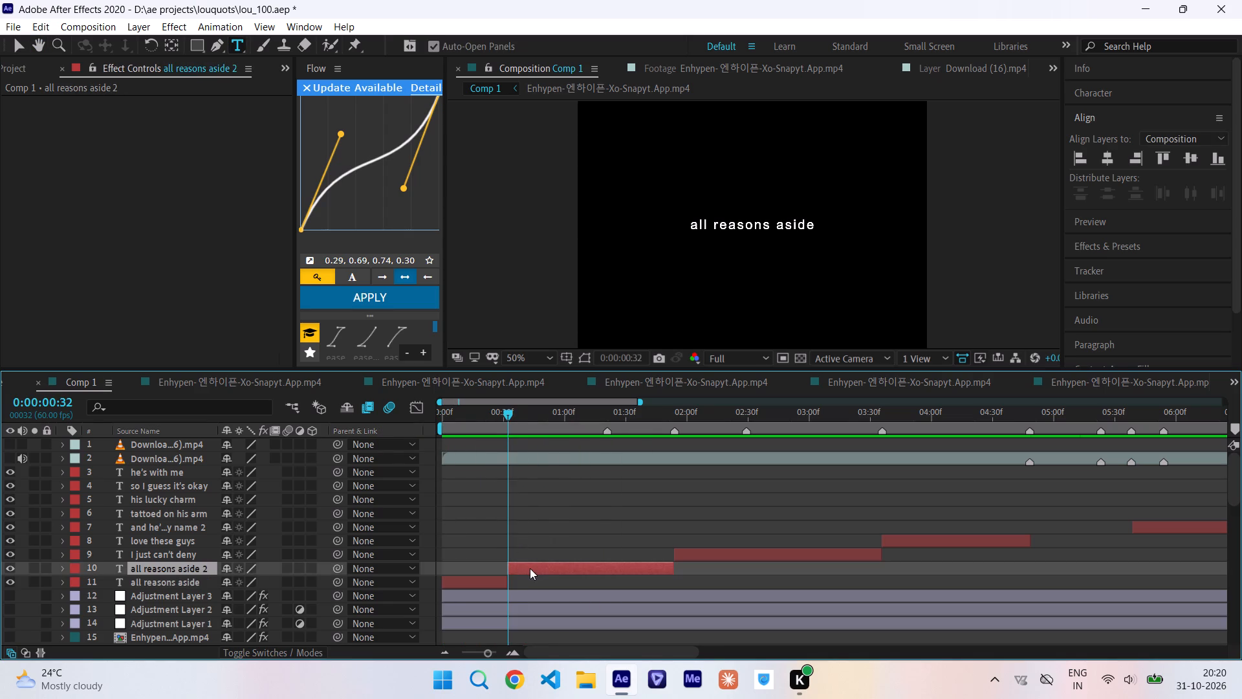
Find where the word "aside" begins and split the second "all reasons aside" segment at 0:00:01:09.
key("space")
left_click(570, 416)
key("space")
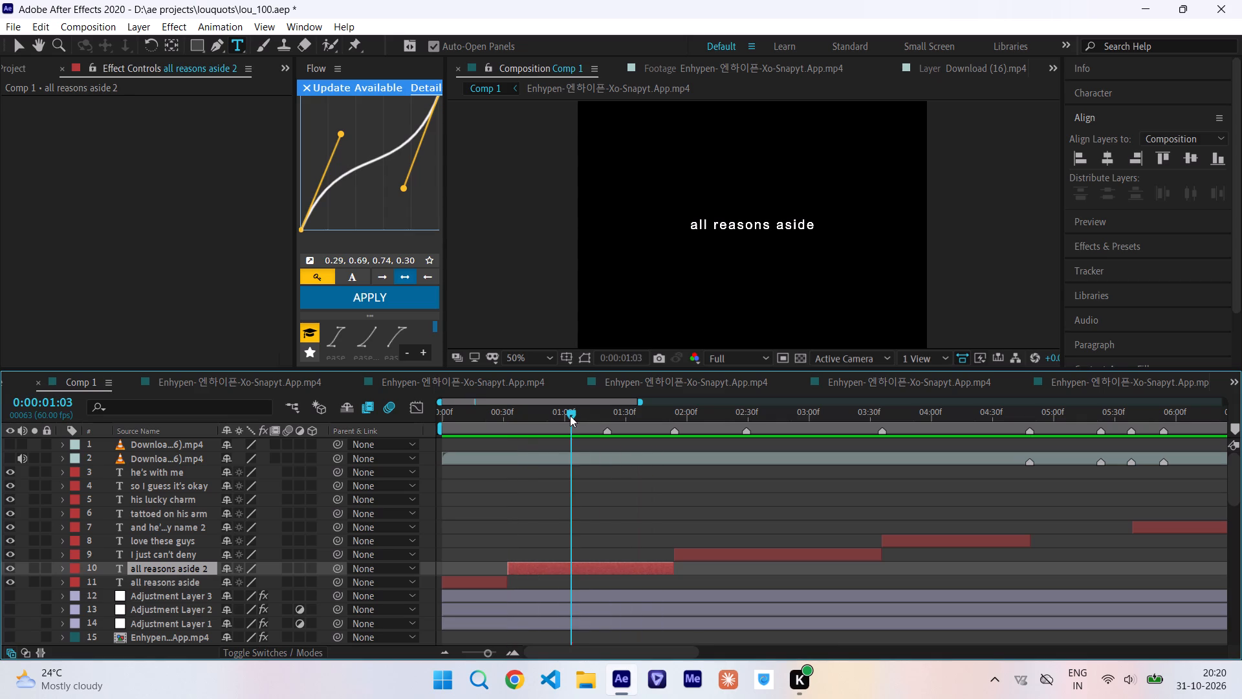
left_click_drag(570, 416, 583, 423)
key("space")
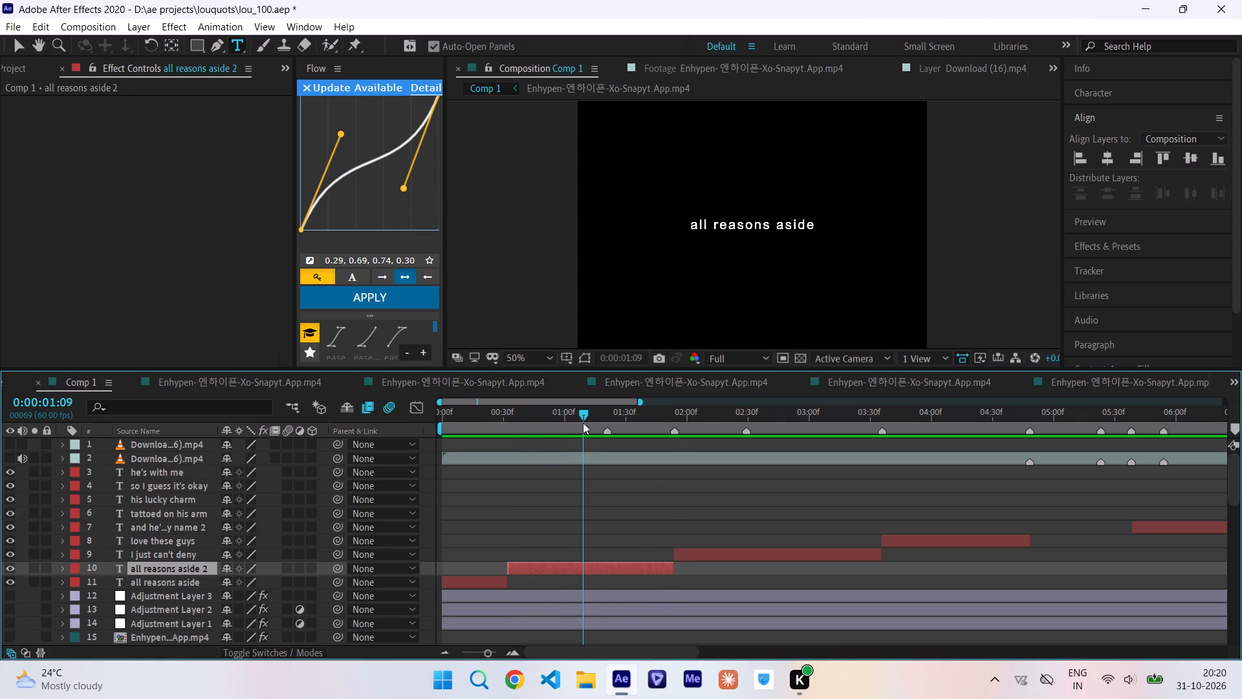
left_click(583, 415)
key("space")
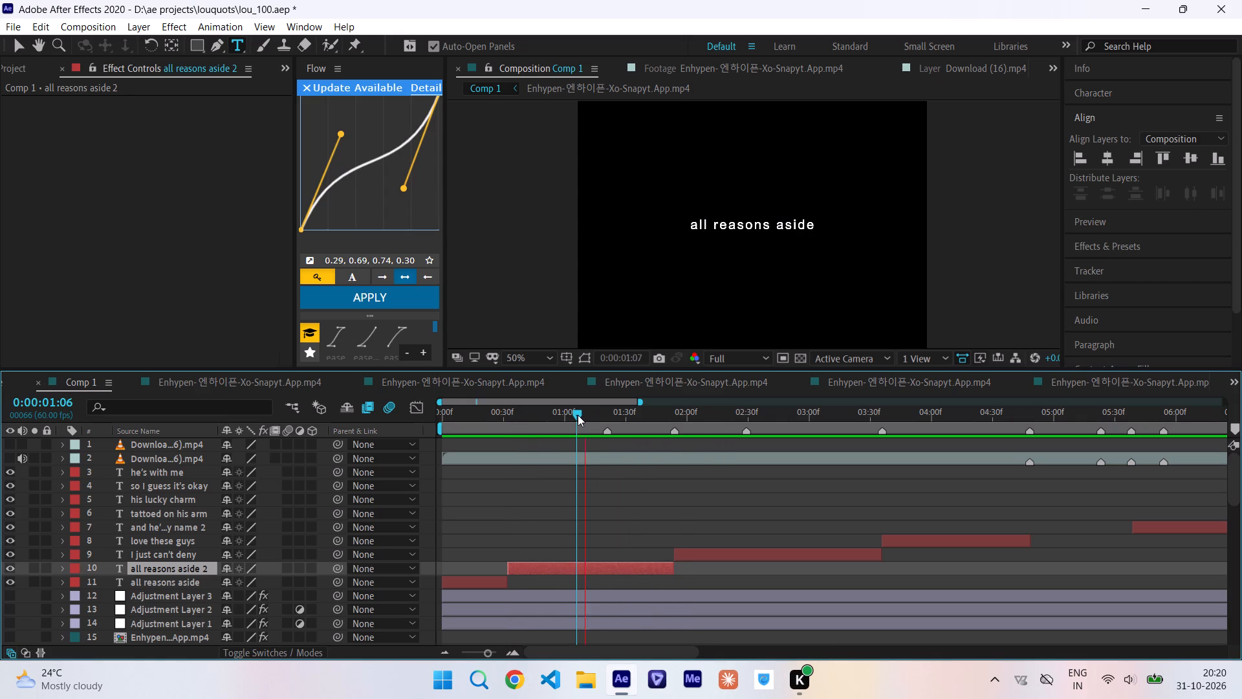
left_click_drag(578, 415, 584, 420)
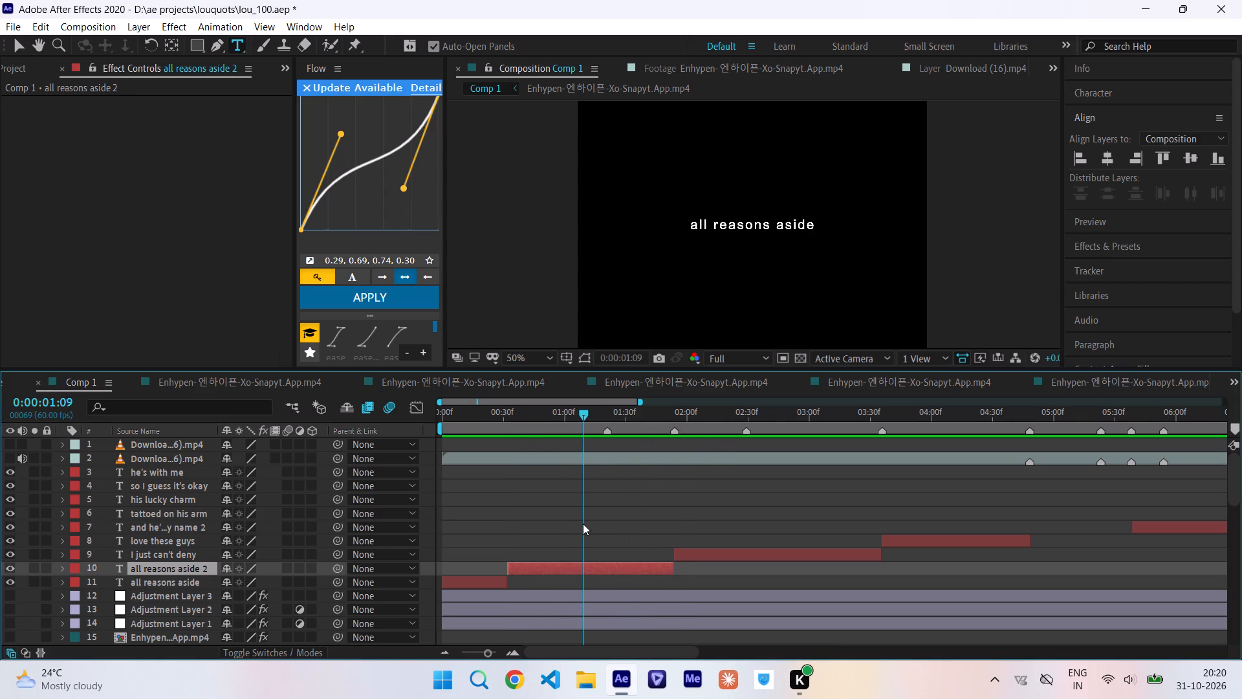
key("ctrl+shift+d")
Delete "aside" from the middle segment so it reads "all reasons", and centre it horizontally in the composition.
left_click(538, 416)
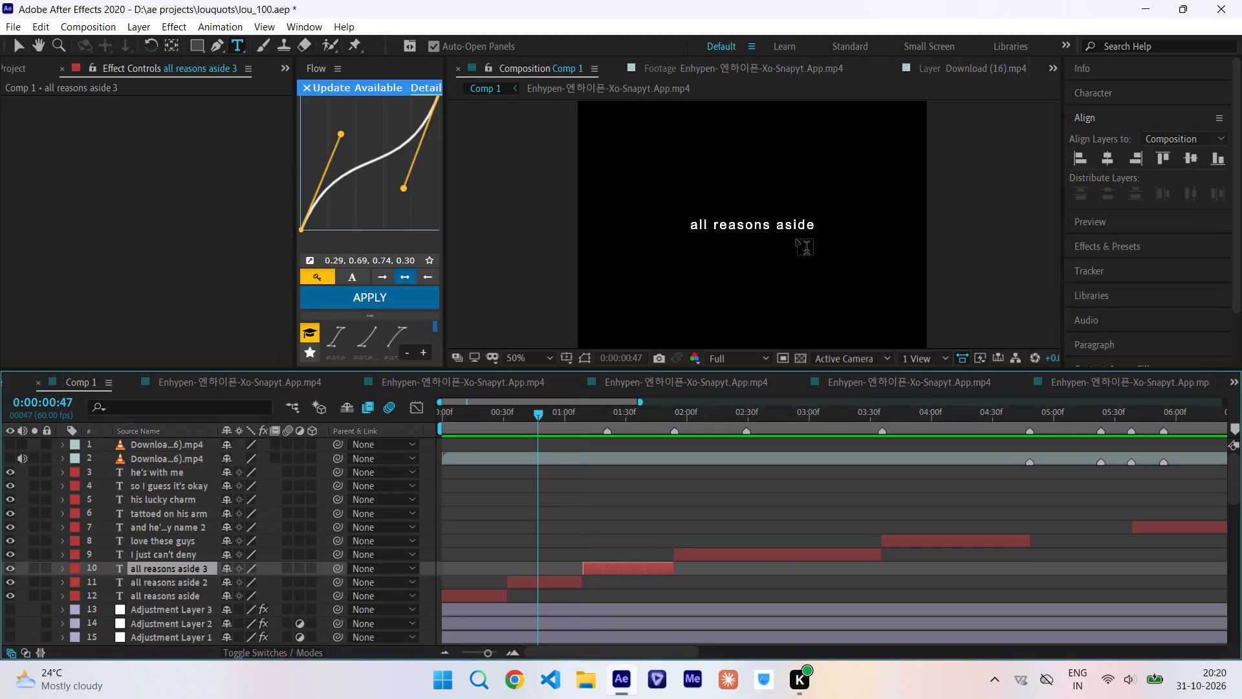
double_click(530, 581)
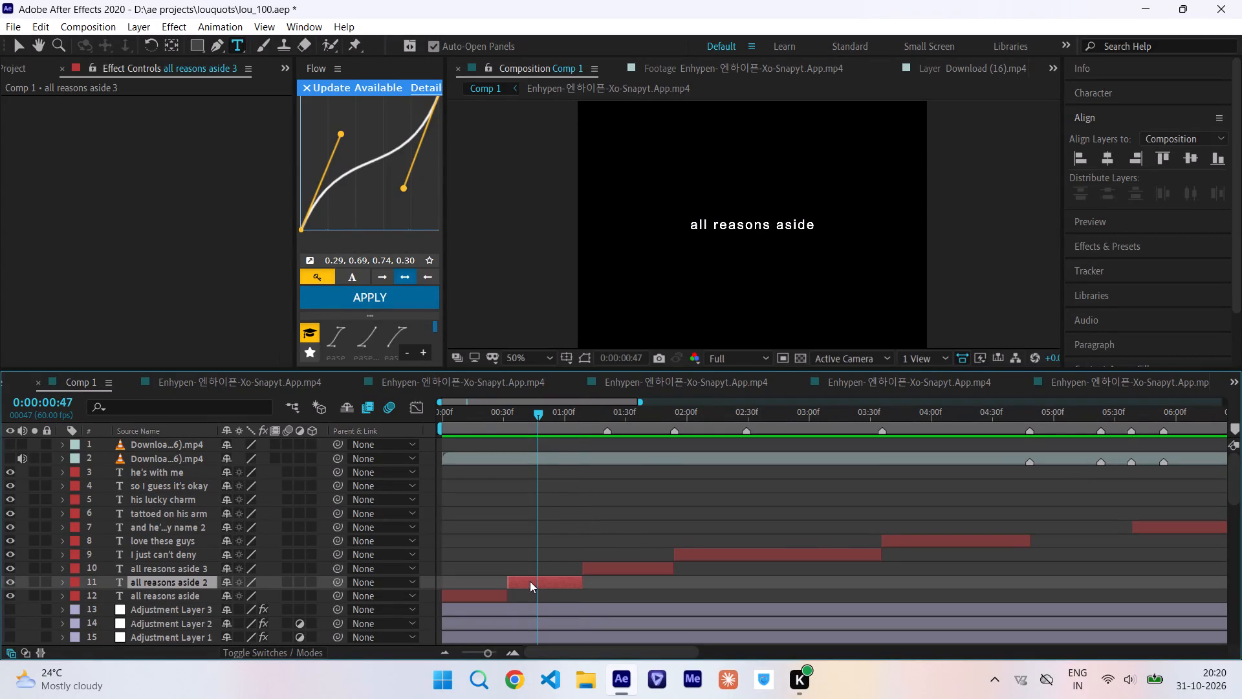
left_click_drag(769, 227, 836, 223)
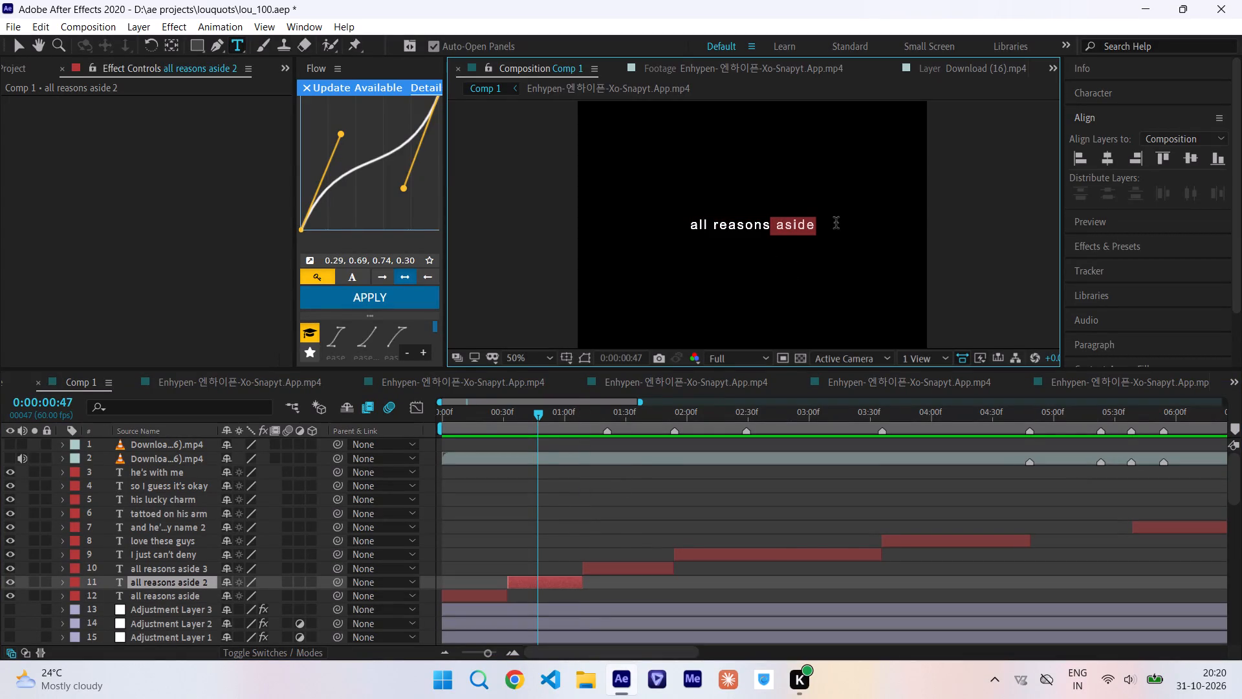
left_click_drag(836, 223, 846, 221)
key("Delete")
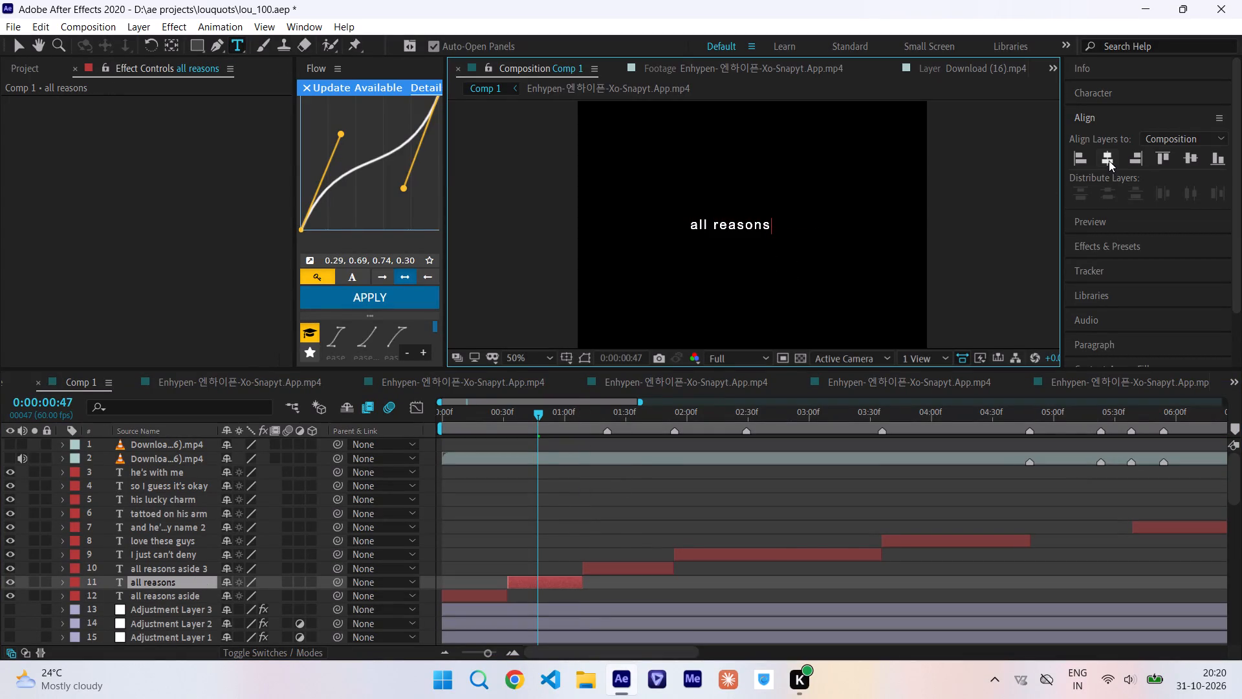
left_click(1109, 161)
Delete "reasons aside" from the first segment so it reads "all", and centre it horizontally in the composition.
left_click(473, 423)
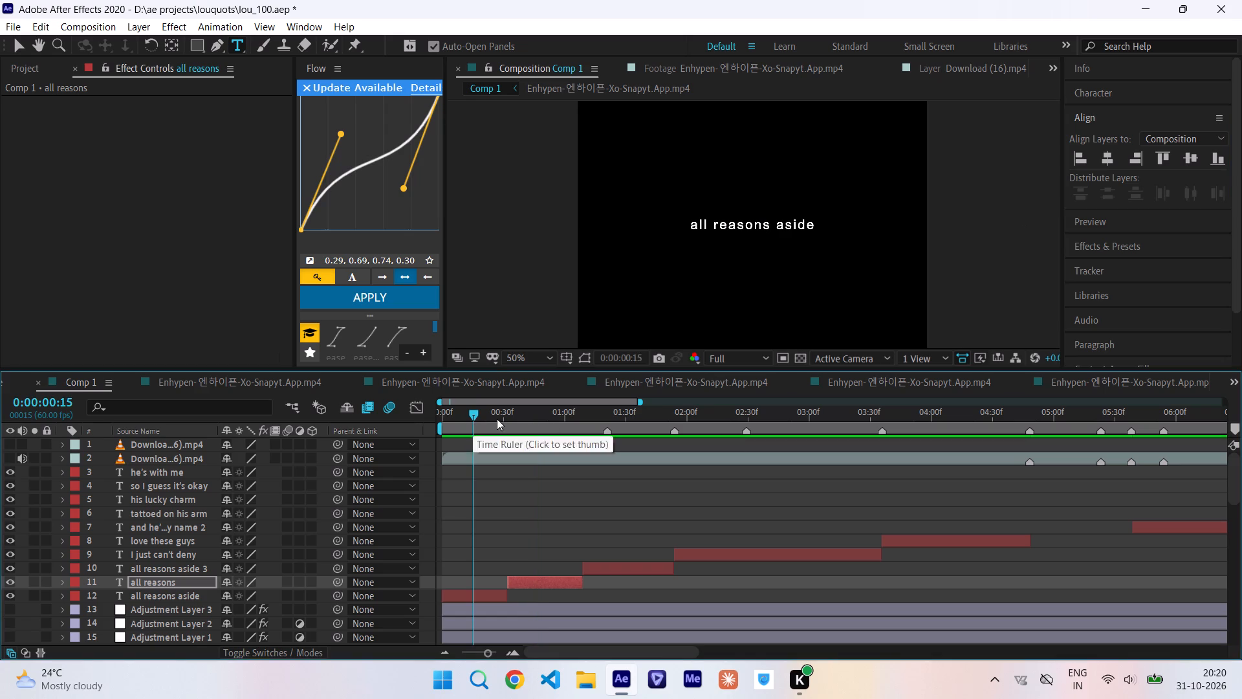
left_click(469, 588)
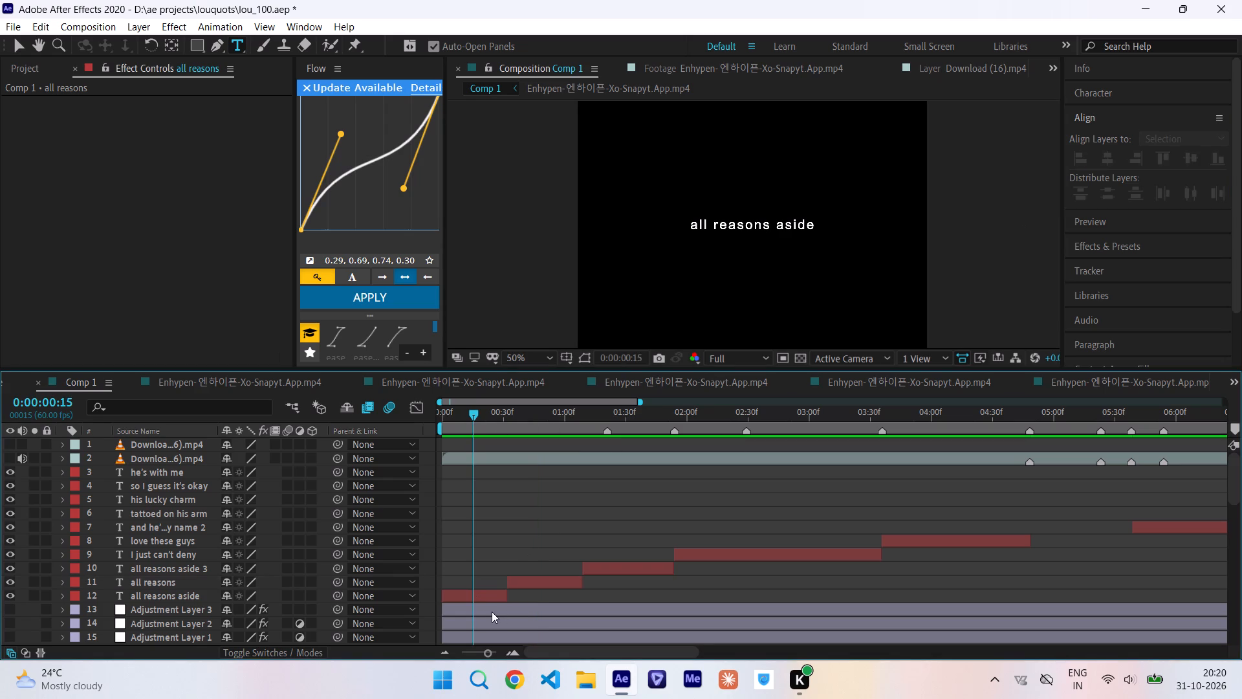
left_click(477, 597)
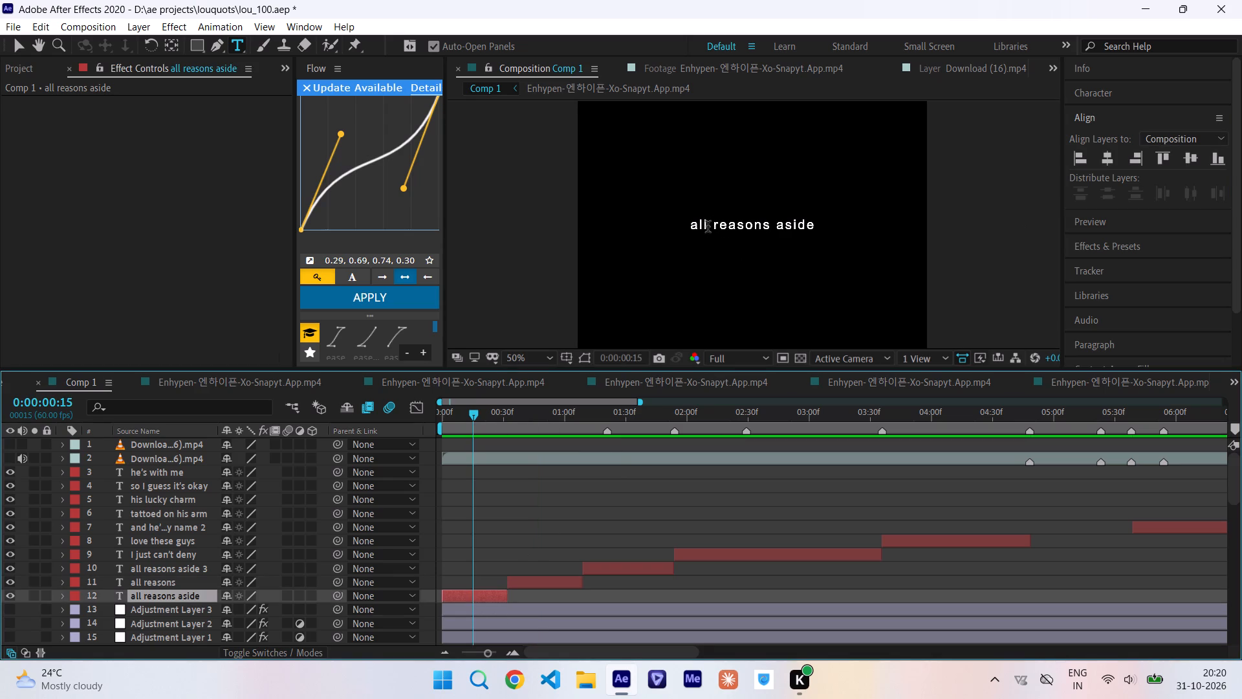
left_click_drag(708, 227, 876, 227)
key("Delete")
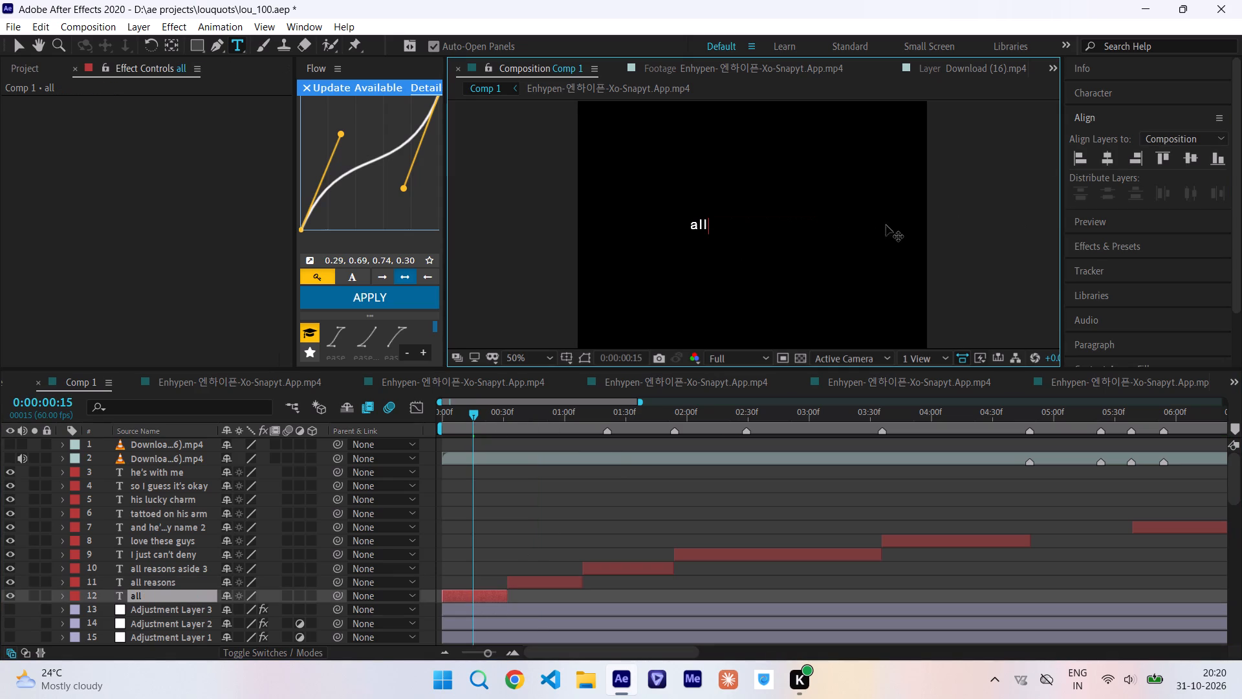
left_click(1107, 157)
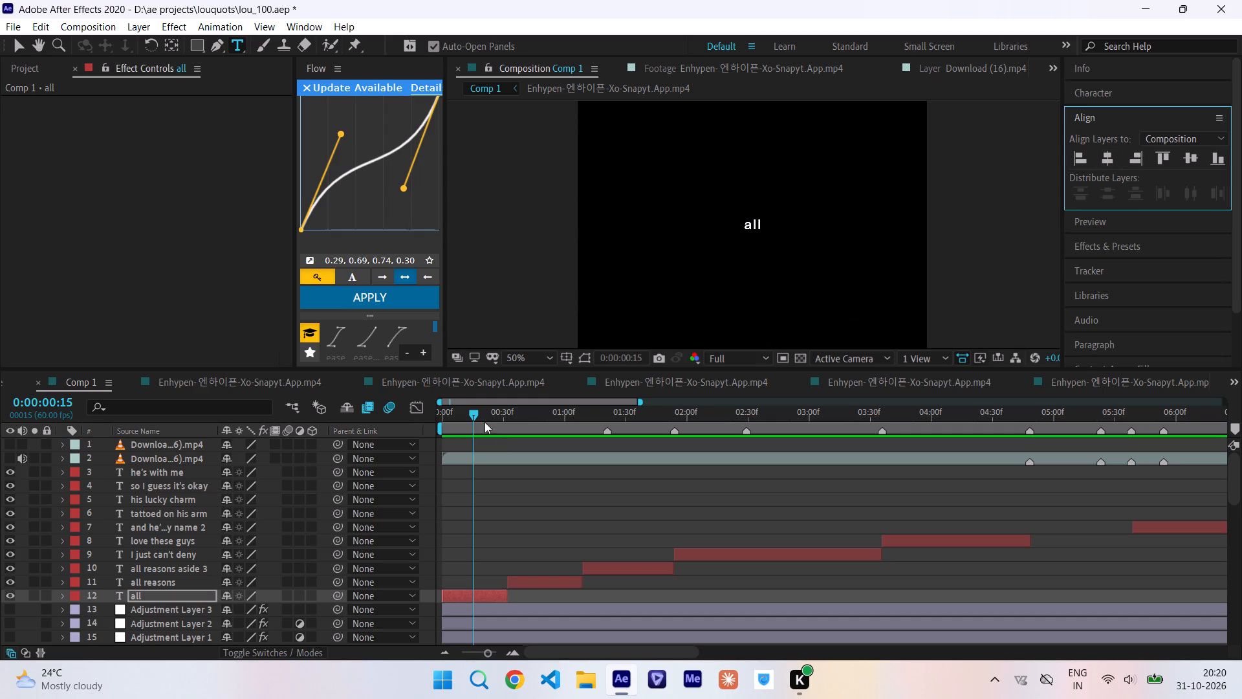
Replay the opening and trim the end of "all" and the start of "all reasons" to meet just after 0:00:00:24.
left_click_drag(482, 417, 191, 491)
key("space")
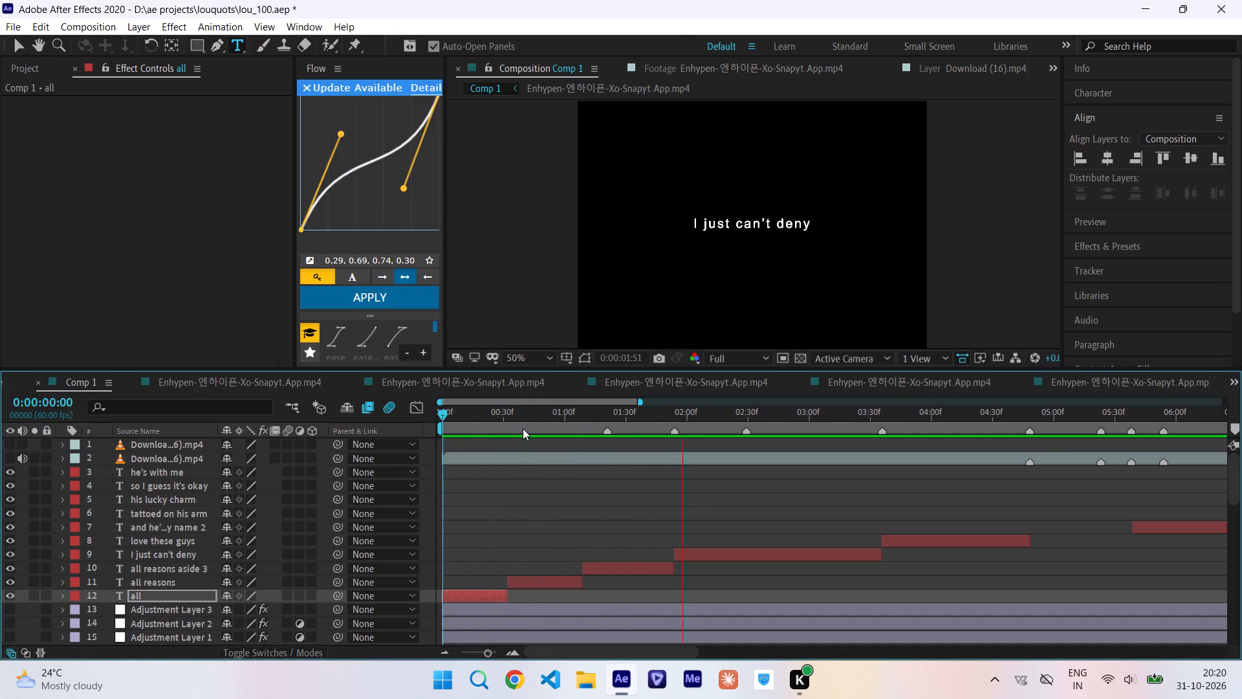
left_click_drag(518, 419, 210, 461)
key("space")
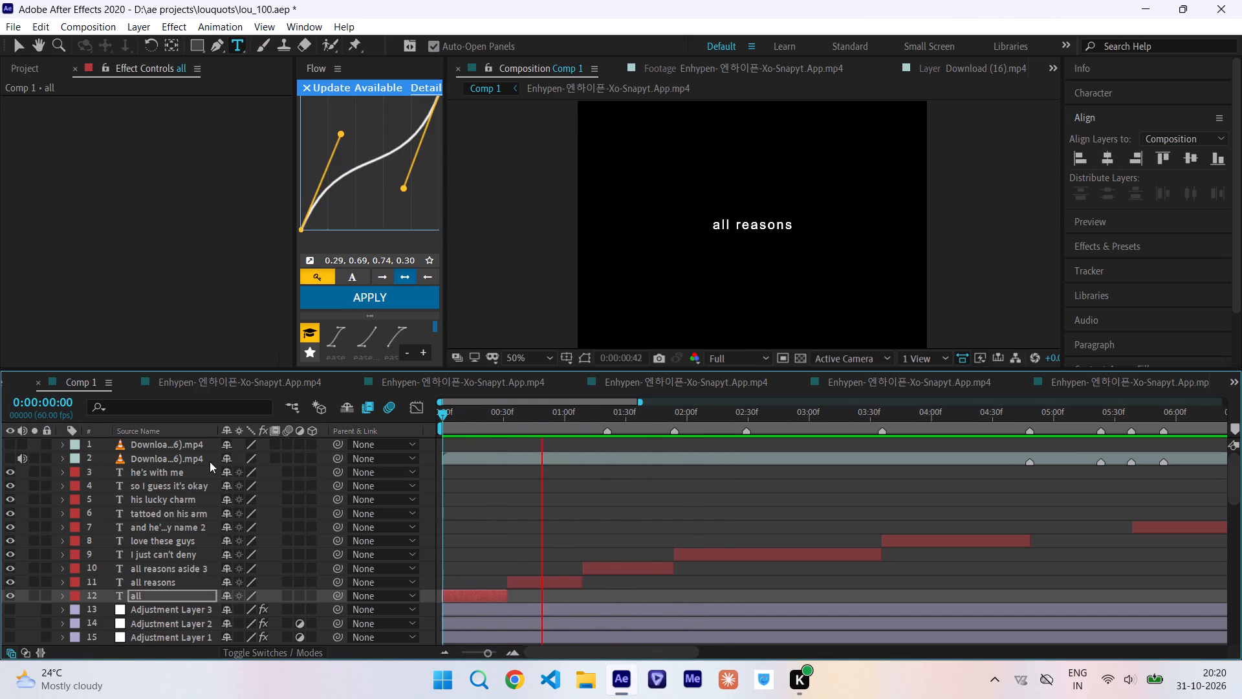
left_click(491, 420)
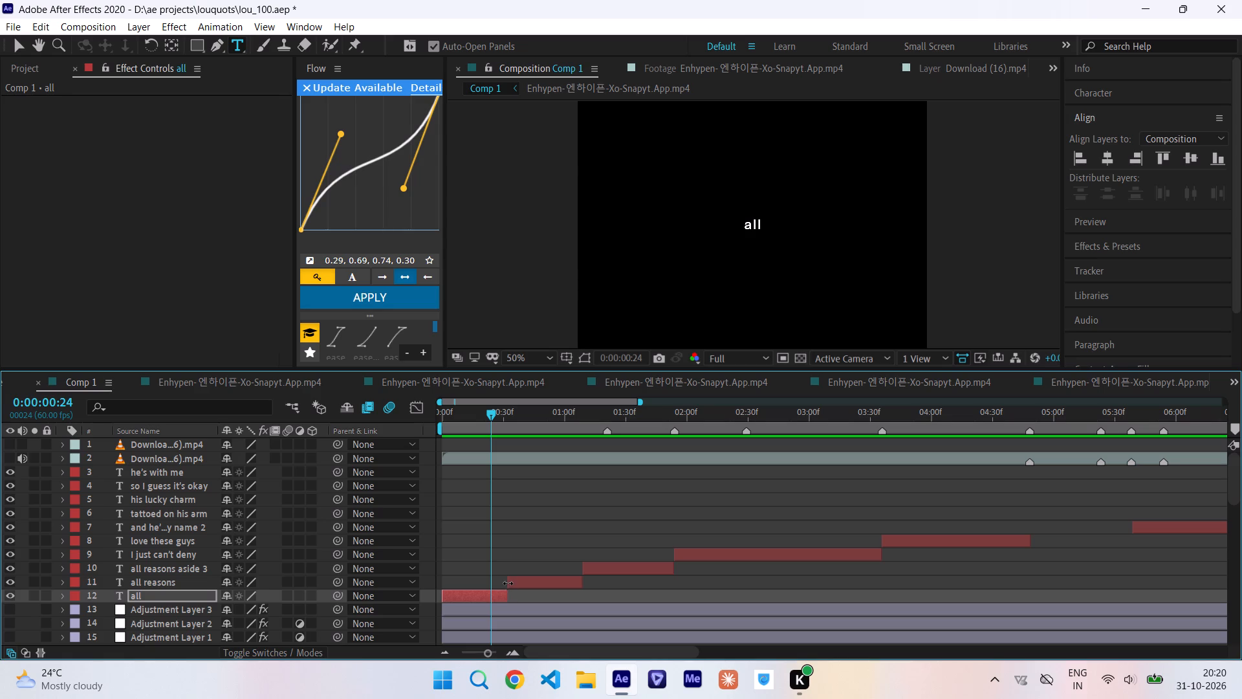
left_click_drag(508, 583, 496, 584)
left_click_drag(505, 597, 501, 599)
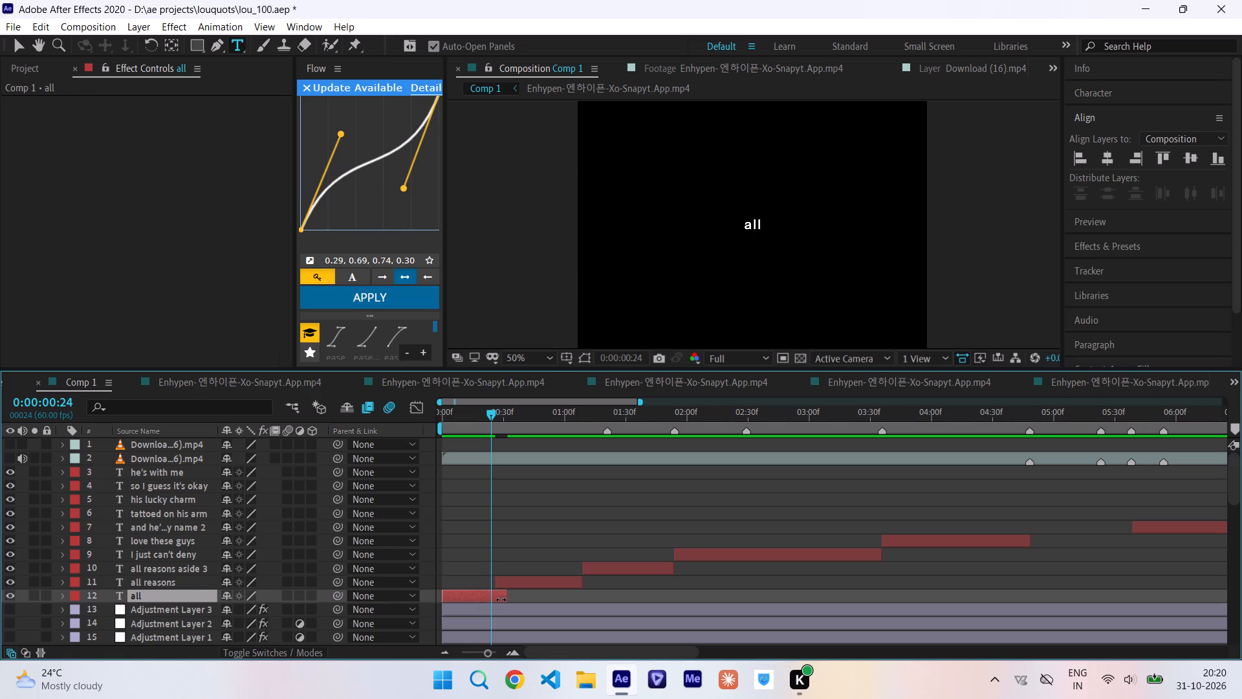
left_click_drag(501, 599, 494, 602)
Play the edit from the start and check the timing of the word-by-word opening lyric layers.
left_click_drag(488, 414, 253, 472)
key("space")
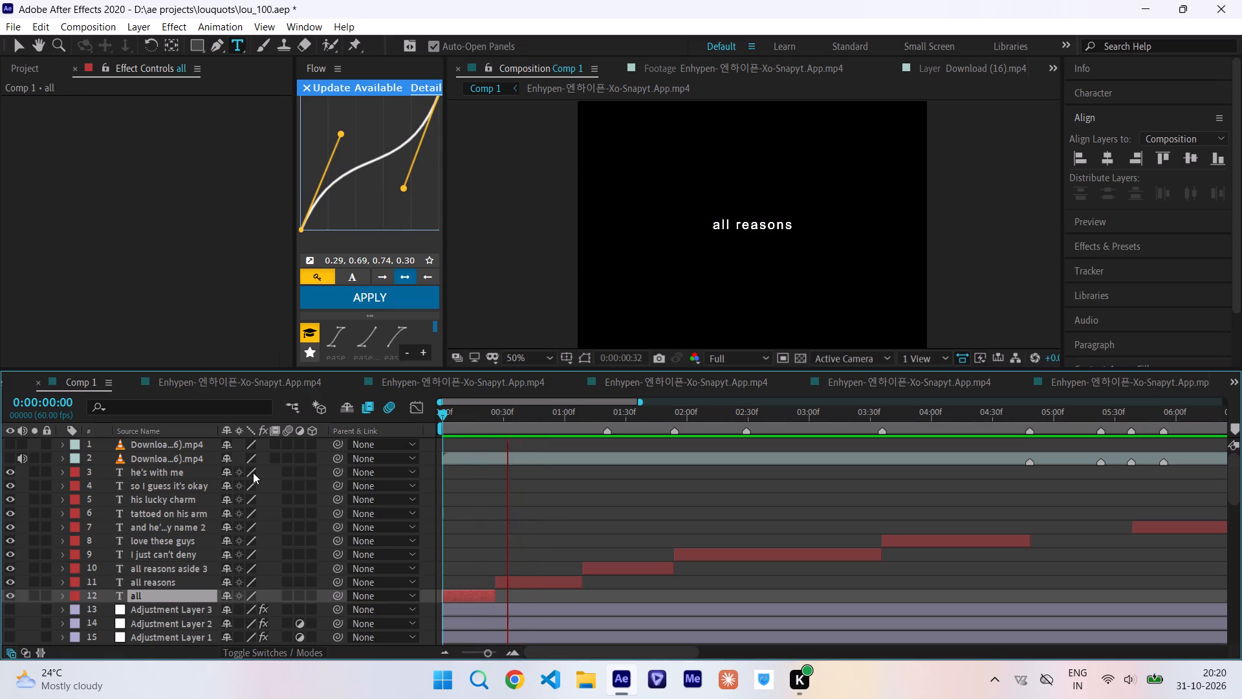
left_click_drag(461, 418, 260, 432)
key("space")
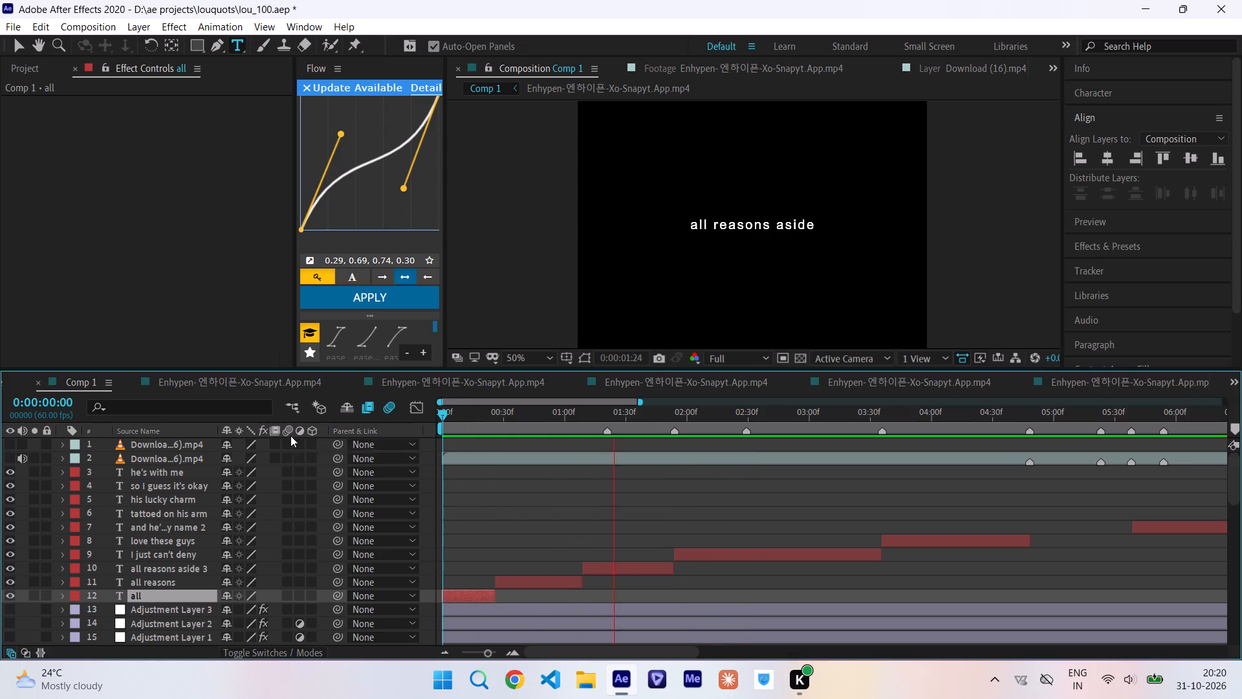
Replay the opening repeatedly and check the timing of "all", "all reasons" and "all reasons aside" against the audio.
left_click_drag(637, 419, 317, 456)
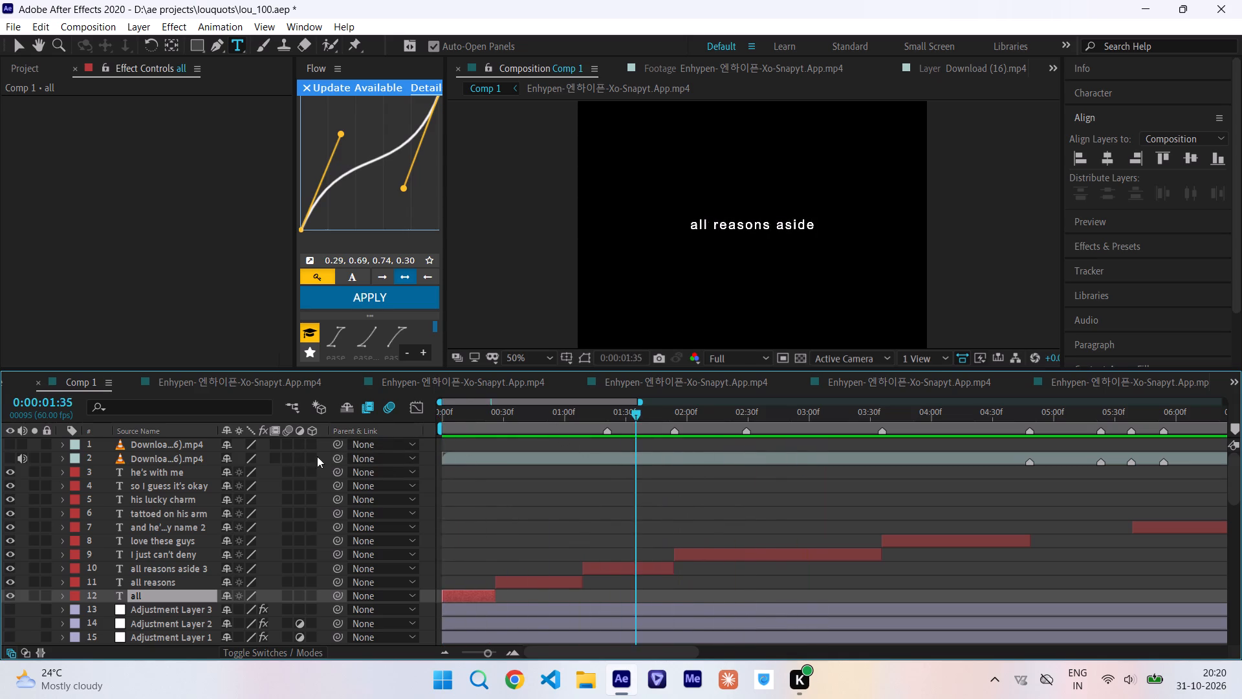
left_click_drag(317, 456, 269, 463)
key("space")
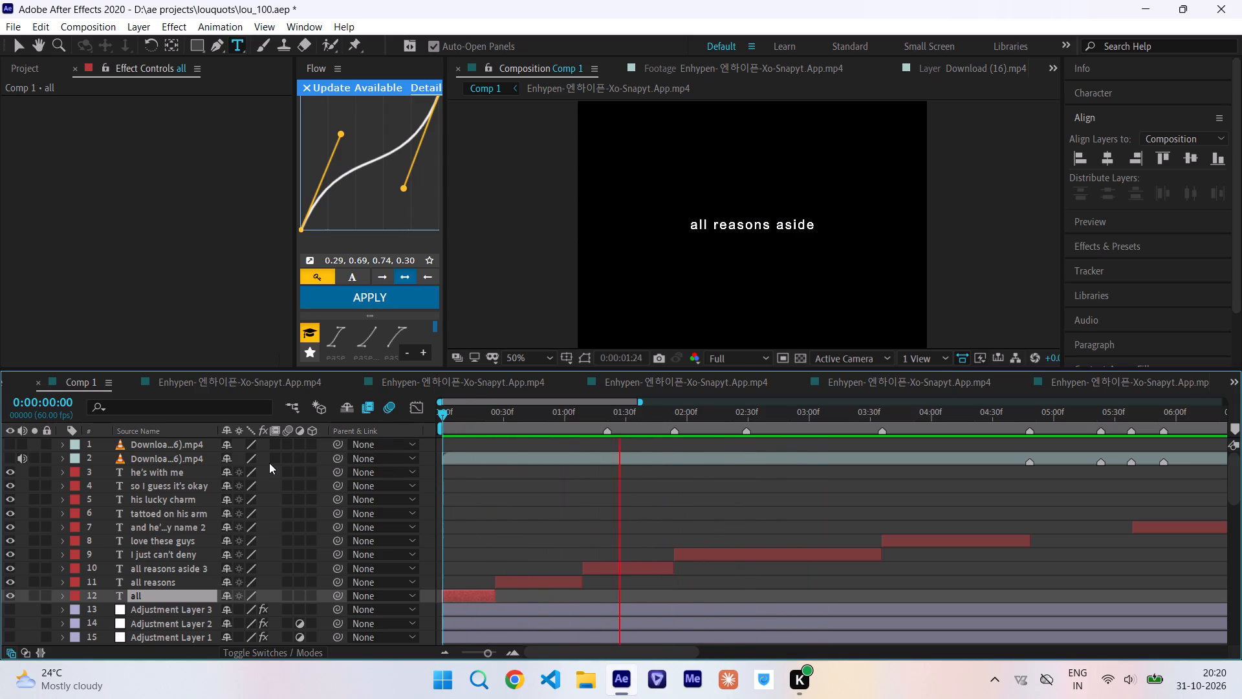
left_click_drag(486, 414, 223, 478)
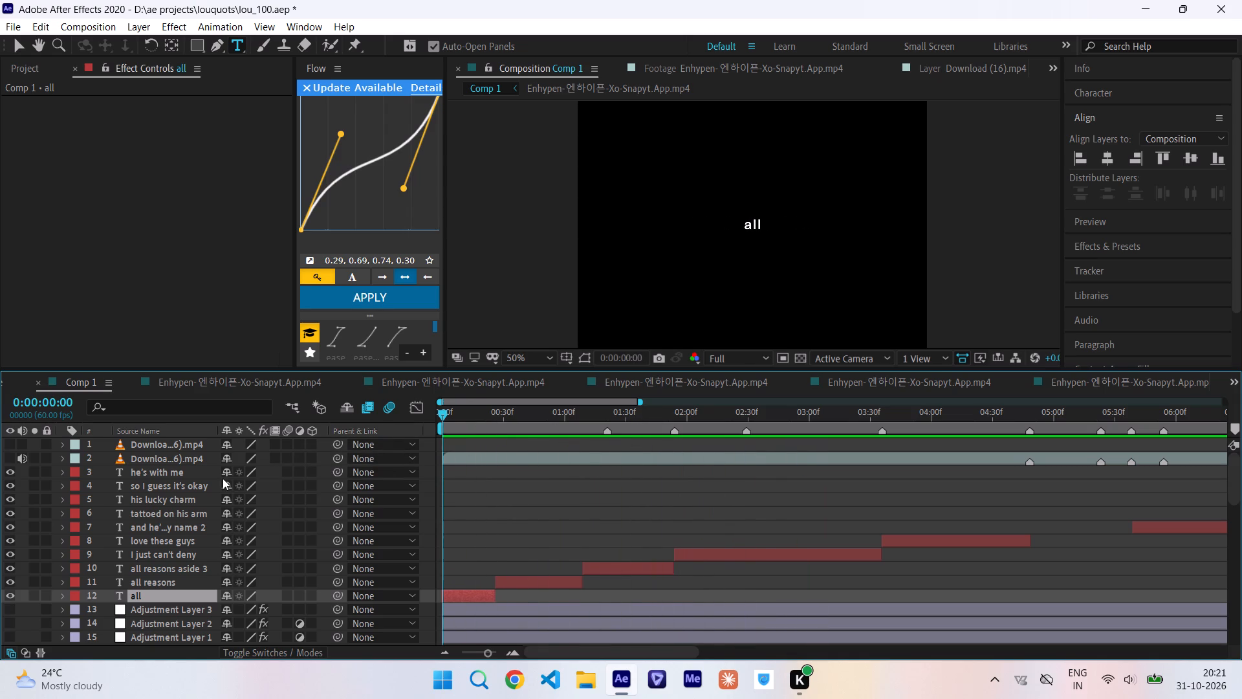
key("space")
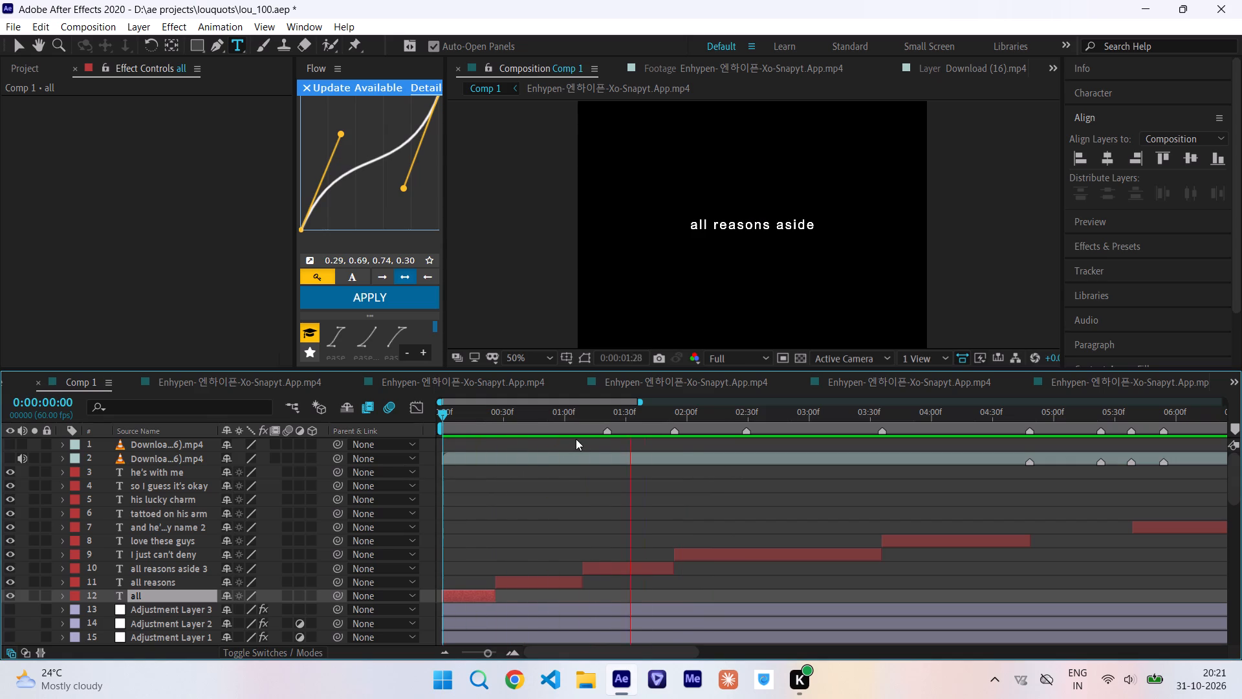
left_click_drag(468, 410, 379, 429)
key("space")
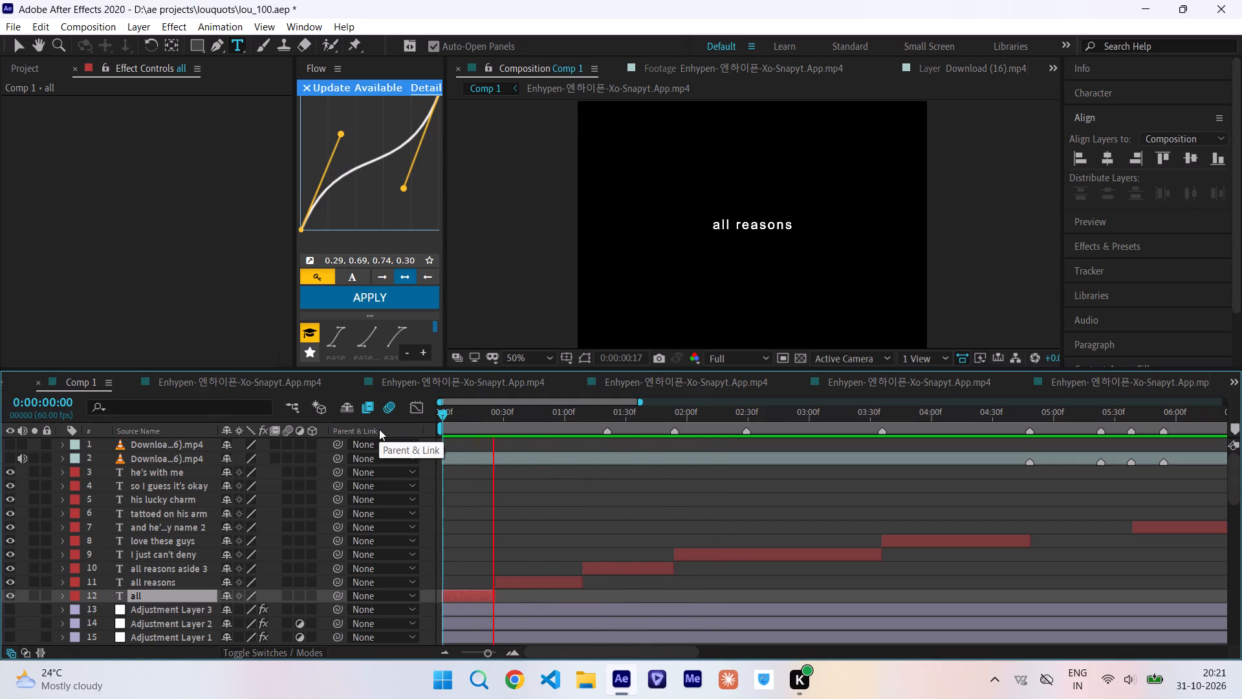
left_click(512, 411)
key("space")
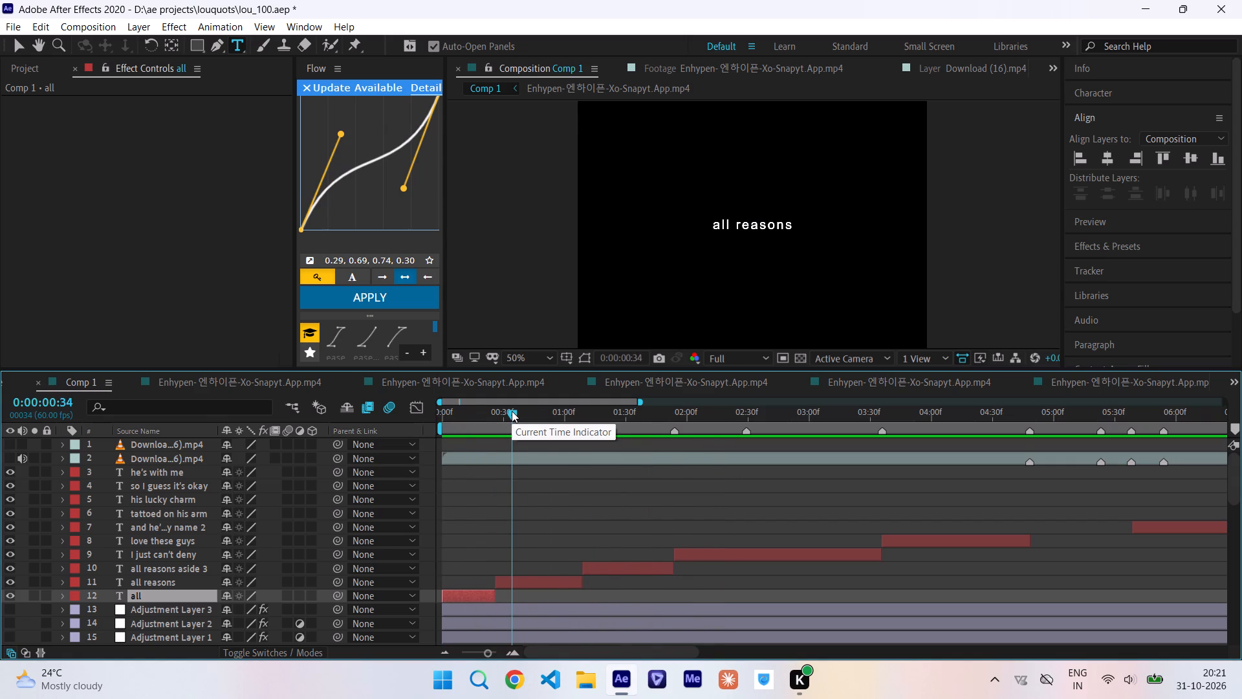
left_click(546, 417)
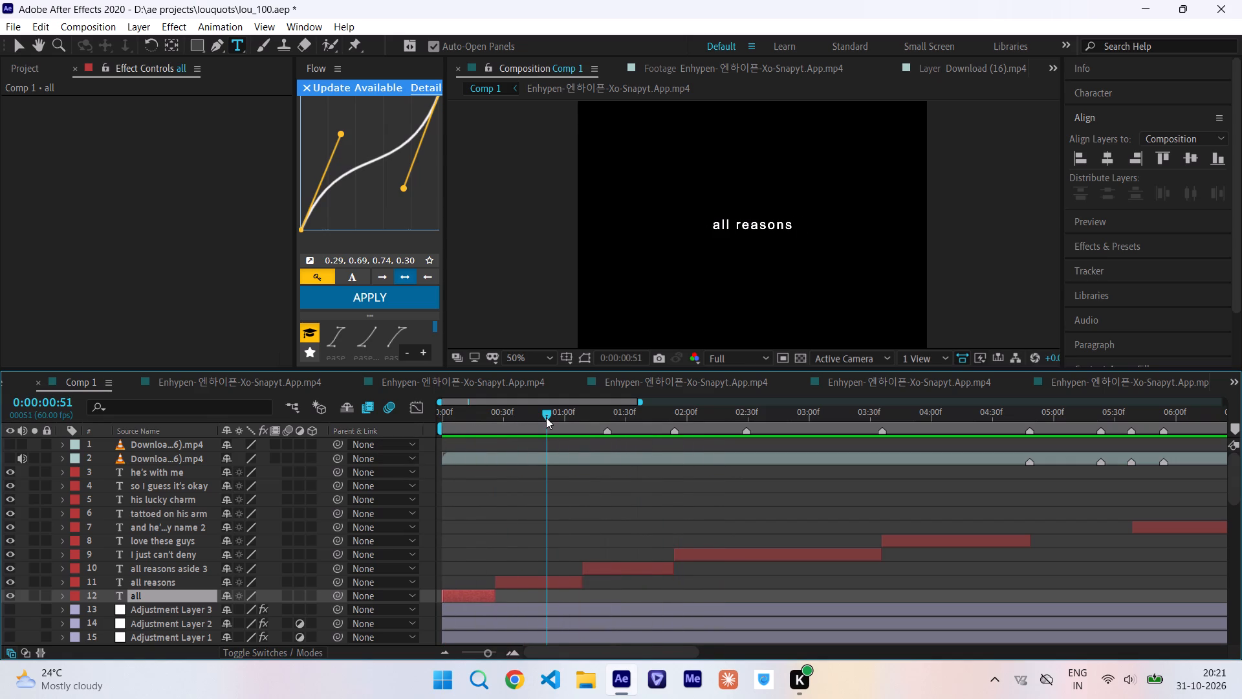
key("space")
left_click_drag(546, 417, 535, 419)
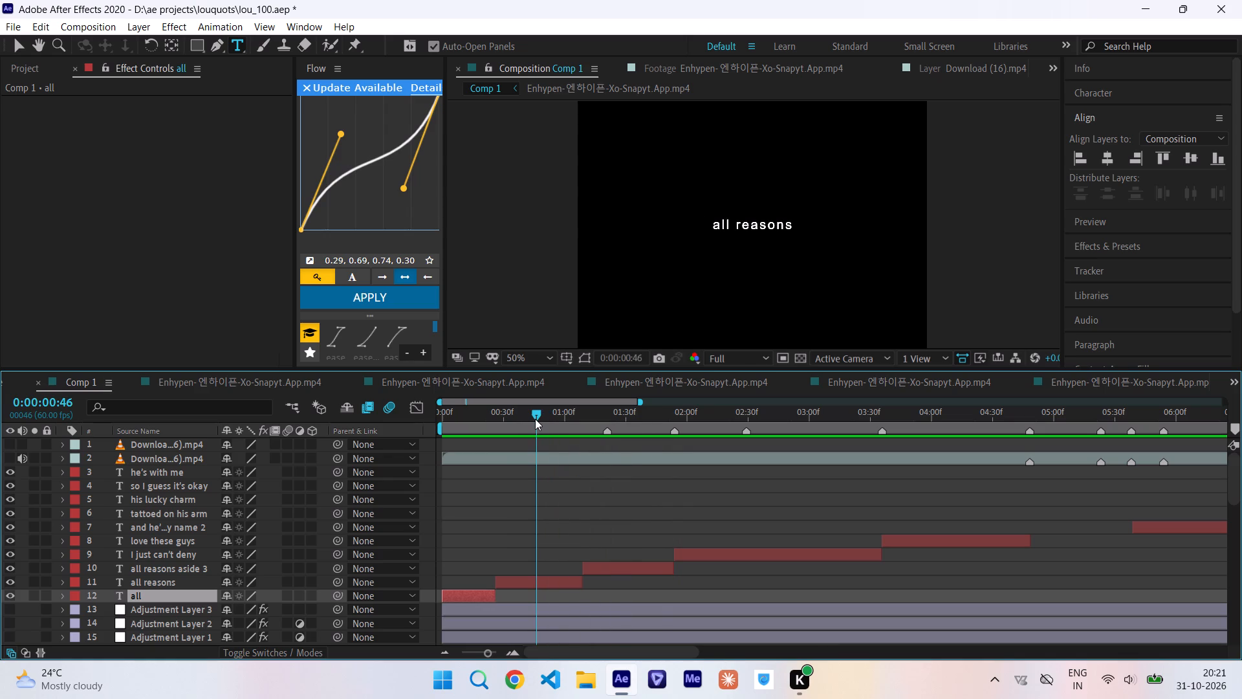
left_click_drag(535, 419, 536, 419)
key("space")
left_click_drag(536, 419, 393, 445)
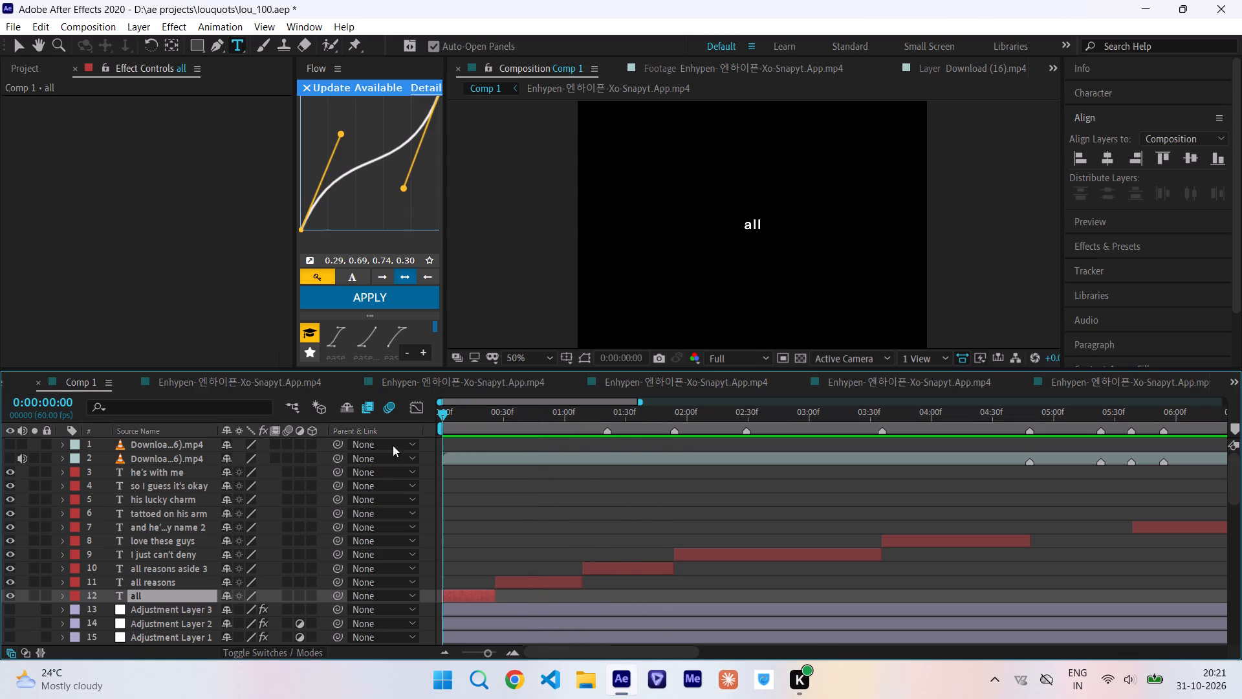
left_click_drag(393, 445, 385, 447)
key("space")
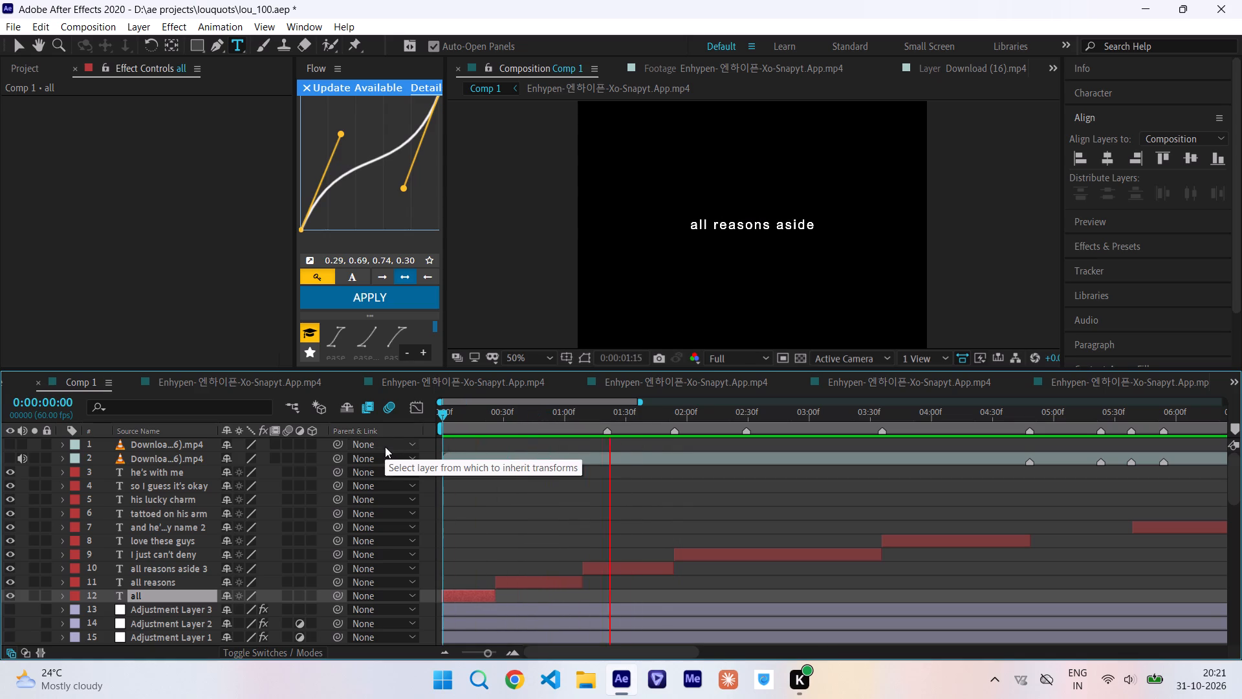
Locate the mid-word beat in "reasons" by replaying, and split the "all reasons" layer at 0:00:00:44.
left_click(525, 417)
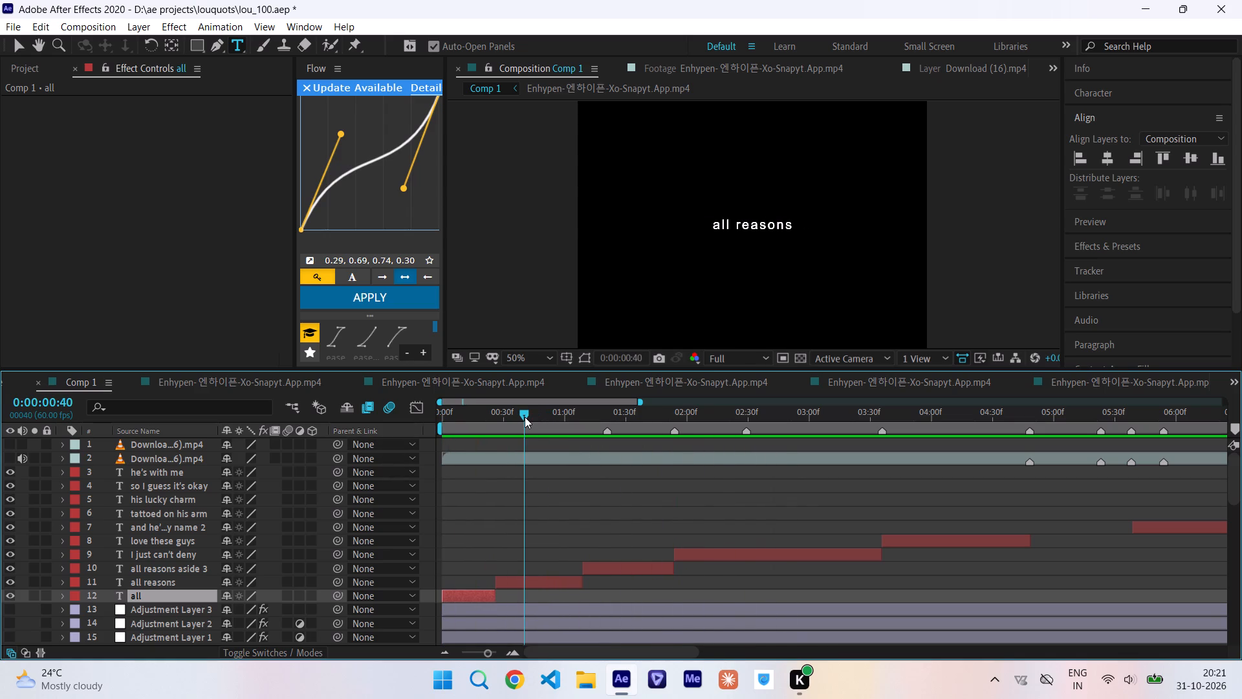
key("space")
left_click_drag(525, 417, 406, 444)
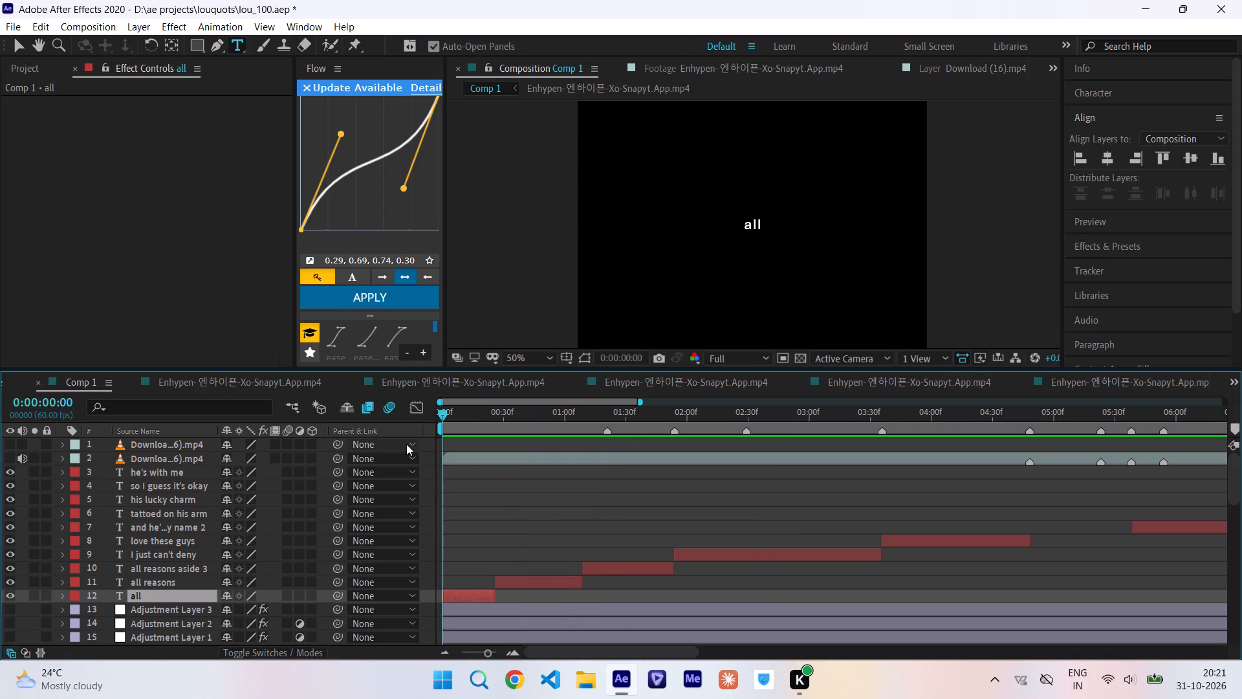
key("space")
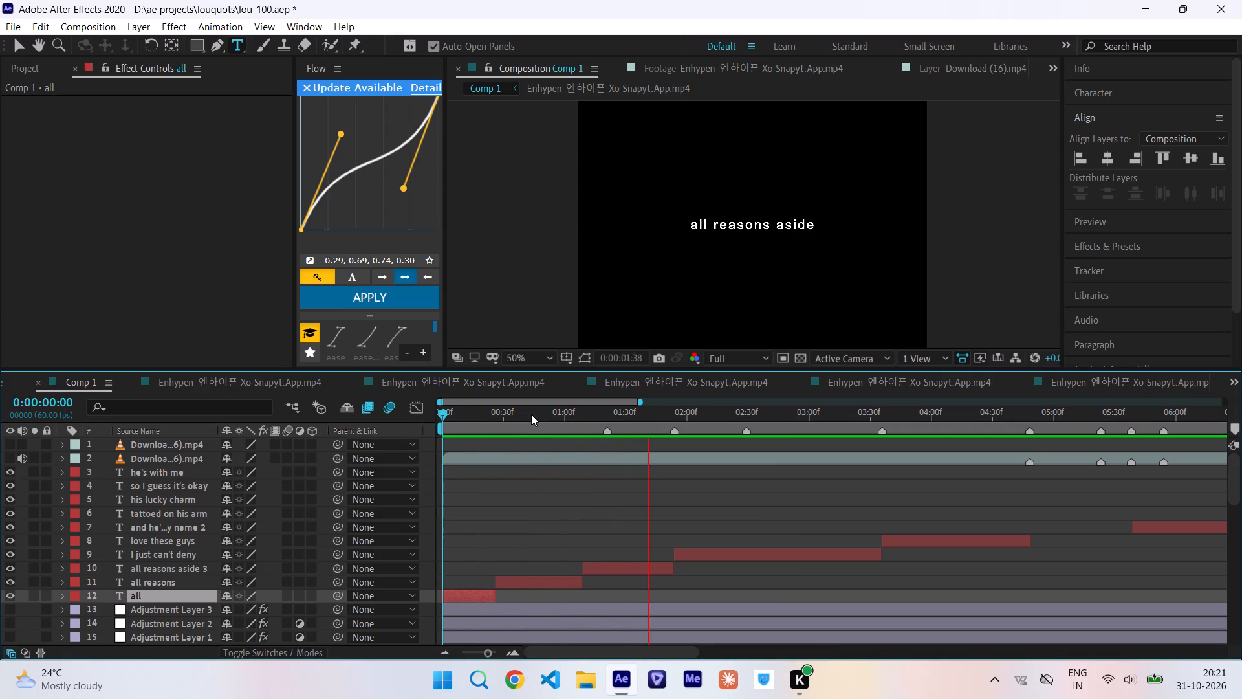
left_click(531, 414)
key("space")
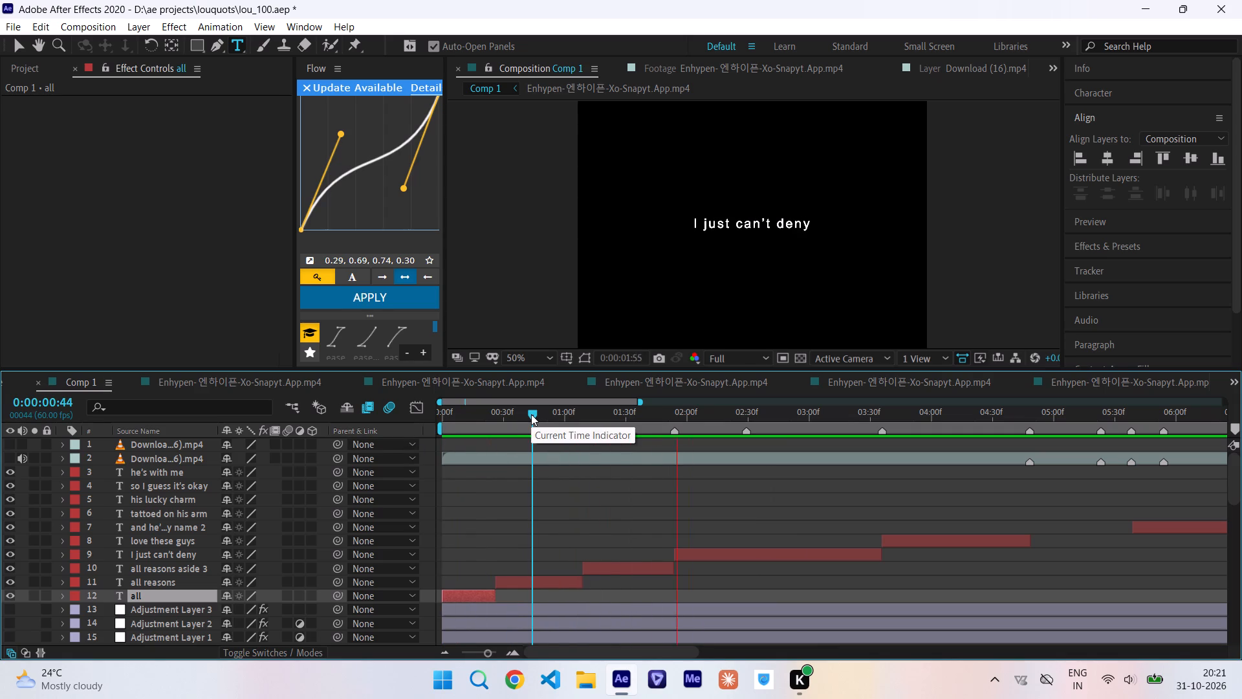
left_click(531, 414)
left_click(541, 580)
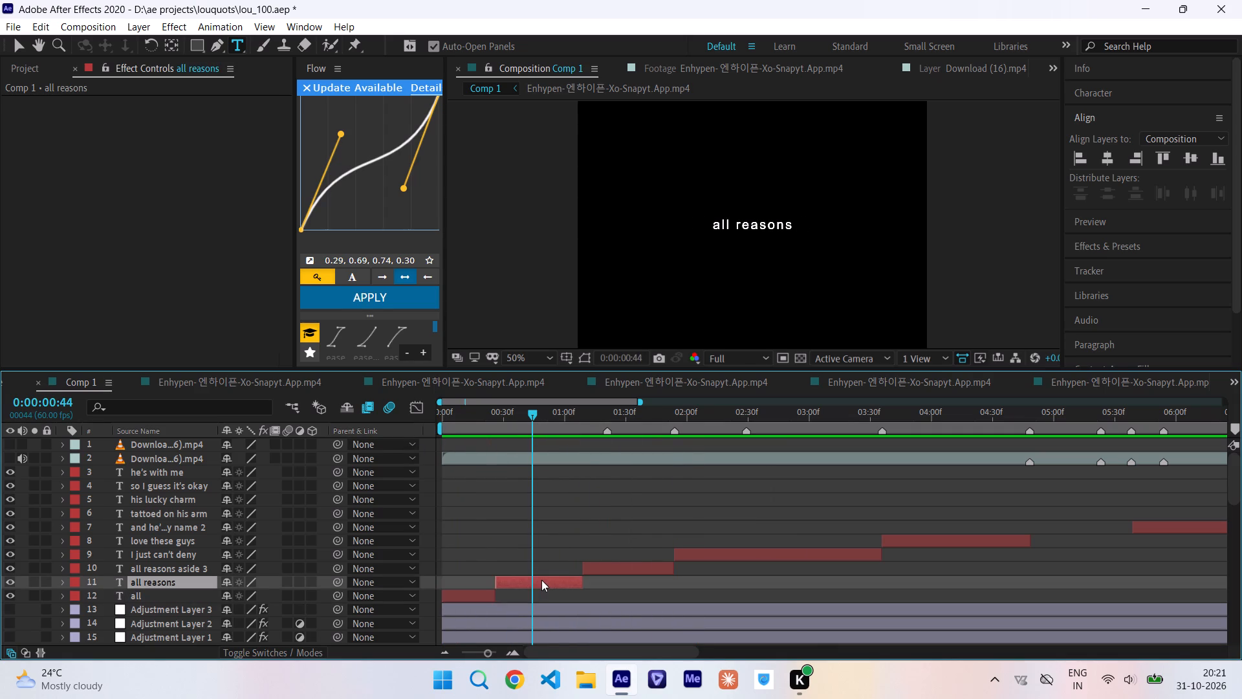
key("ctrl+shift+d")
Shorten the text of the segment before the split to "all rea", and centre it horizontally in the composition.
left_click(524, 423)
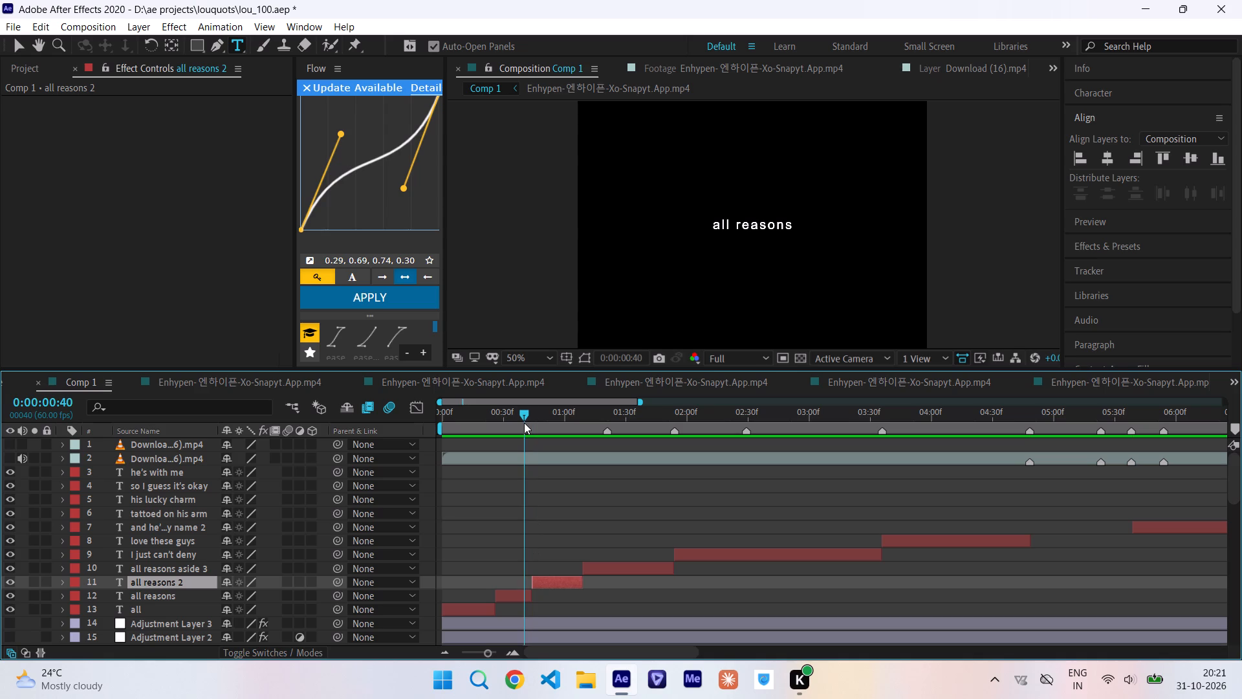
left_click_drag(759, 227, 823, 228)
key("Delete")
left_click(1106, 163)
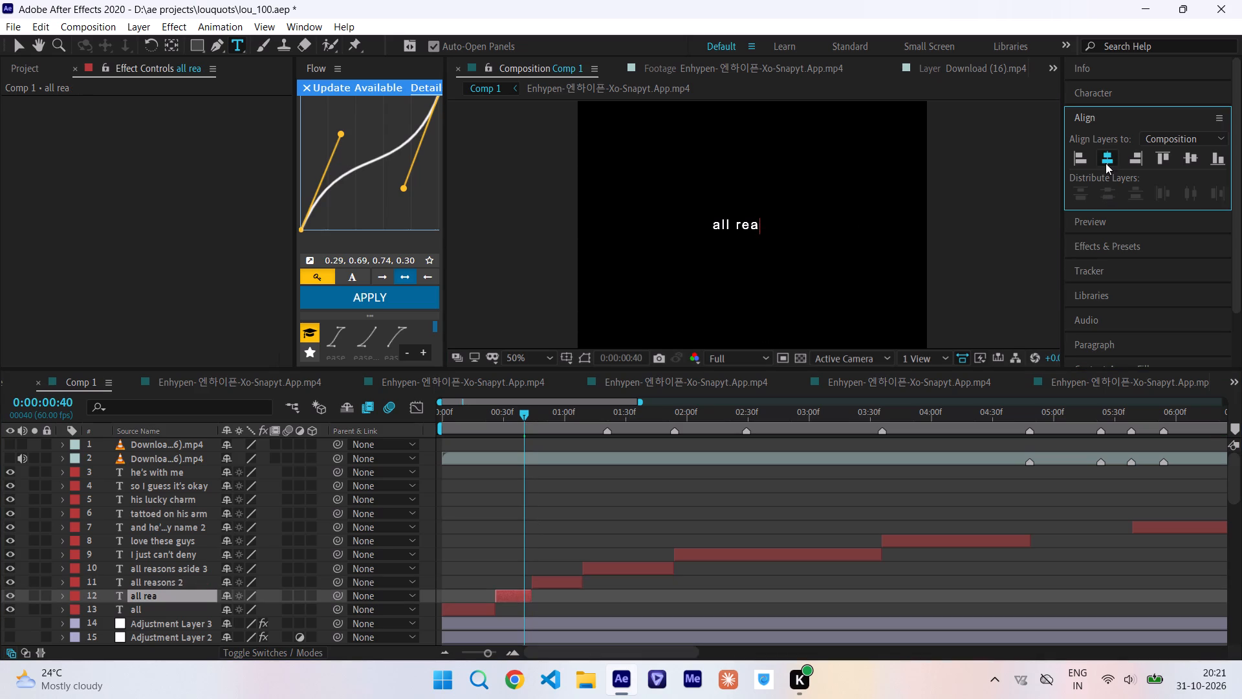
Play the edit from the start and scrub the opening to check the timing of the "all rea" segment.
left_click_drag(523, 410, 503, 428)
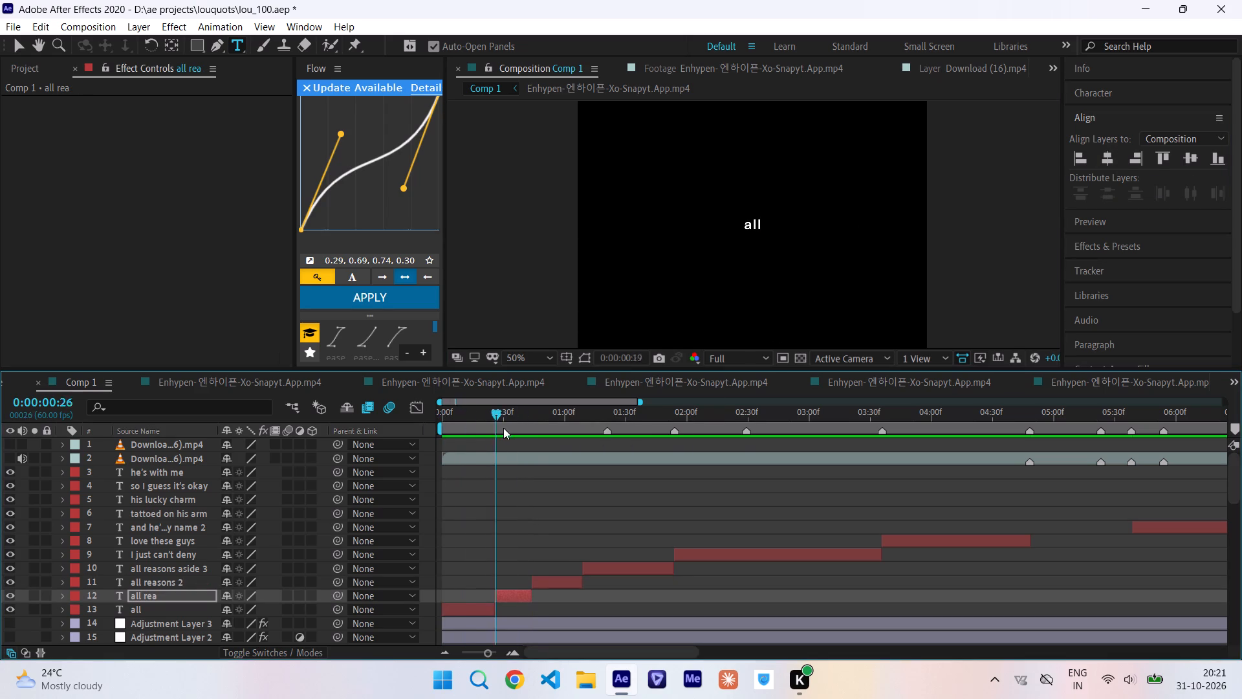
left_click_drag(503, 428, 80, 517)
key("space")
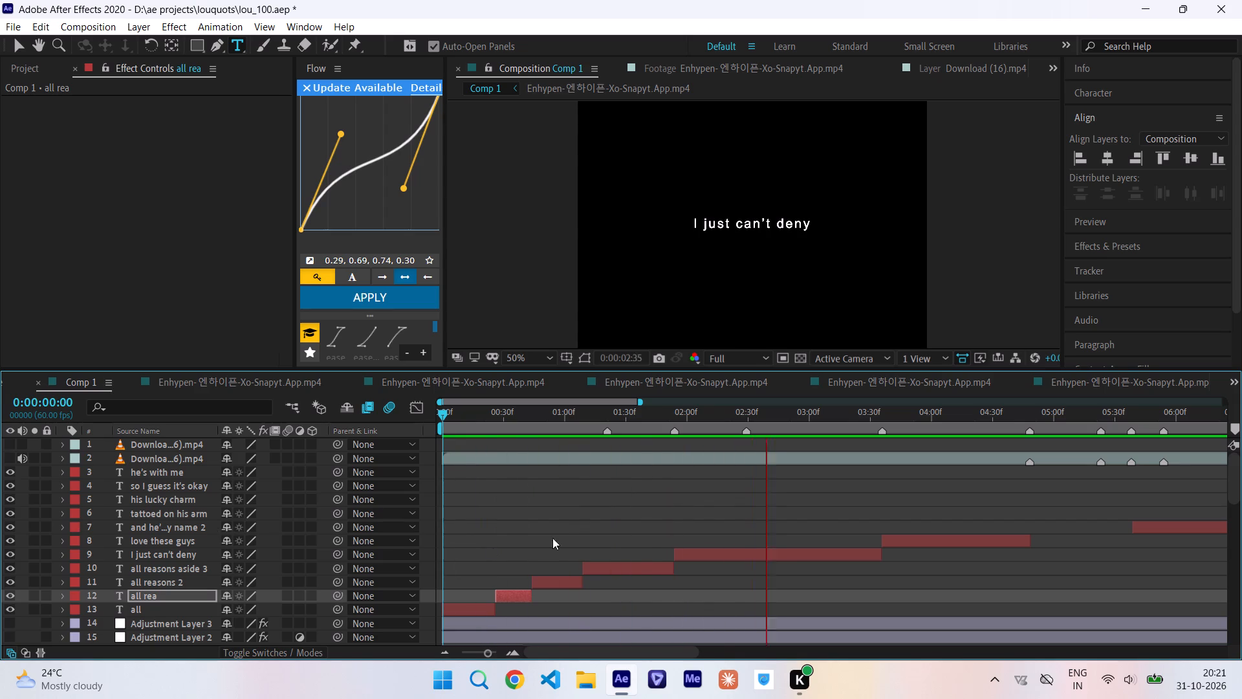
scroll(760, 531, "right", 1)
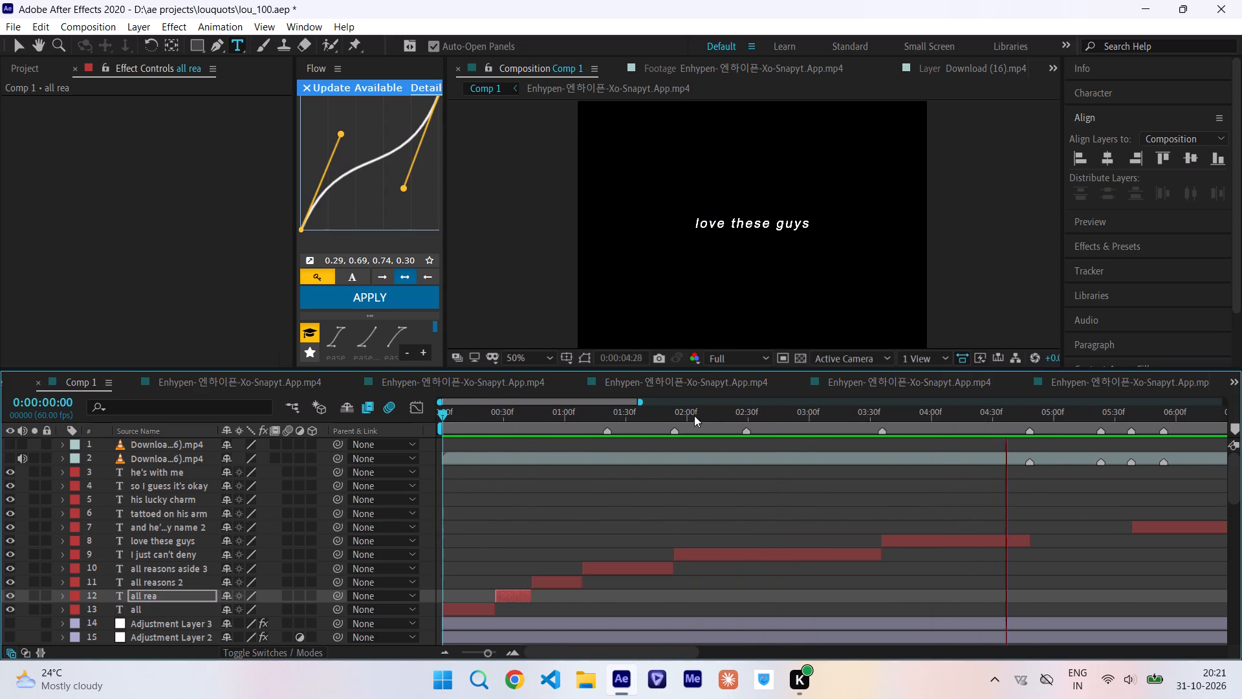
left_click_drag(694, 416, 534, 465)
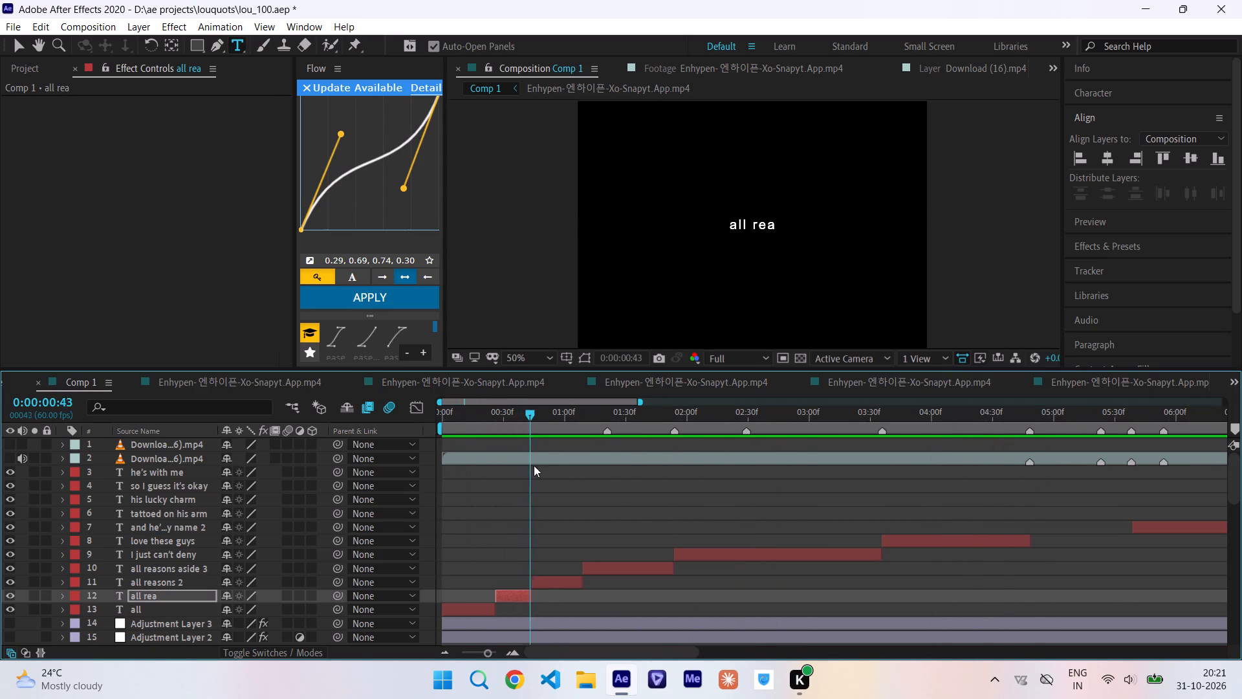
left_click_drag(534, 465, 461, 551)
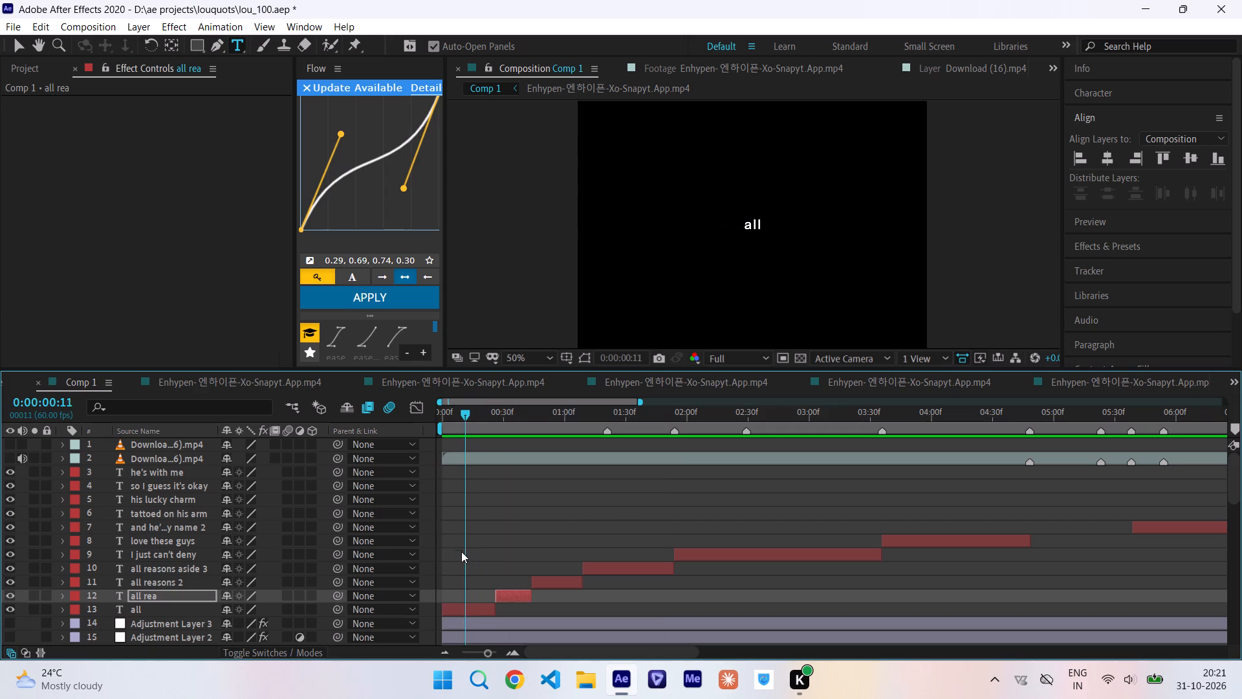
left_click_drag(461, 551, 534, 581)
Undo the opening line's splits, trims and text edits back to the single "all reasons aside" layer.
key("ctrl+z")
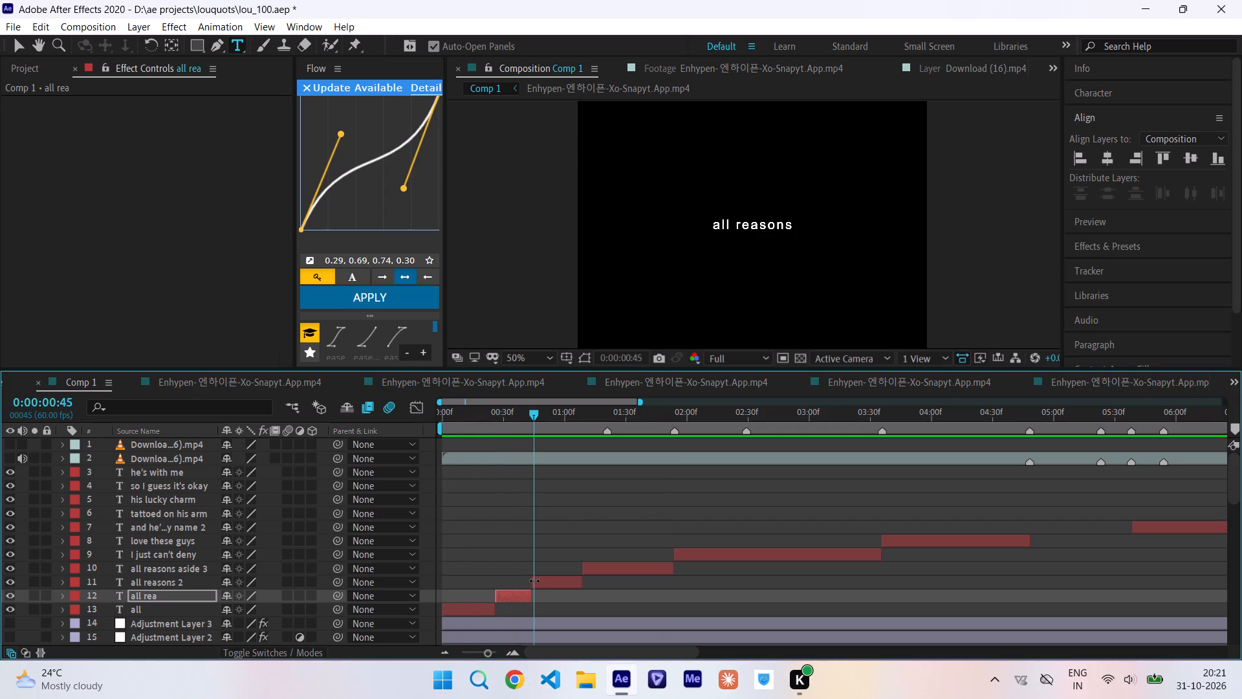
key("ctrl+z")
key("ctrl+z")
key("ctrl+z")
key("ctrl+z")
key("ctrl+z")
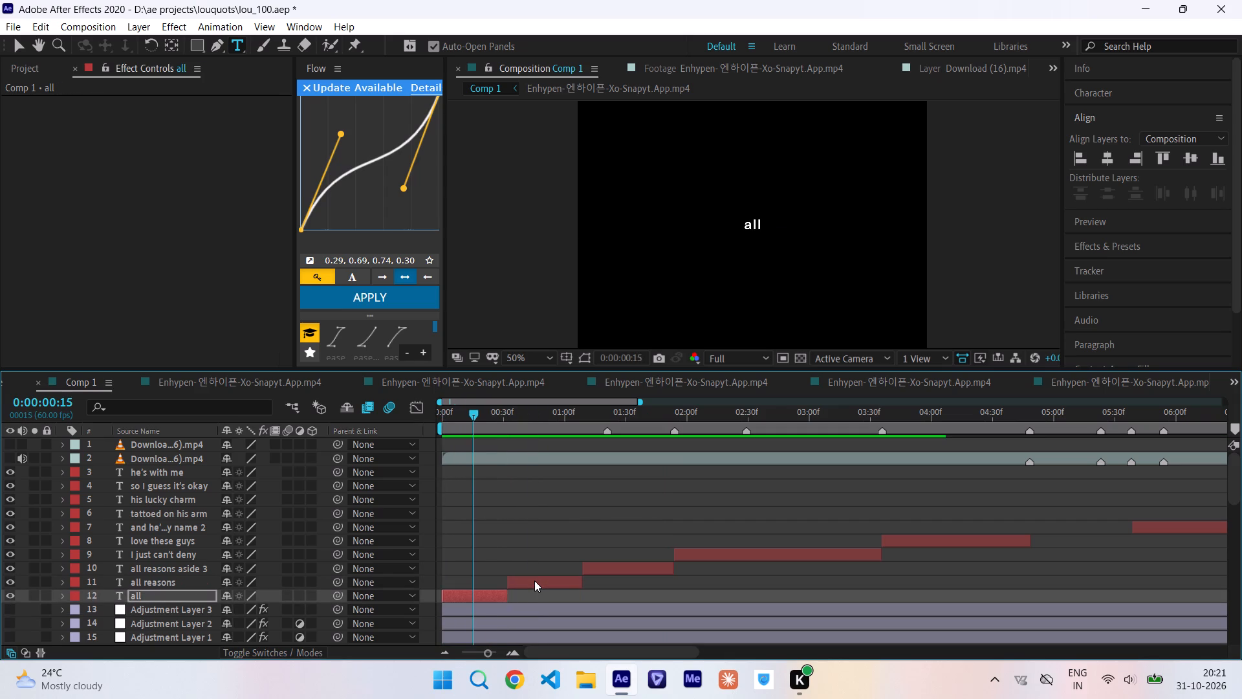
key("ctrl+z")
key("ctrl+z")
key("ctrl+z")
key("ctrl+z")
key("ctrl+z")
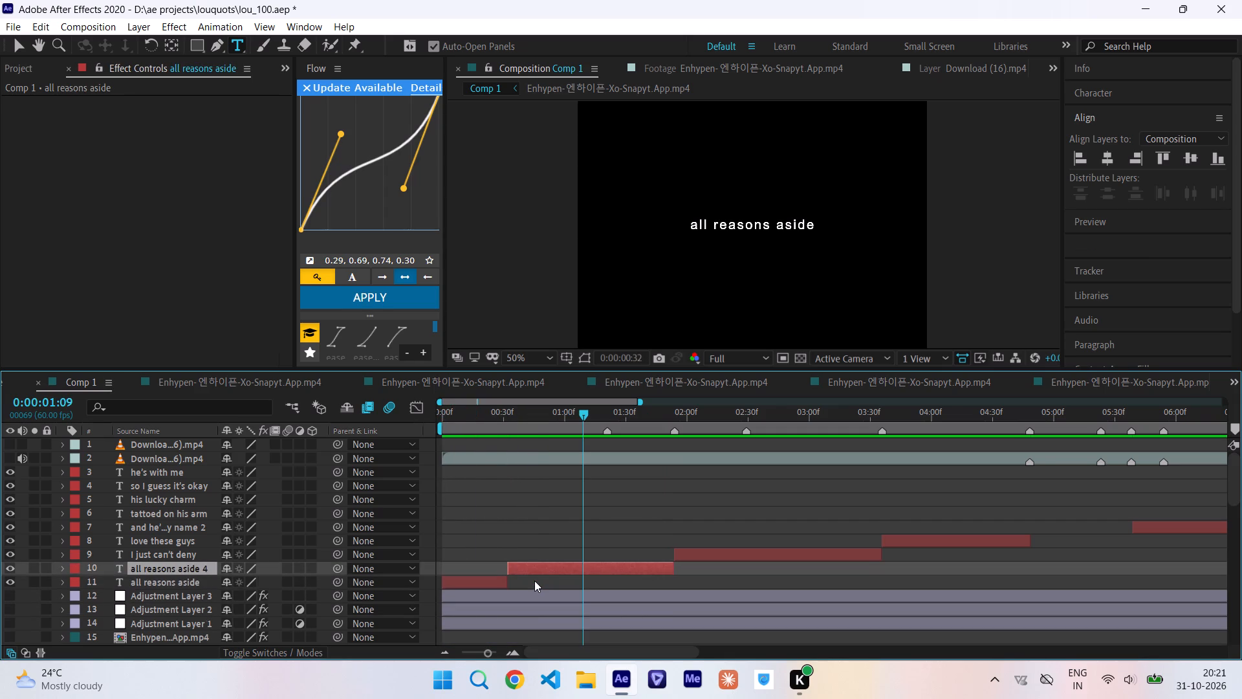
Search the effects and presets for "fade u" and apply Fade Up Characters to the "all reasons aside" layer at 0:00:00:00.
left_click_drag(512, 417, 389, 450)
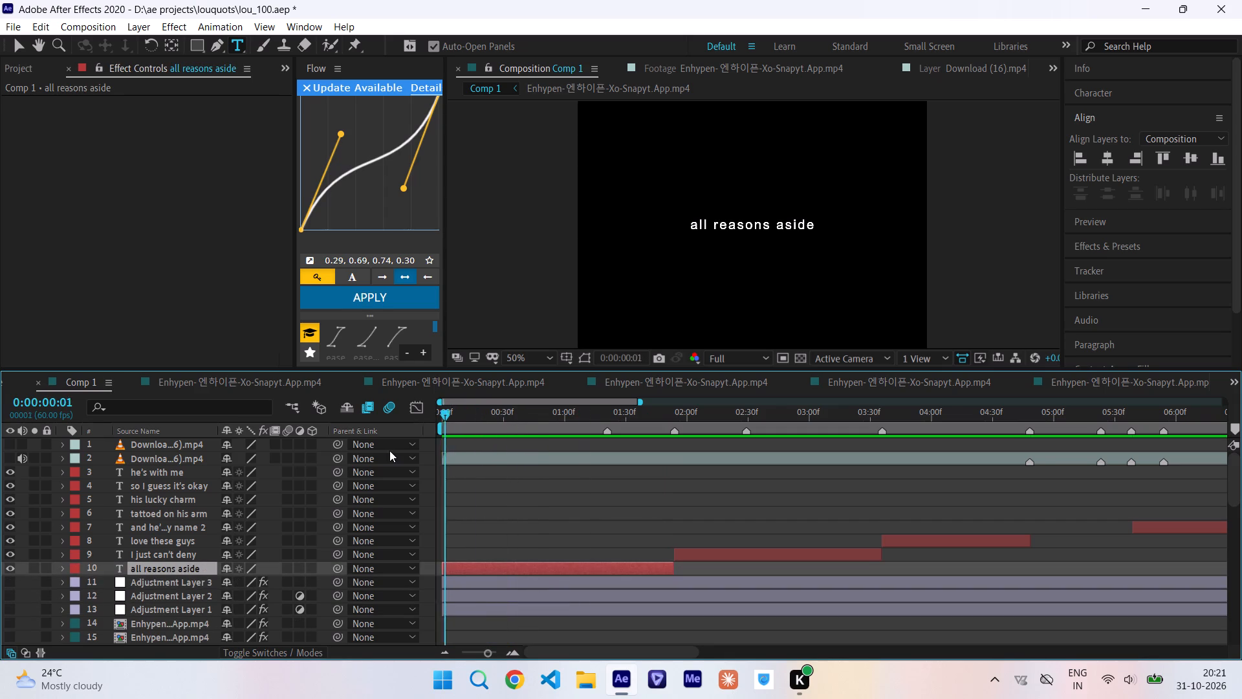
left_click_drag(389, 450, 387, 450)
left_click(1089, 248)
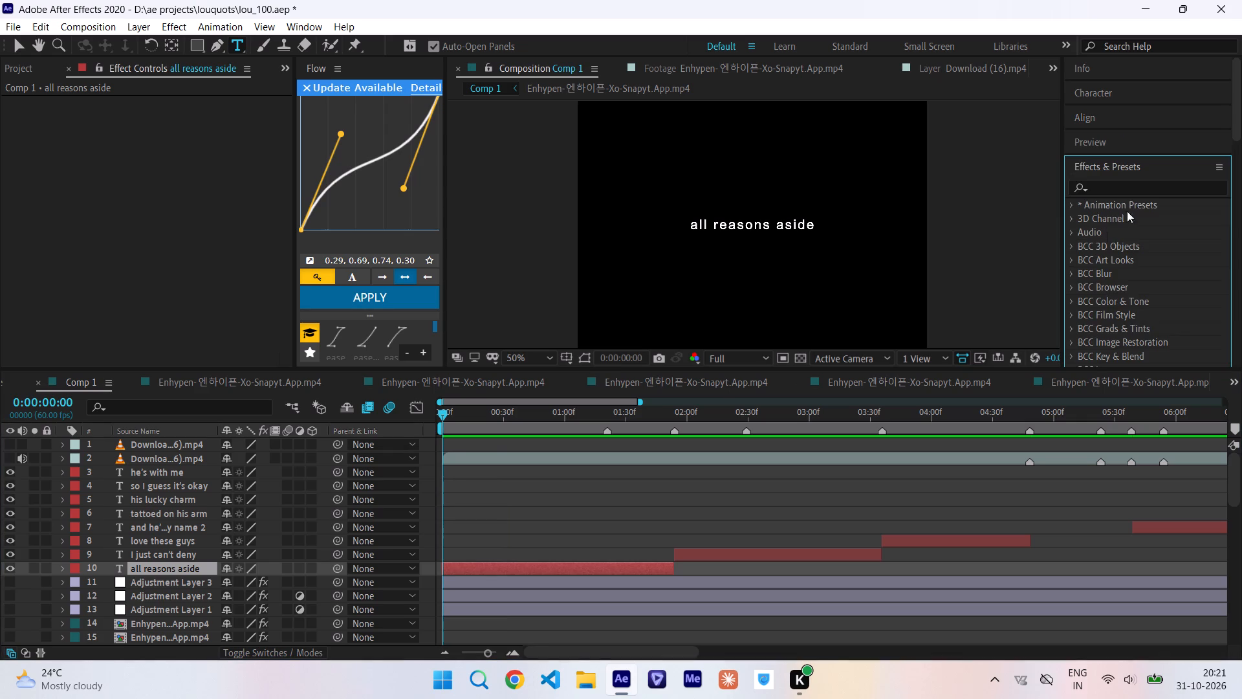
left_click(1119, 186)
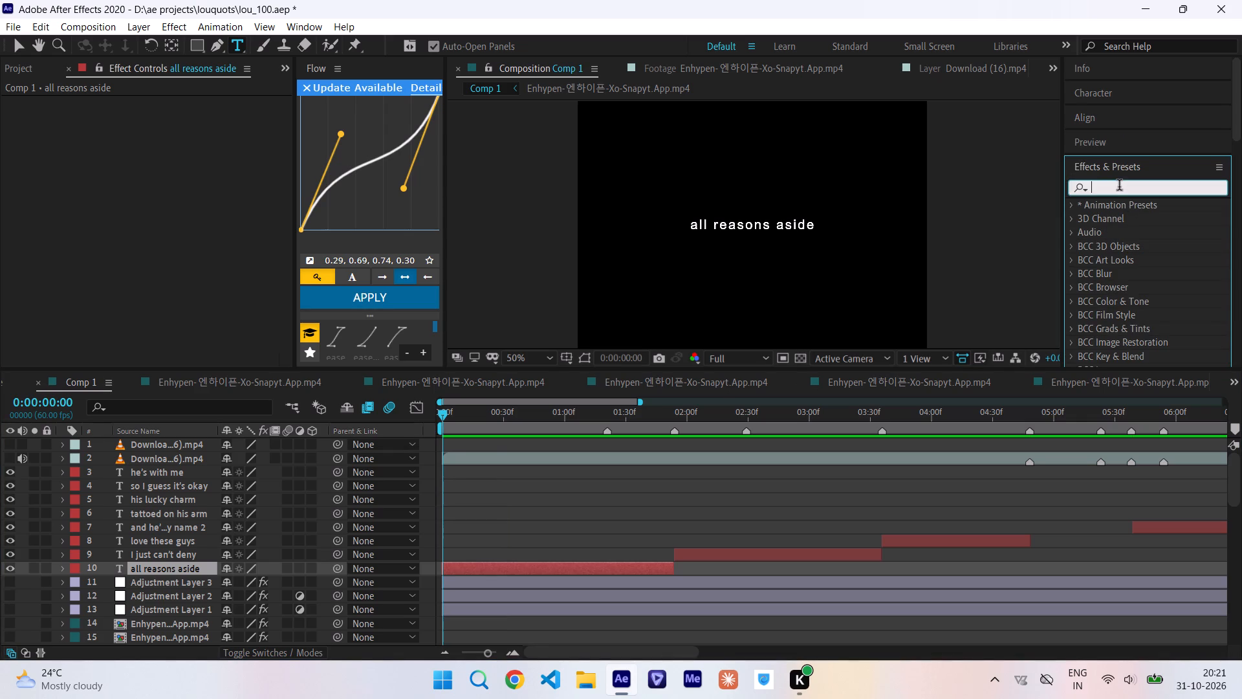
type("fade u")
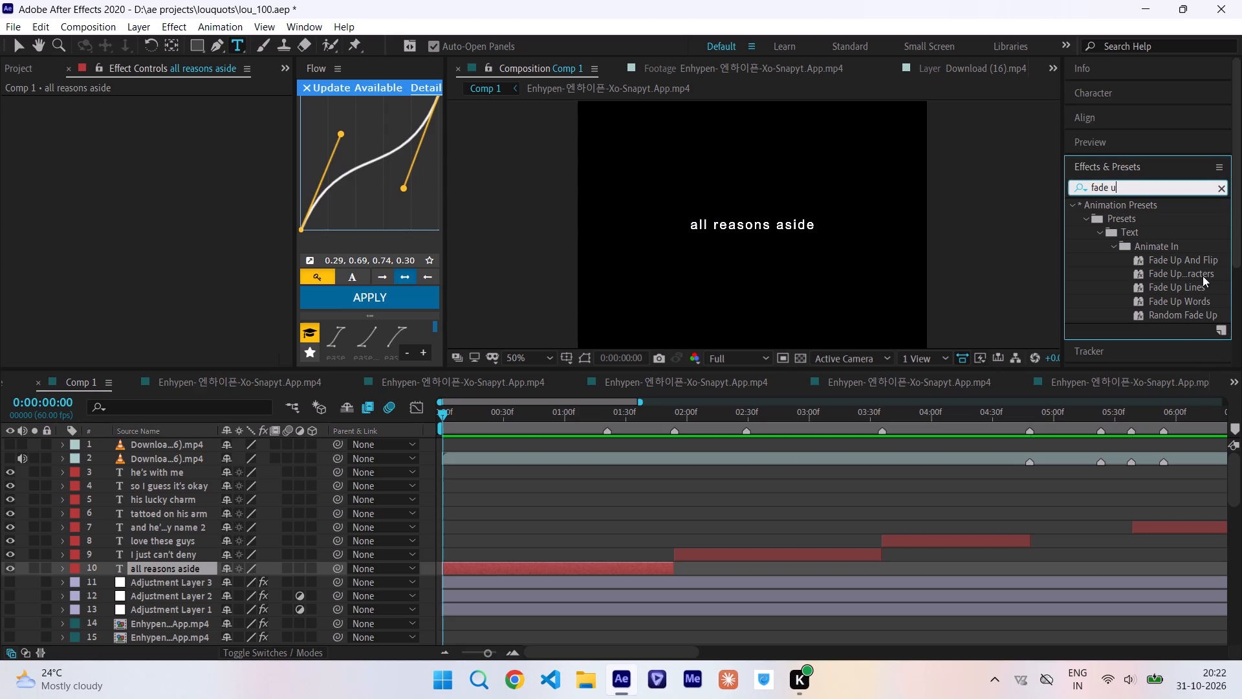
left_click_drag(1203, 276, 549, 571)
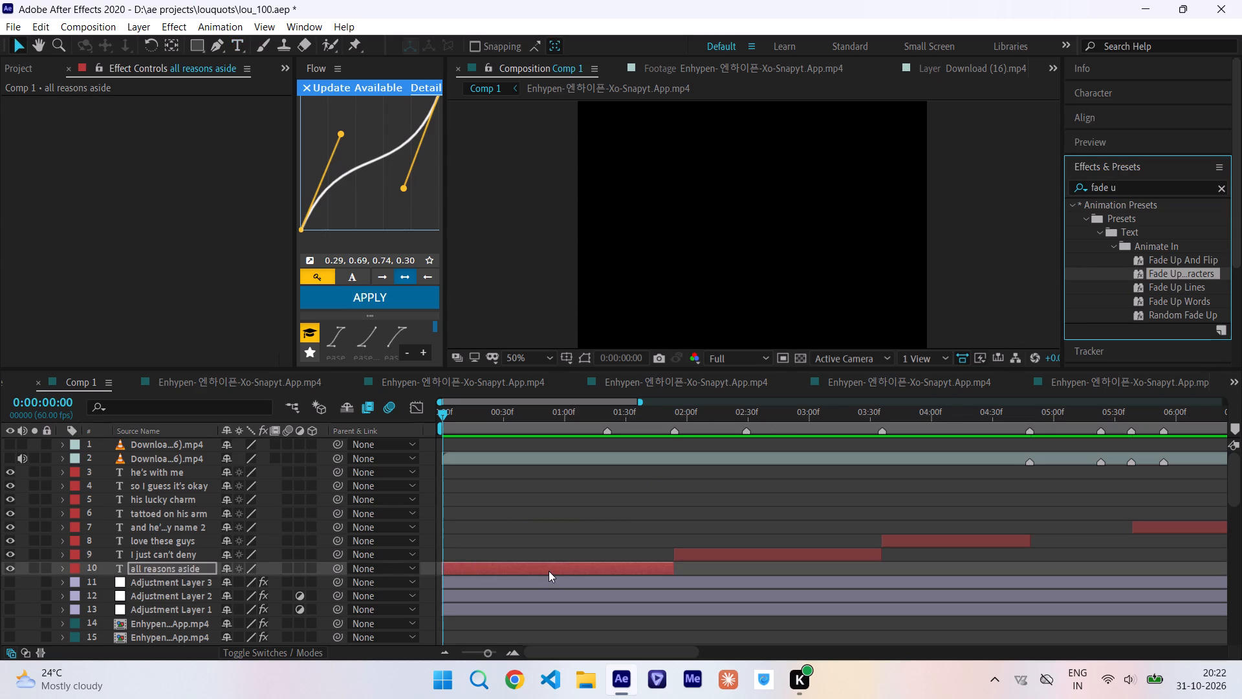
Show the layer's Range Selector Start keyframes, move the end keyframe to 0:00:01:37, and replay the opening to check the fade.
left_click(549, 571)
type("u")
key("space")
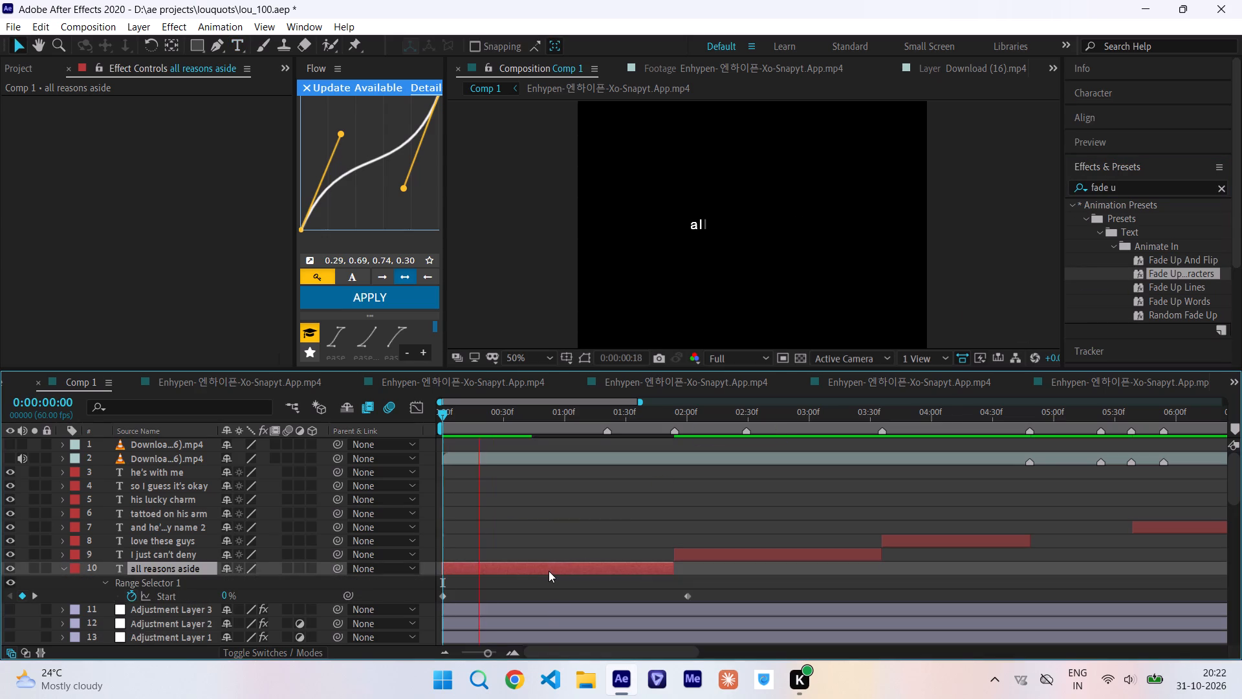
key("space")
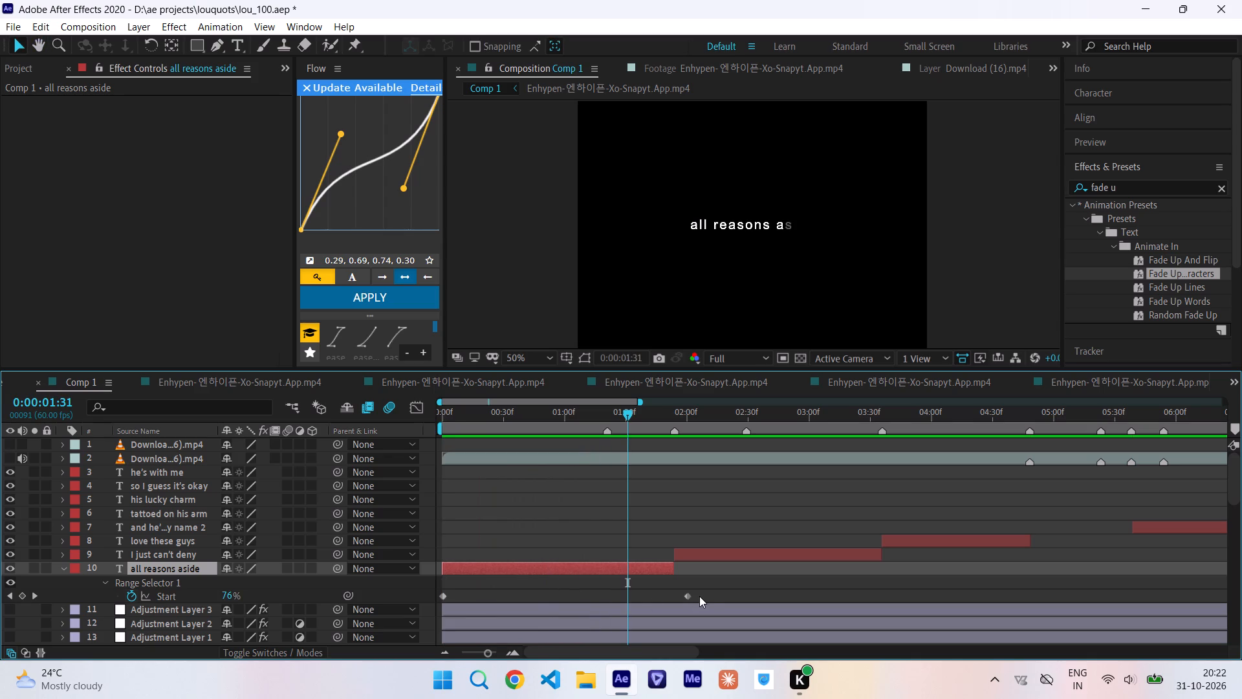
left_click_drag(688, 595, 641, 594)
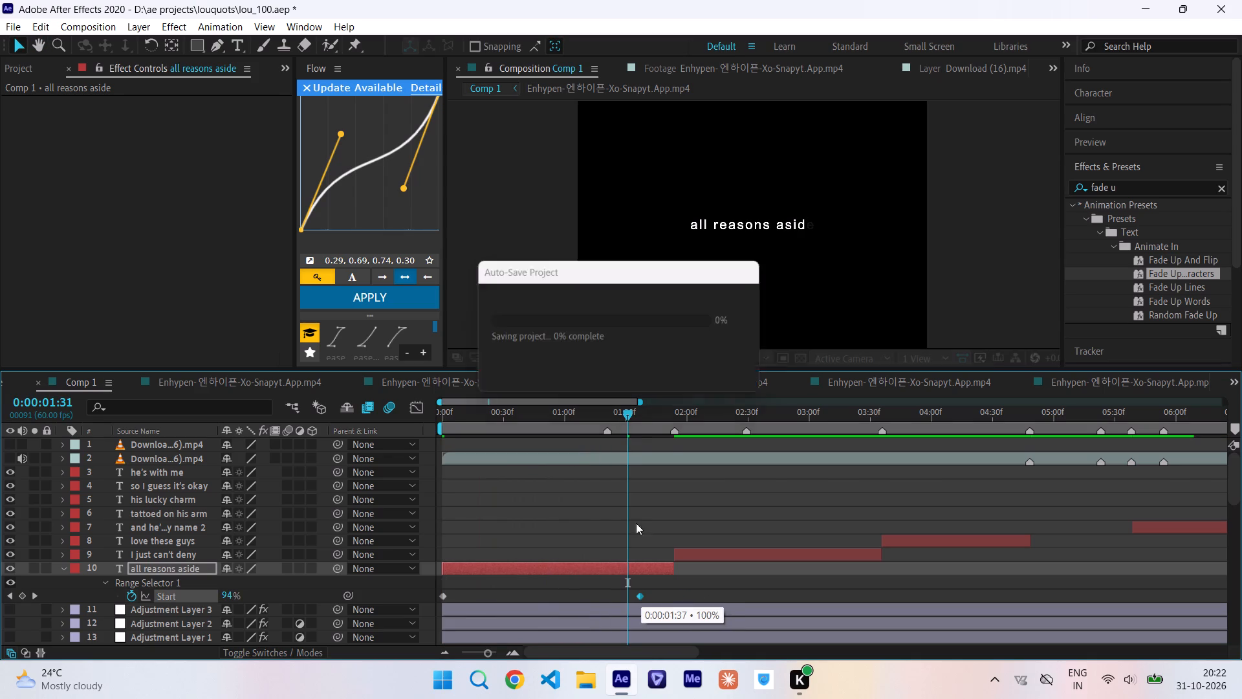
left_click_drag(631, 420, 354, 439)
key("space")
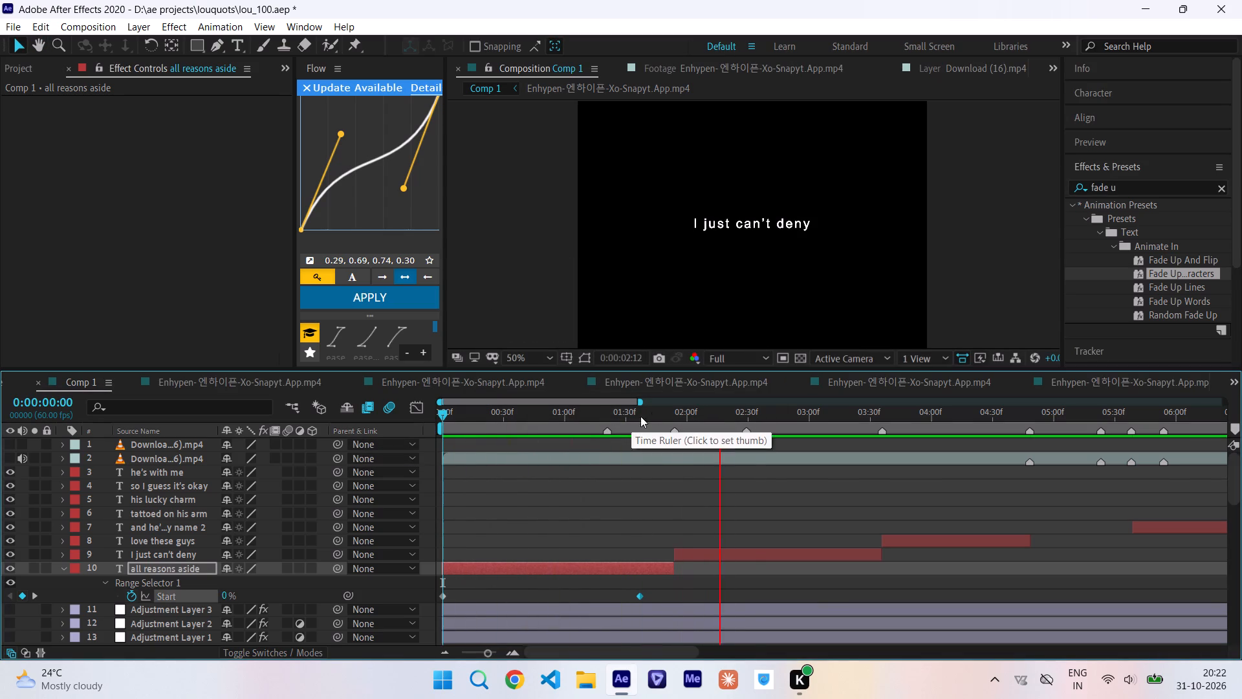
left_click_drag(652, 415, 393, 465)
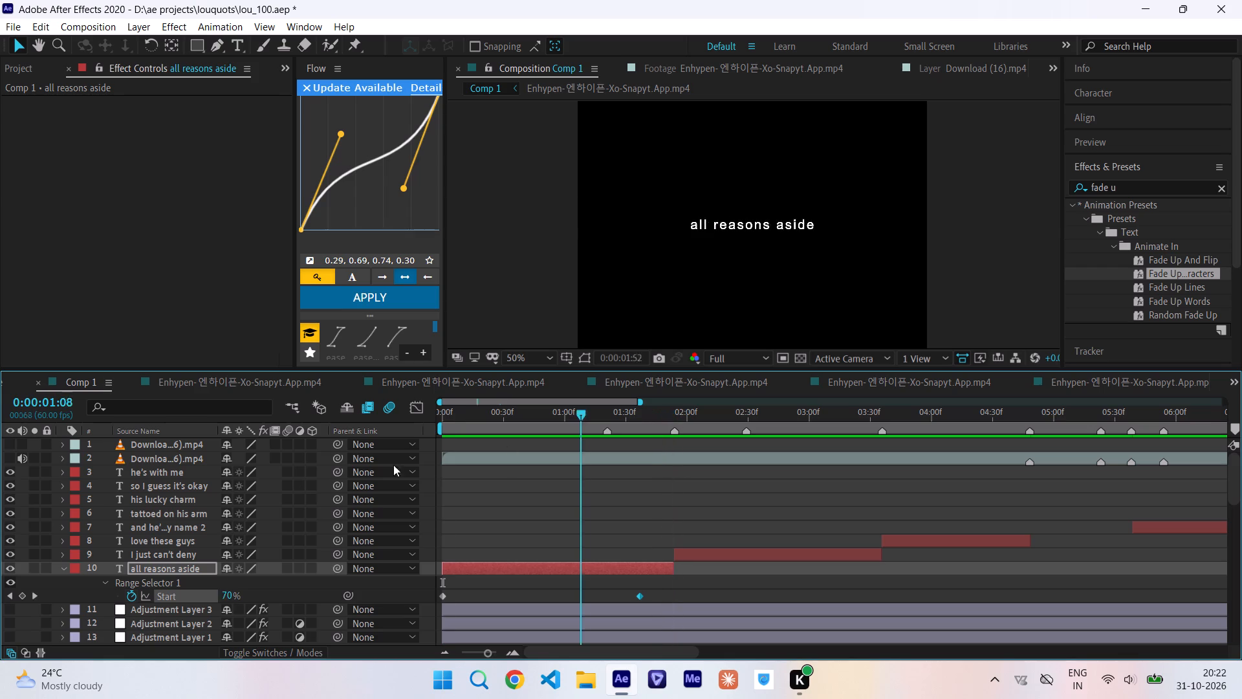
Replay the opening from 0:00:00:00 to check the character fade on "all reasons aside".
left_click_drag(393, 465, 256, 500)
key("space")
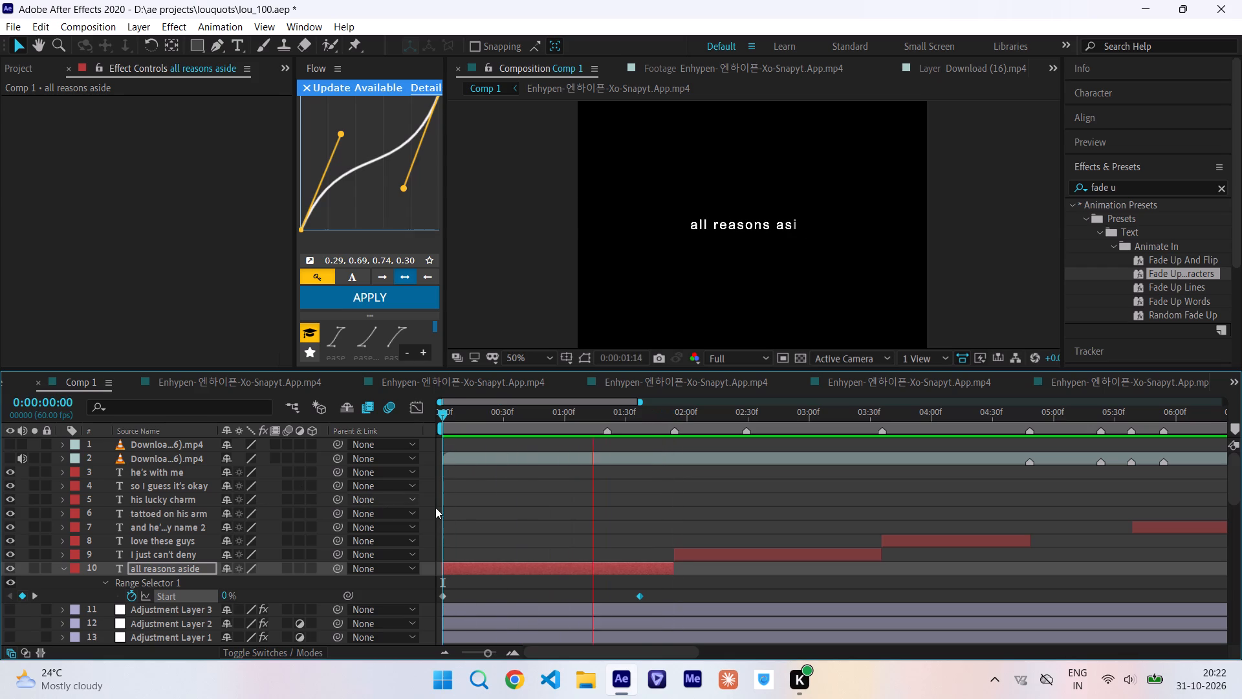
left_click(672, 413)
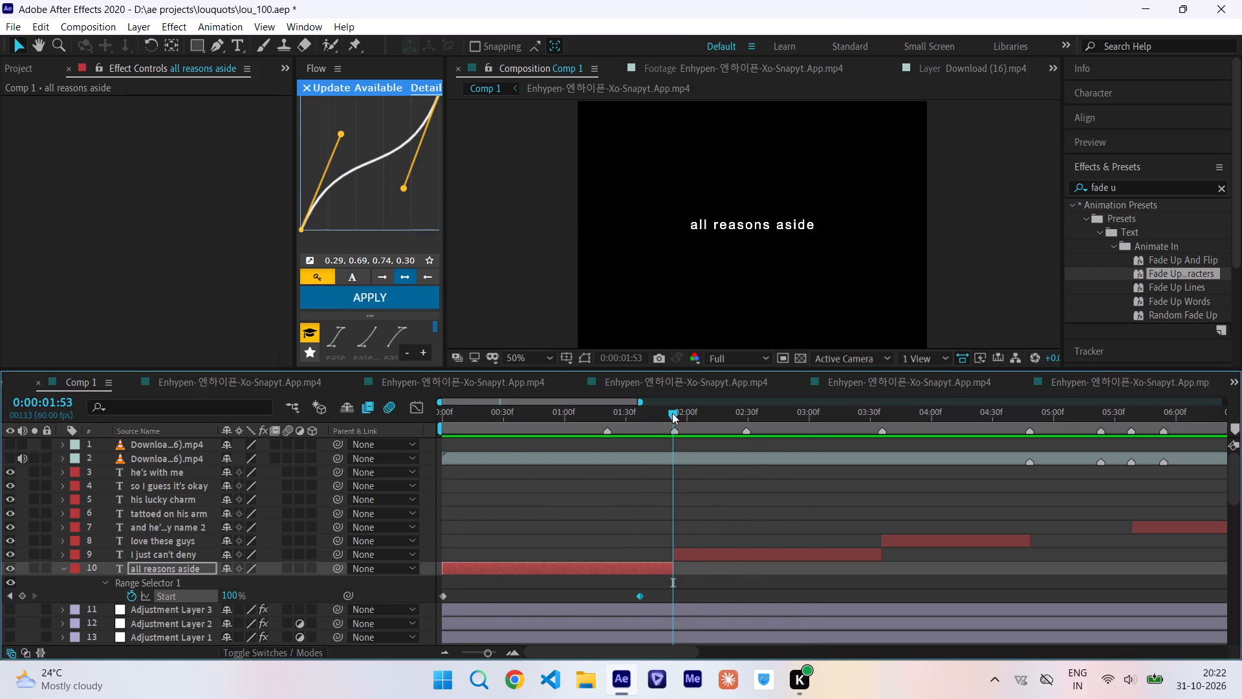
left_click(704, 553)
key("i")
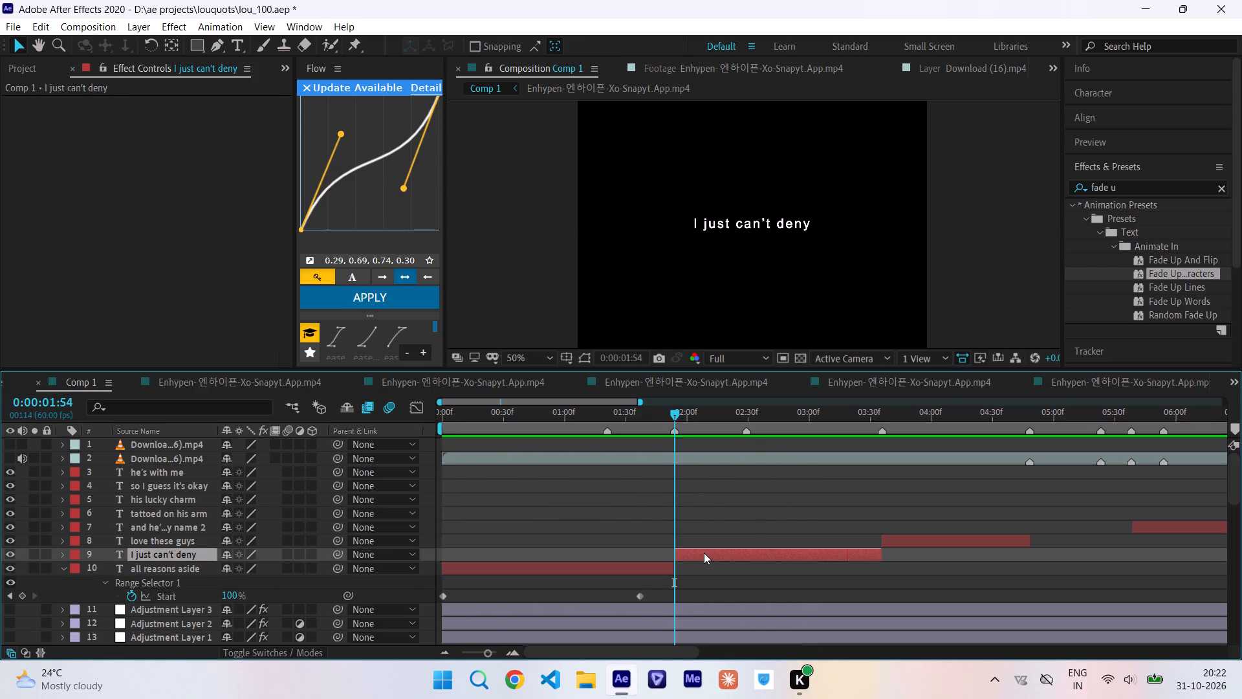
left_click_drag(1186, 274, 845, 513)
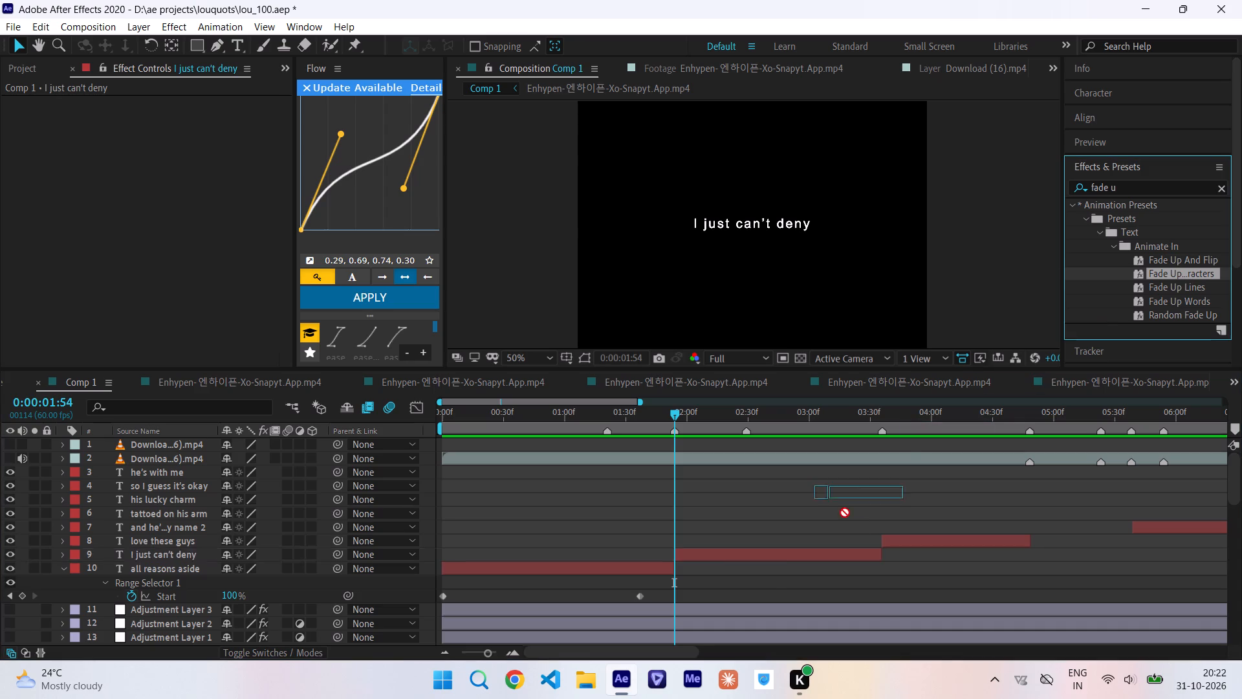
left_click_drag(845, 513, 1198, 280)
Replay the edit from the start and scrub the first two lyric lines to check their timing against the audio.
left_click_drag(674, 414, 289, 476)
key("space")
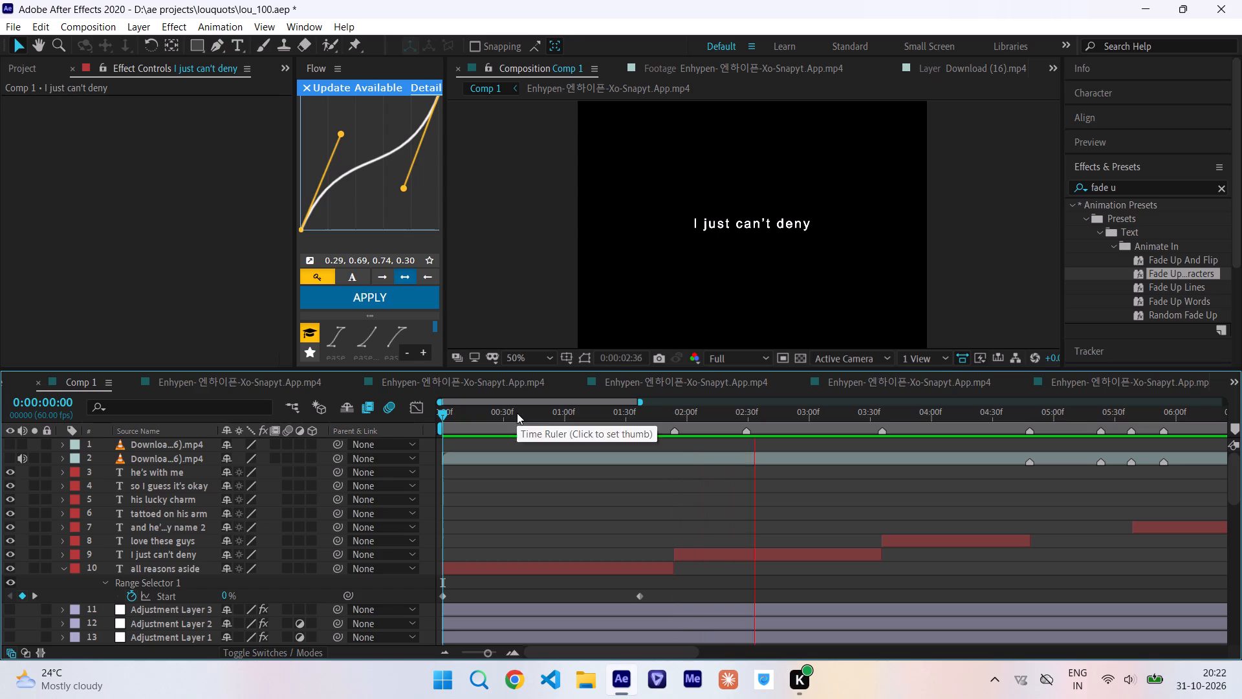
left_click_drag(517, 413, 576, 452)
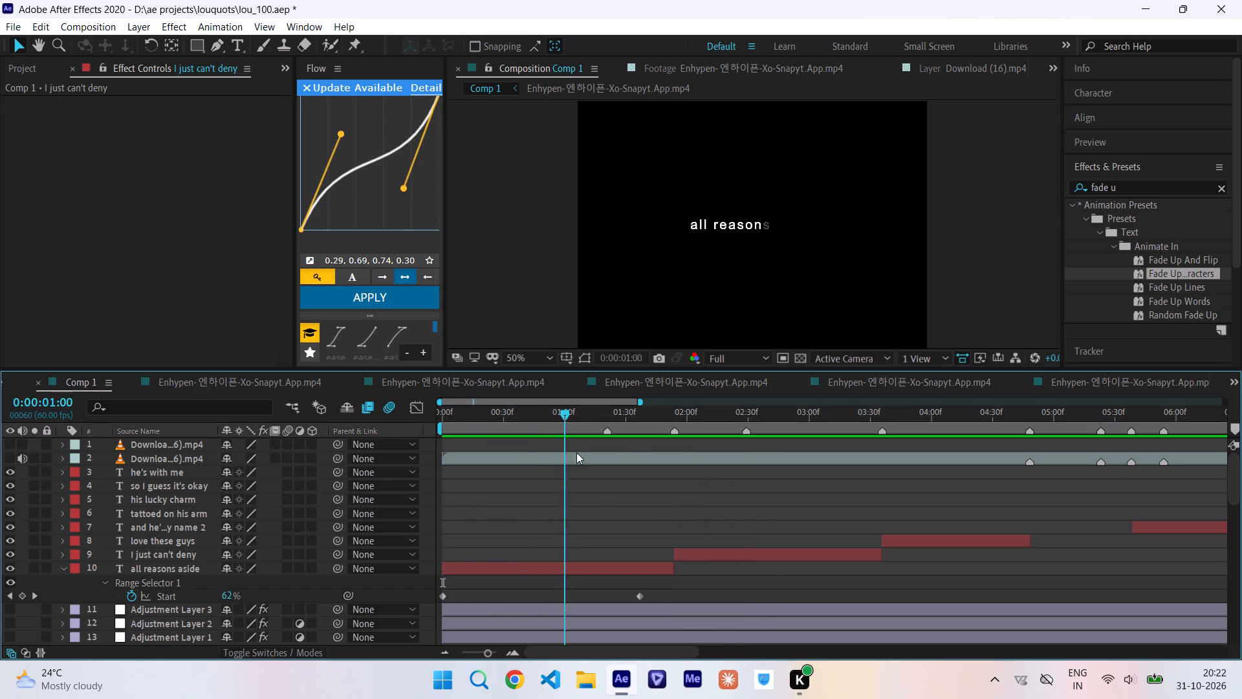
left_click_drag(576, 452, 607, 466)
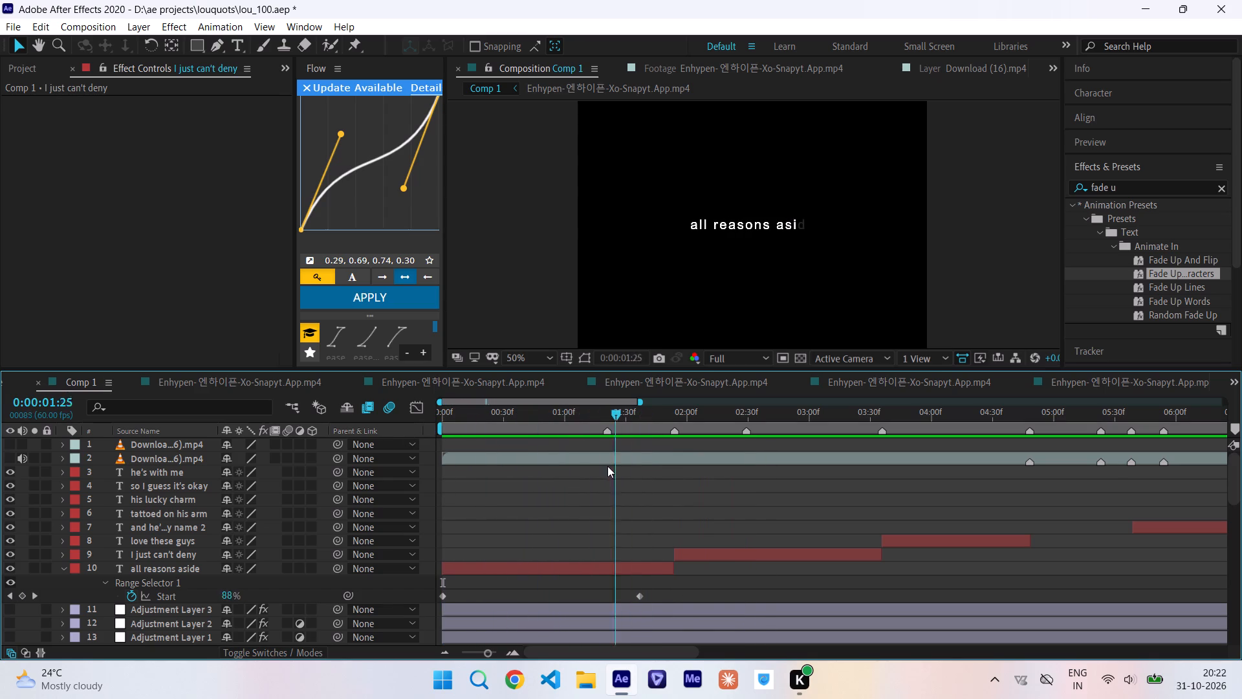
left_click_drag(607, 466, 482, 463)
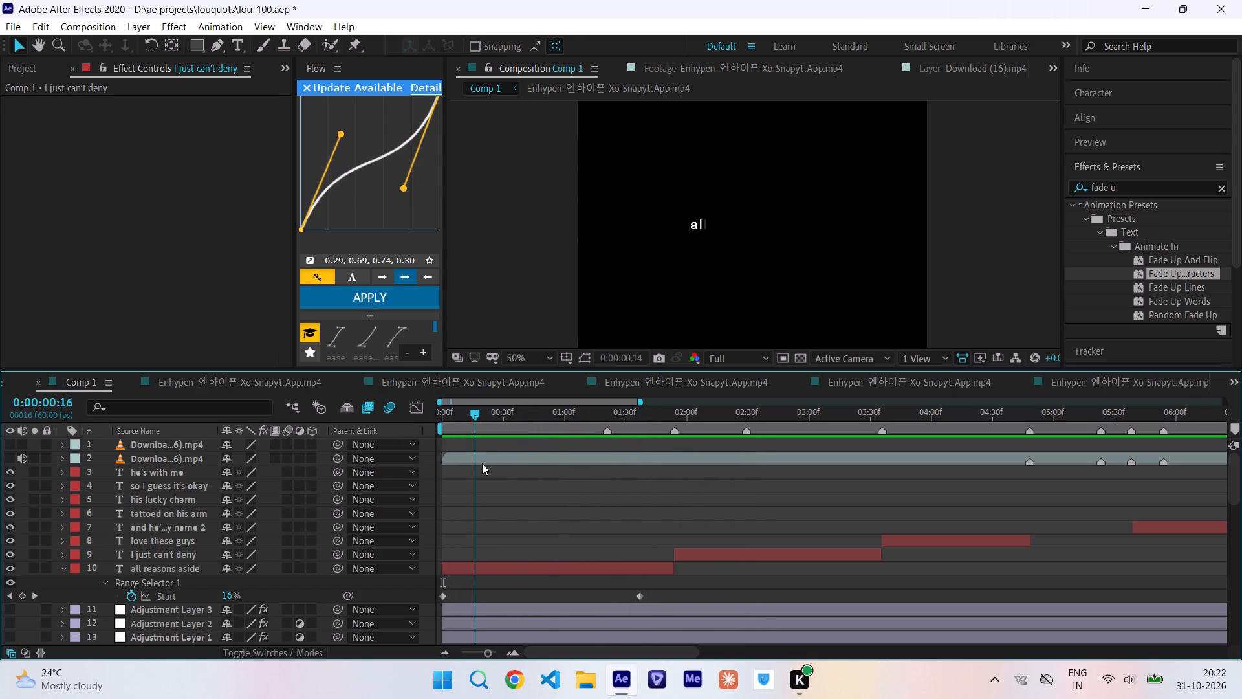
left_click_drag(482, 463, 607, 452)
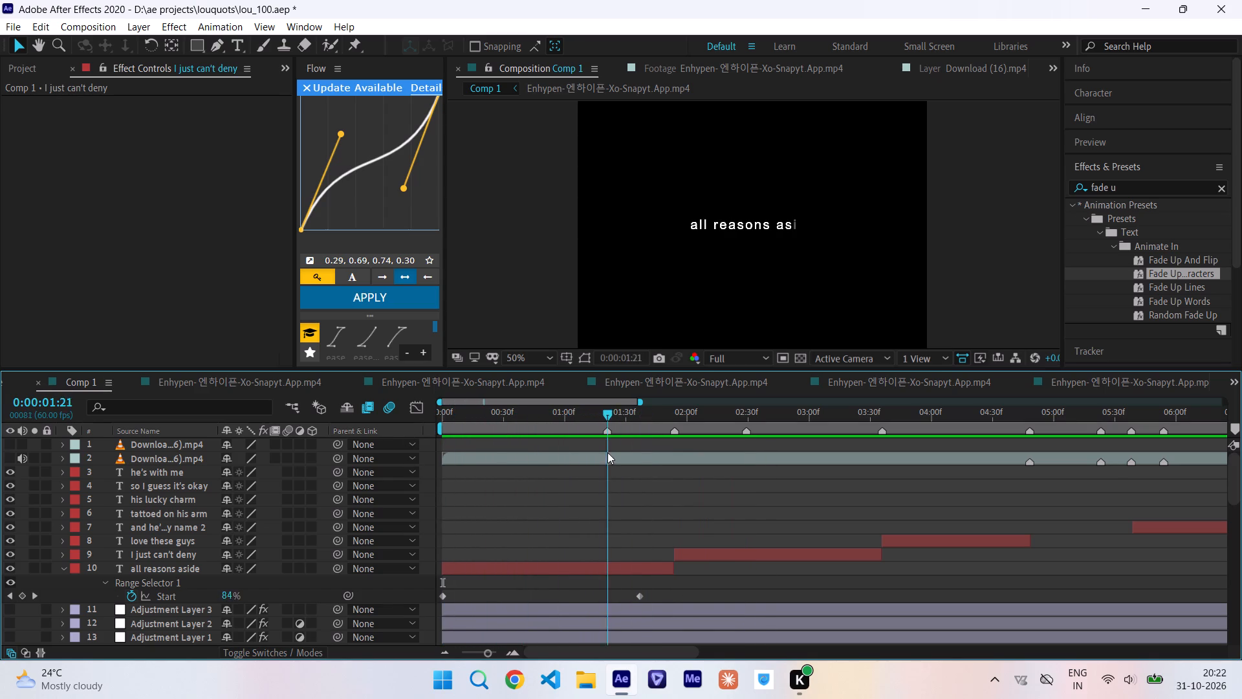
left_click_drag(607, 452, 708, 438)
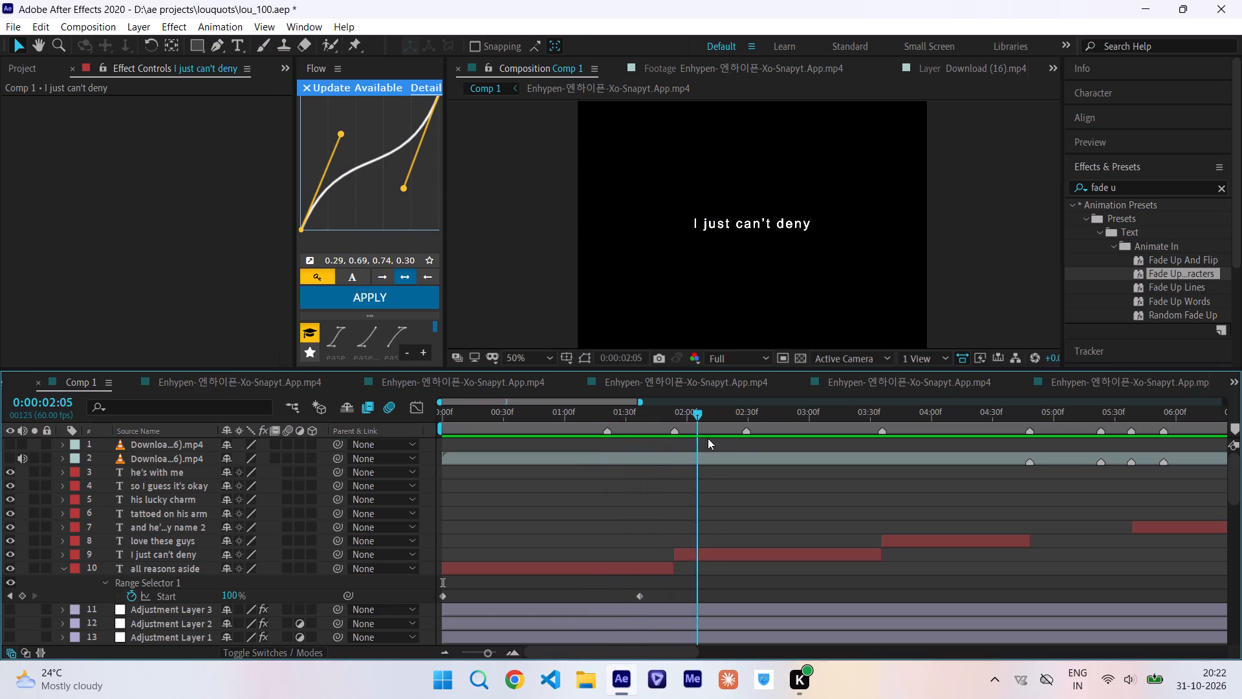
left_click_drag(708, 438, 738, 439)
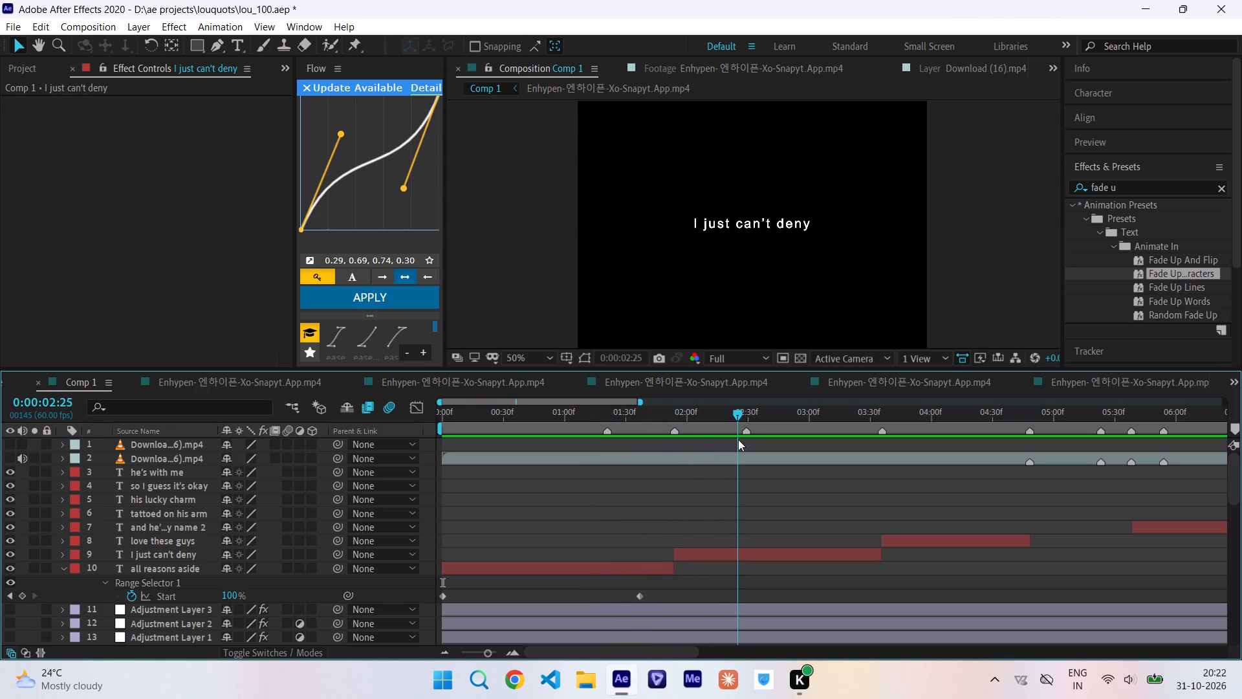
left_click_drag(738, 439, 703, 439)
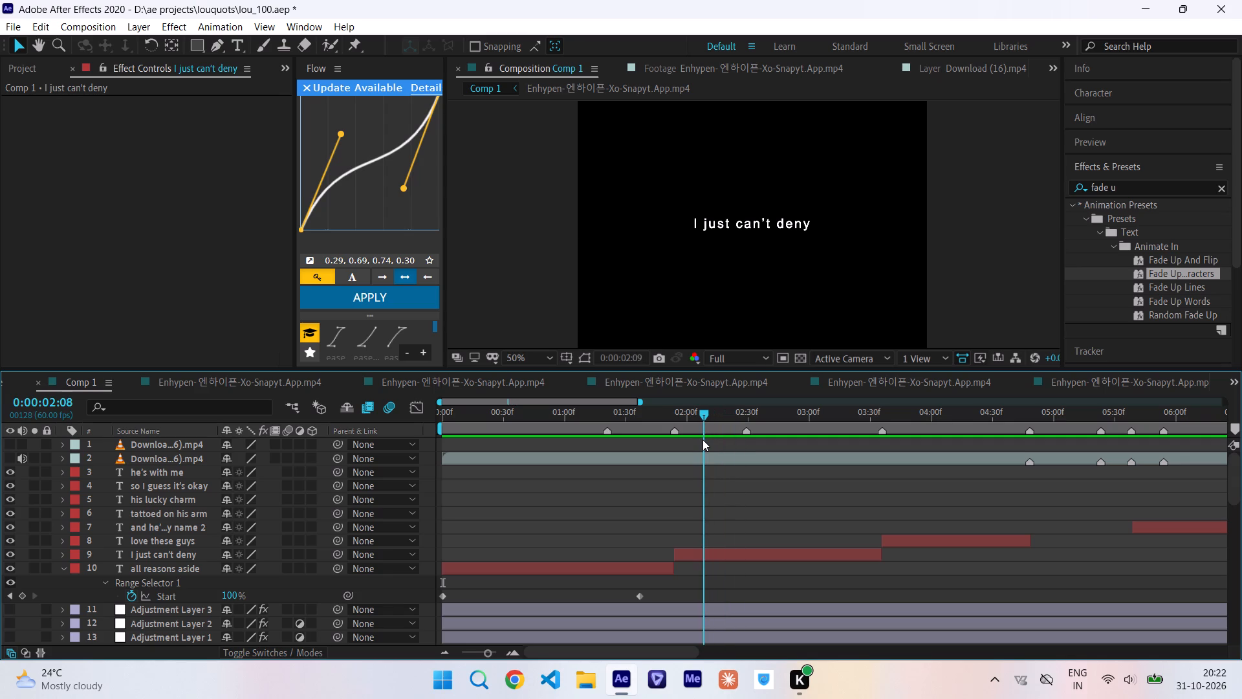
left_click_drag(703, 439, 180, 560)
key("space")
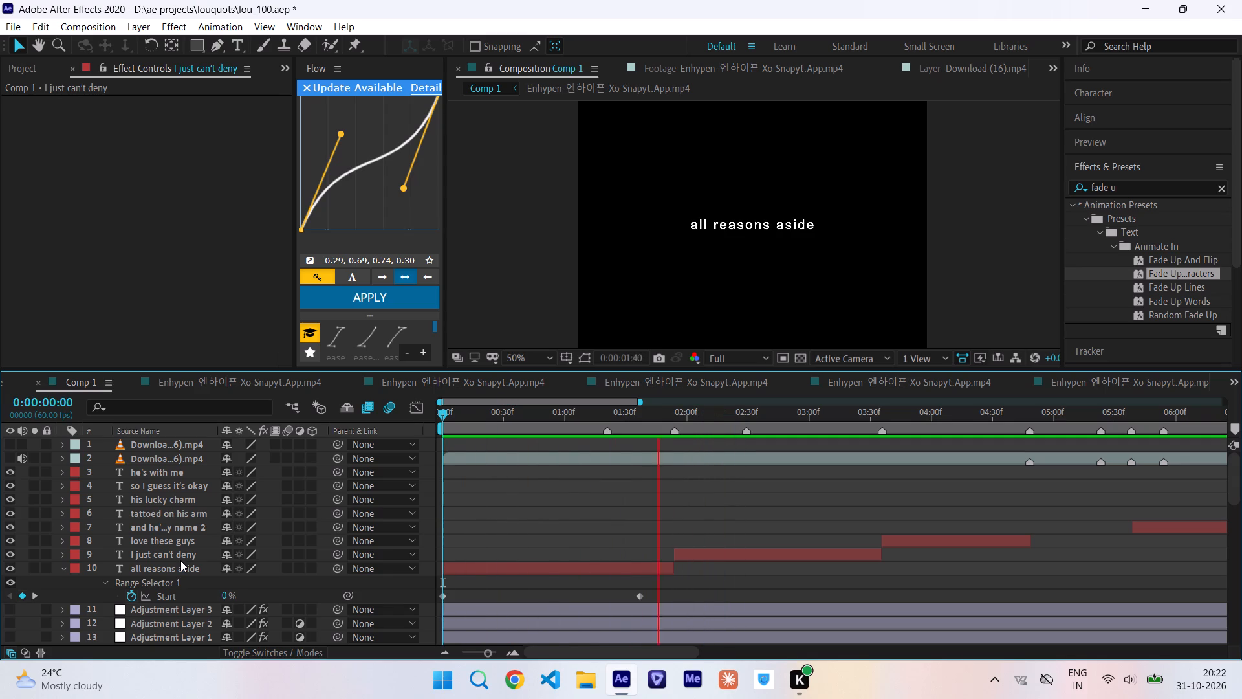
Apply the Fade Up Characters preset to the "I just can't deny" layer at its in point, 0:00:01:54.
left_click(675, 406)
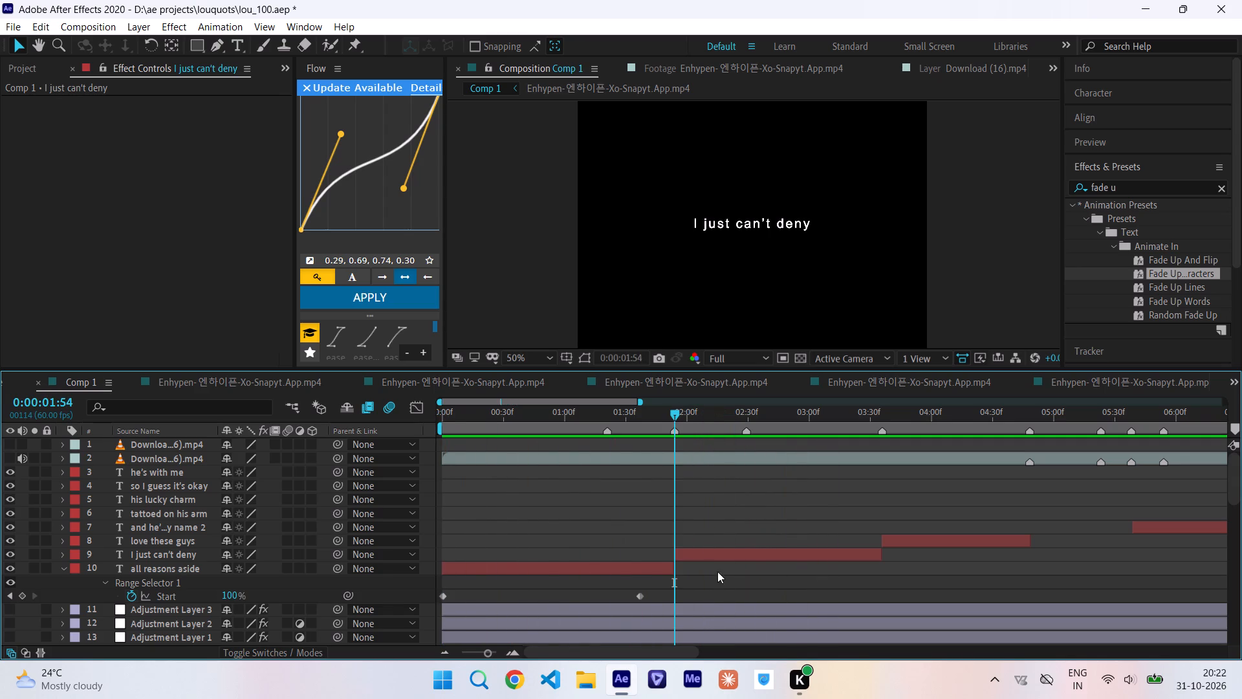
left_click(713, 553)
key("i")
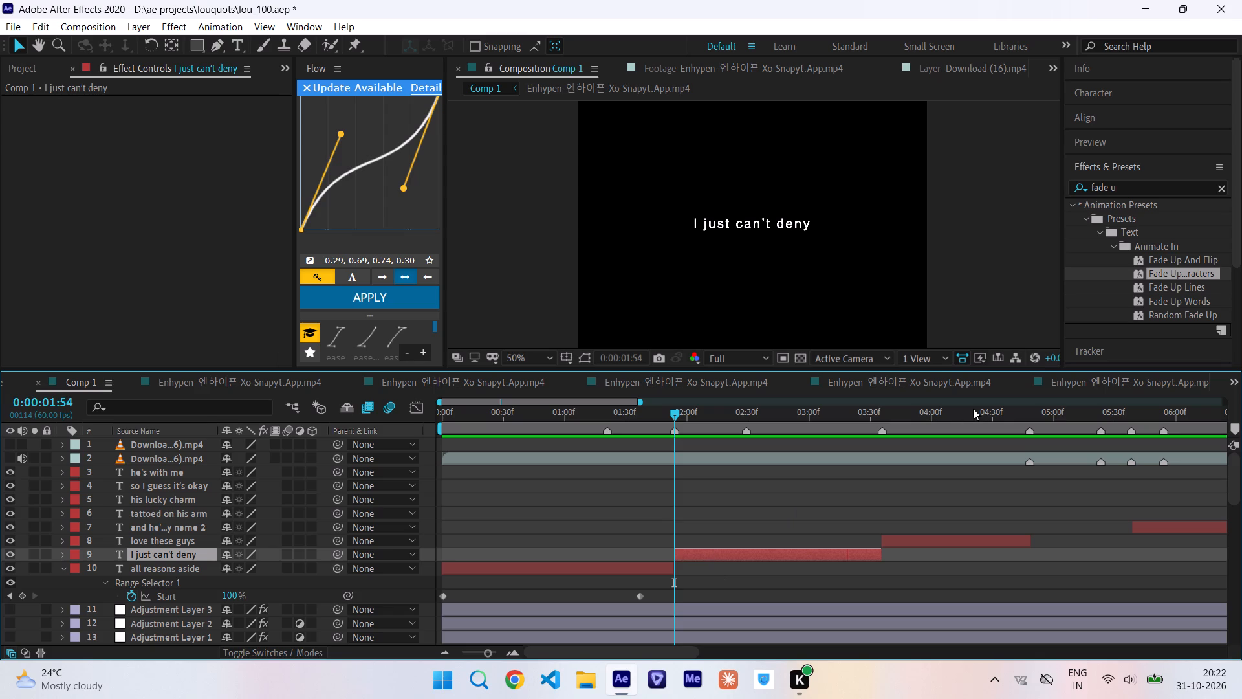
left_click_drag(1174, 298, 693, 557)
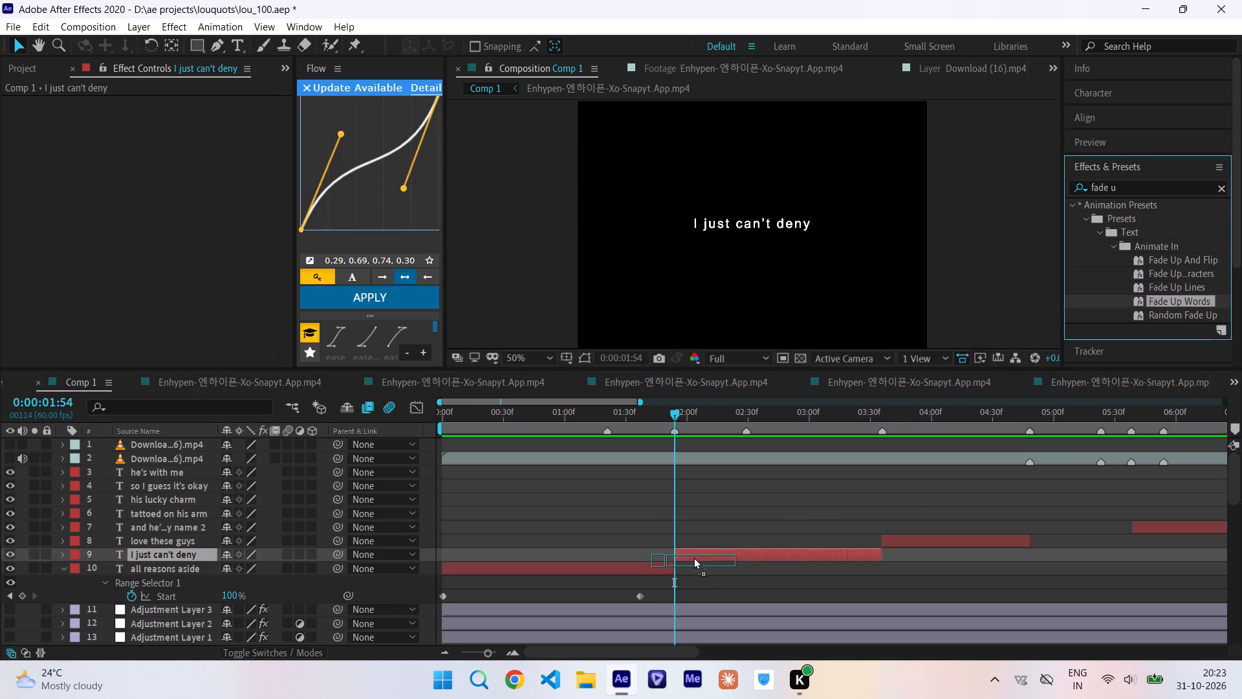
left_click_drag(693, 557, 1211, 290)
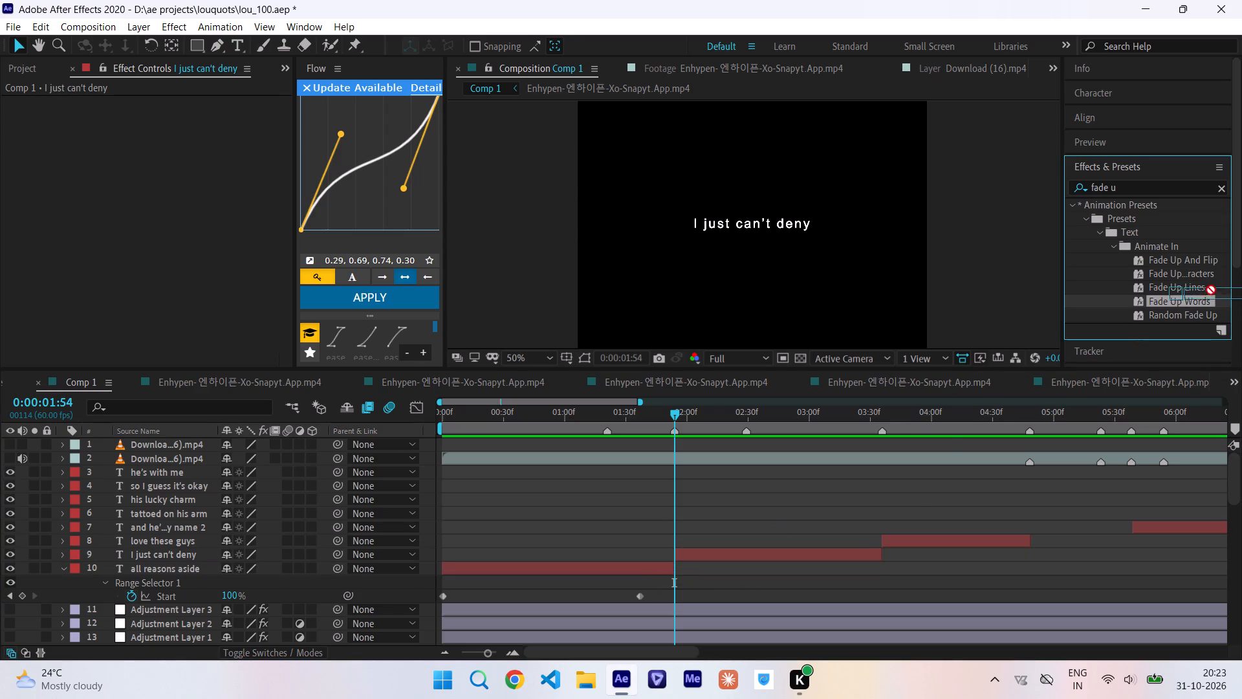
left_click_drag(1211, 290, 1211, 292)
left_click_drag(1190, 275, 765, 554)
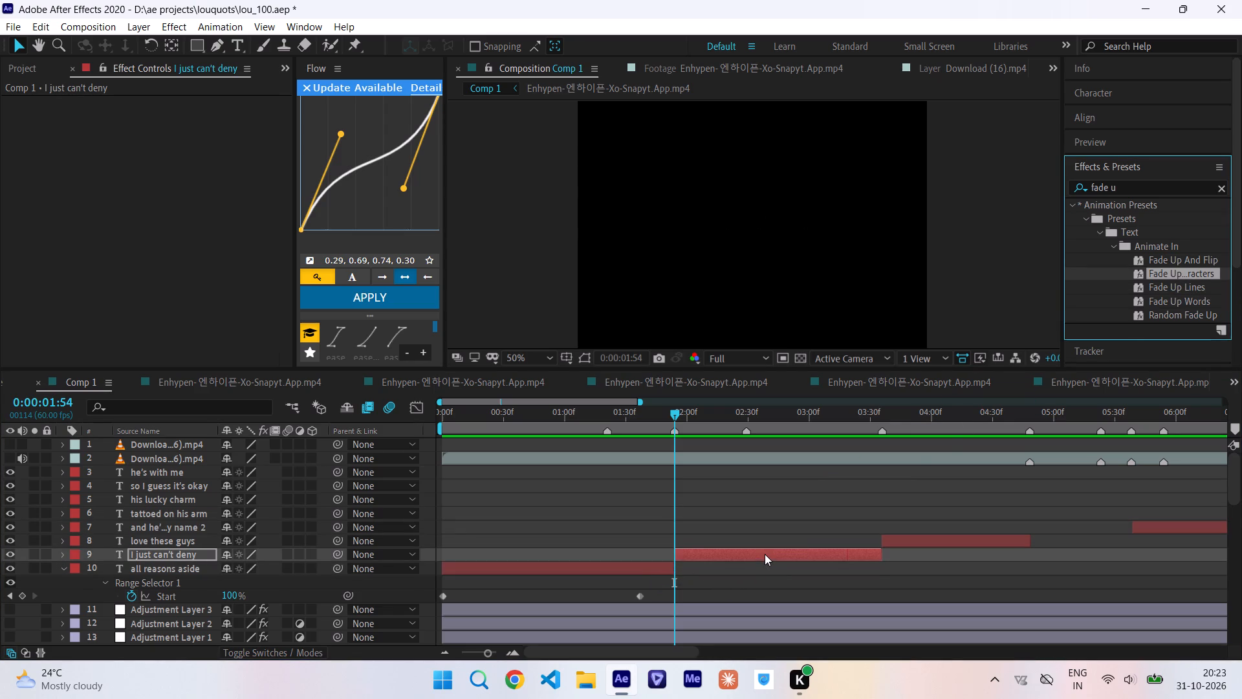
Show the "I just can't deny" layer's Range Selector Start keyframes and move the end keyframe to about 0:00:03:12.
key("u")
key("u")
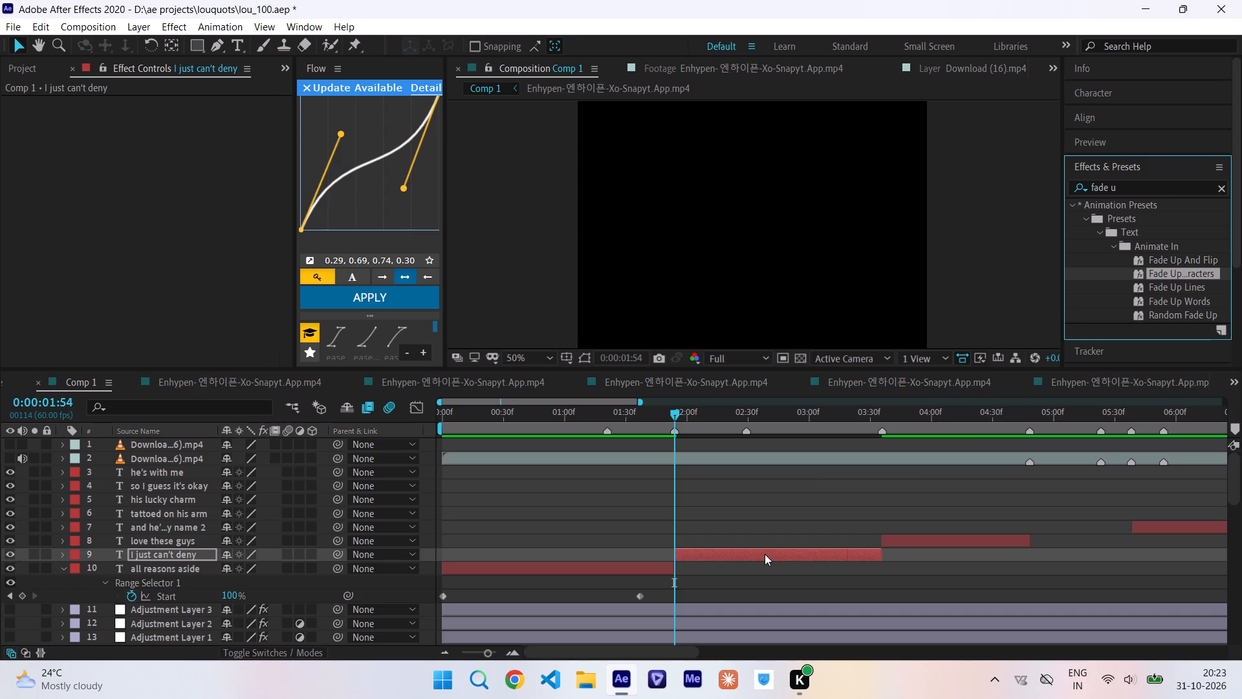
left_click(765, 554)
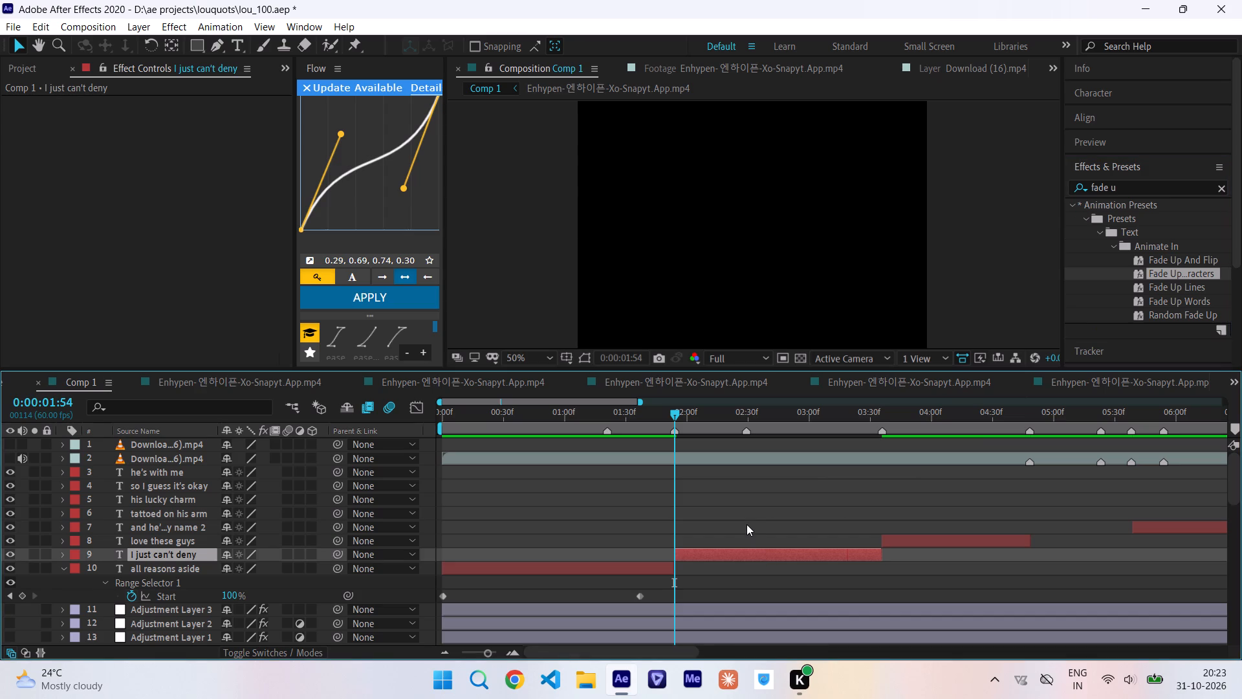
type("u")
key("space")
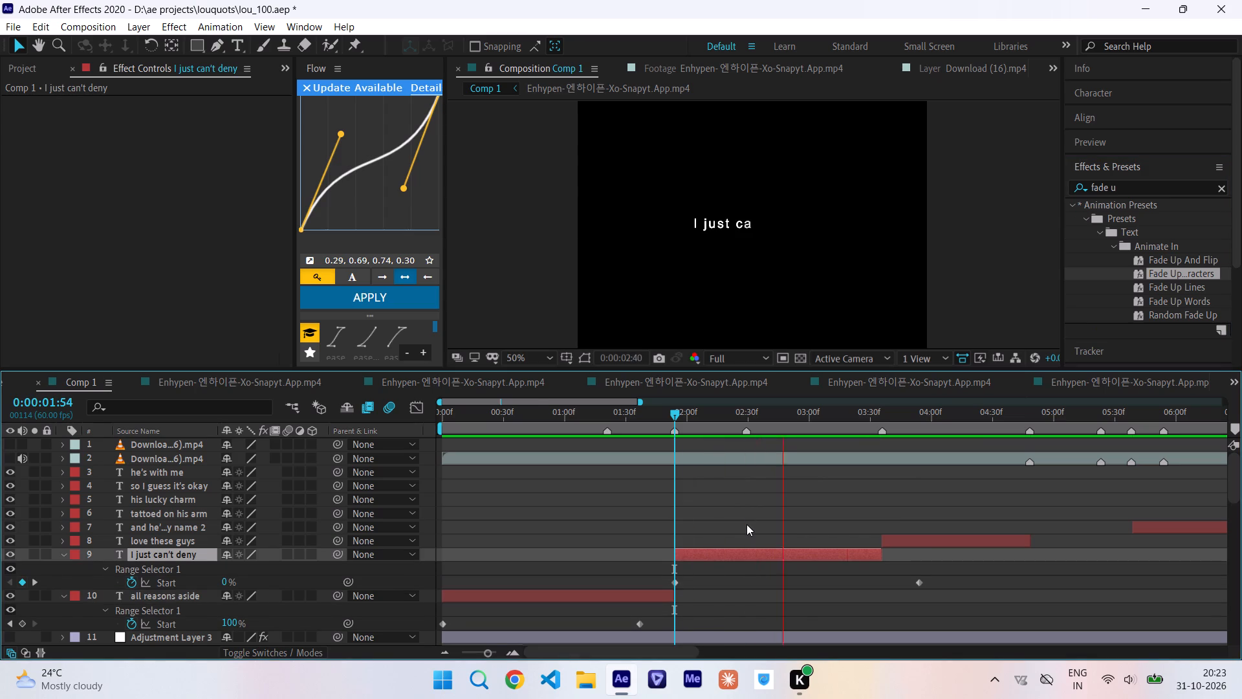
key("space")
left_click_drag(919, 581, 858, 585)
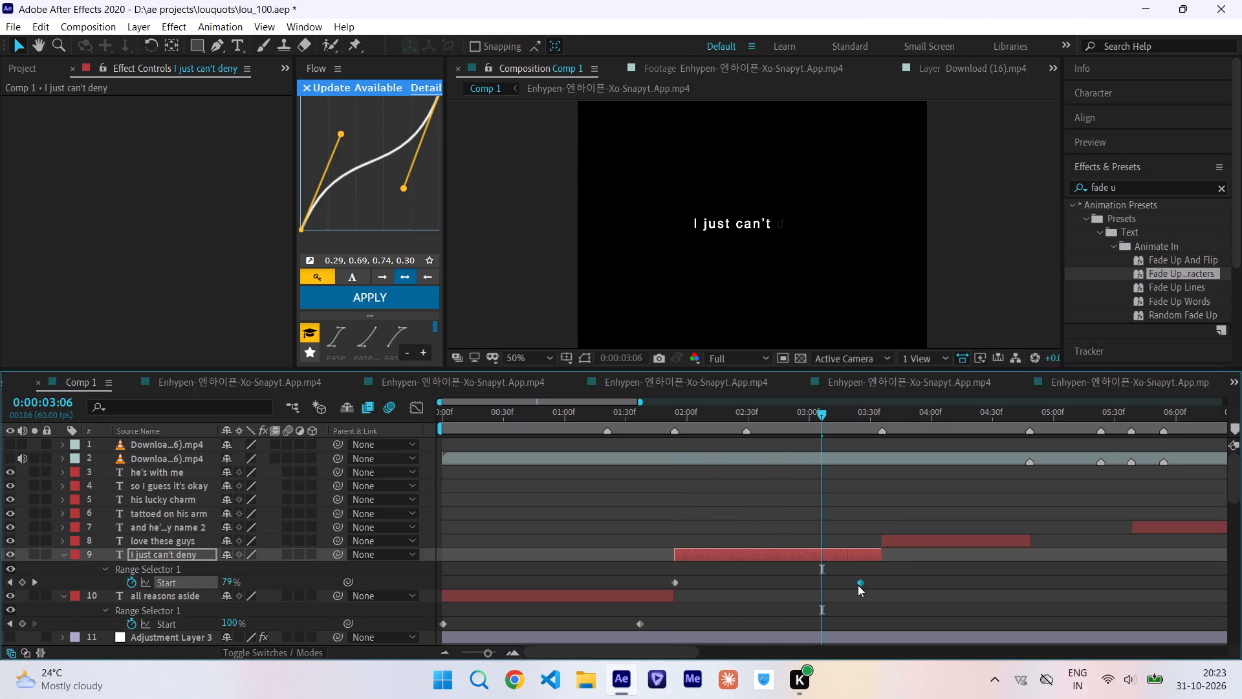
left_click_drag(858, 585, 834, 585)
Replay the first two lyric lines from the start and around 0:00:01:34 to check the reveal timing.
key("space")
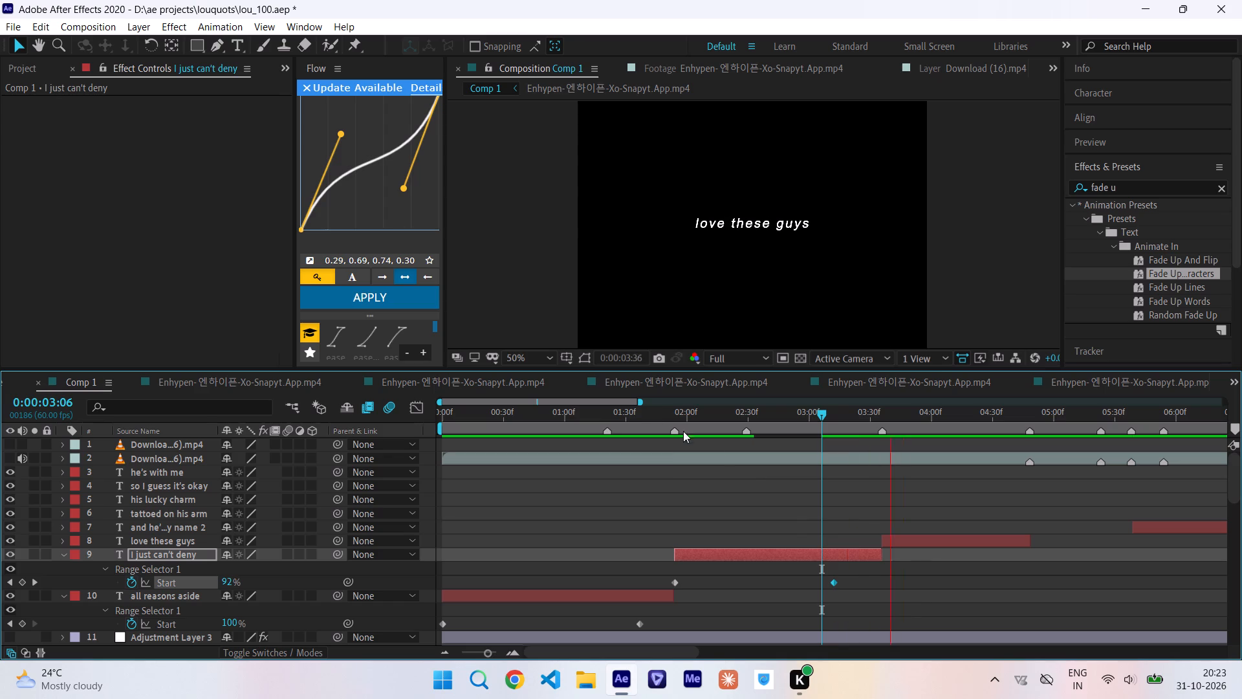
left_click_drag(636, 417, 291, 452)
key("space")
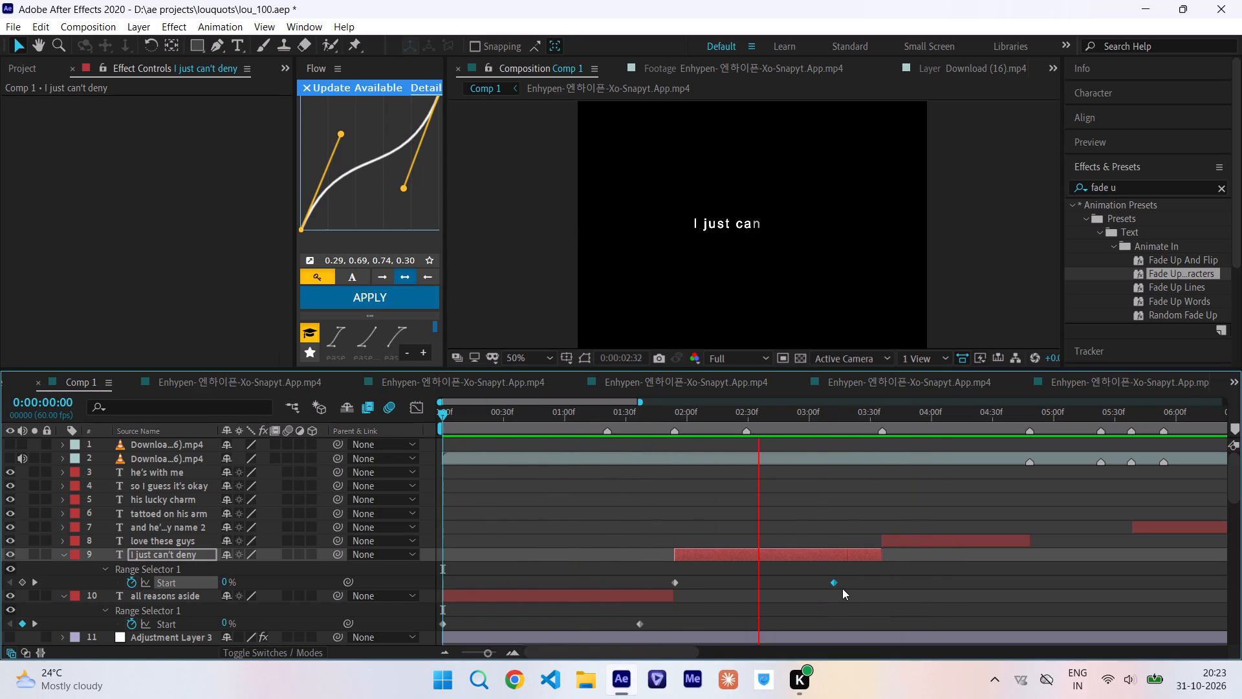
left_click_drag(702, 418, 633, 423)
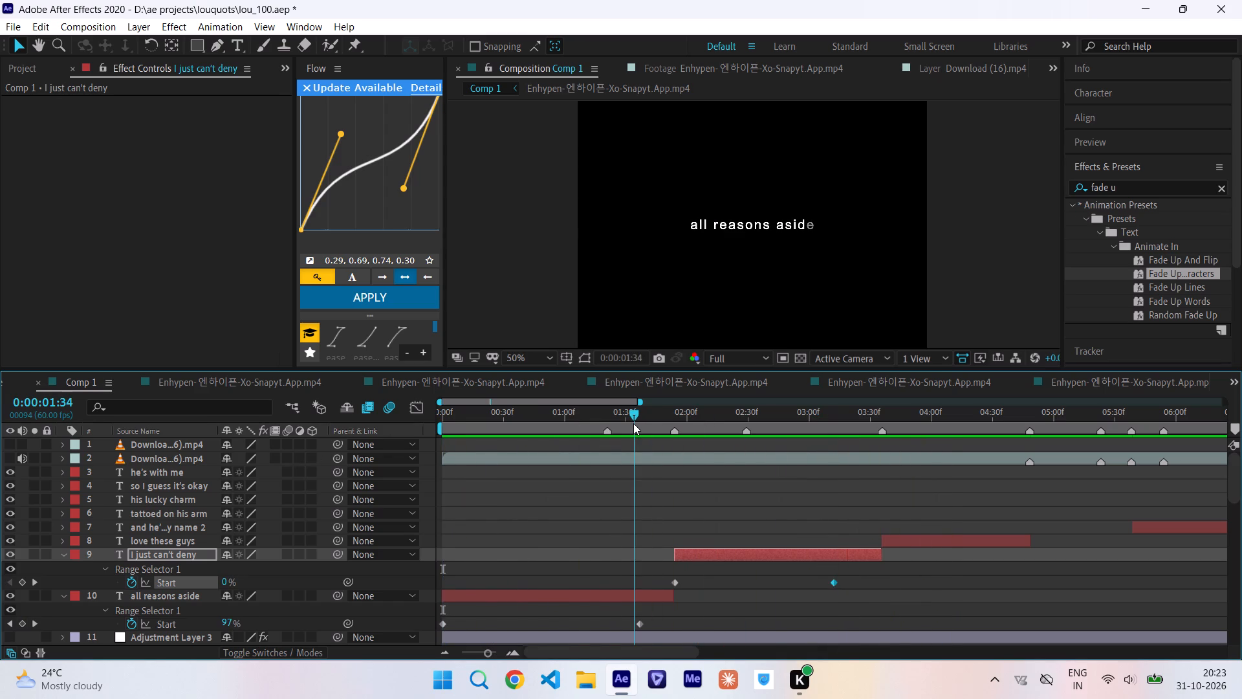
left_click_drag(633, 423, 633, 422)
key("space")
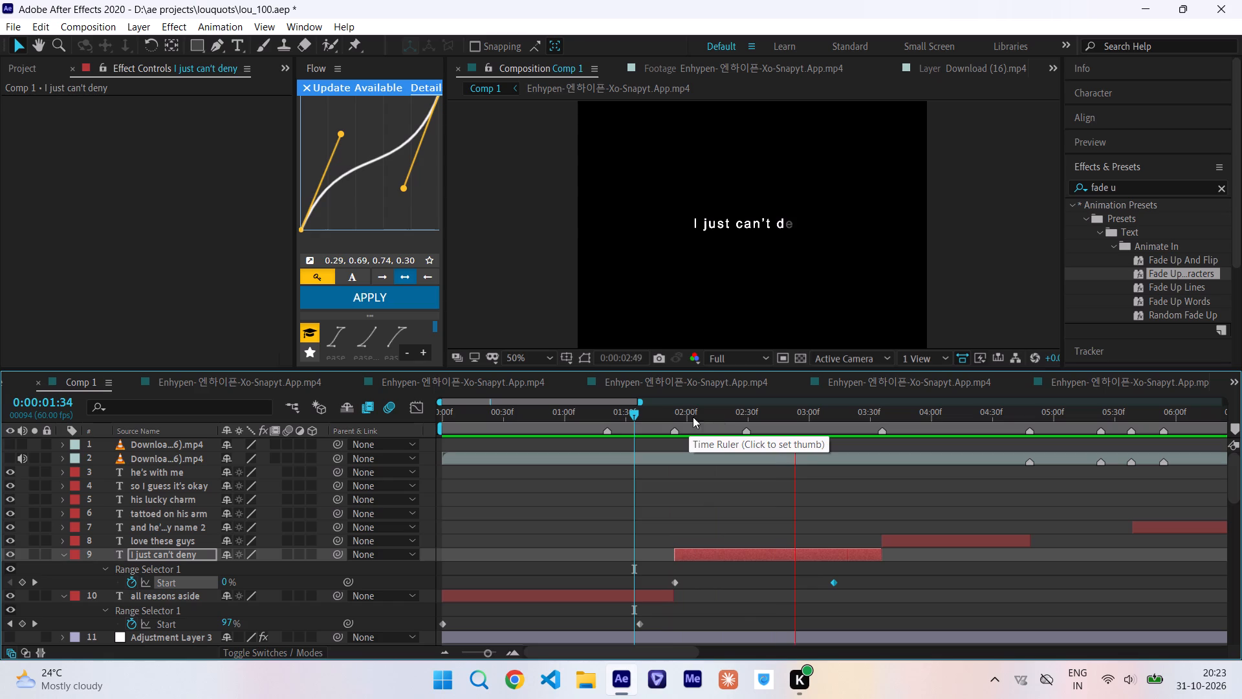
Search the effects and presets for "fade ou" and apply Fade Out Slow to the "all reasons aside" layer at 0:00:01:44.
left_click_drag(673, 414, 652, 414)
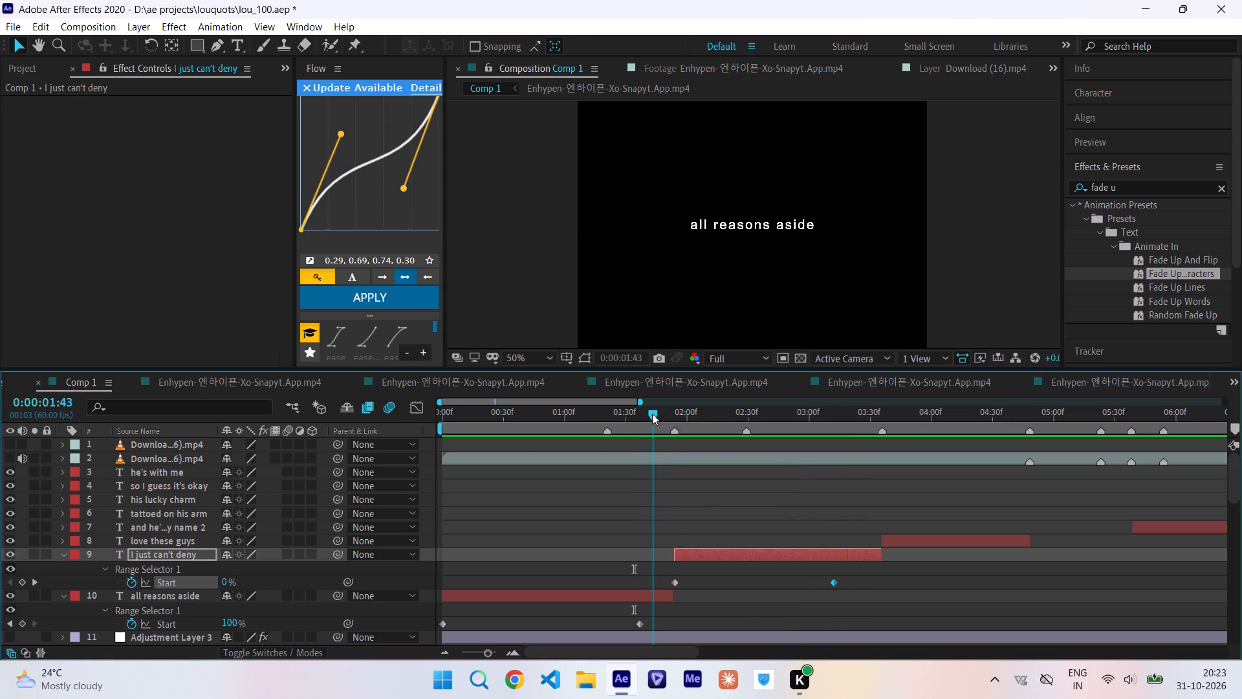
left_click_drag(652, 414, 655, 414)
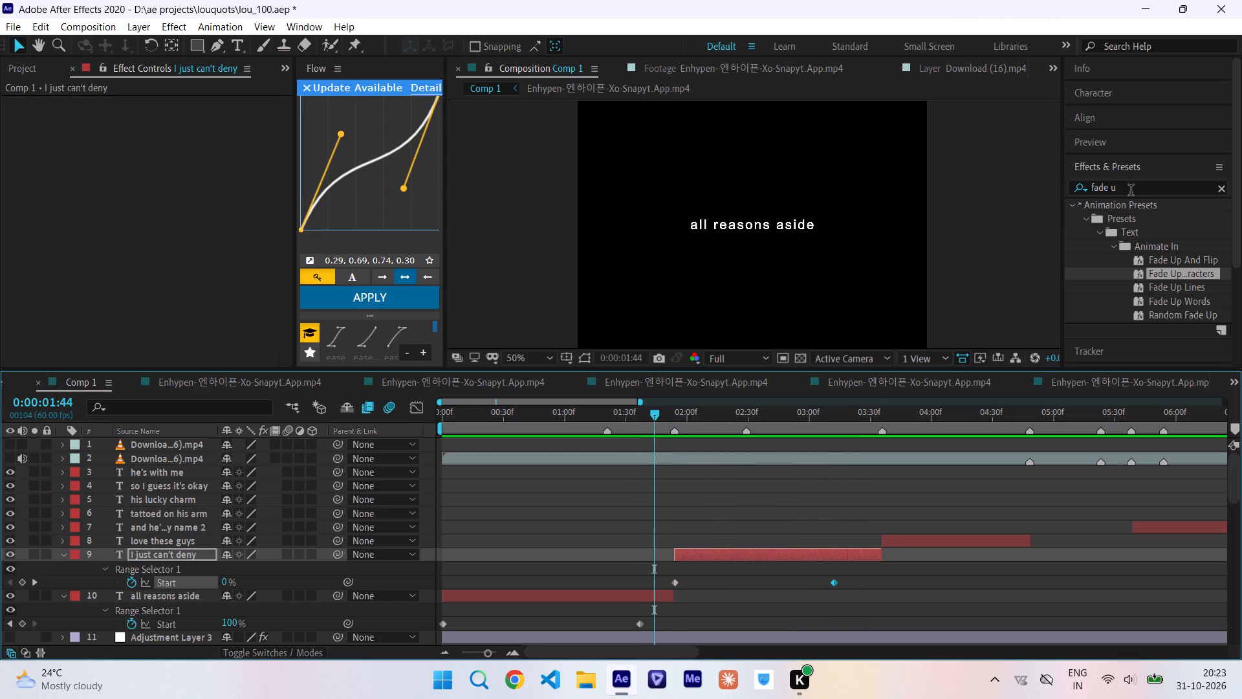
left_click(1138, 193)
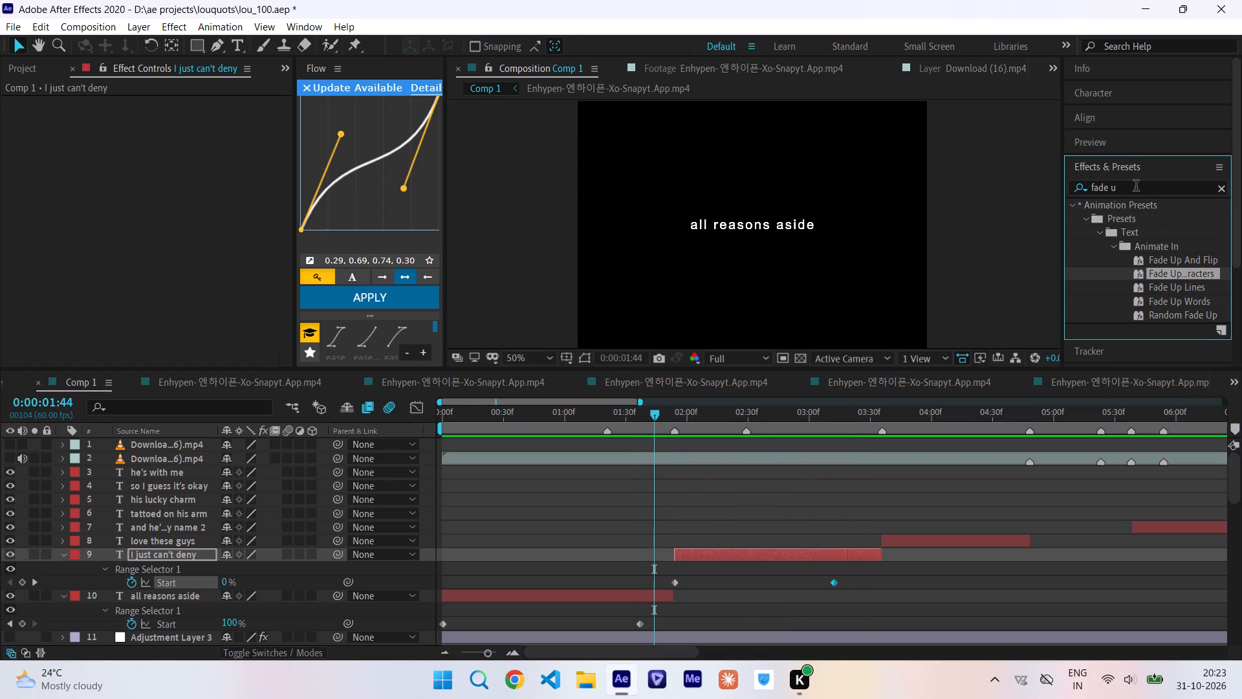
left_click(1135, 186)
key("BackSpace")
type("ou")
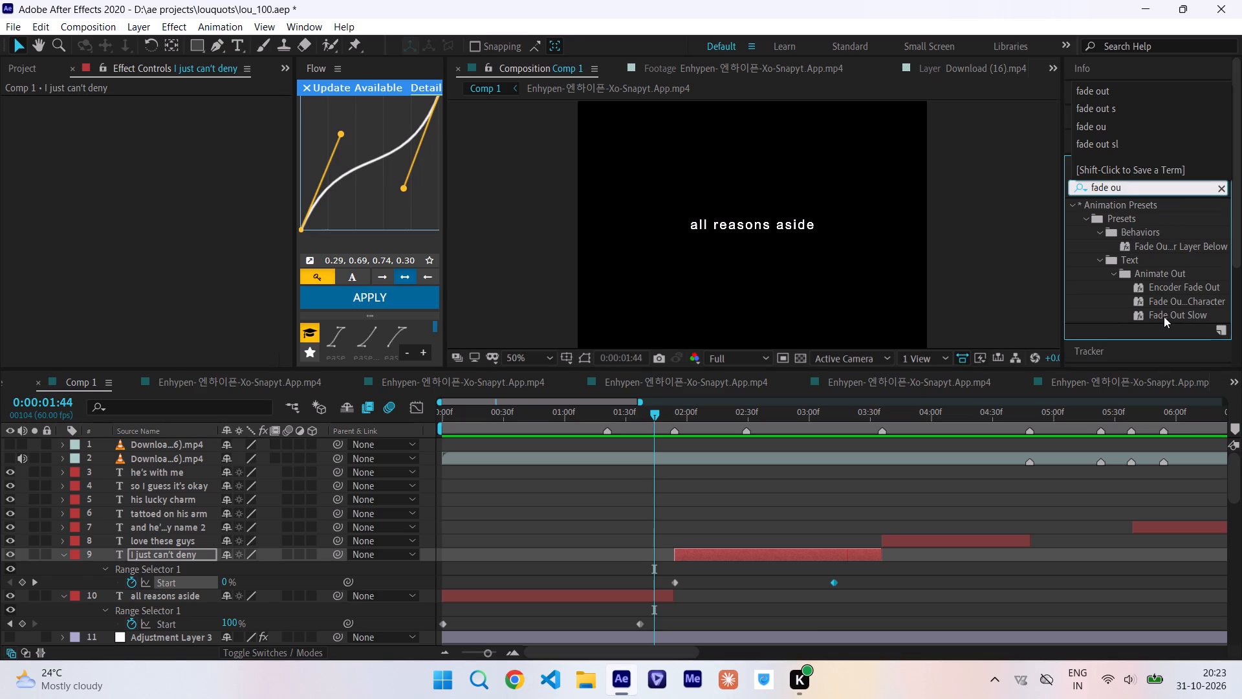
left_click_drag(1164, 316, 662, 599)
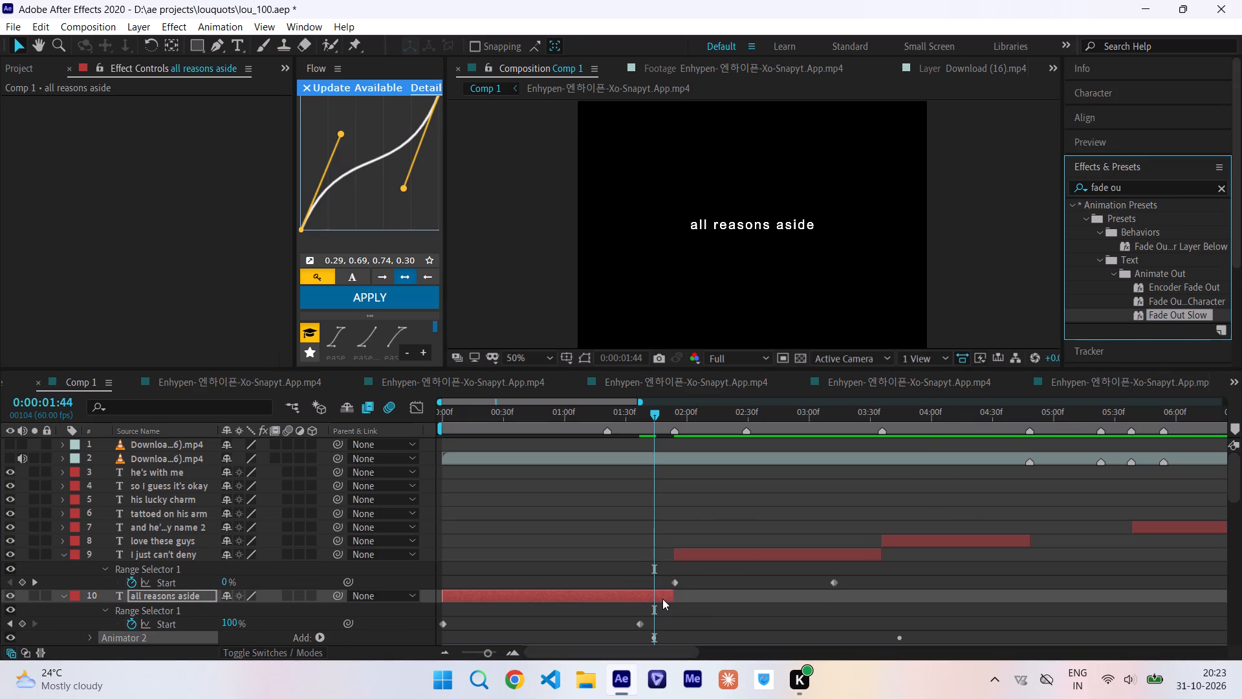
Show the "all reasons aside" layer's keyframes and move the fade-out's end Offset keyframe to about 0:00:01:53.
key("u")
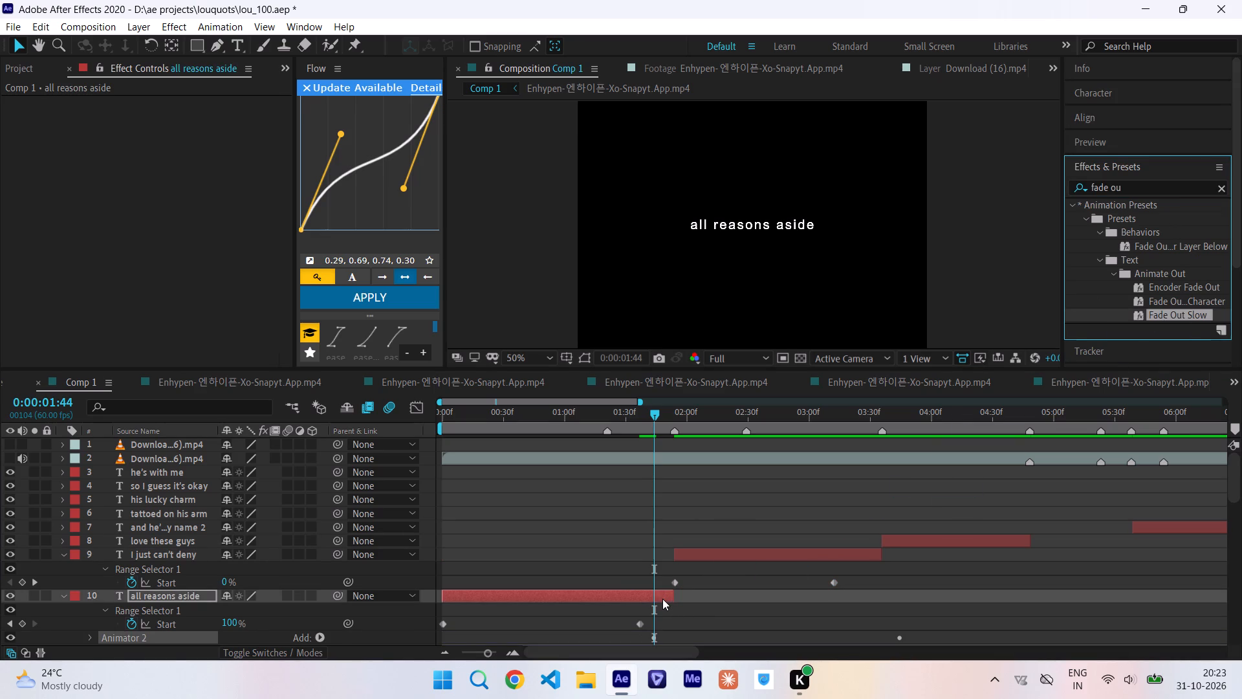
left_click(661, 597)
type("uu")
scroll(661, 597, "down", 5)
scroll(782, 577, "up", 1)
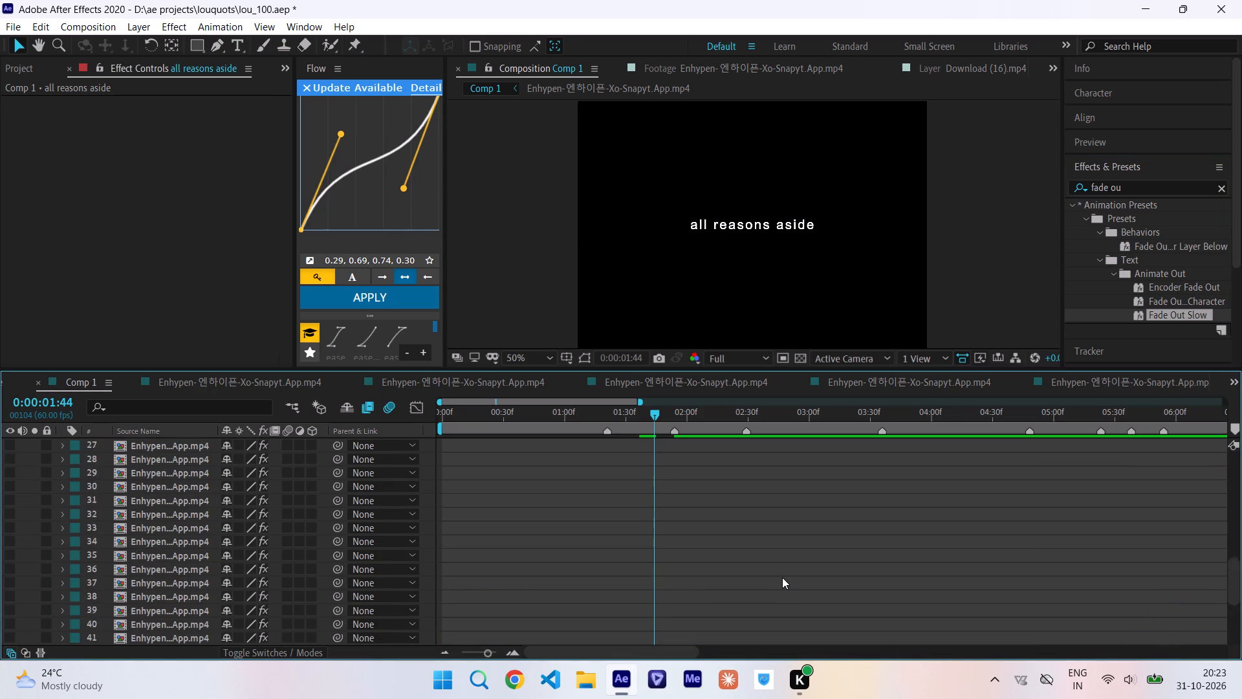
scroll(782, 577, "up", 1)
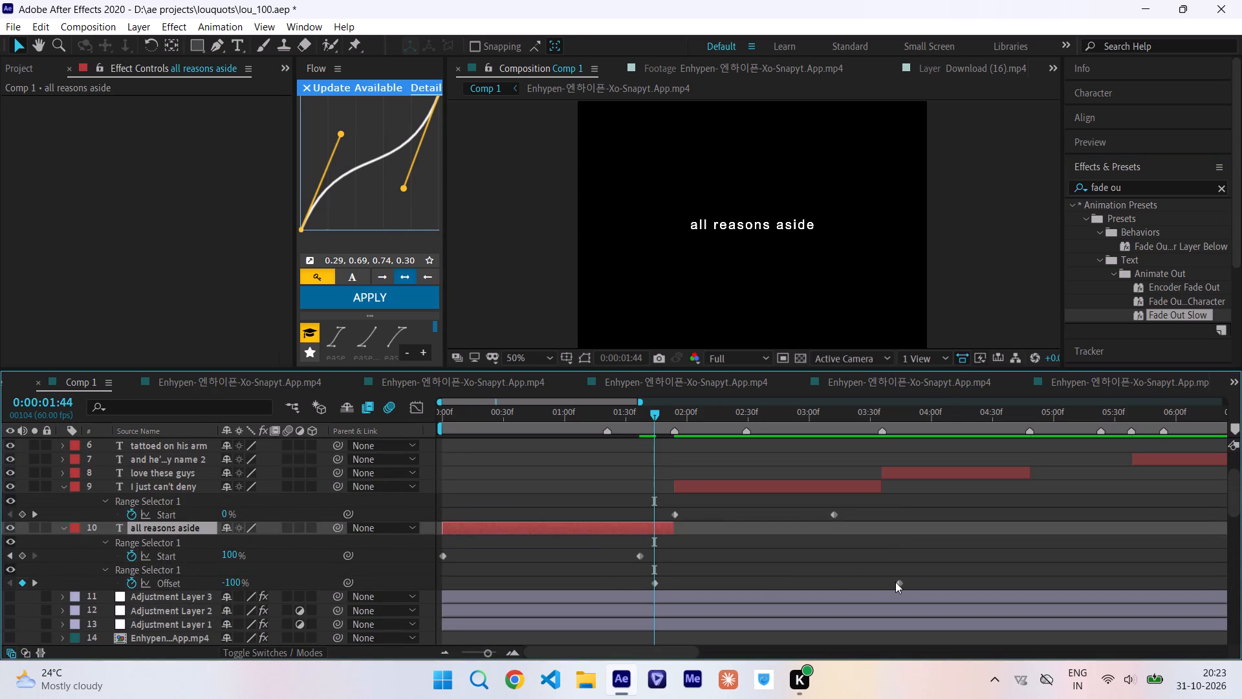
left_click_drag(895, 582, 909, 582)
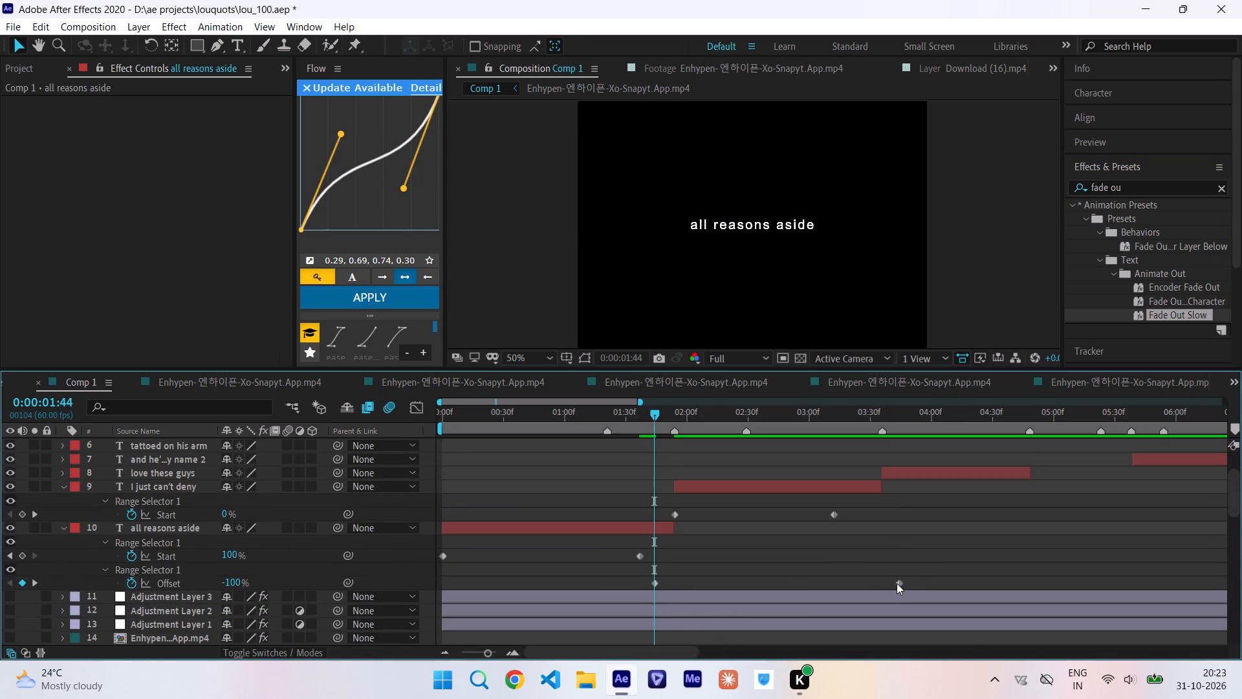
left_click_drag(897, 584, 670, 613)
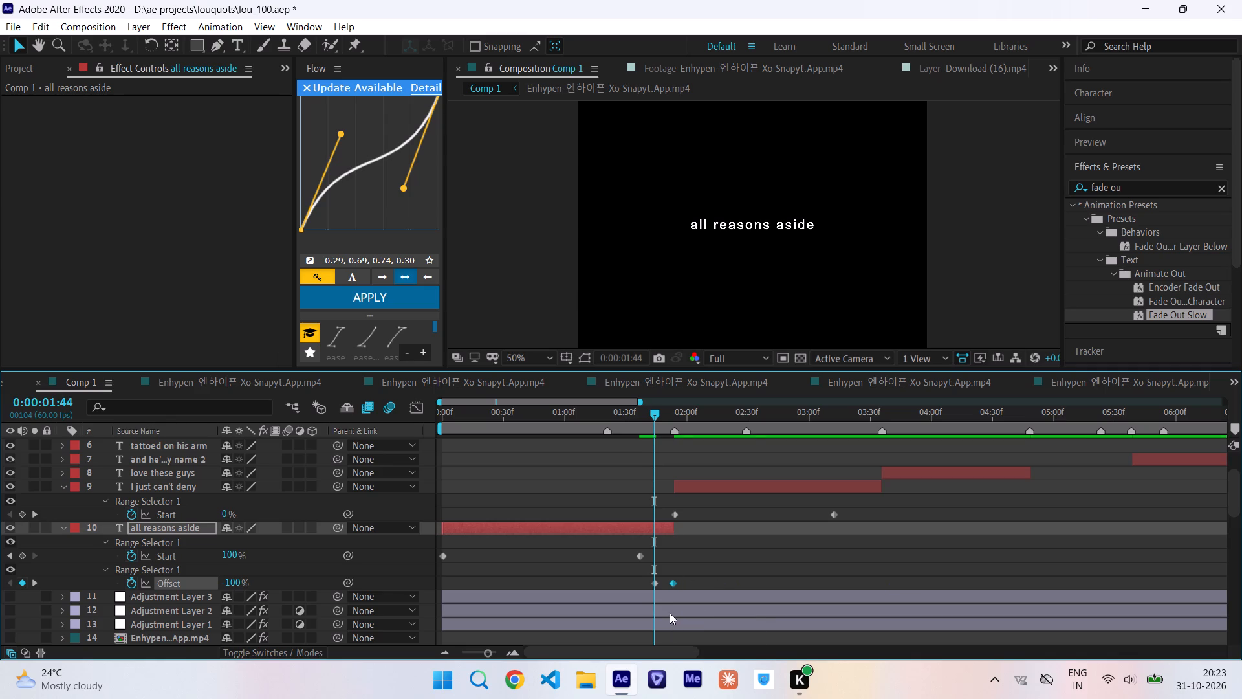
Replay the first lyric from the start and scrub around 0:00:01:41 to check its fade-out.
left_click_drag(657, 424, 712, 425)
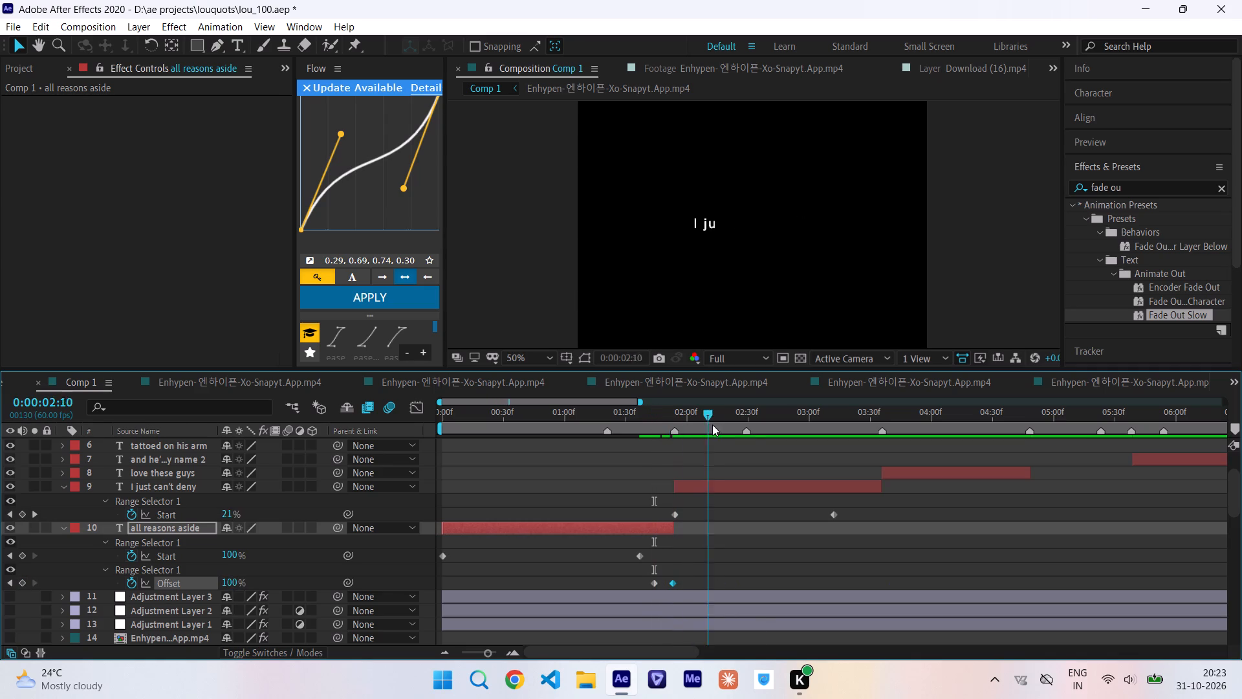
left_click_drag(712, 425, 274, 518)
key("space")
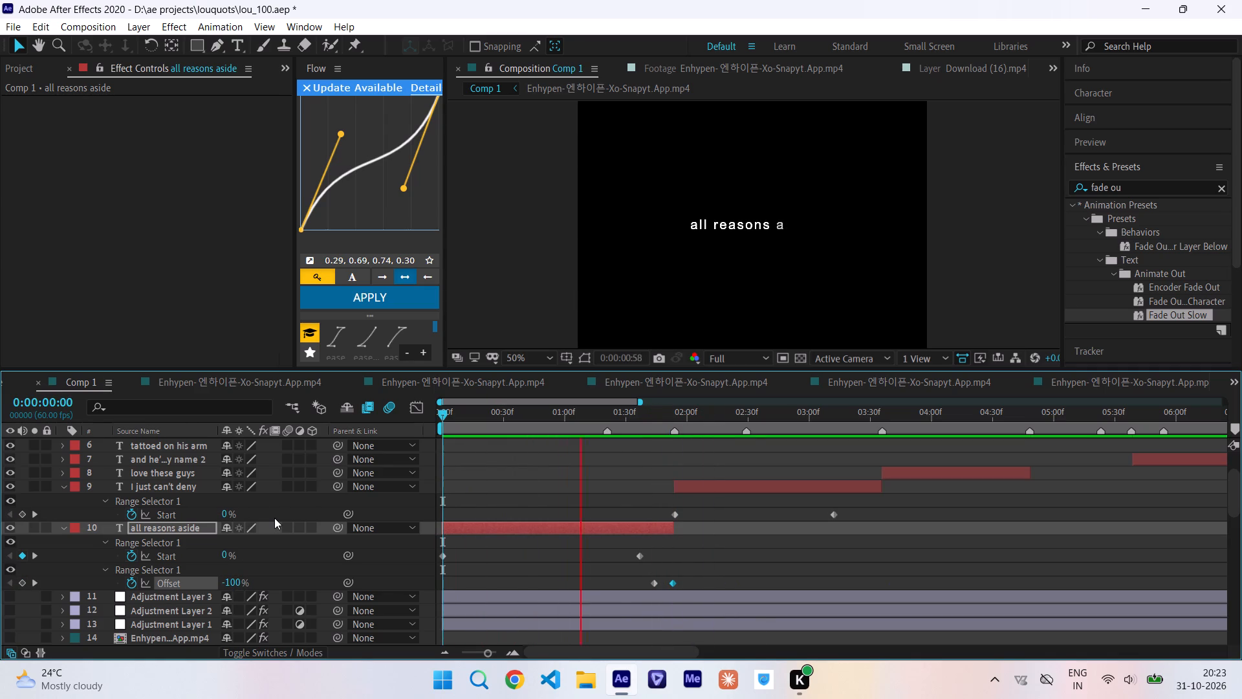
left_click_drag(646, 413, 649, 422)
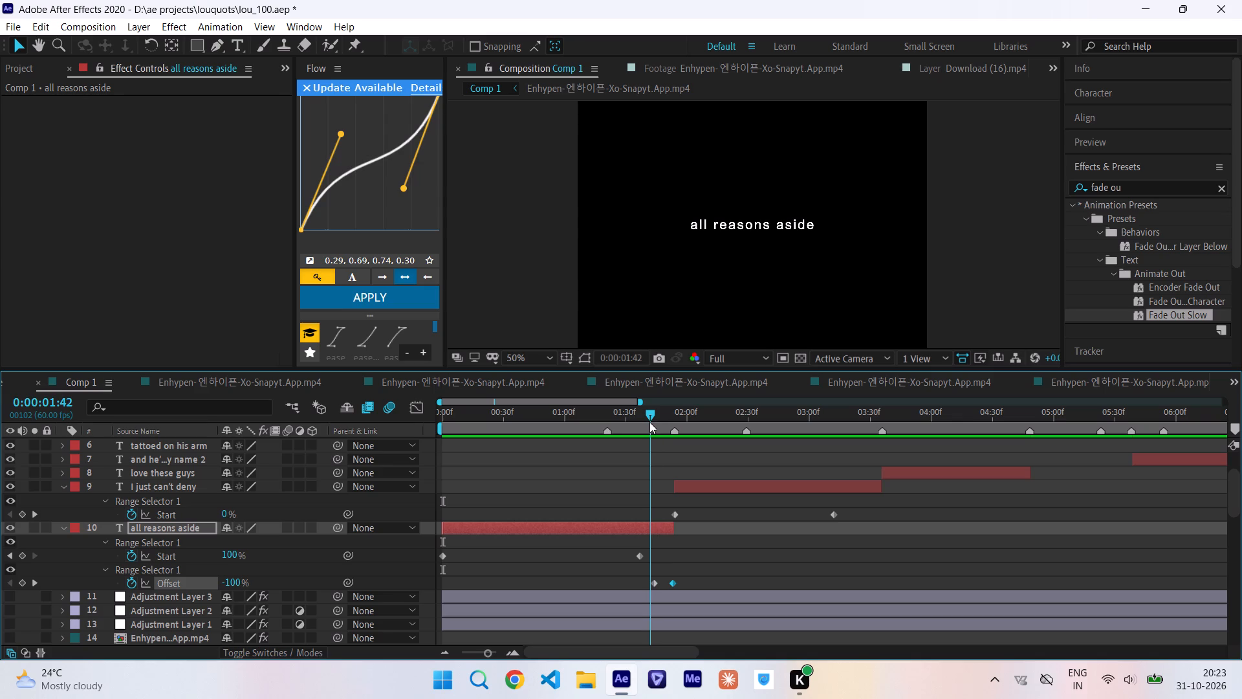
left_click_drag(649, 422, 639, 419)
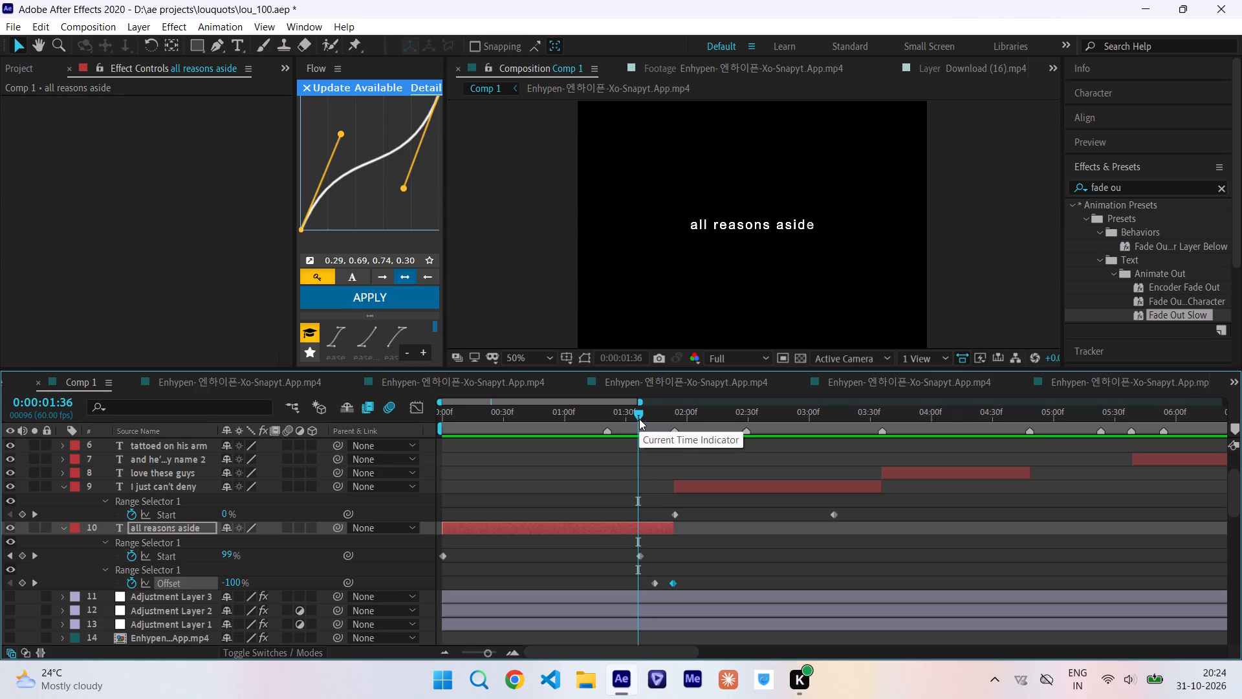
left_click_drag(639, 419, 648, 421)
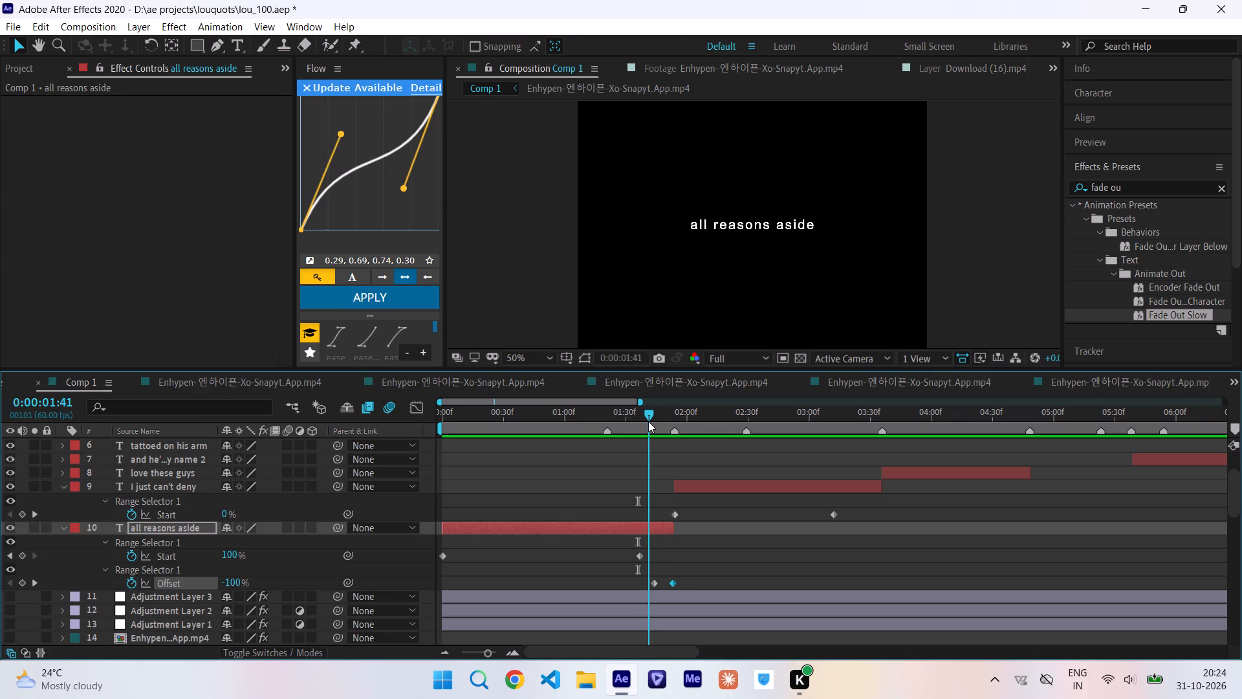
left_click_drag(648, 421, 648, 421)
Undo the Offset keyframe move and the Fade Out Slow preset on the "all reasons aside" layer.
key("ctrl+z")
key("ctrl+z")
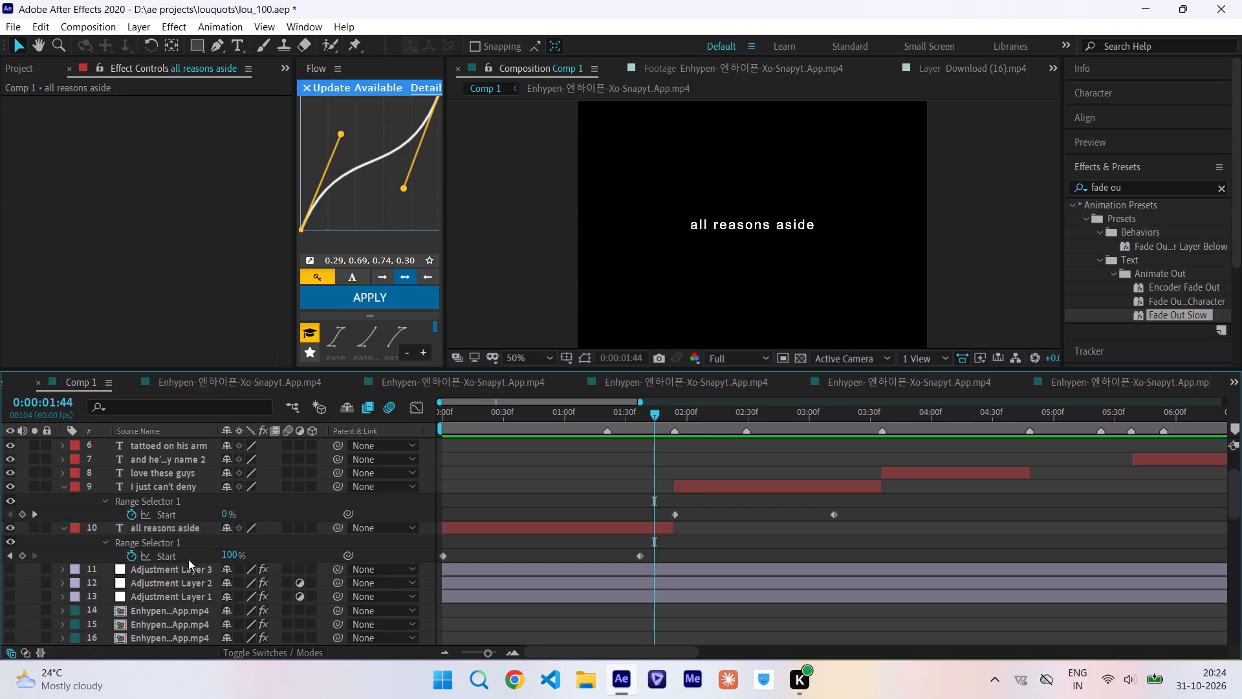
Keyframe the "all reasons aside" layer's Opacity from 100% at 0:00:01:37 to 0% at its out point, 0:00:01:53.
left_click_drag(655, 417, 640, 420)
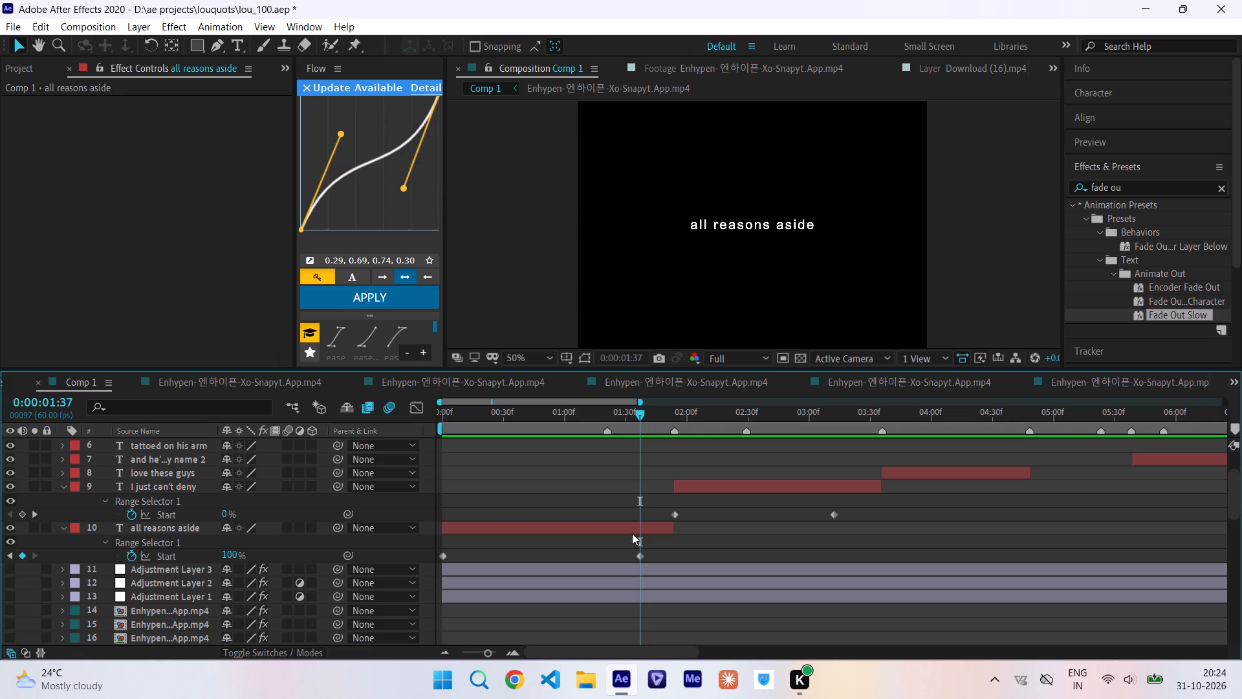
left_click(632, 531)
key("t")
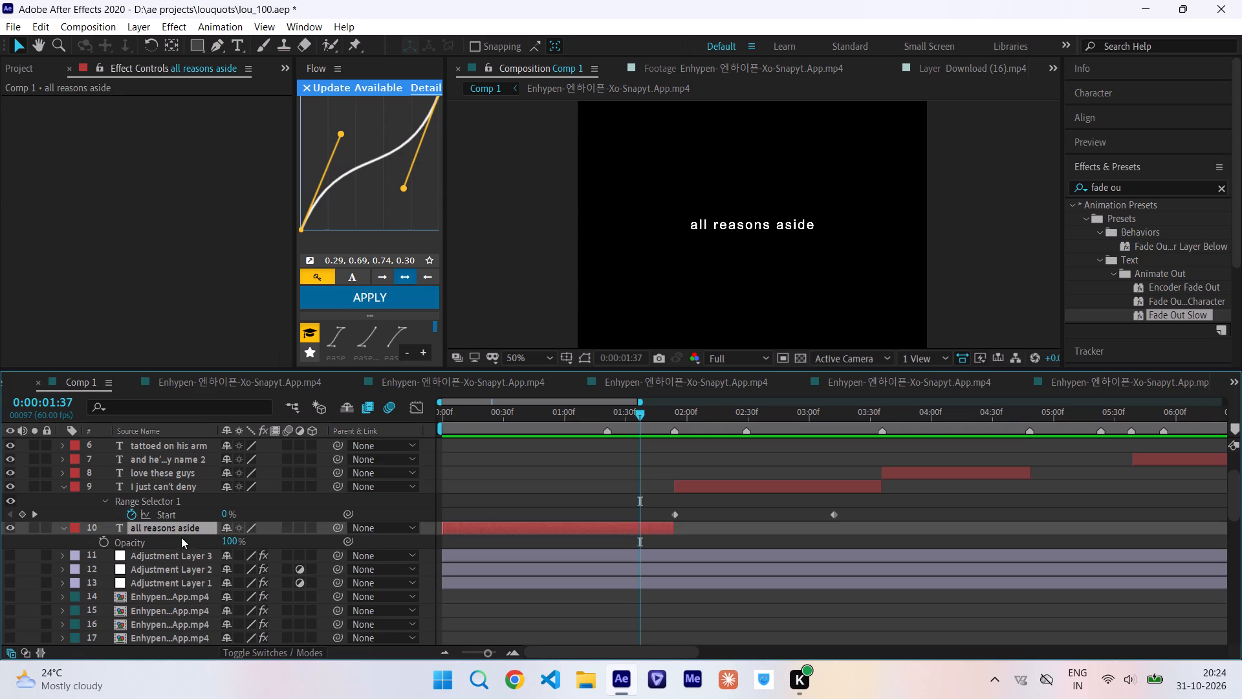
left_click(103, 540)
key("o")
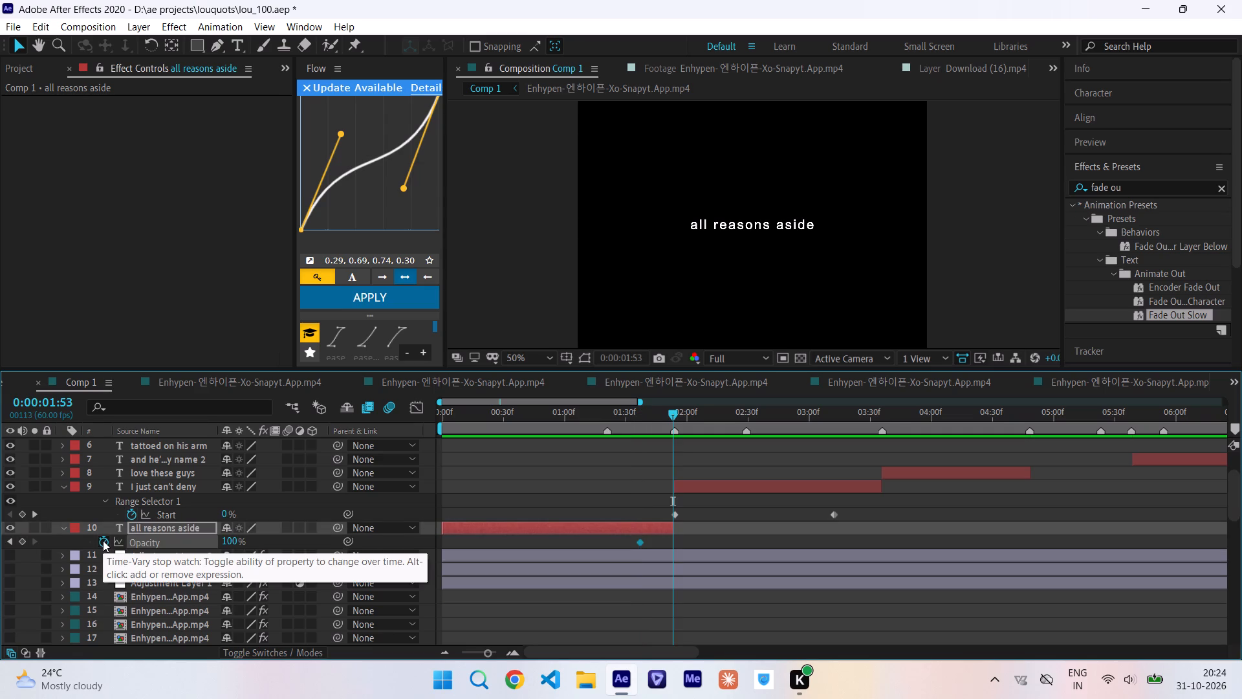
left_click_drag(226, 545, 0, 554)
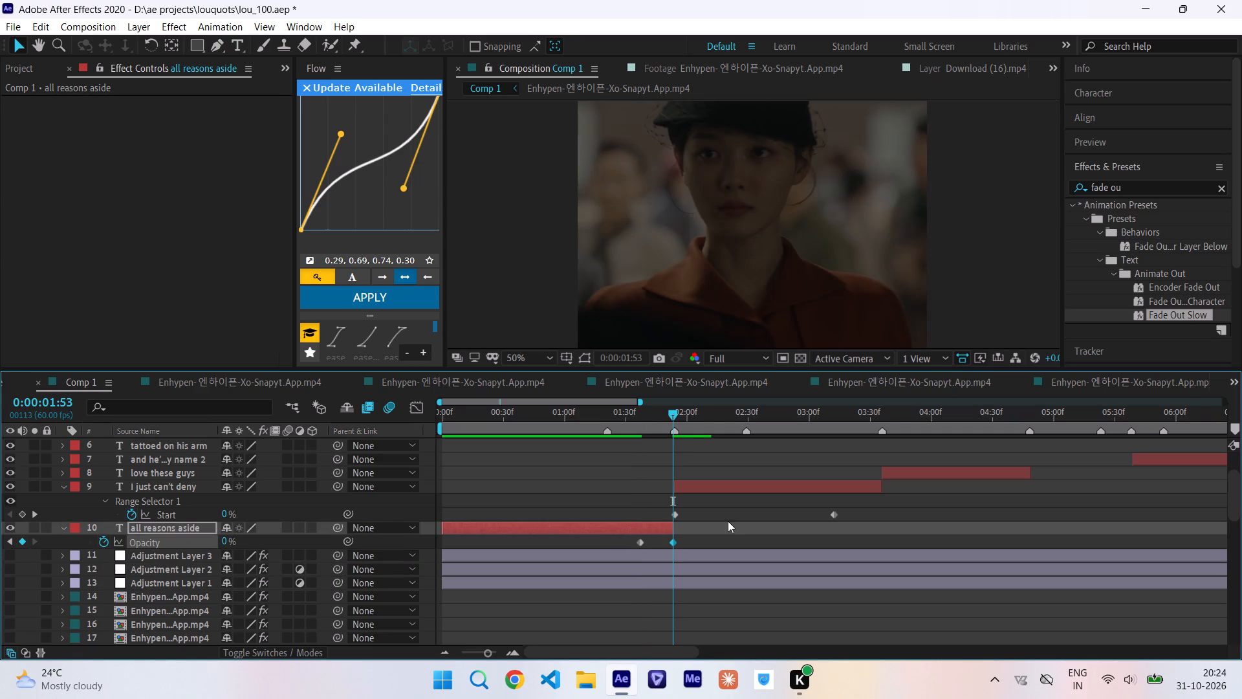
Scrub and replay the first two lyric lines to check the opacity fade-out and the transition between them.
left_click_drag(620, 420, 680, 425)
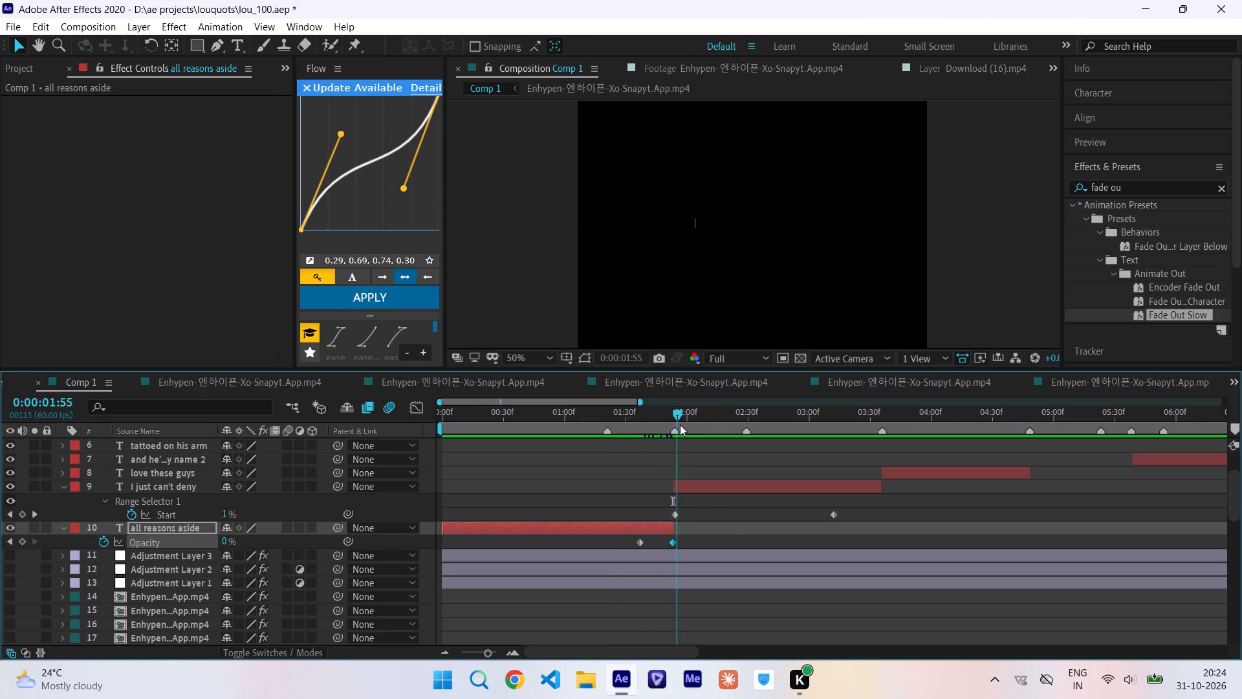
left_click_drag(680, 425, 610, 427)
key("space")
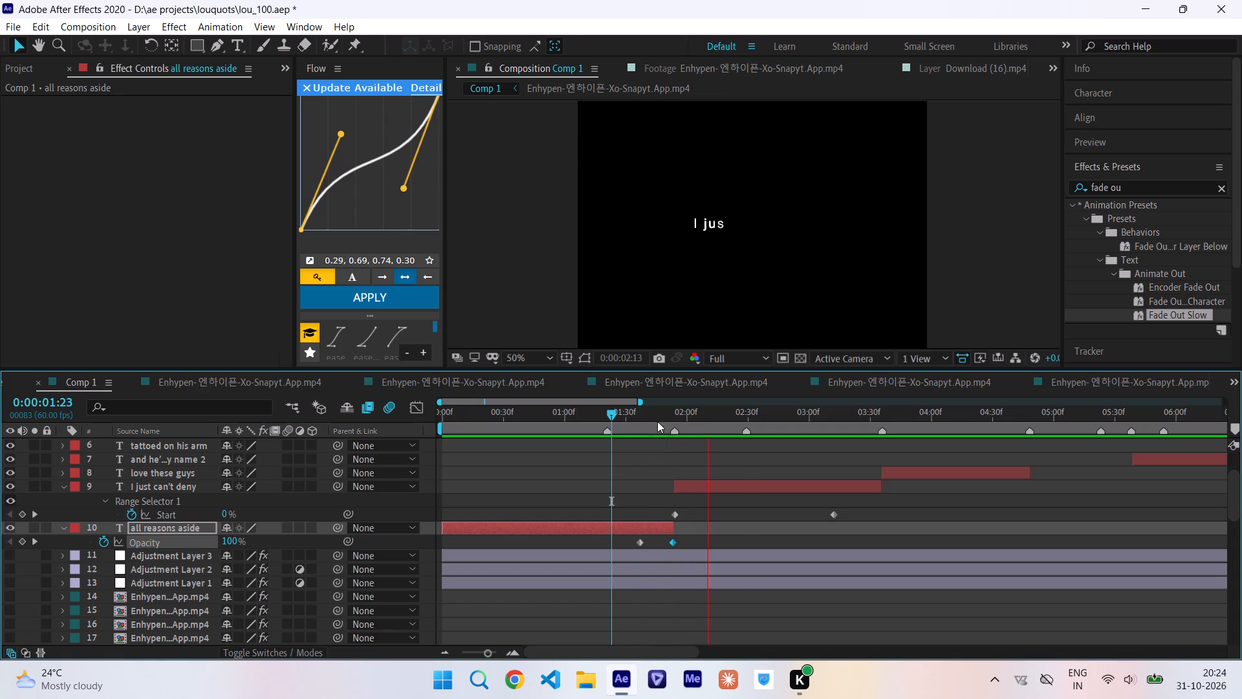
left_click_drag(657, 411, 357, 469)
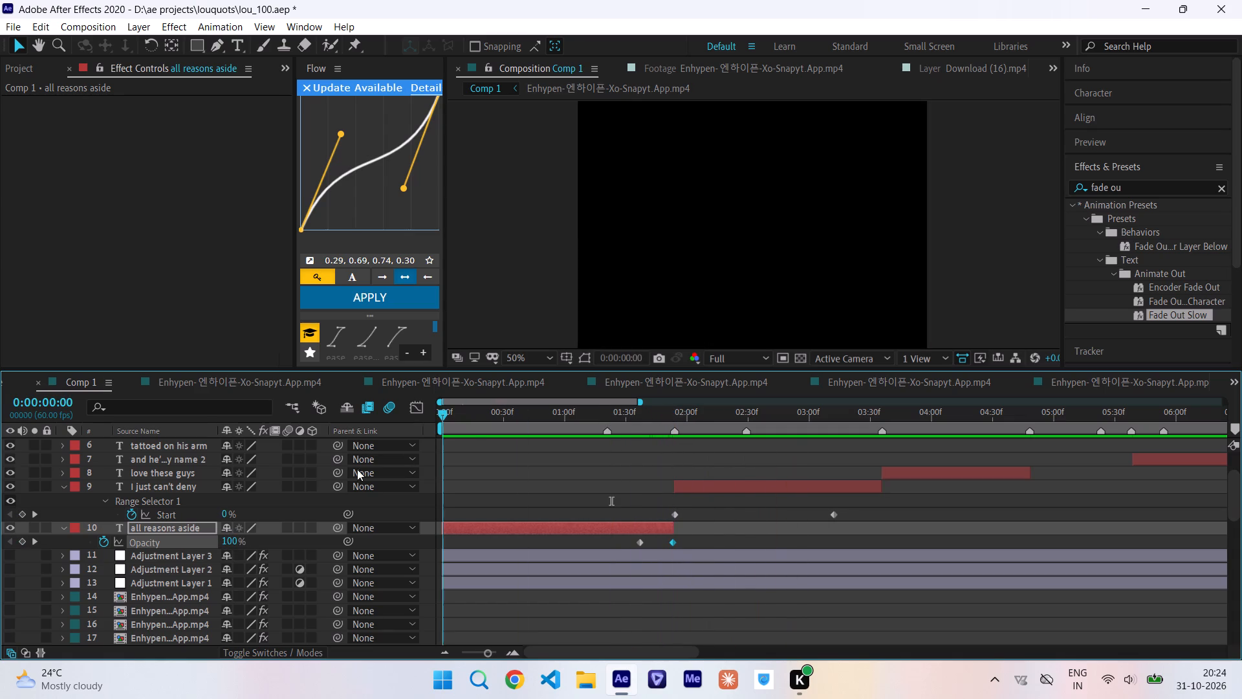
left_click_drag(357, 469, 320, 482)
key("space")
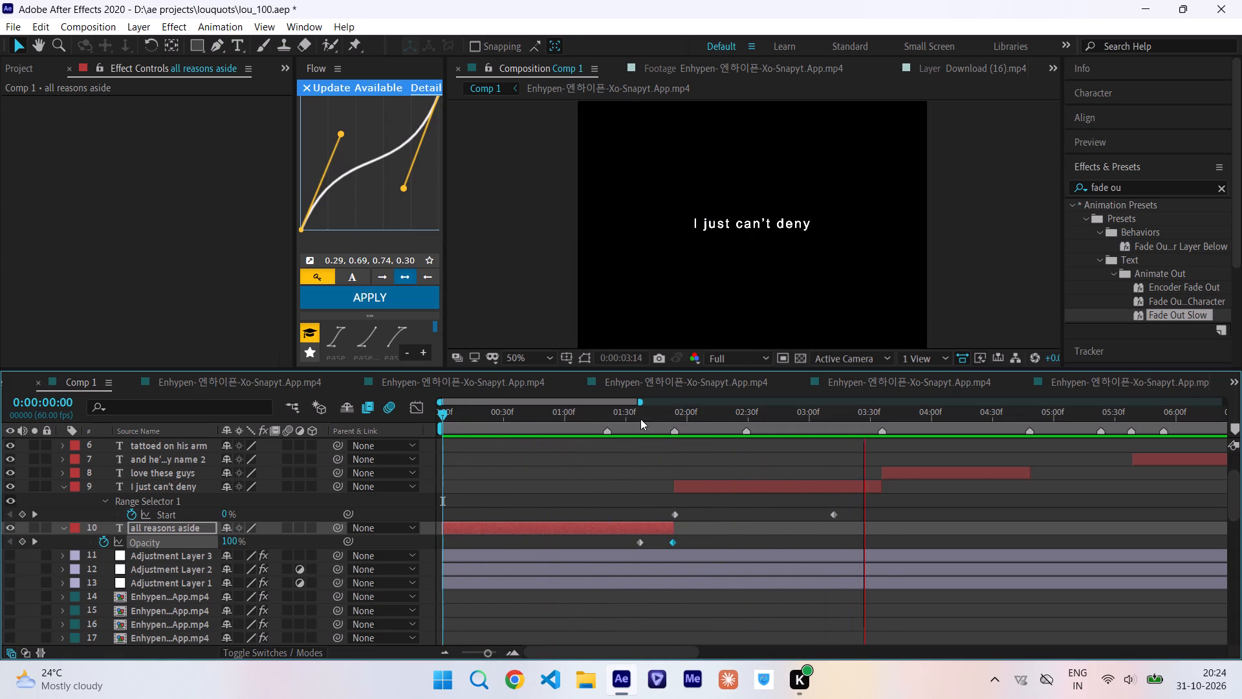
left_click_drag(638, 417, 665, 423)
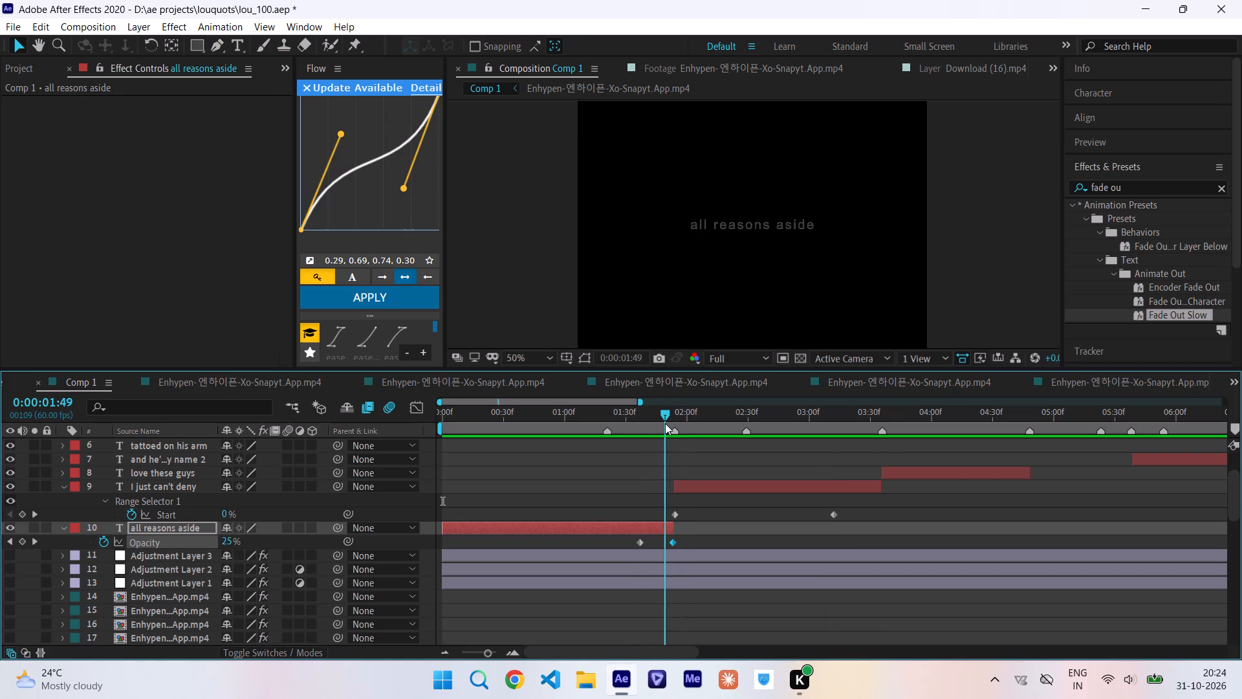
left_click_drag(665, 423, 697, 421)
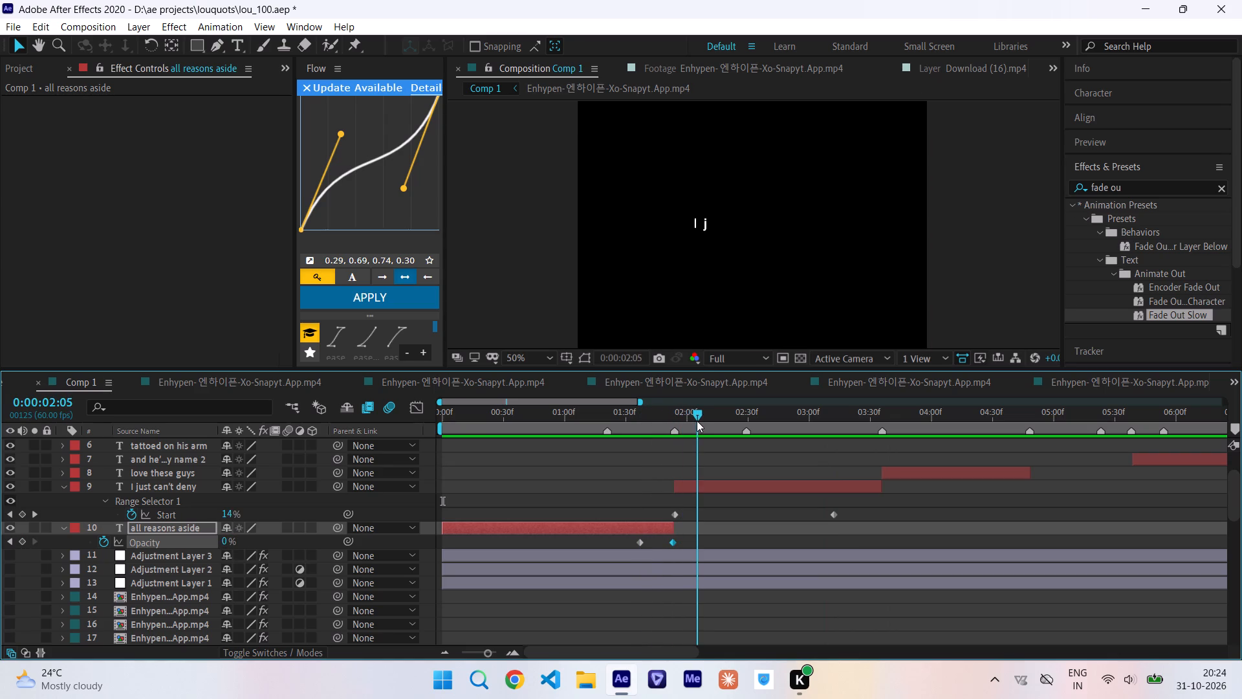
left_click_drag(697, 421, 696, 421)
Set the composition preview resolution to Quarter and replay the lyrics from the start.
left_click_drag(758, 357, 732, 454)
left_click(732, 454)
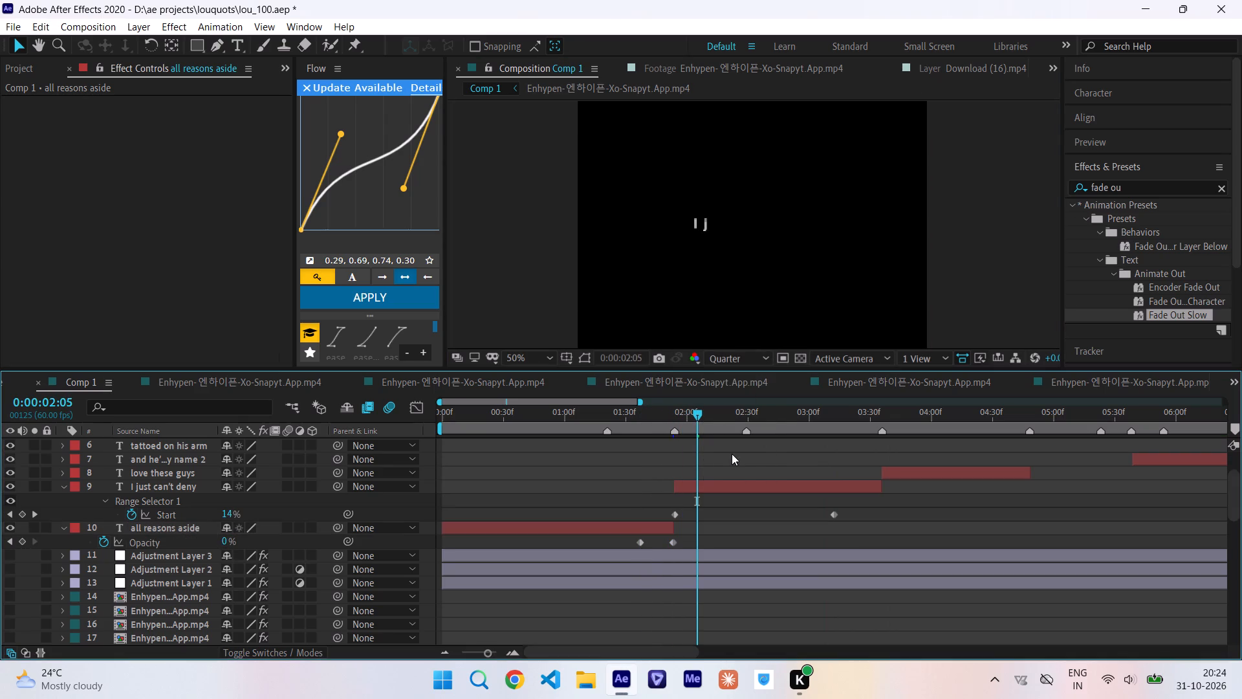
left_click_drag(696, 419, 265, 476)
key("space")
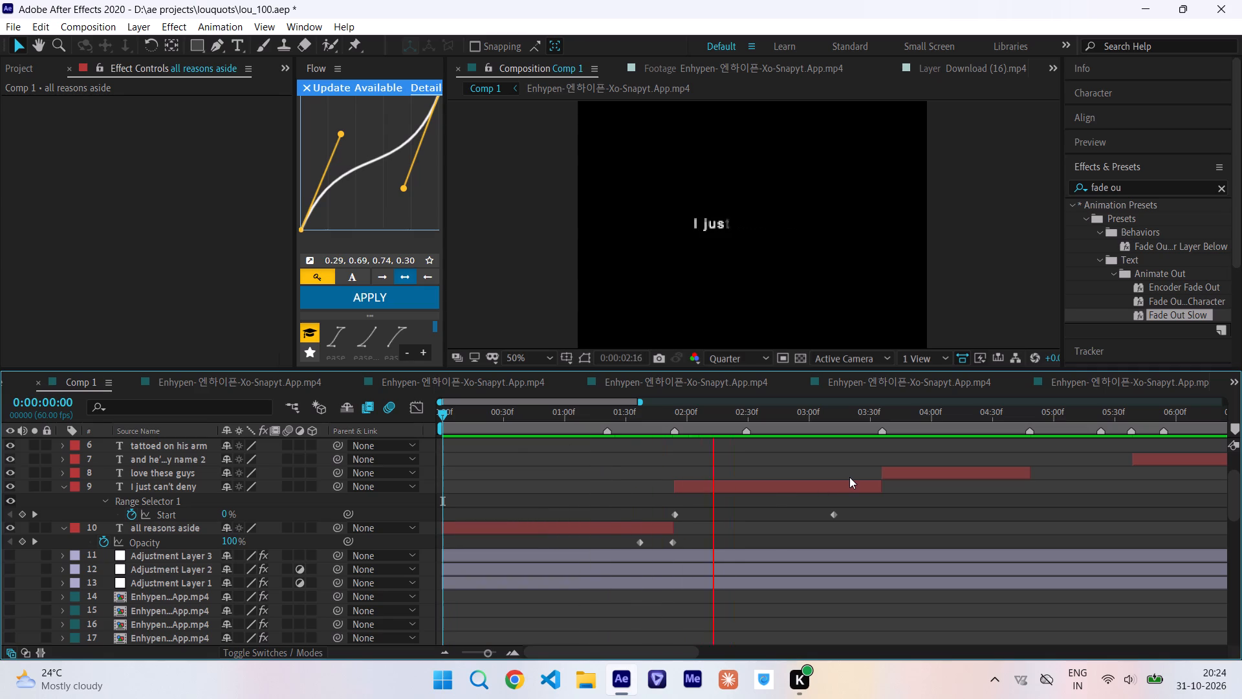
Keyframe the "I just can't deny" layer's Opacity from 100% at 0:00:03:12 to 0% at its out point, 0:00:03:35.
left_click(840, 412)
left_click_drag(840, 412, 833, 411)
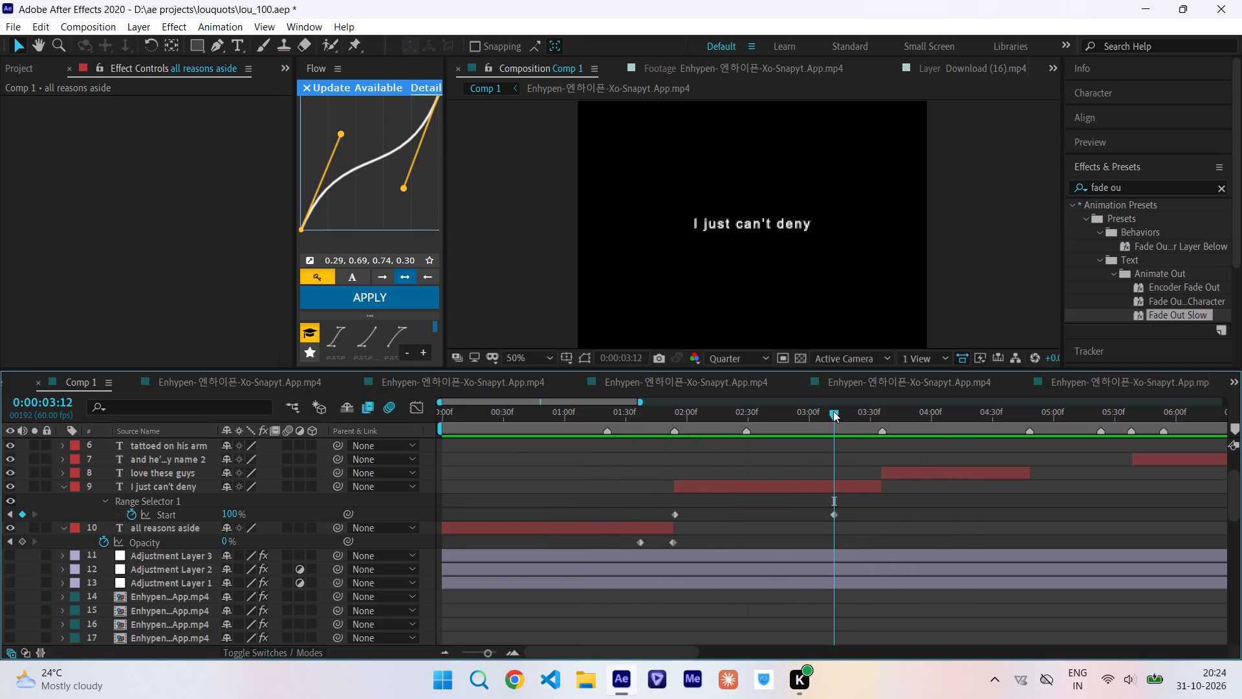
left_click(844, 485)
key("t")
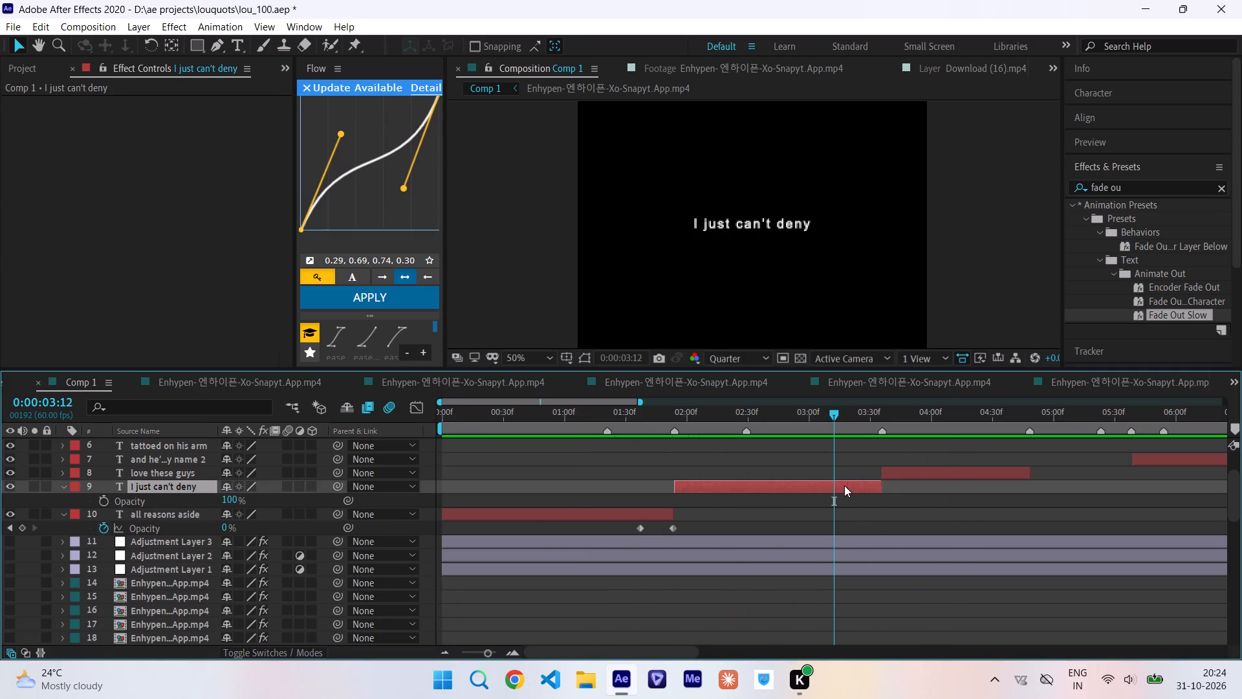
left_click(104, 502)
key("o")
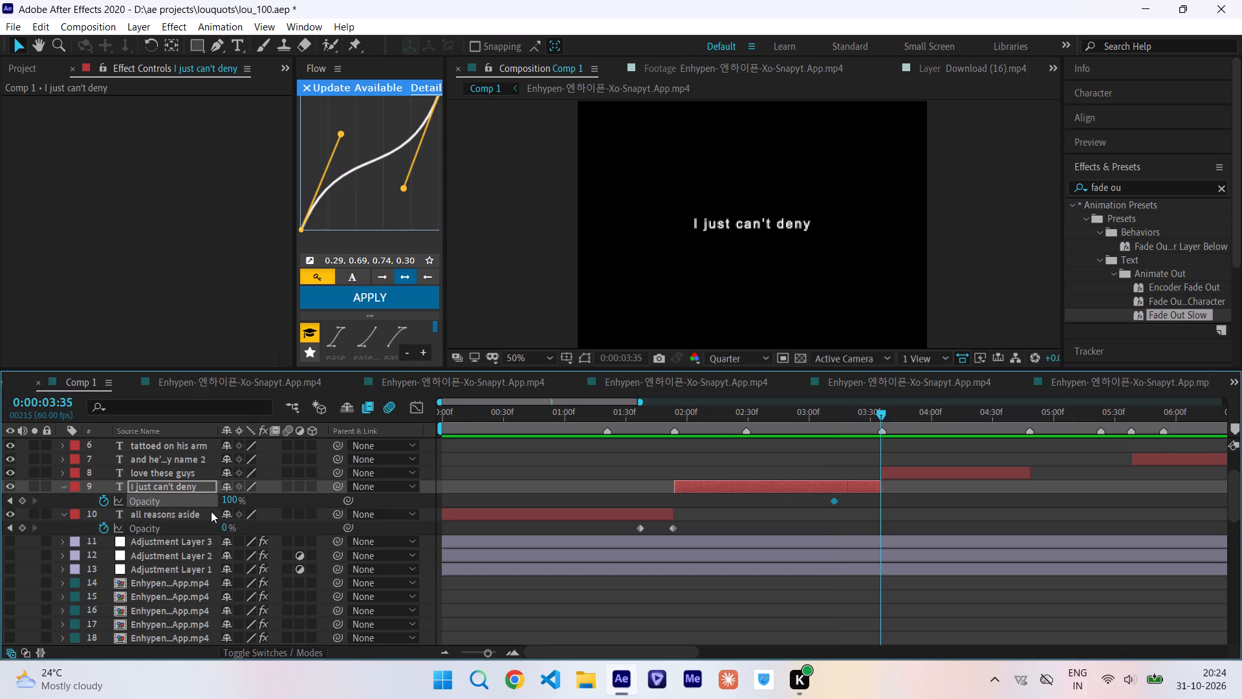
left_click_drag(235, 501, 0, 509)
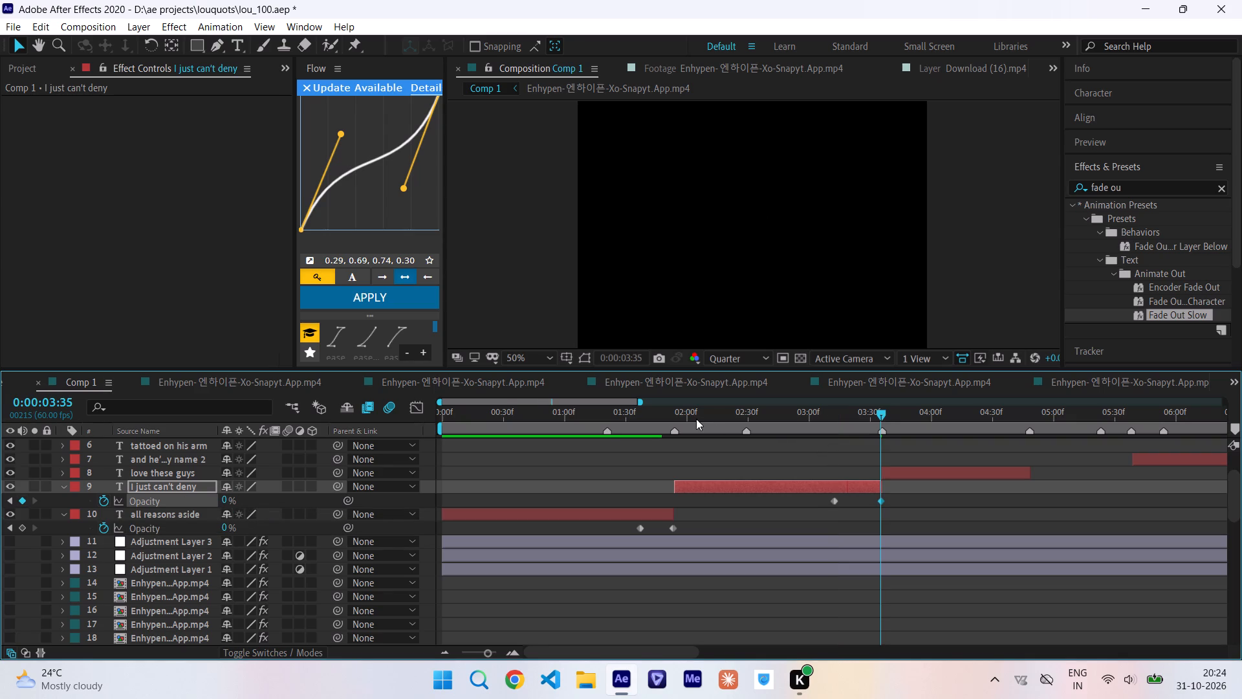
Preview the "I just can't deny" fade-out from 0:00:02:05 and move its 100% Opacity keyframe to 0:00:03:17.
left_click(696, 419)
key("space")
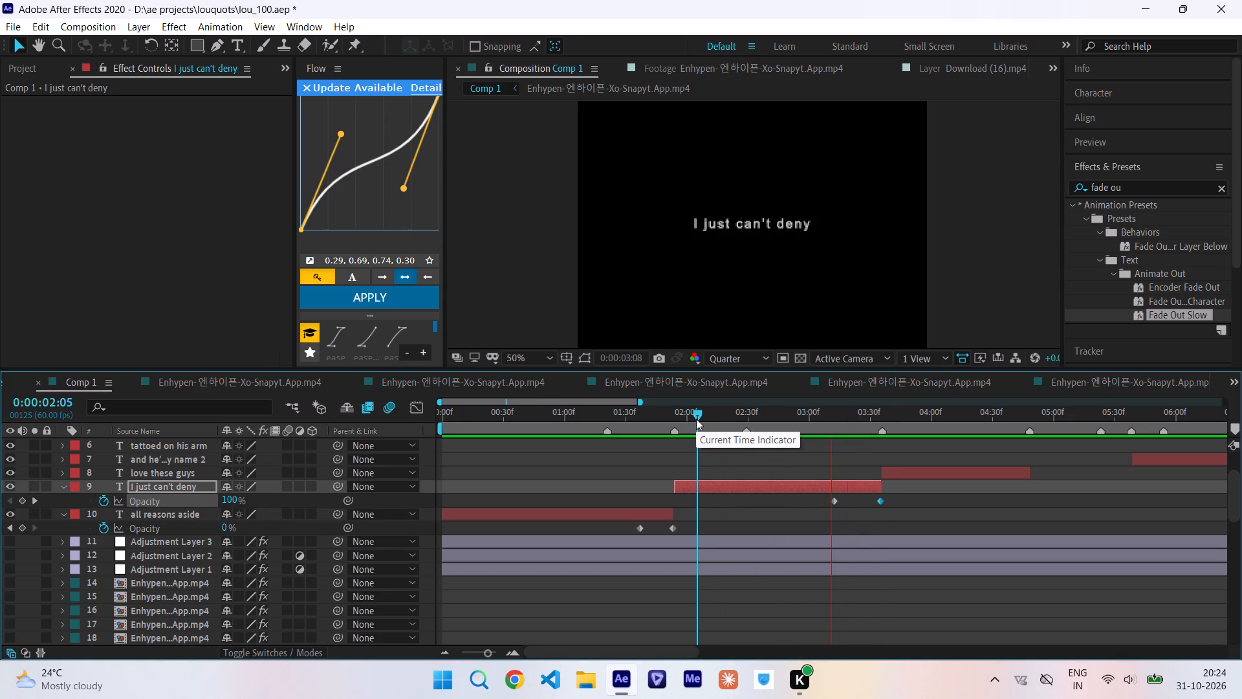
left_click(791, 421)
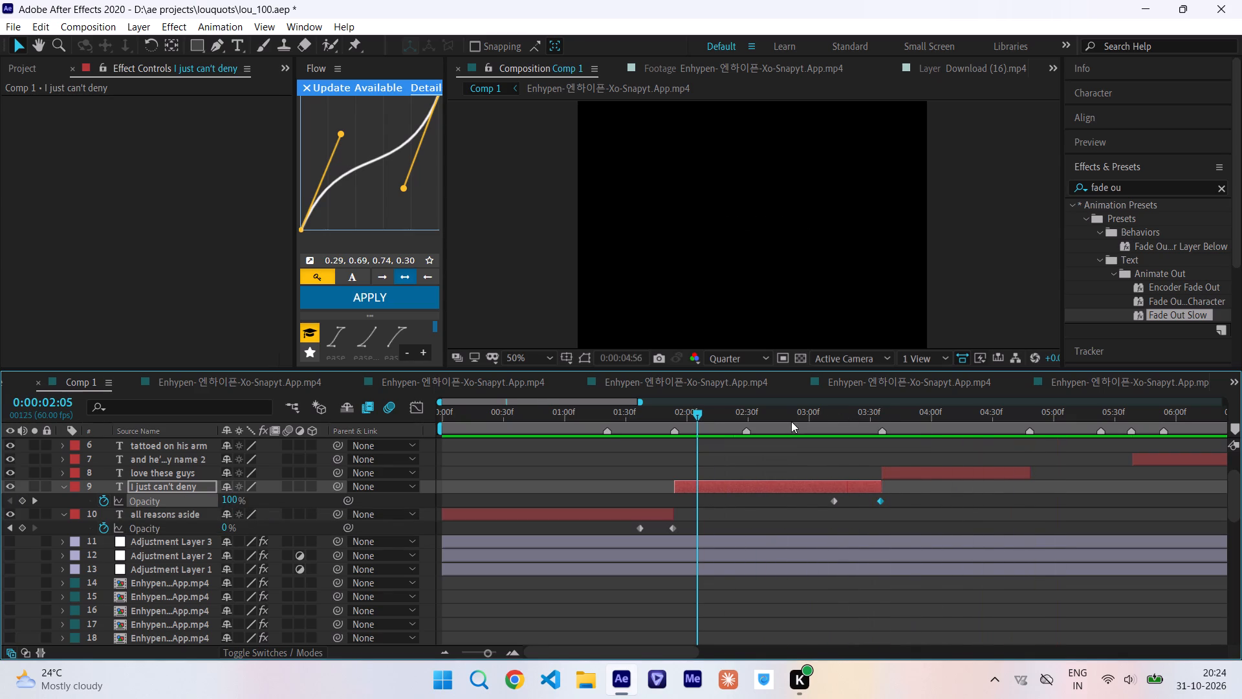
left_click_drag(835, 504, 847, 504)
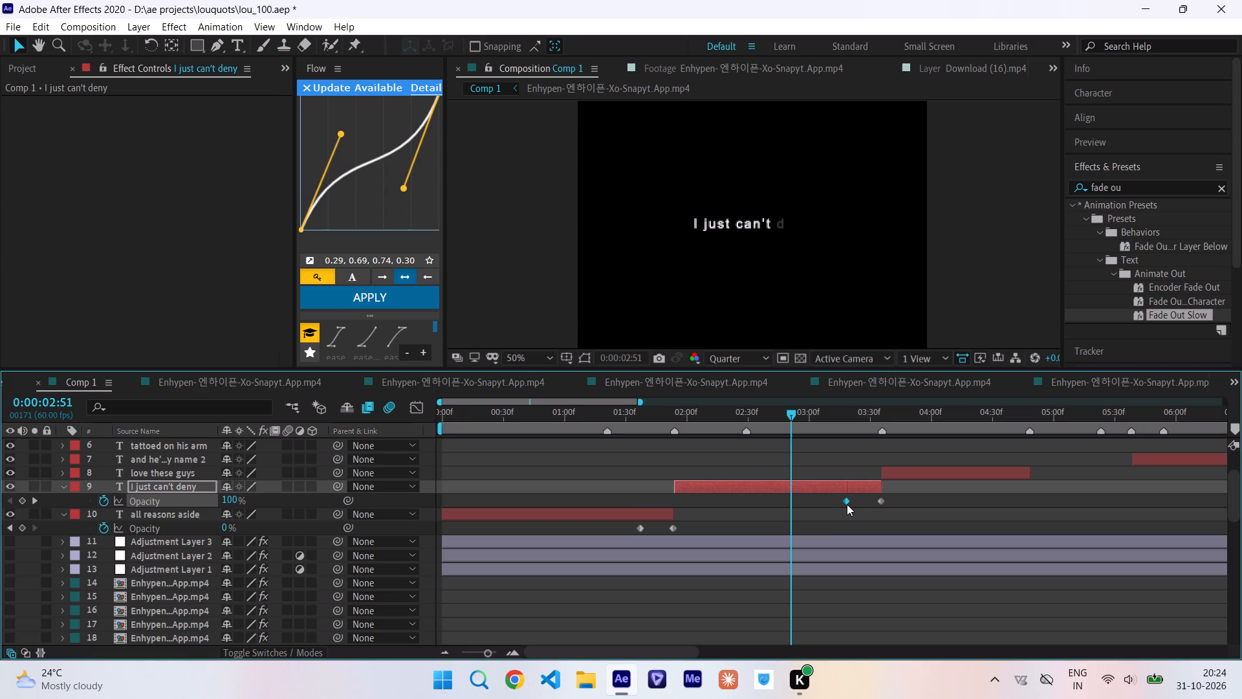
left_click_drag(847, 504, 846, 504)
Replay the lyrics from 0:00:02:51 and from the start to check the adjusted fade-out timing.
key("space")
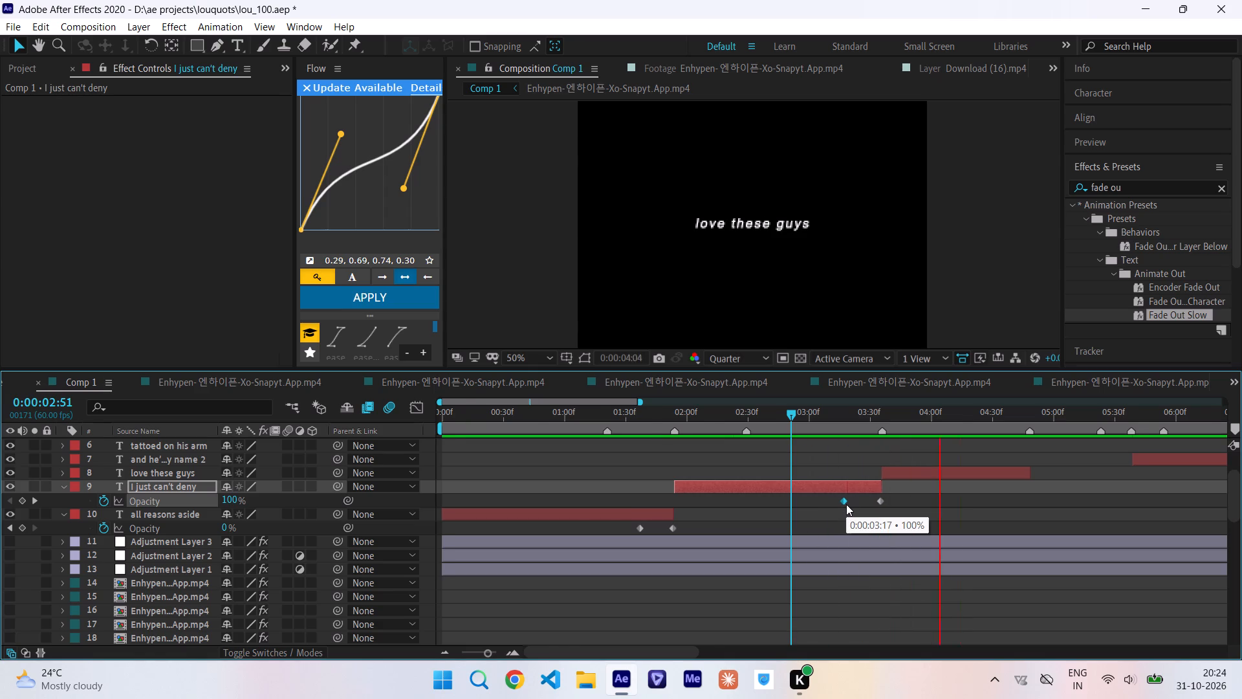
scroll(846, 504, "left", 1)
left_click_drag(677, 416, 138, 461)
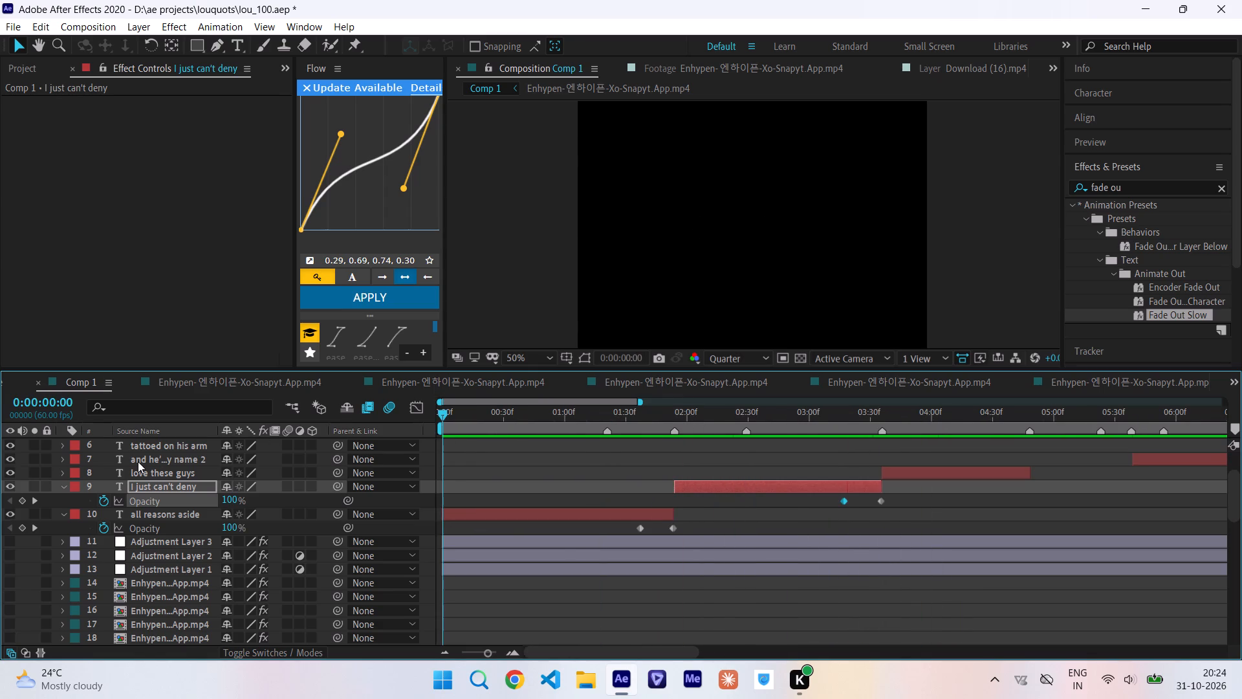
key("space")
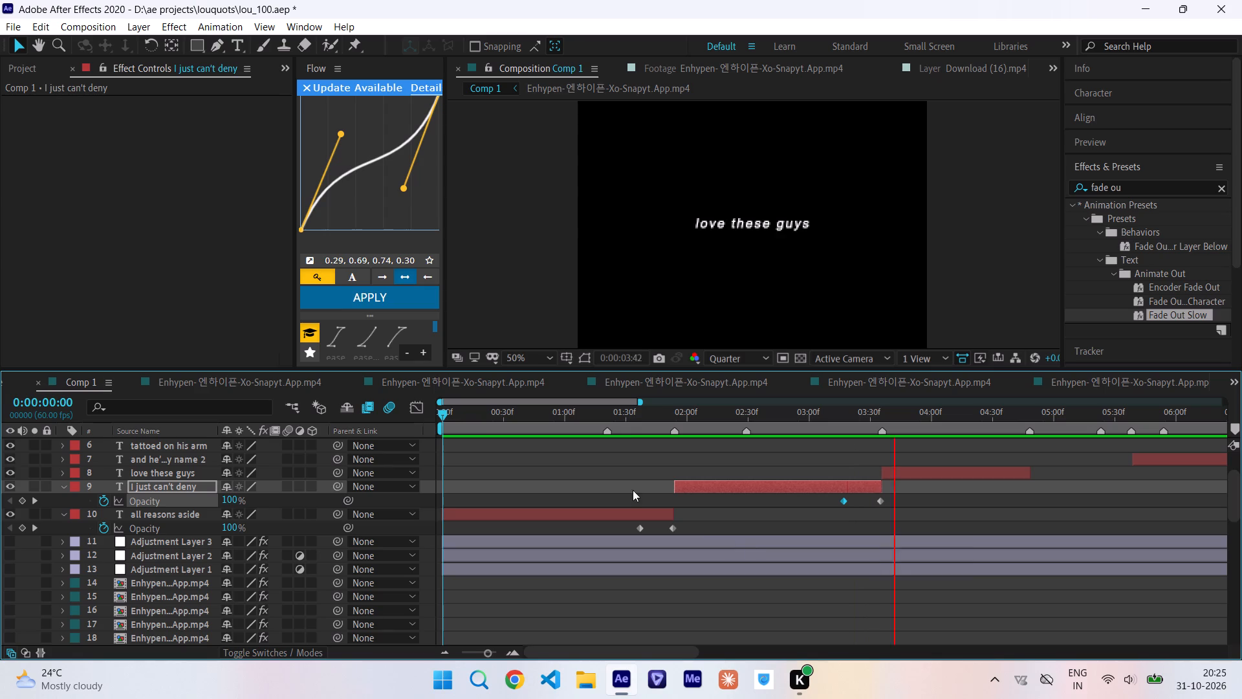
Move the "all reasons aside" layer's 100% Opacity keyframe to 0:00:01:41 to shorten its fade-out.
left_click(653, 421)
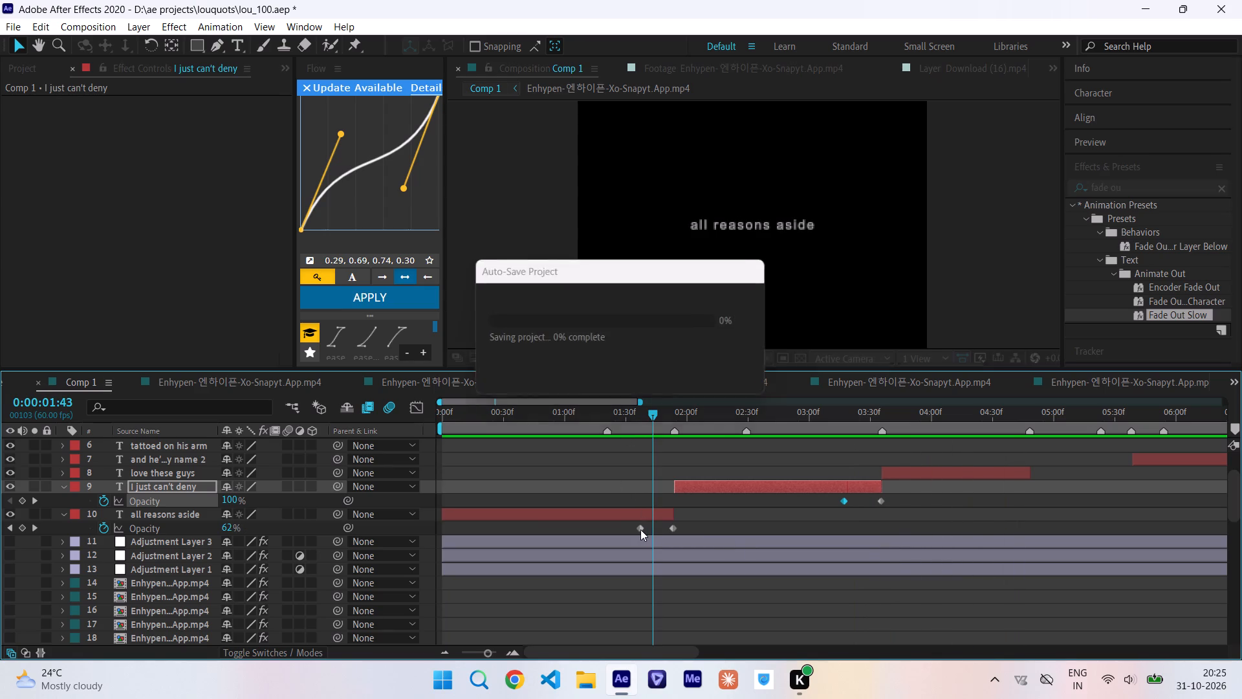
left_click(640, 529)
left_click_drag(639, 524, 647, 534)
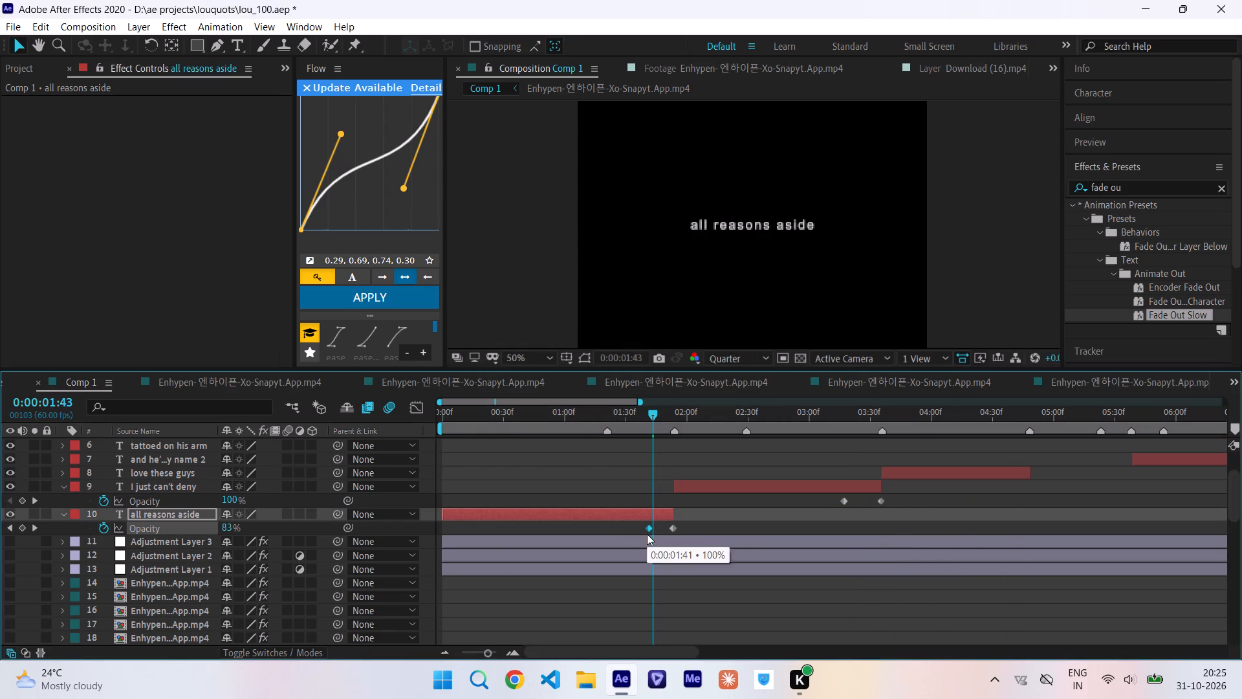
Replay the lyrics from the start and scrub through them to check the shortened "all reasons aside" fade-out.
left_click_drag(662, 417, 301, 433)
key("space")
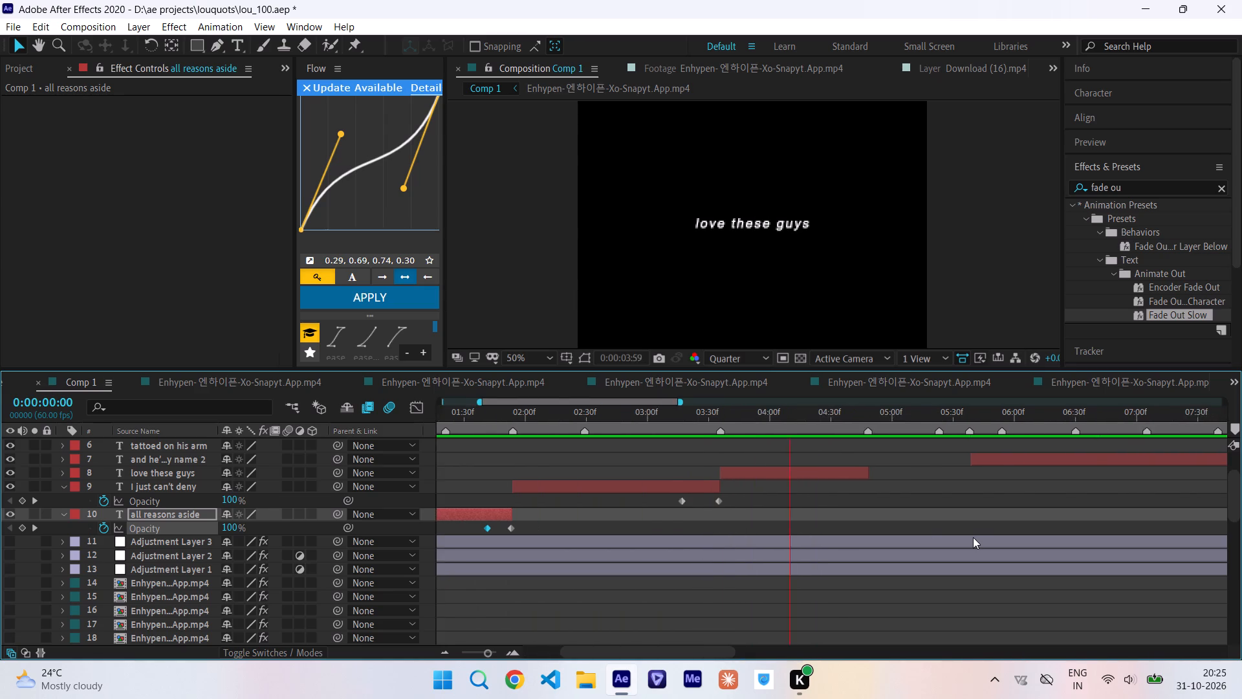
scroll(973, 537, "right", 3)
left_click_drag(657, 417, 745, 432)
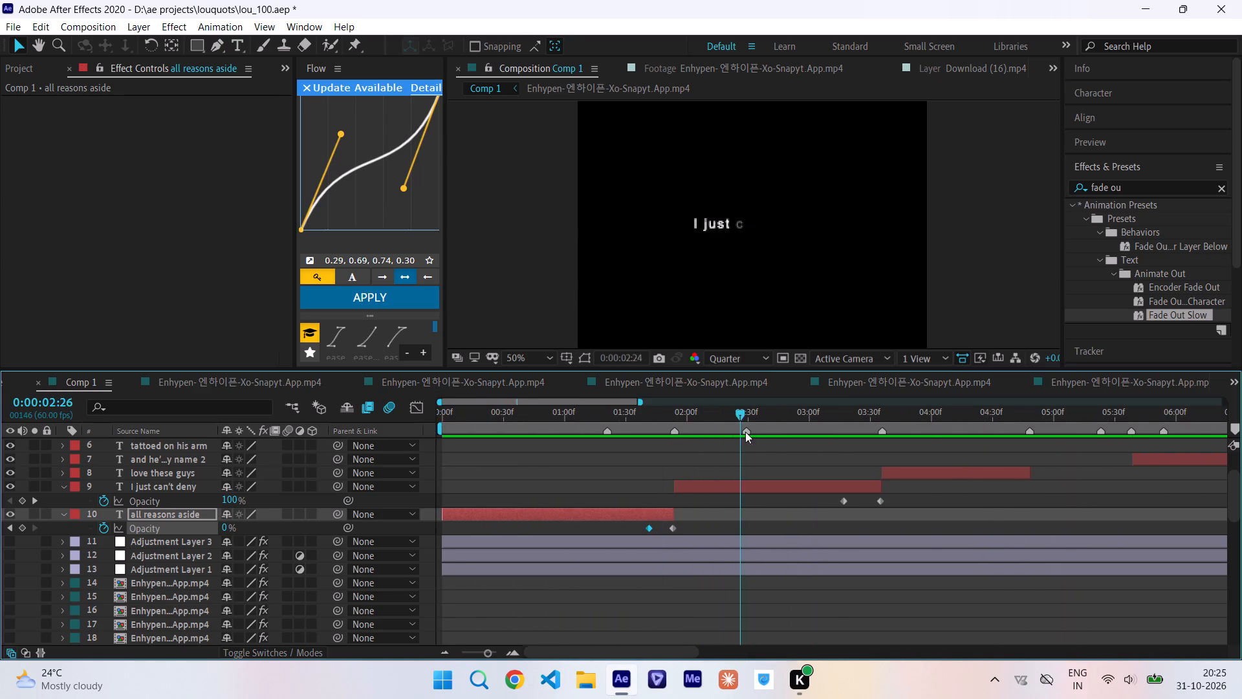
left_click_drag(745, 432, 919, 448)
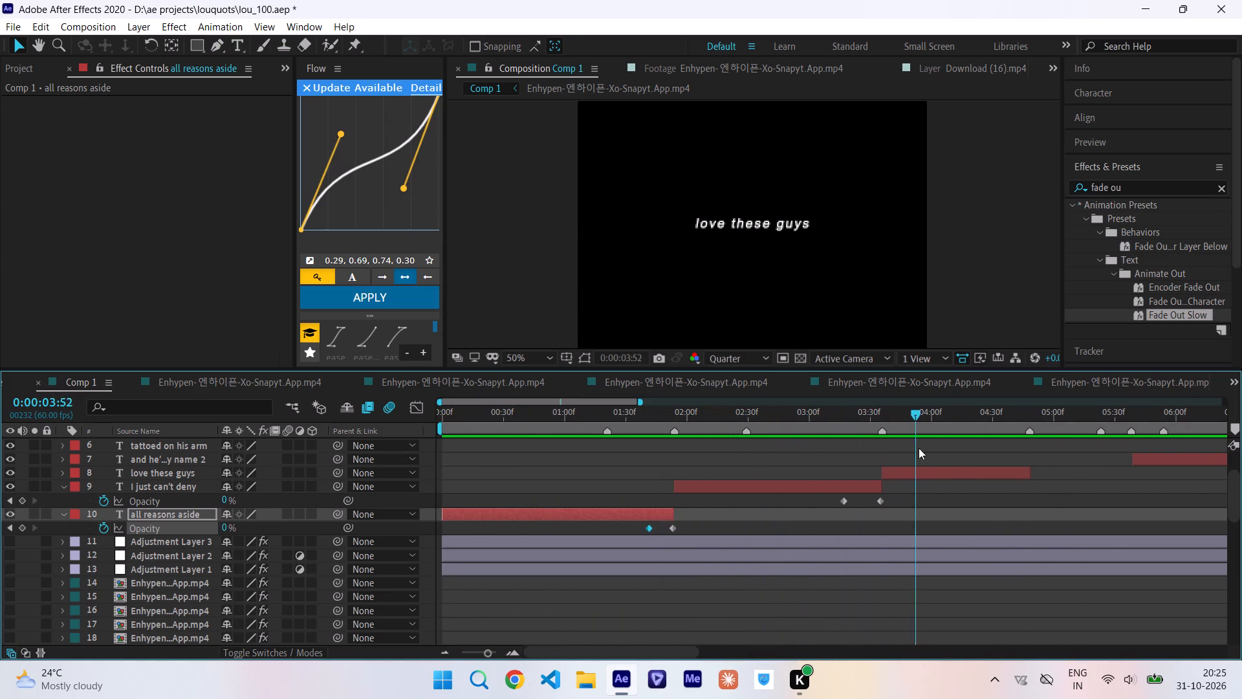
left_click_drag(919, 448, 228, 533)
key("space")
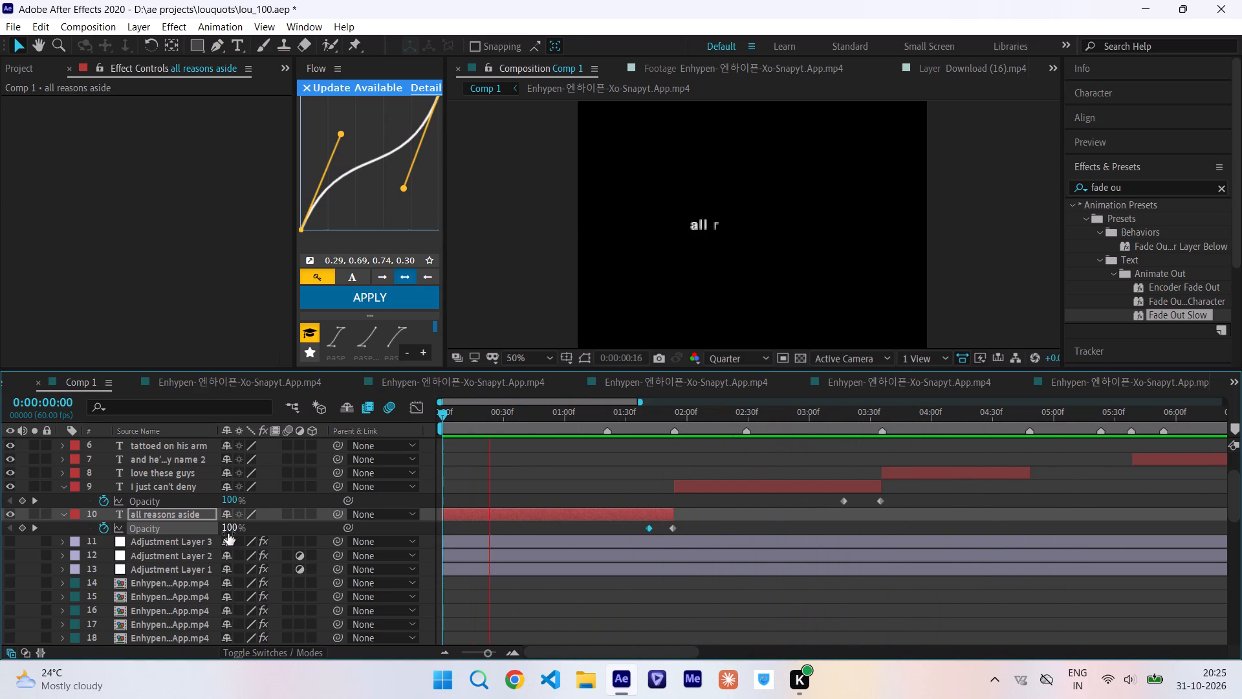
scroll(831, 577, "right", 1)
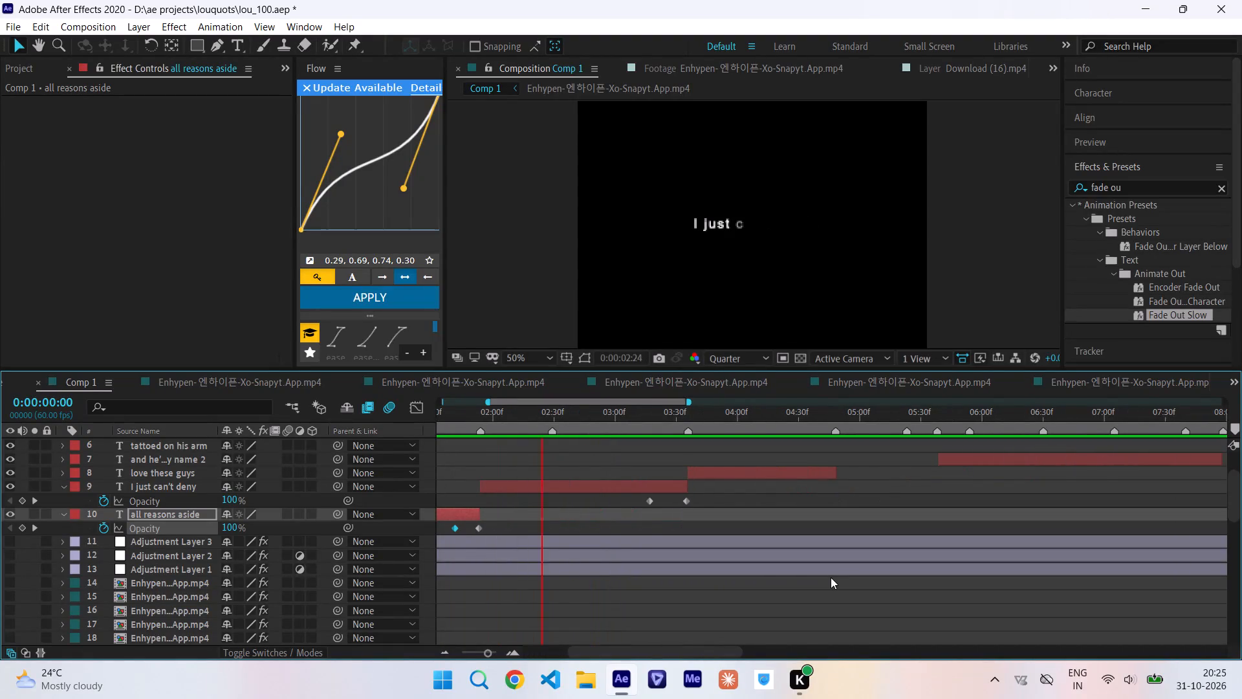
scroll(831, 577, "right", 1)
scroll(831, 577, "left", 1)
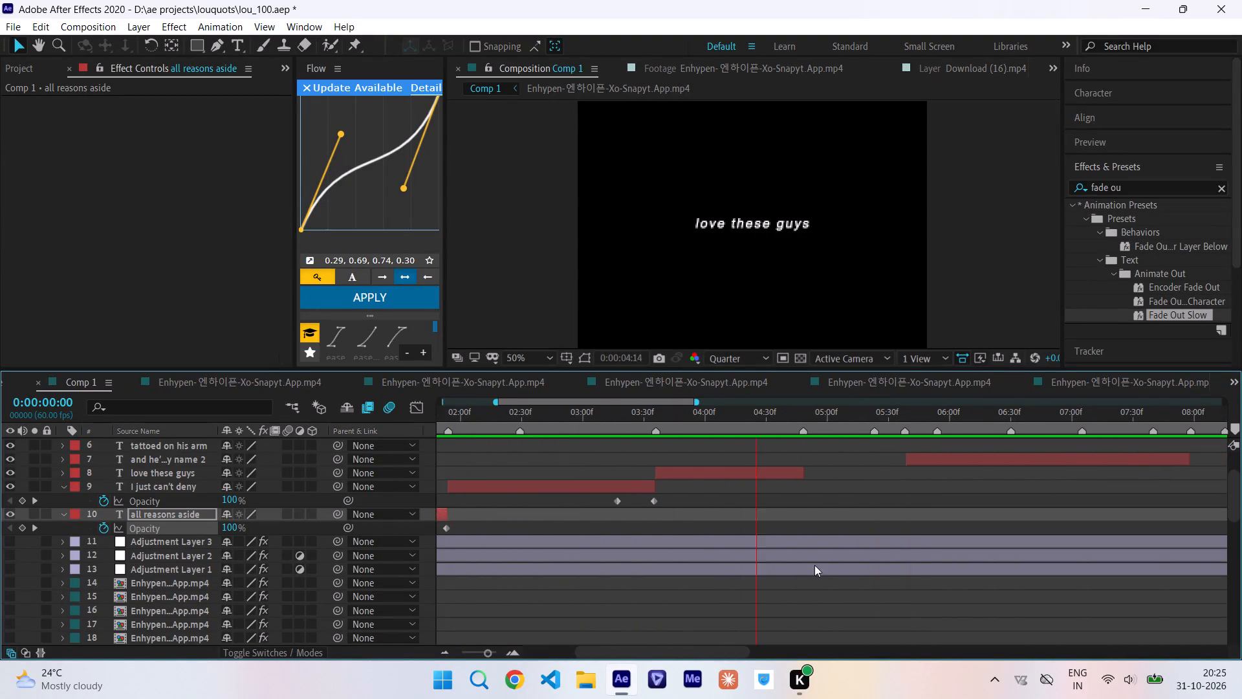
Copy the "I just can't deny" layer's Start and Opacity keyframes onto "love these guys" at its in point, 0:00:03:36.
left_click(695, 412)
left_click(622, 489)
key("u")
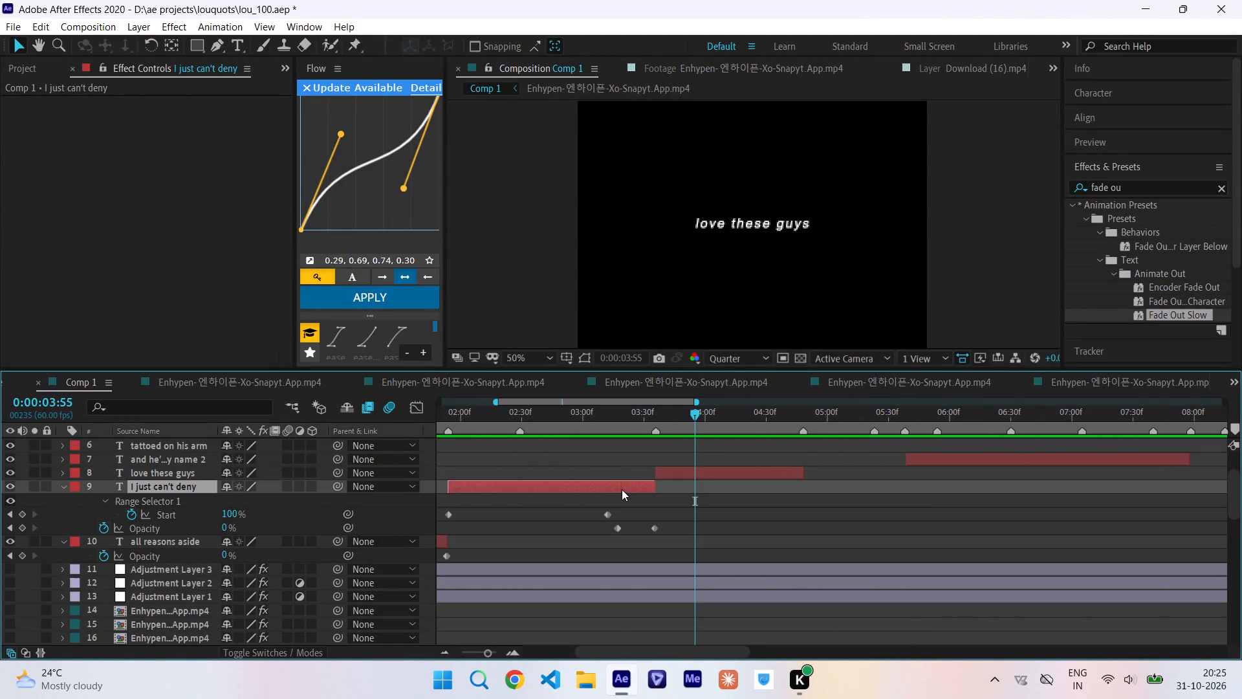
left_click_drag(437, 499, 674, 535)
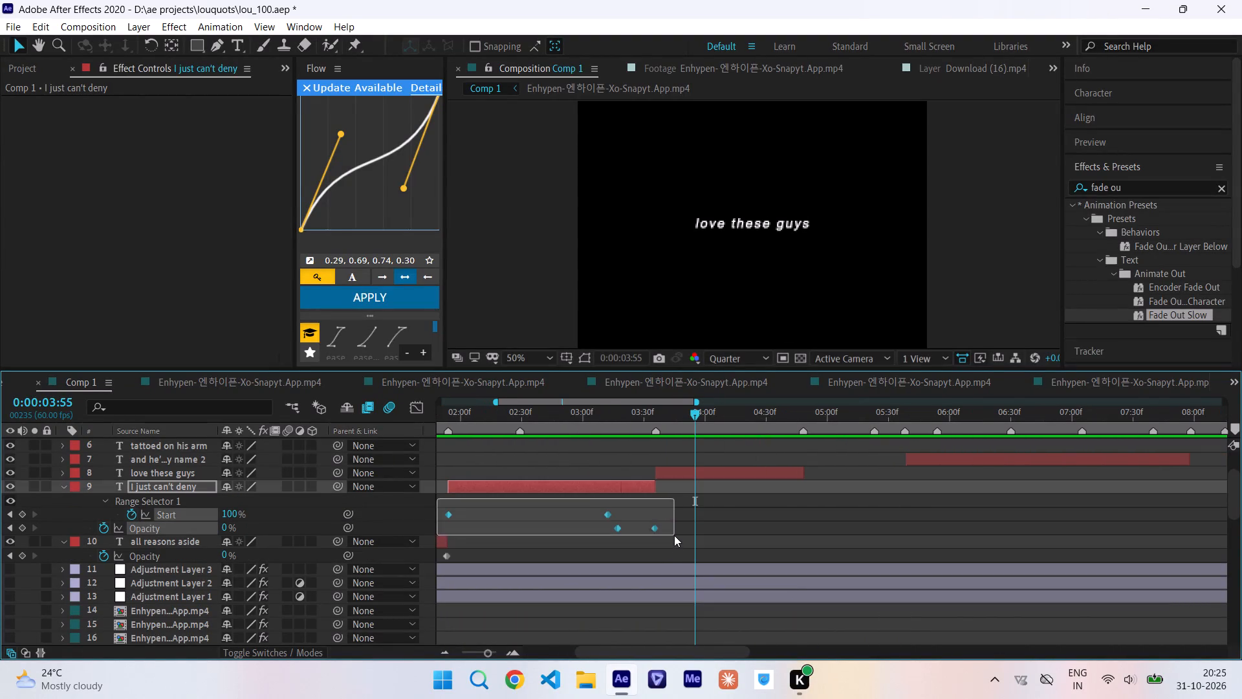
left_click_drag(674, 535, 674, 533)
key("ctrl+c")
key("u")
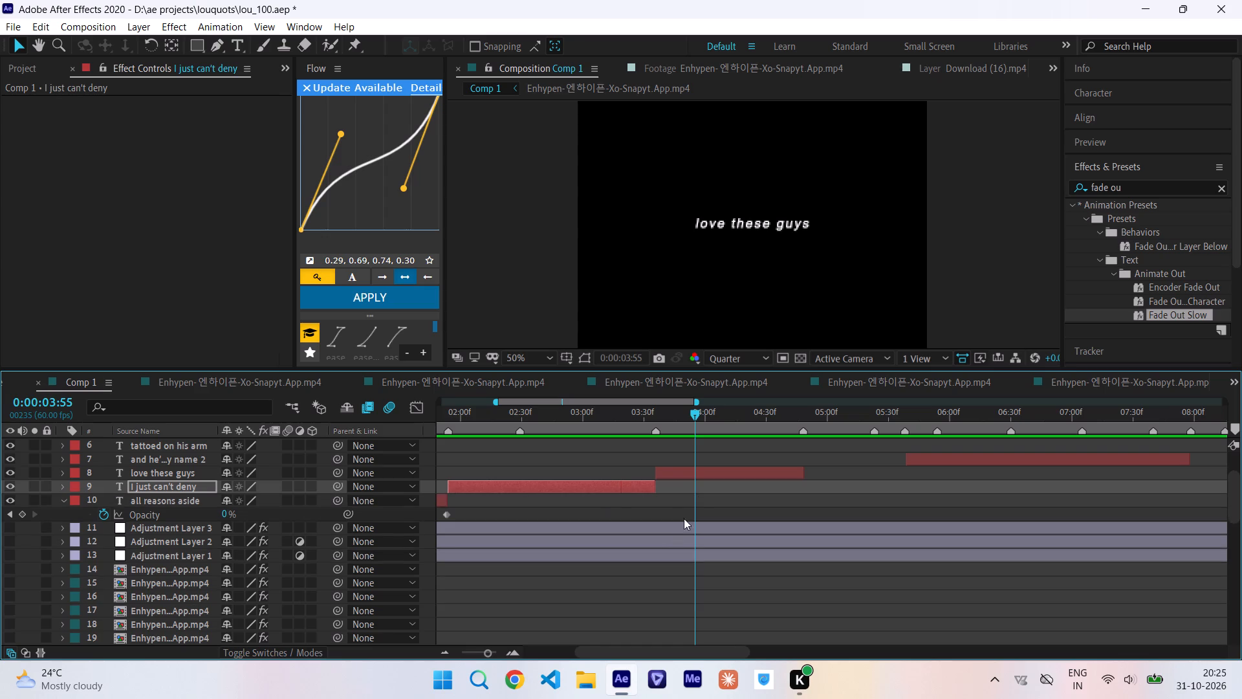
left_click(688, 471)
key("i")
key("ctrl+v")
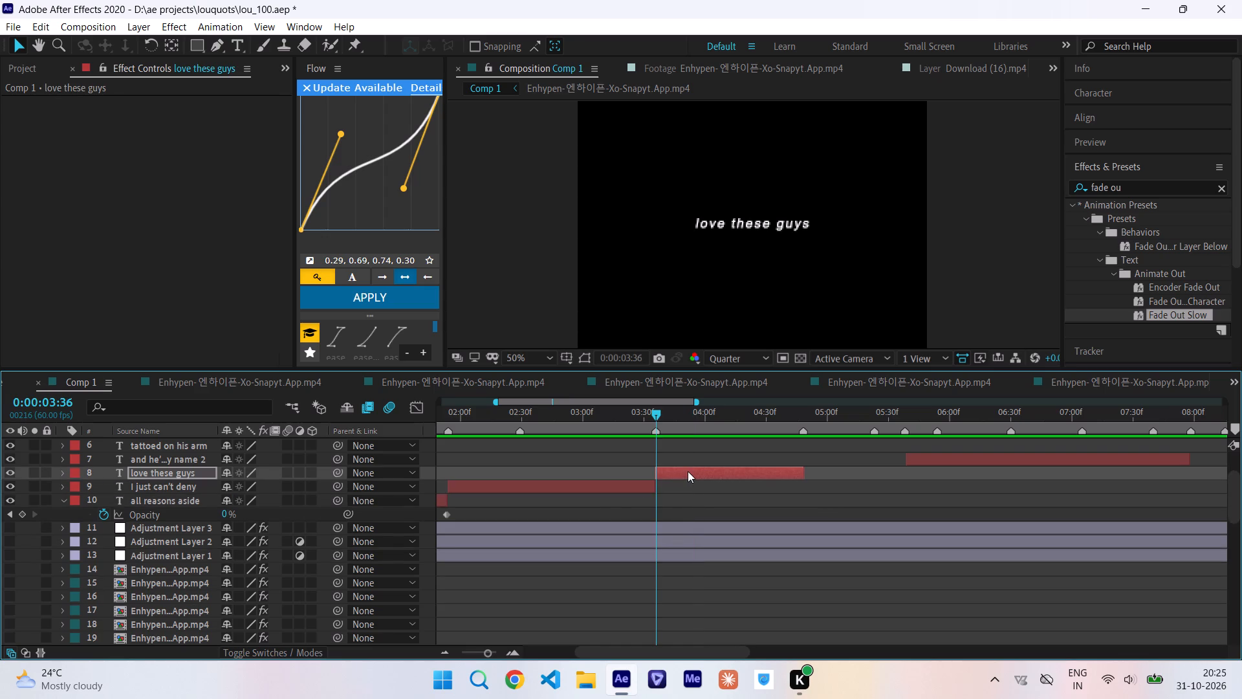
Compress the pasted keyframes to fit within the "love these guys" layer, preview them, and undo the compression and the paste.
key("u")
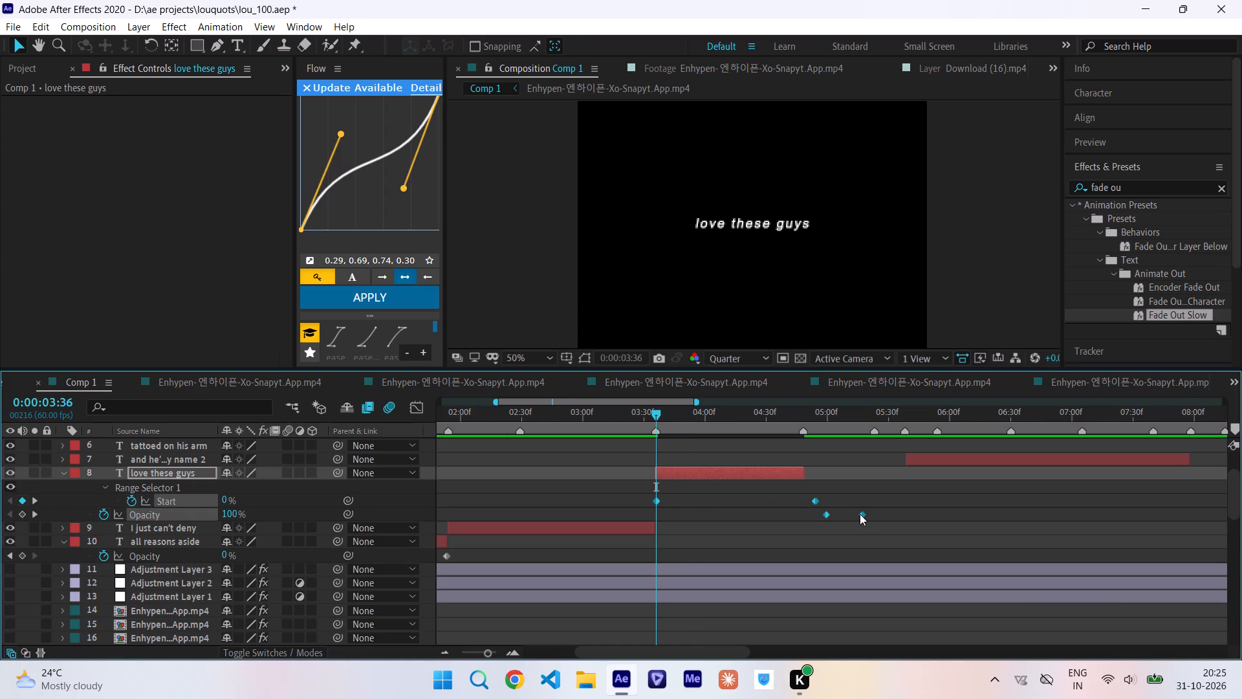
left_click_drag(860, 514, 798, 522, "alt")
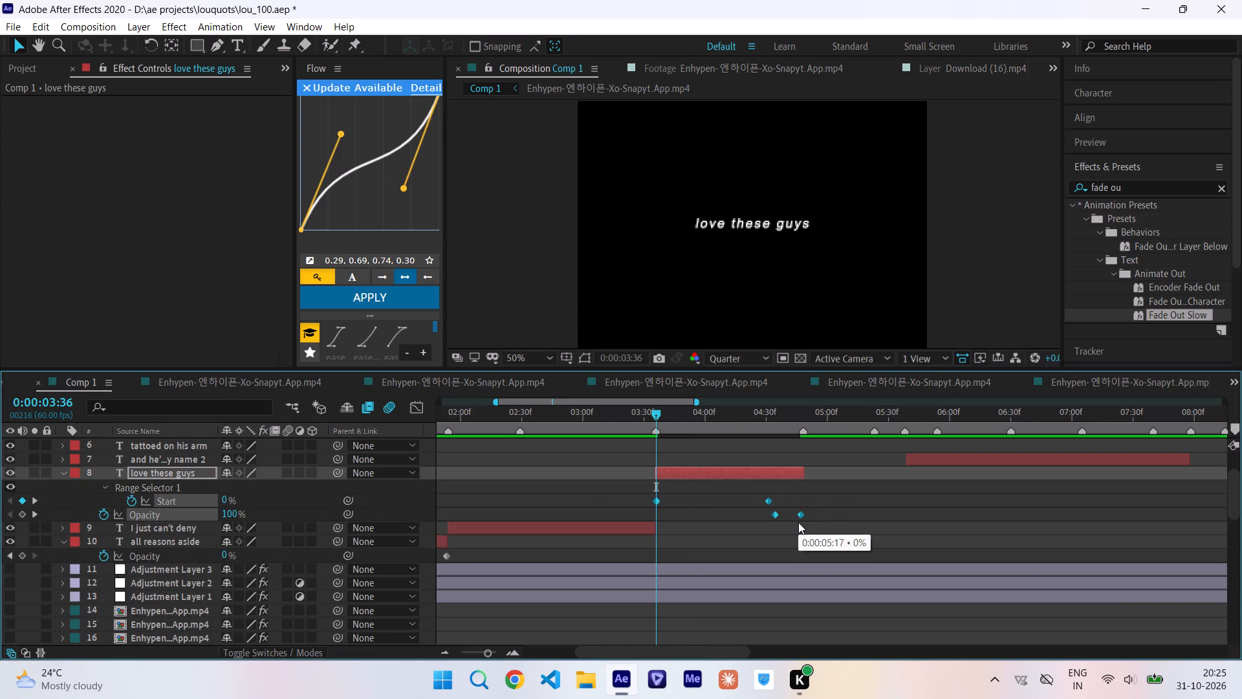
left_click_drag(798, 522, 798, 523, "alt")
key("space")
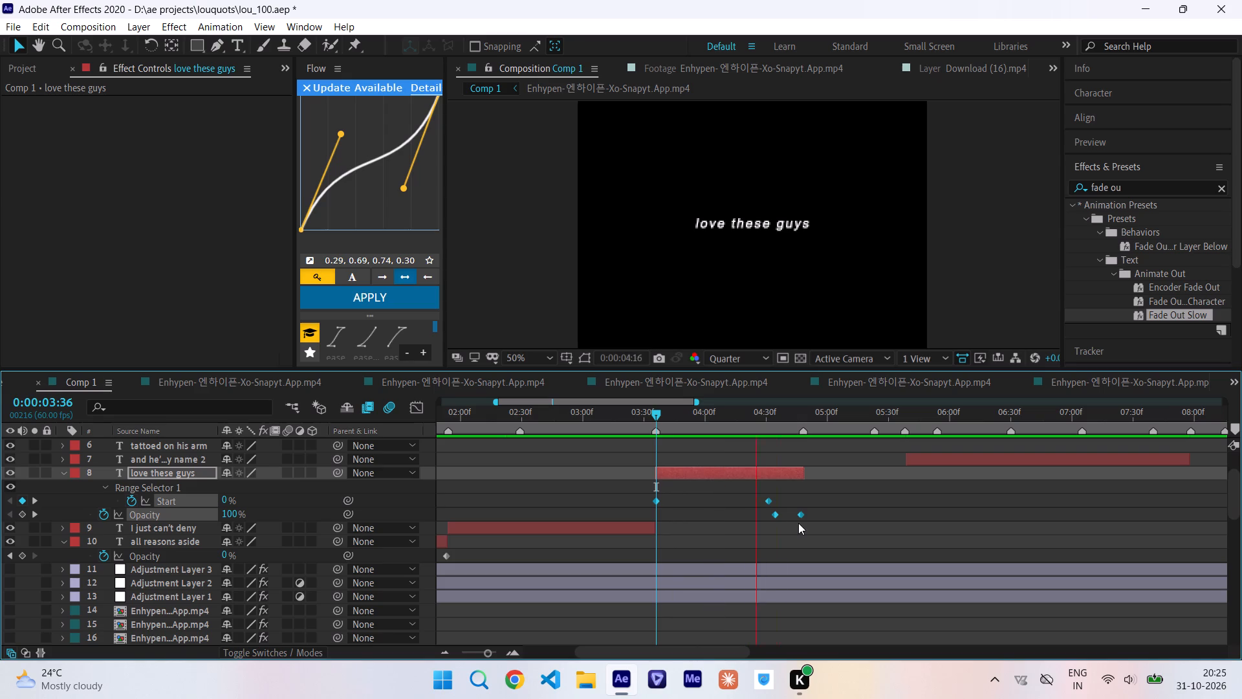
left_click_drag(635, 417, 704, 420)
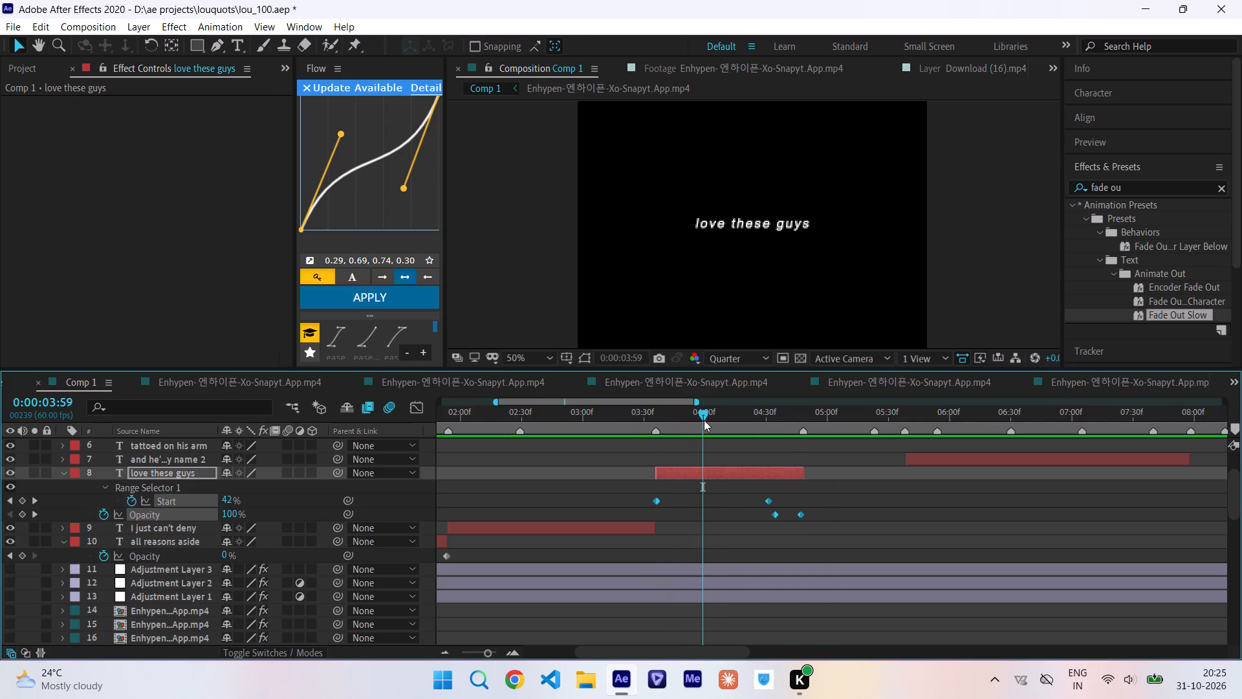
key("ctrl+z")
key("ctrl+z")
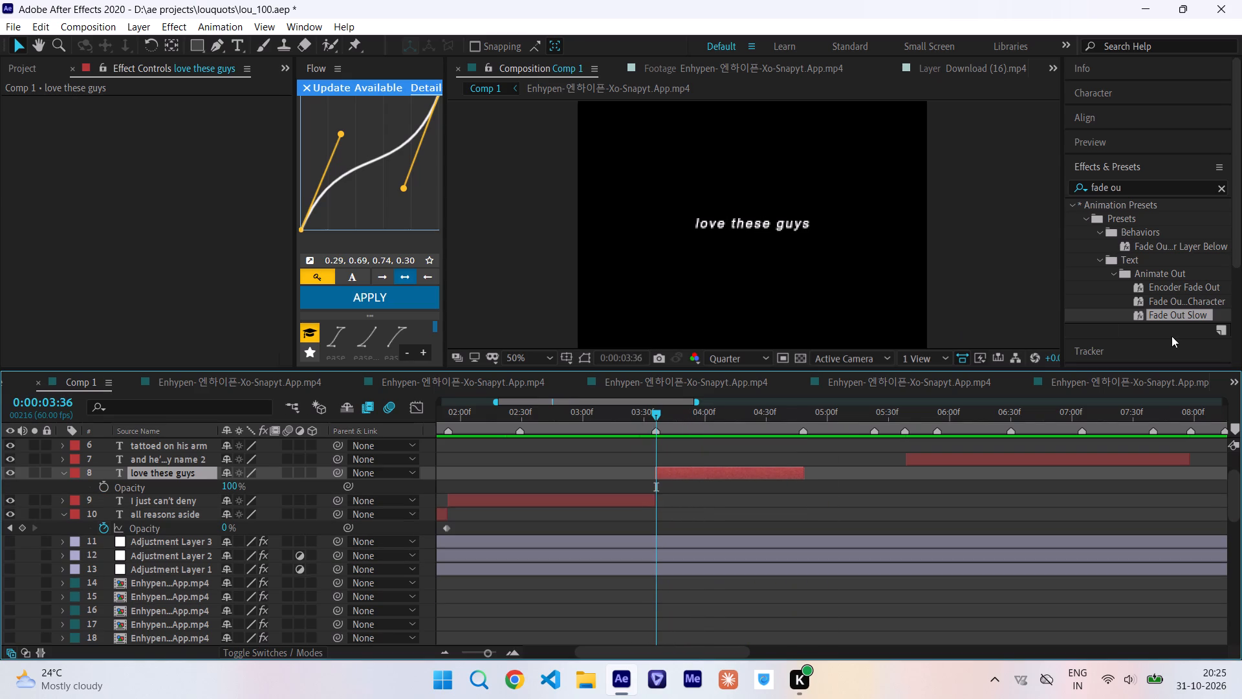
Search the effects and presets for "fade up" and apply Fade Up Characters to the "love these guys" layer at 0:00:03:36.
left_click(1133, 190)
key("BackSpace")
key("BackSpace")
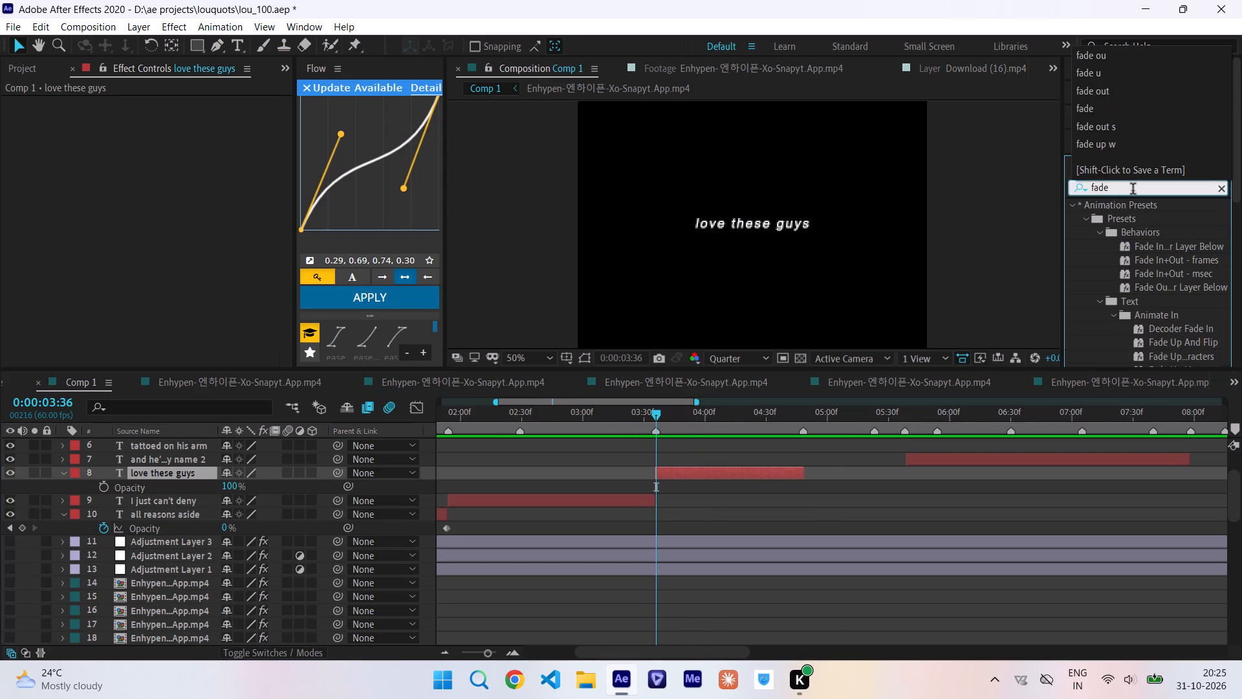
type("up")
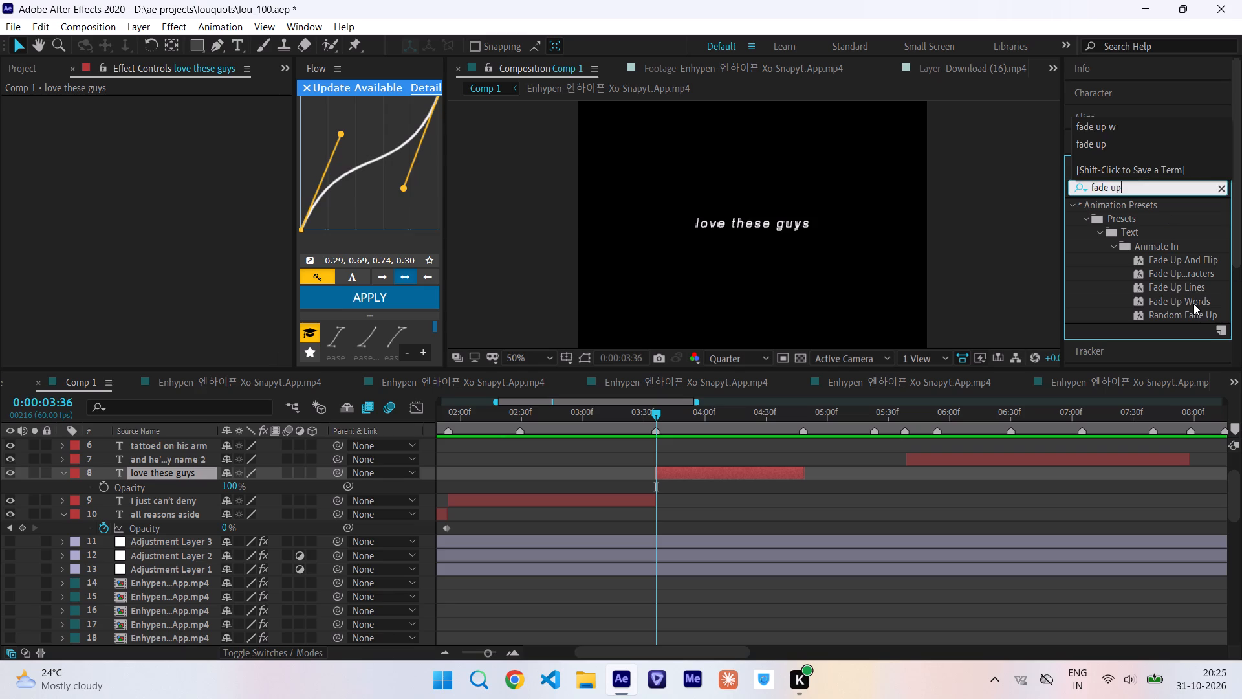
left_click(1193, 304)
left_click_drag(1181, 272, 682, 442)
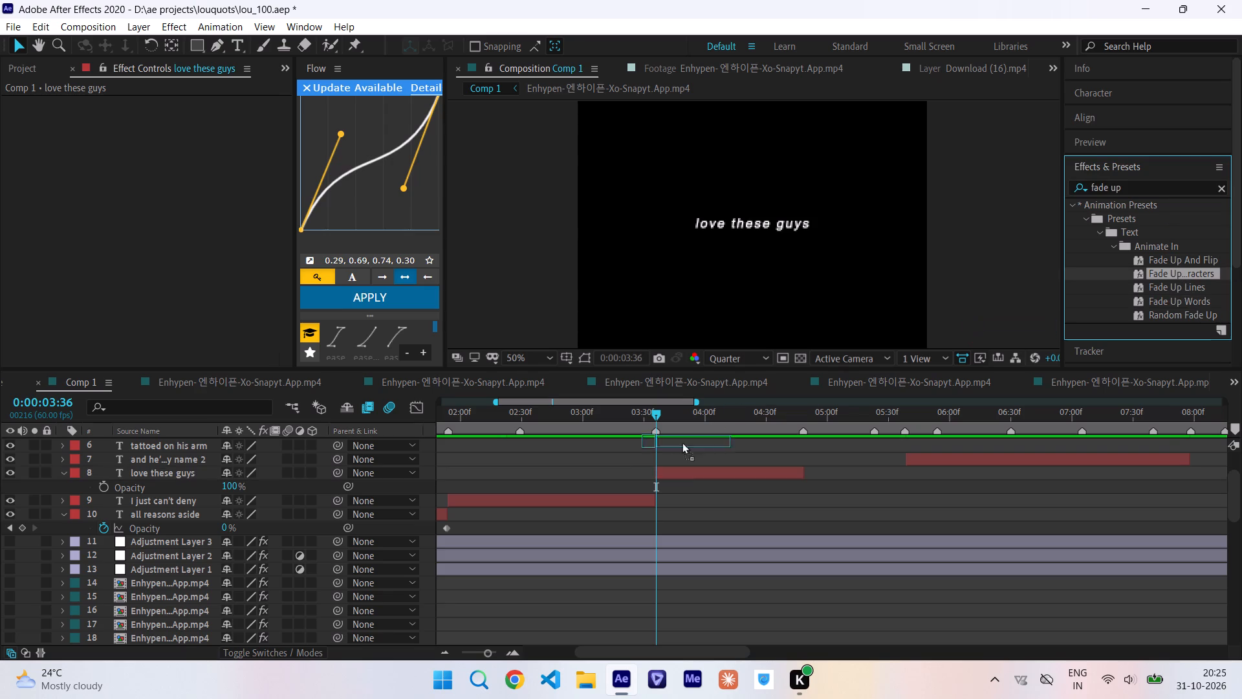
left_click_drag(682, 442, 684, 472)
left_click(684, 472)
key("u")
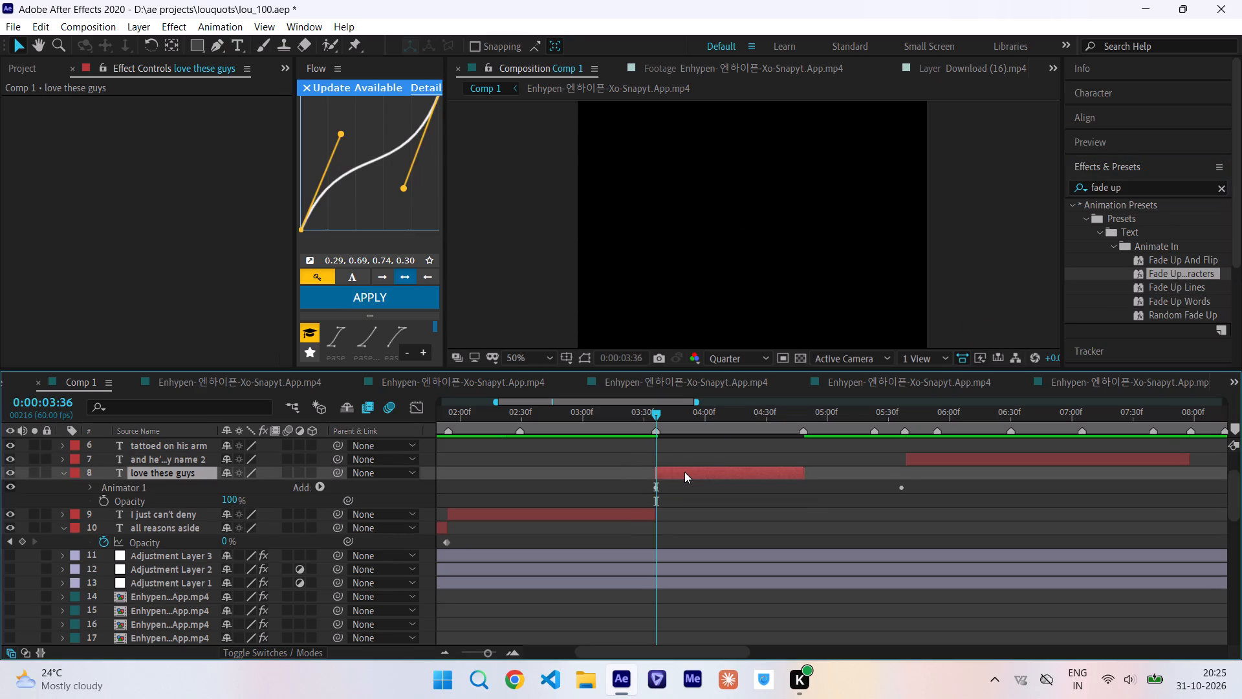
Shorten the "love these guys" character reveal by moving its ending Start keyframe to about 0:00:04:33, previewing the timing between adjustments.
left_click_drag(899, 500, 776, 517)
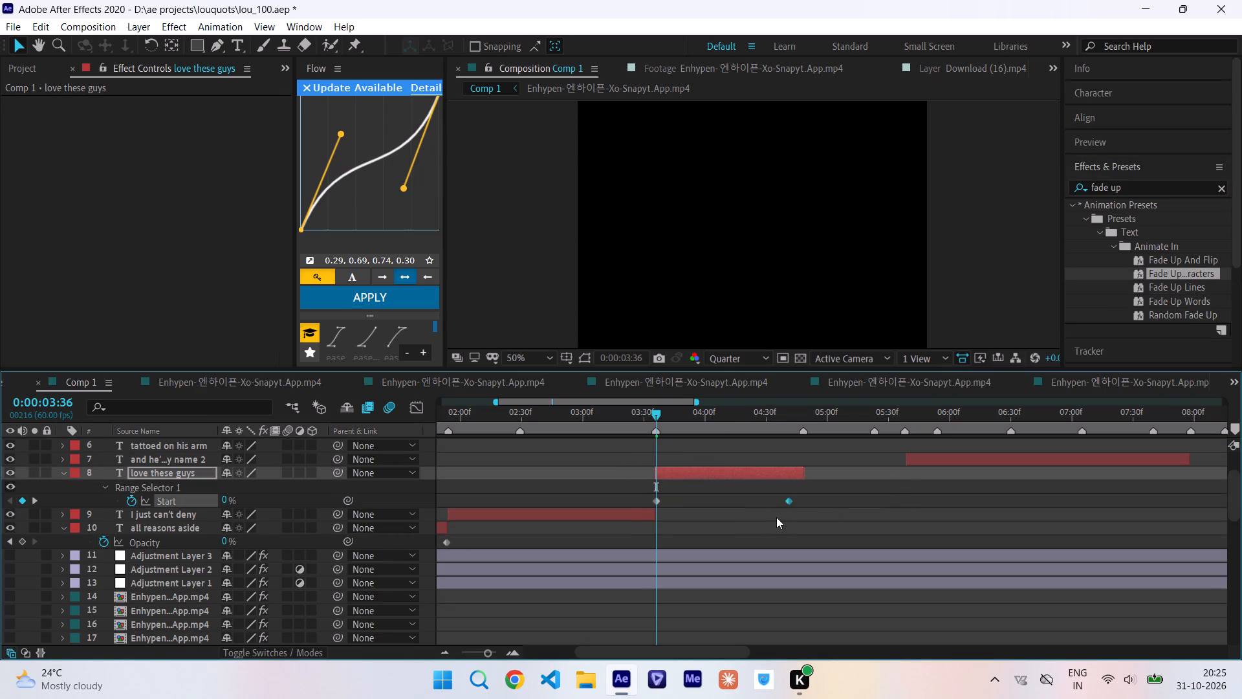
left_click_drag(776, 517, 778, 519)
key("space")
key("space")
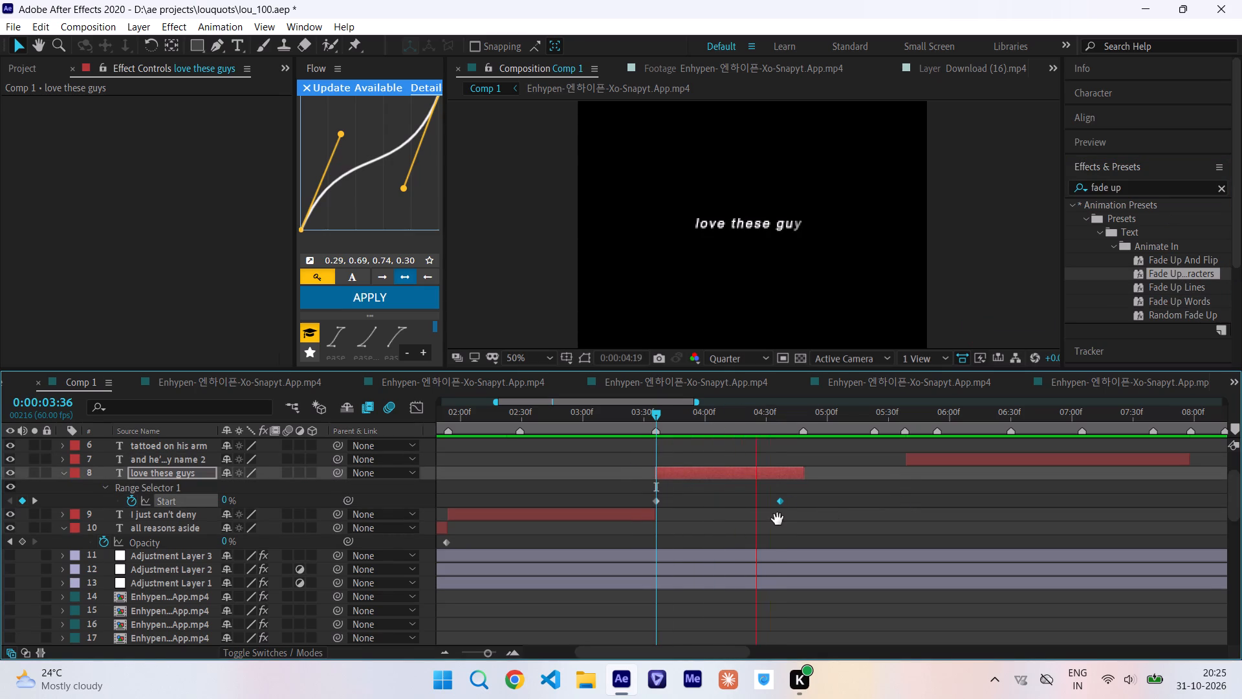
left_click_drag(779, 505, 773, 505)
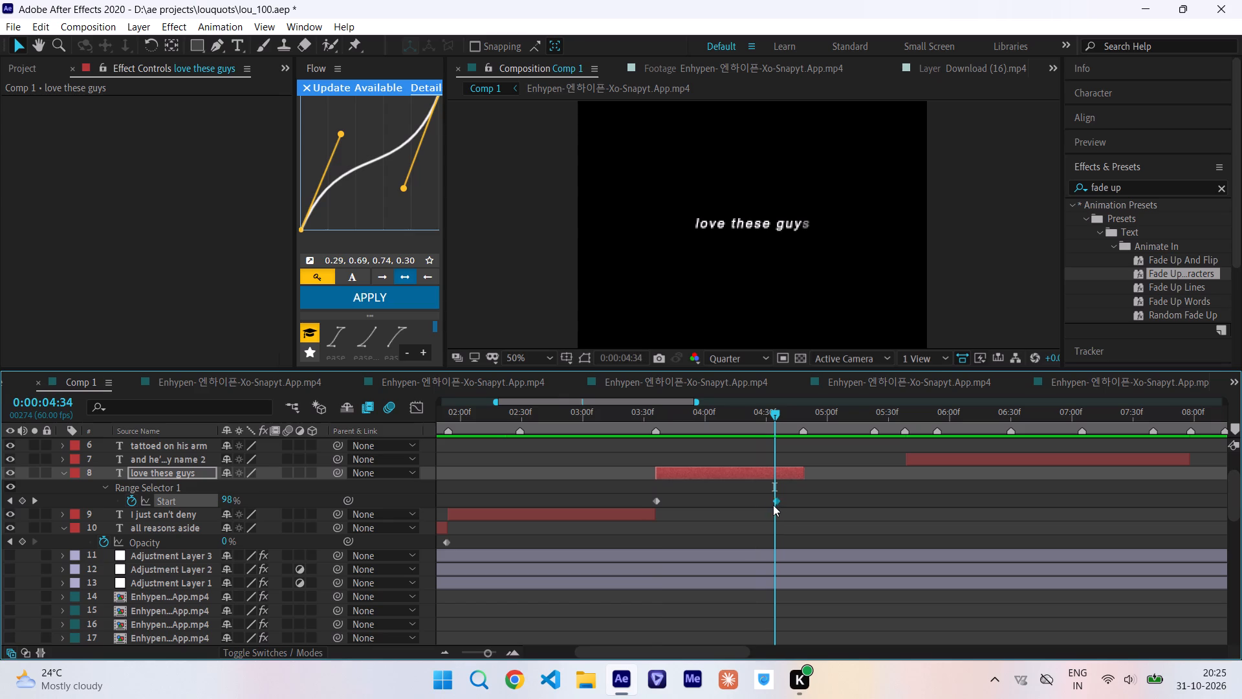
left_click_drag(773, 505, 770, 505)
Replay the lyrics from 0:00:01:22, 0:00:03:31 and 0:00:03:45 to check the "love these guys" reveal against the audio.
left_click_drag(735, 410, 417, 439)
key("space")
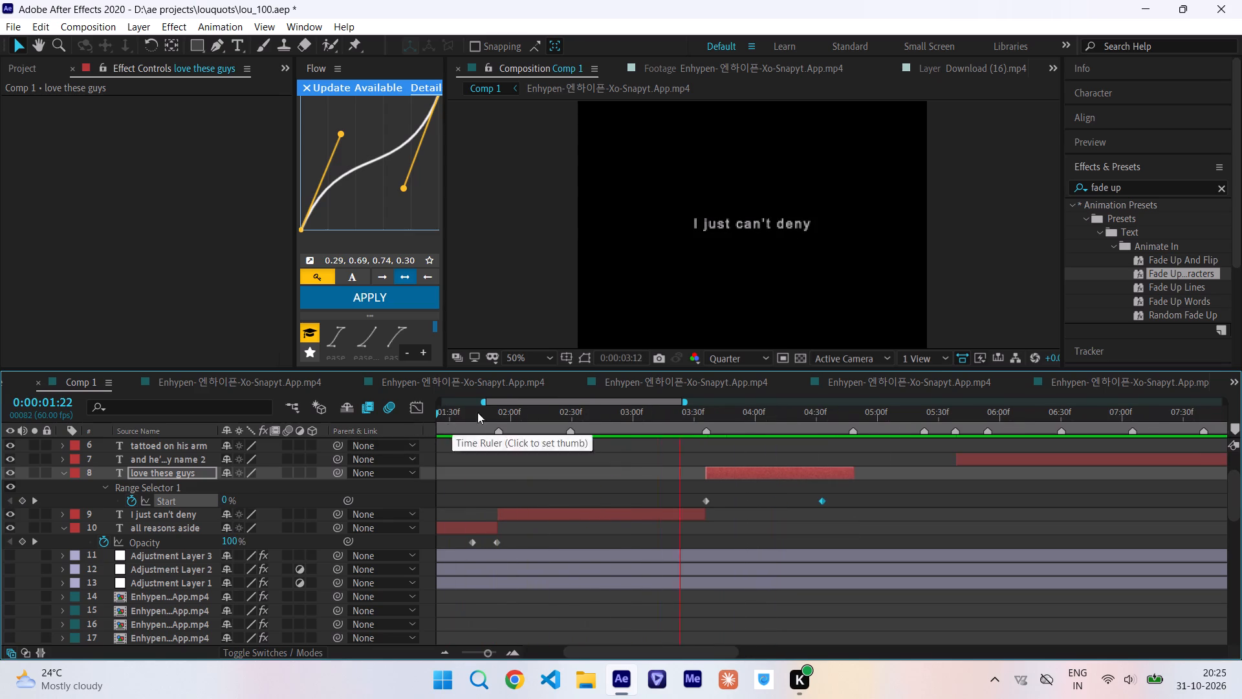
left_click(692, 414)
key("space")
left_click(692, 414)
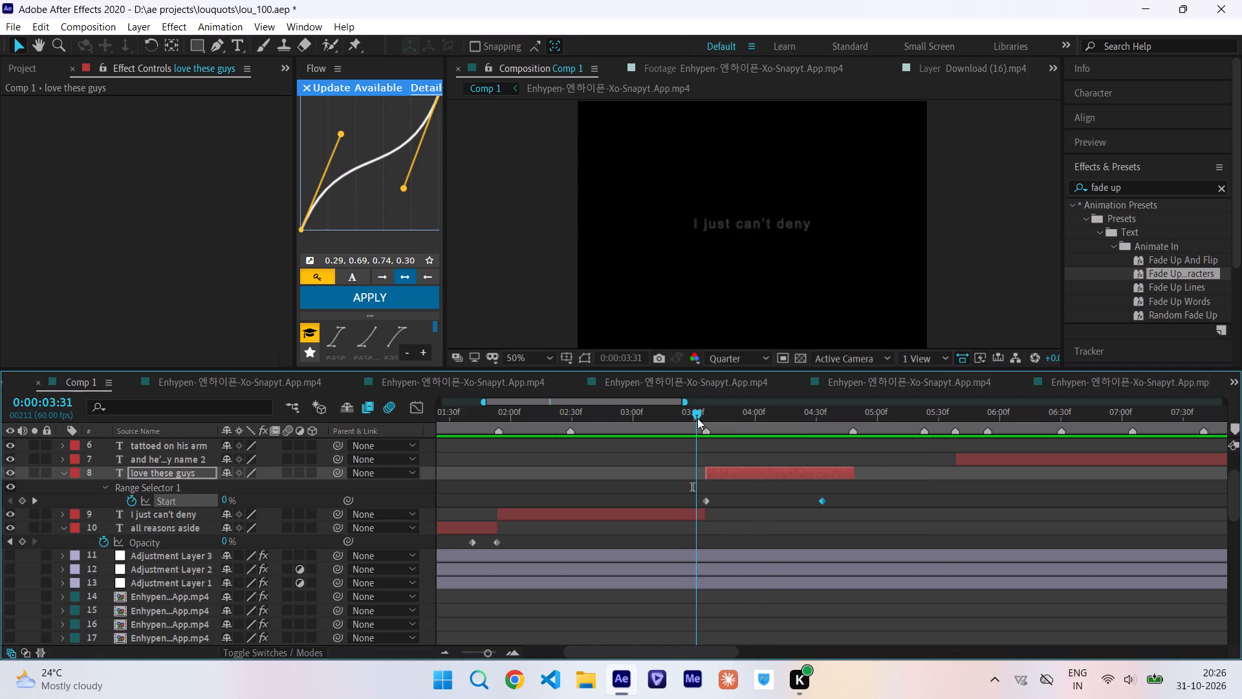
key("space")
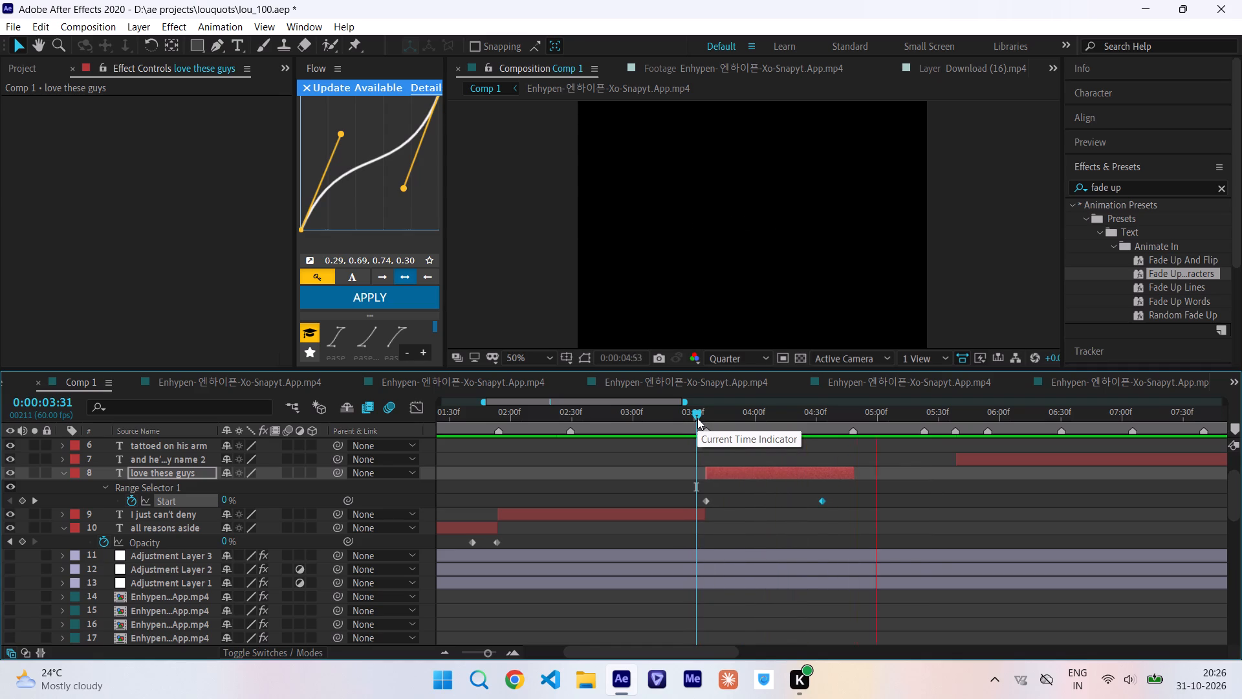
left_click(725, 420)
key("space")
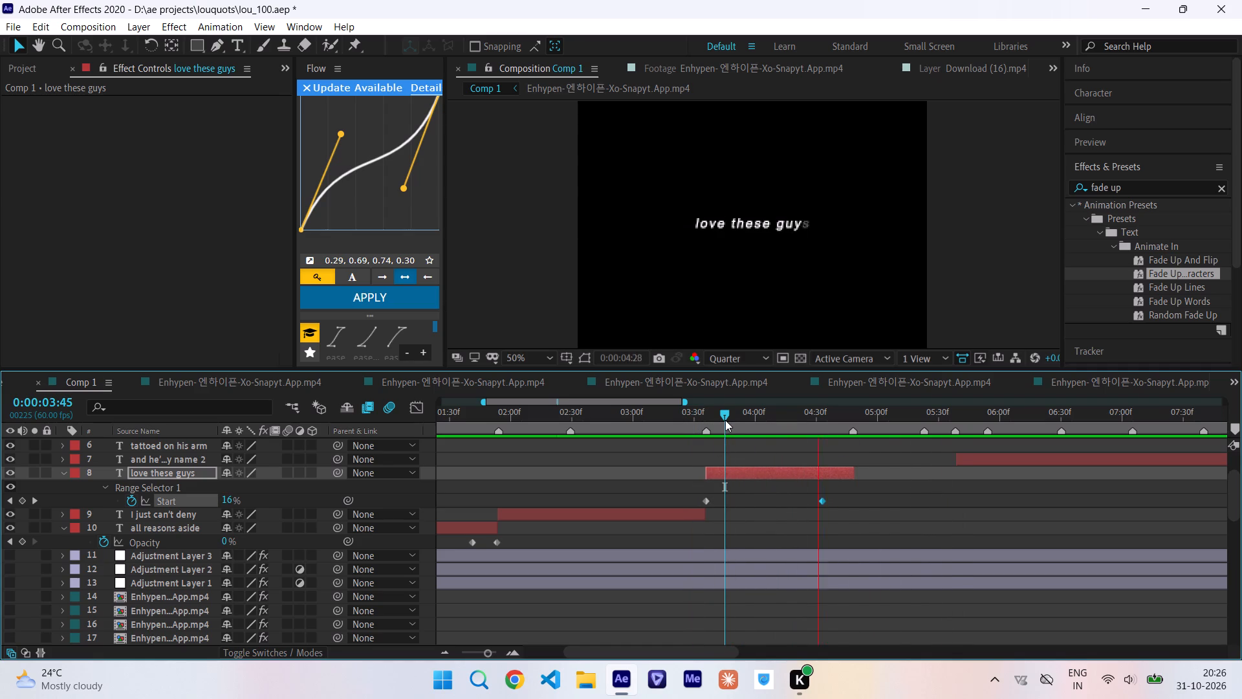
Keyframe the "love these guys" layer's Opacity from 100% at 0:00:04:37 to 0% at its out point, 0:00:04:48.
left_click(826, 416)
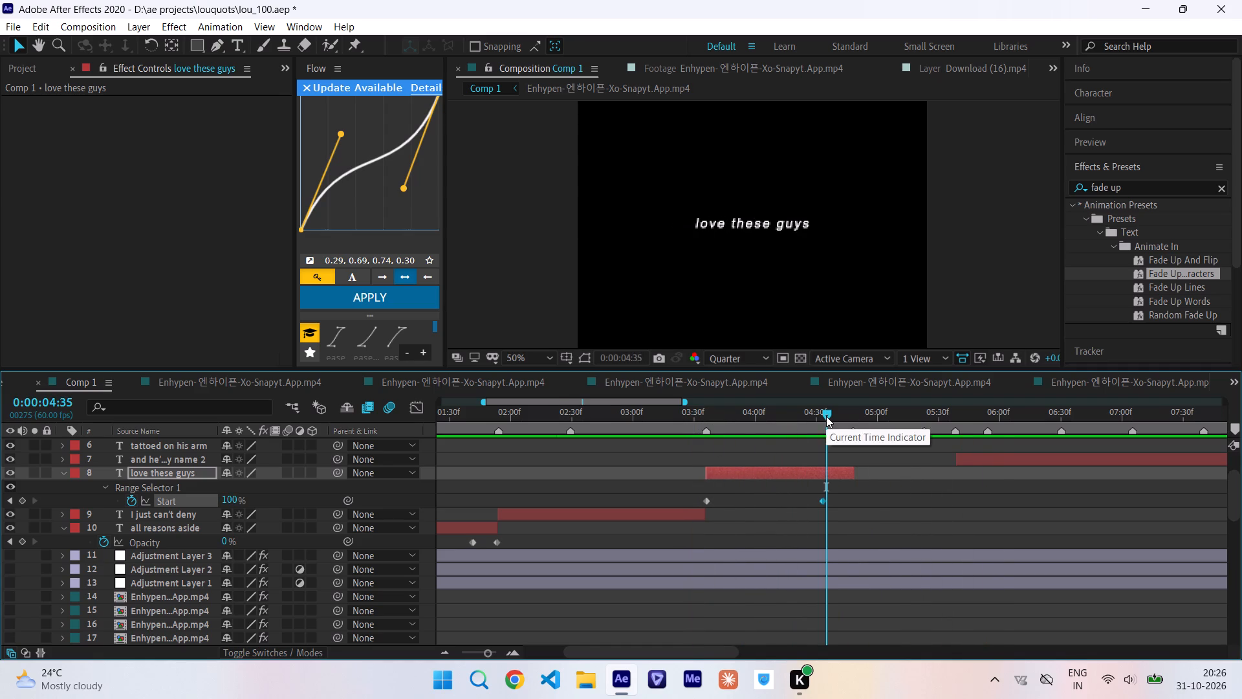
left_click(826, 416)
key("t")
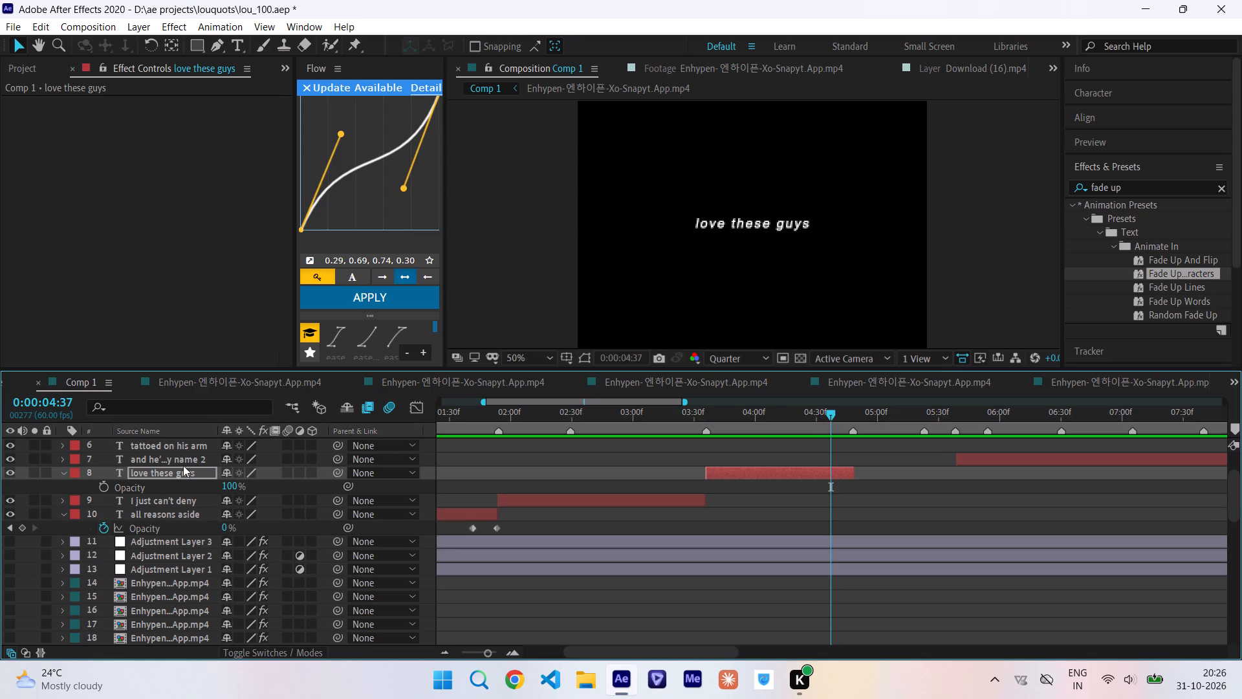
left_click(102, 486)
key("o")
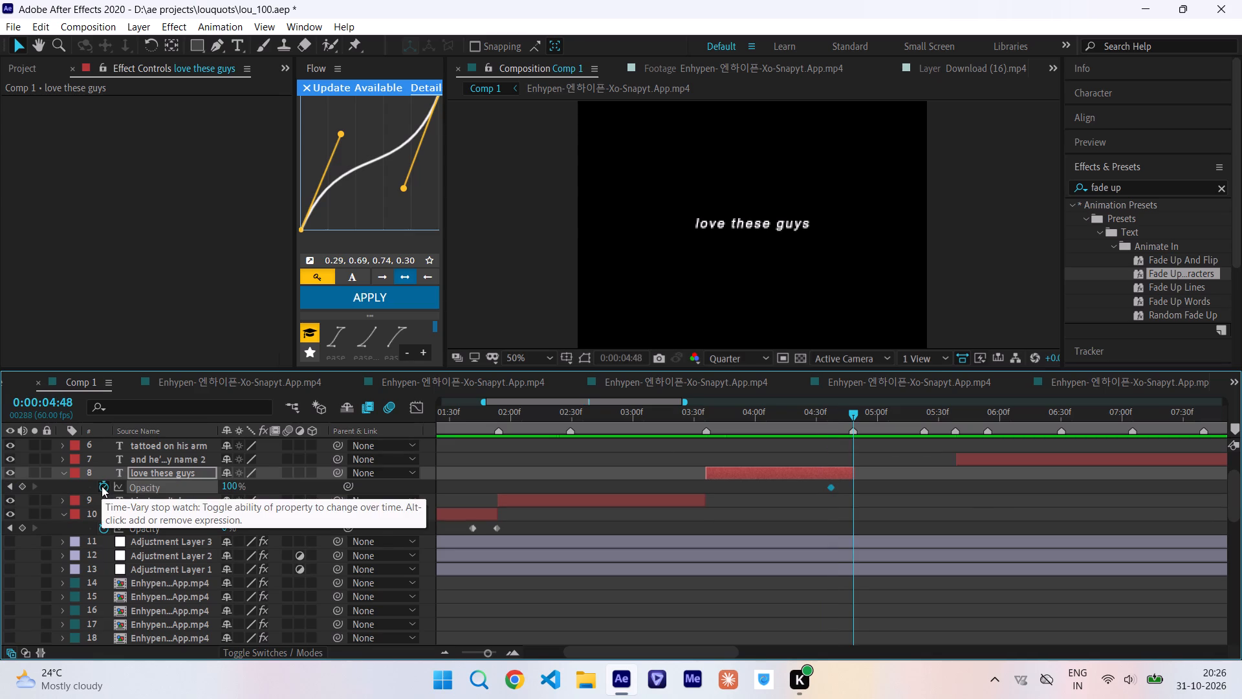
left_click_drag(233, 487, 5, 499)
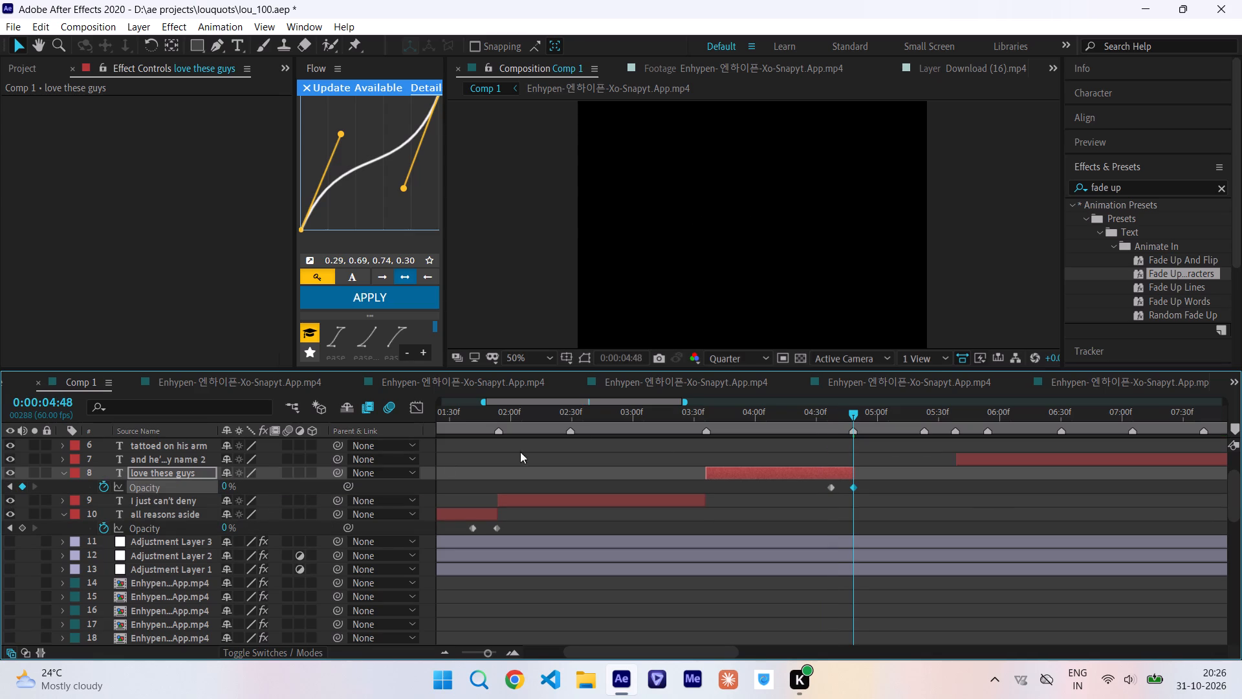
Tighten the "love these guys" character reveal by moving its ending Start keyframe to about 0:00:04:28, previewing the timing before and after.
left_click_drag(609, 412, 4, 479)
key("space")
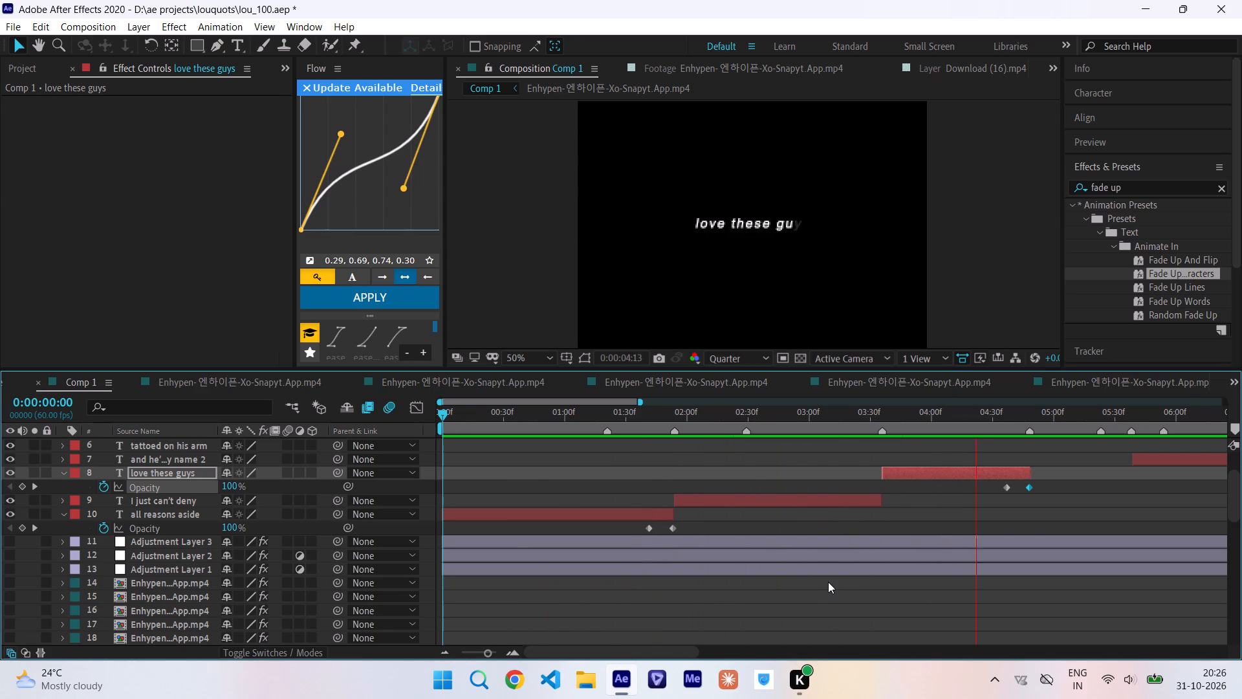
left_click_drag(893, 419, 922, 420)
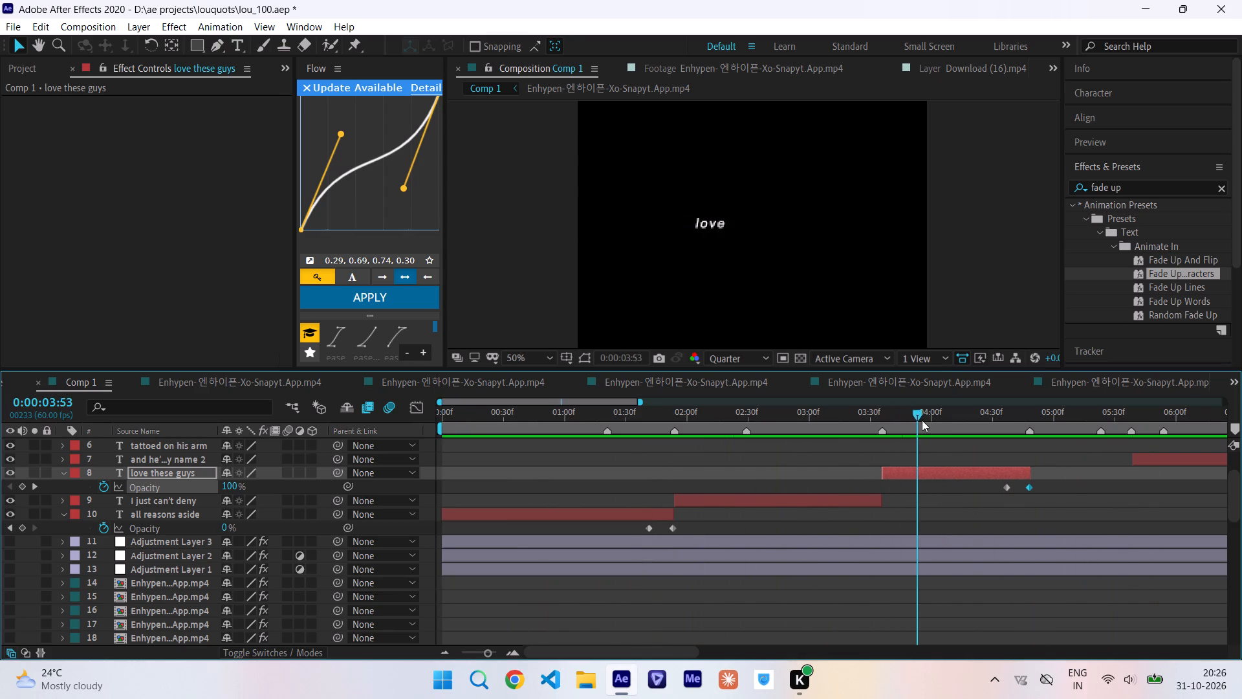
left_click_drag(922, 420, 963, 425)
key("u")
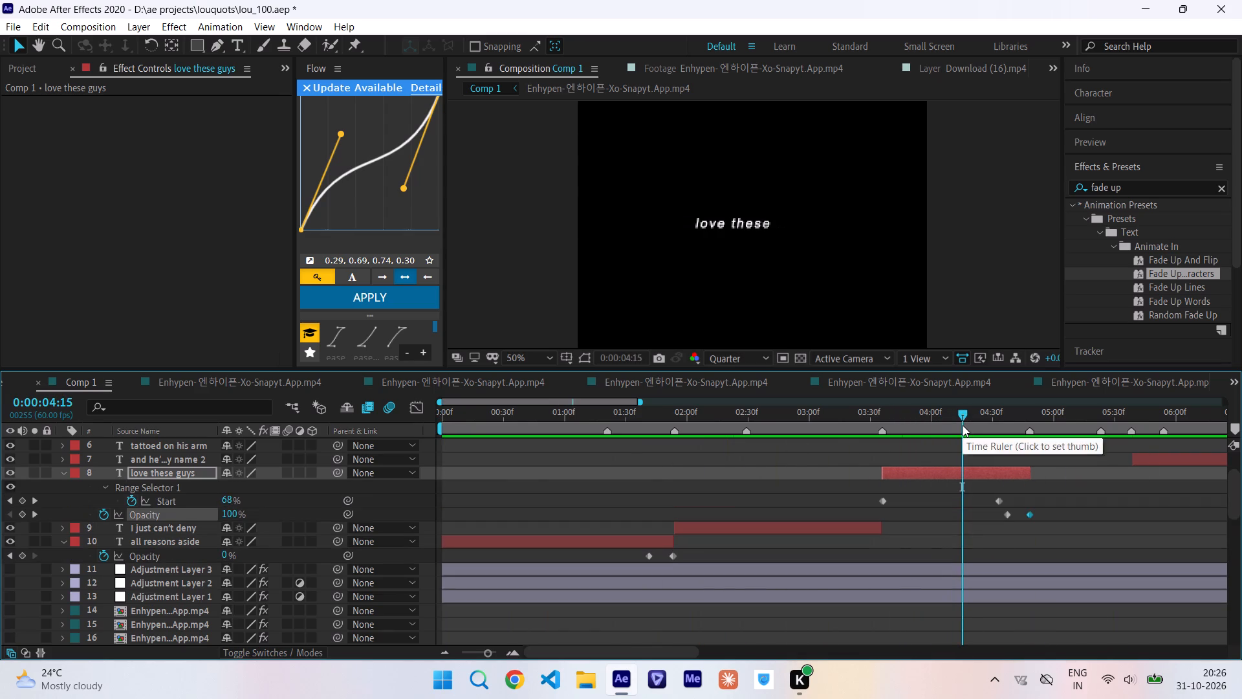
left_click_drag(997, 500, 987, 502)
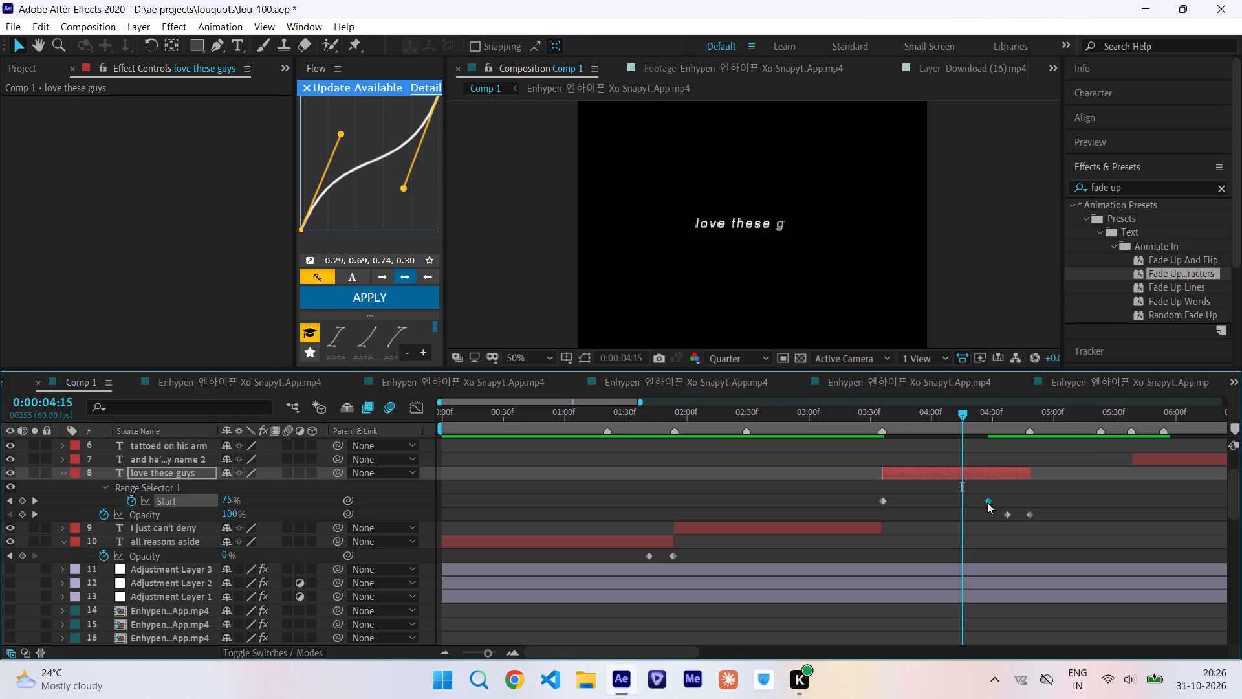
left_click_drag(955, 415, 719, 425)
key("space")
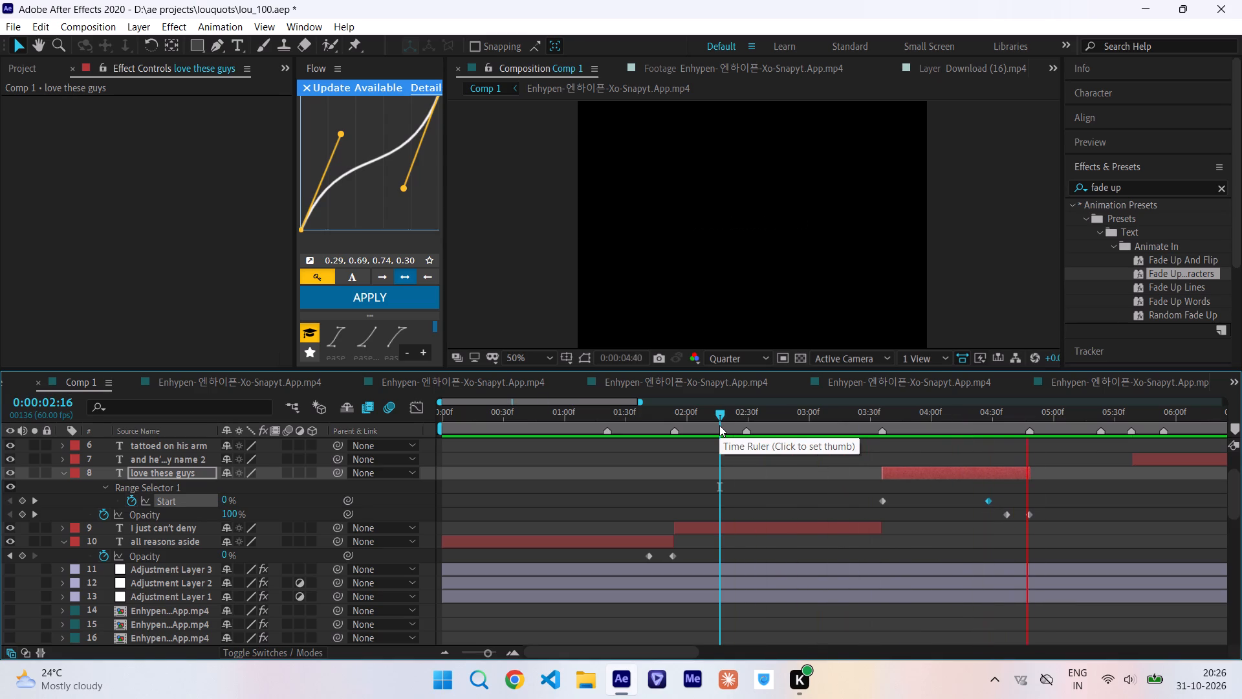
Make the Pre-comp 1 footage layer visible and replay Comp 1 from the start to check the lyrics over it.
scroll(750, 473, "down", 20)
scroll(750, 473, "down", 20)
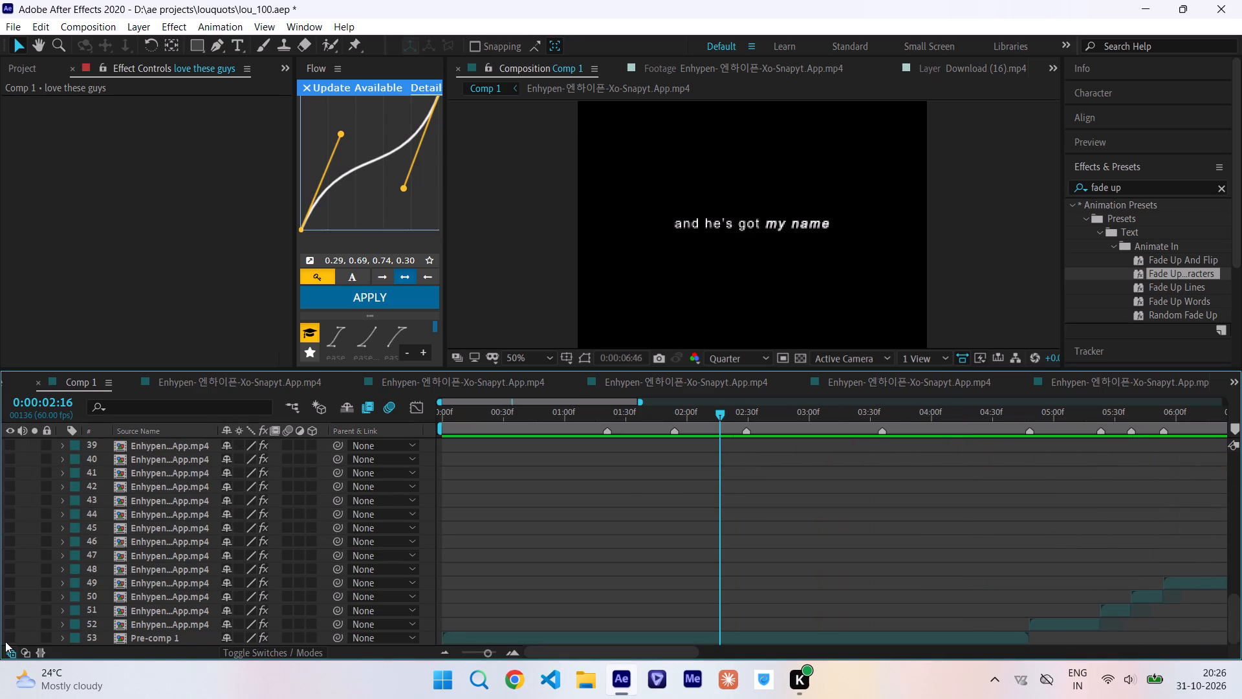
left_click(7, 640)
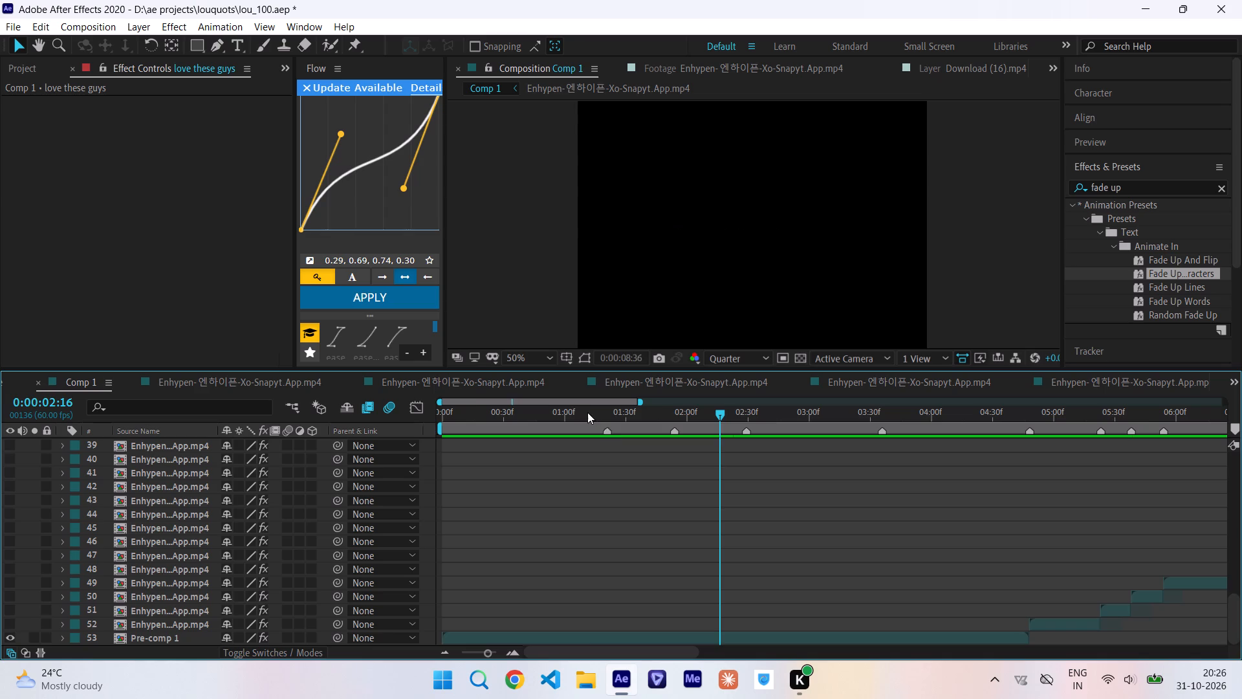
left_click_drag(587, 412, 160, 496)
scroll(536, 464, "up", 17)
key("space")
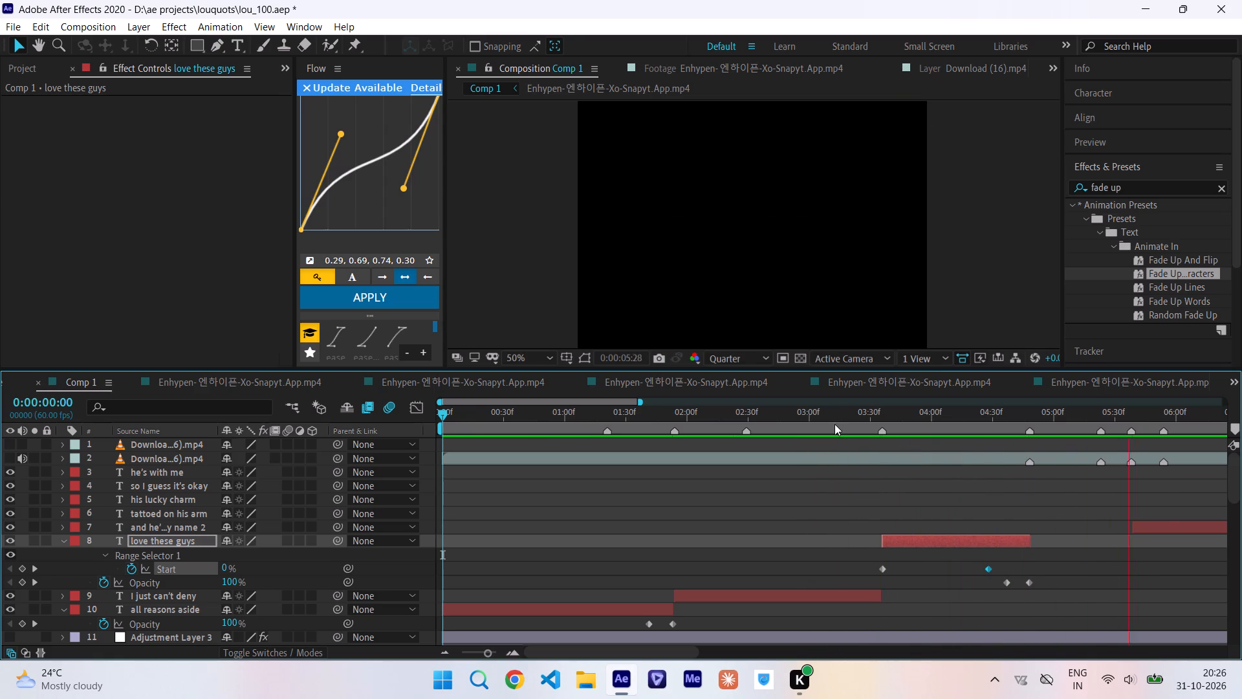
left_click_drag(834, 424, 338, 505)
key("space")
Save the project.
key("ctrl+s")
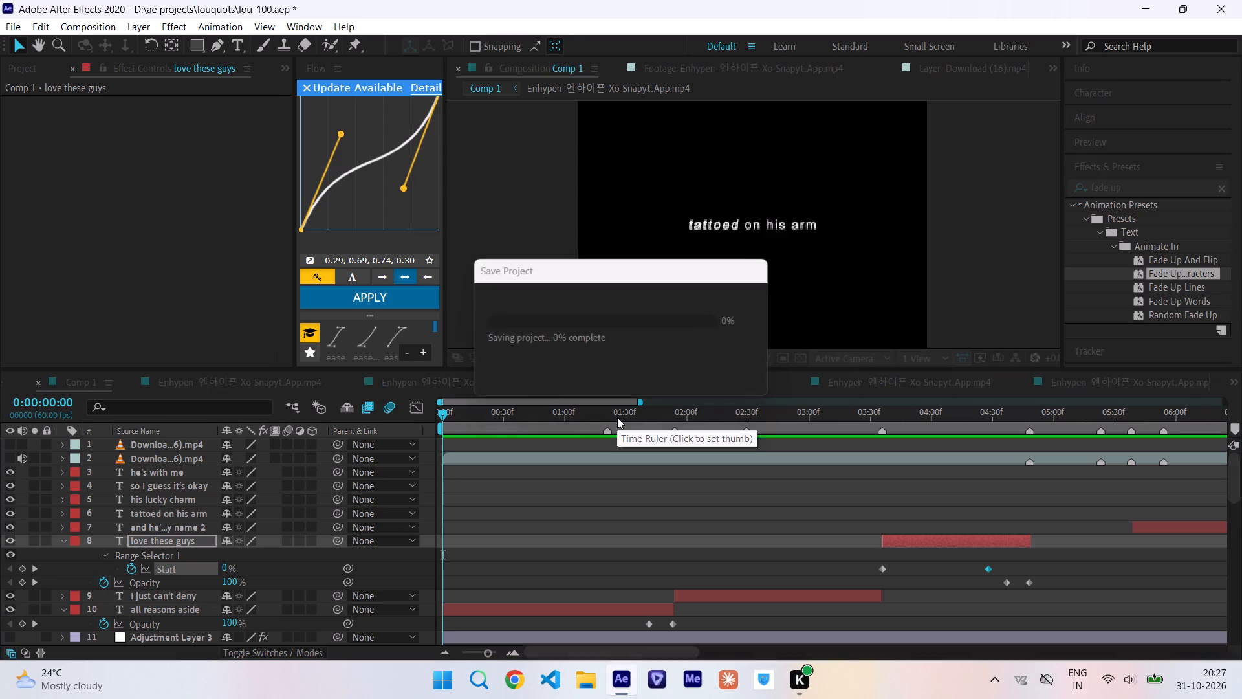
Scrub through the first three lyrics up to 0:00:04:23 to examine how they read over the footage.
left_click_drag(617, 417, 573, 451)
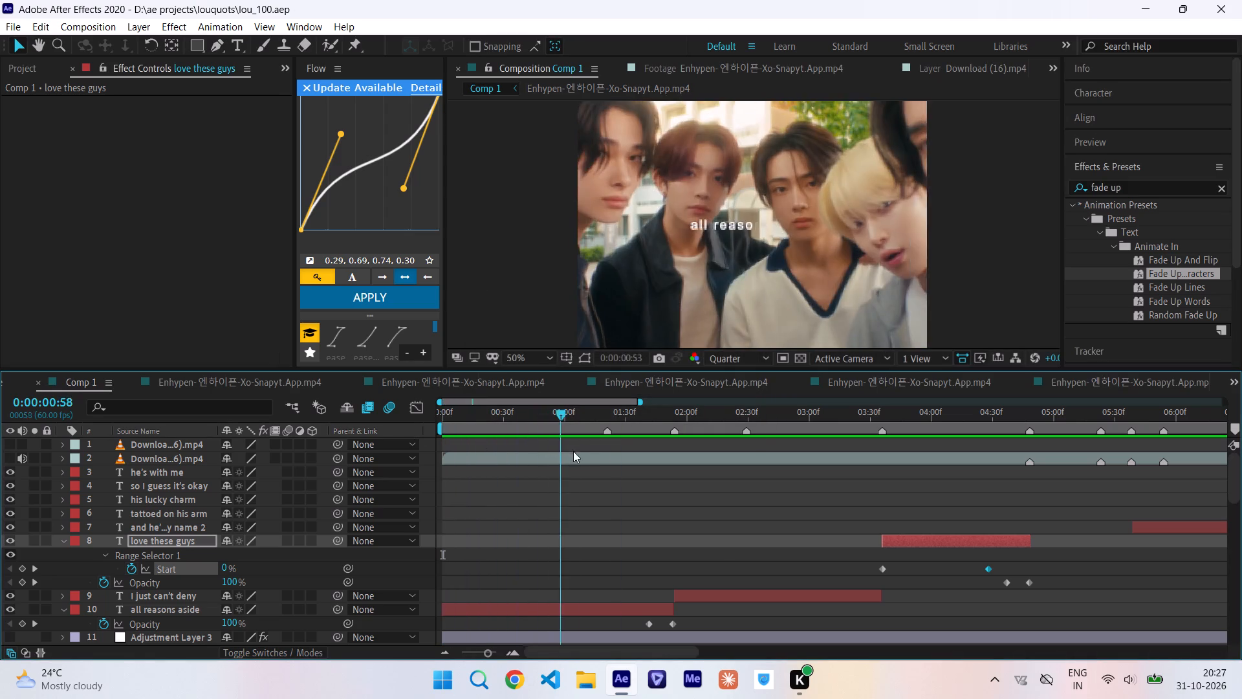
left_click_drag(573, 451, 845, 450)
scroll(721, 450, "right", 1)
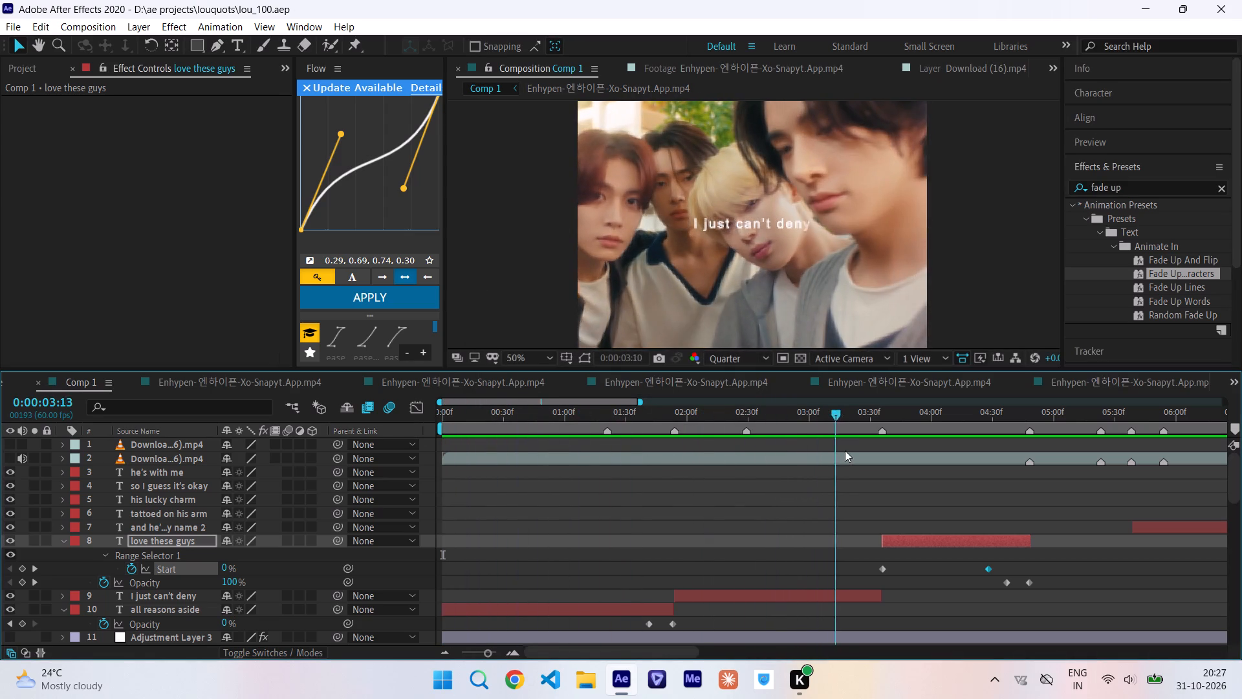
scroll(845, 450, "right", 1)
left_click_drag(845, 450, 964, 441)
scroll(856, 442, "right", 1)
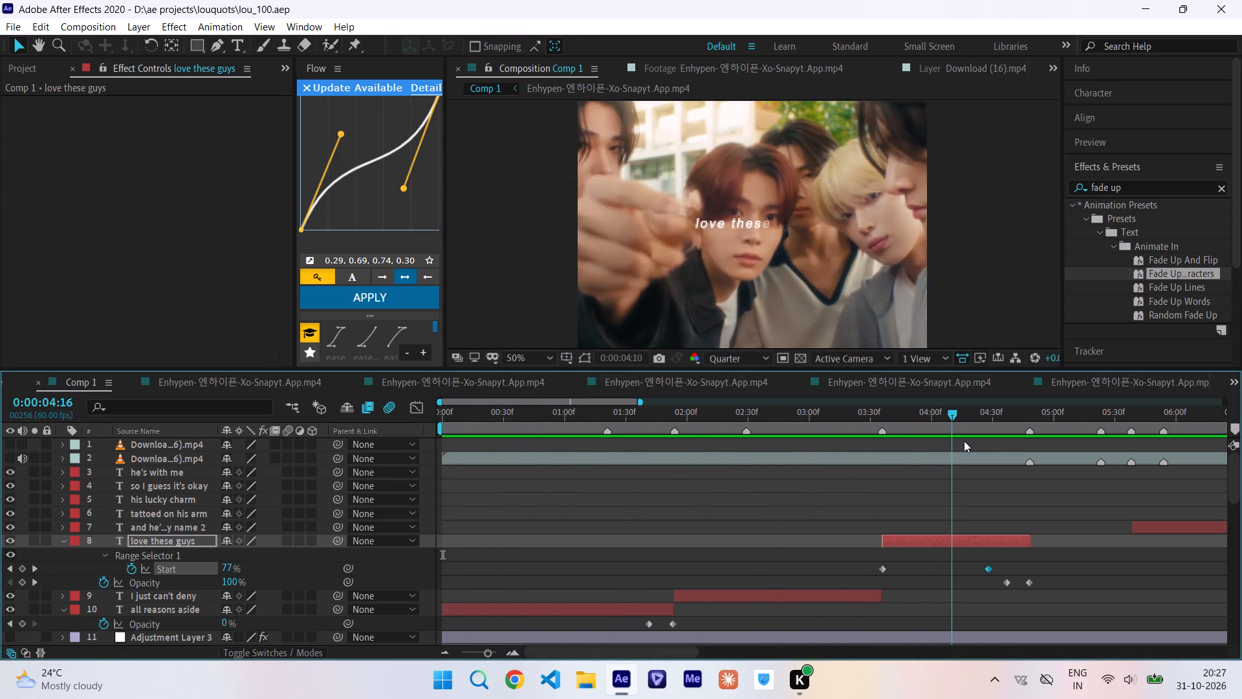
left_click_drag(964, 441, 979, 443)
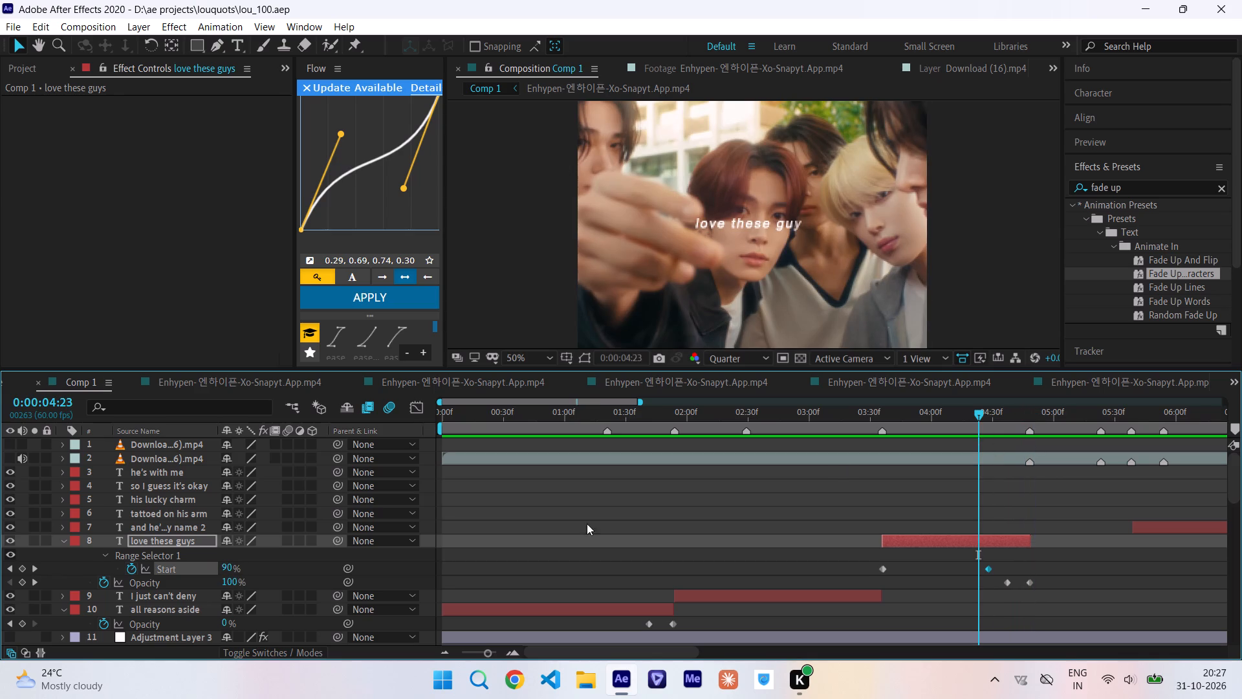
Pre-compose the "love these guys", "I just can't deny" and "all reasons aside" layers together under the default name.
left_click_drag(102, 544, 160, 626)
key("ctrl+shift+c")
key("Return")
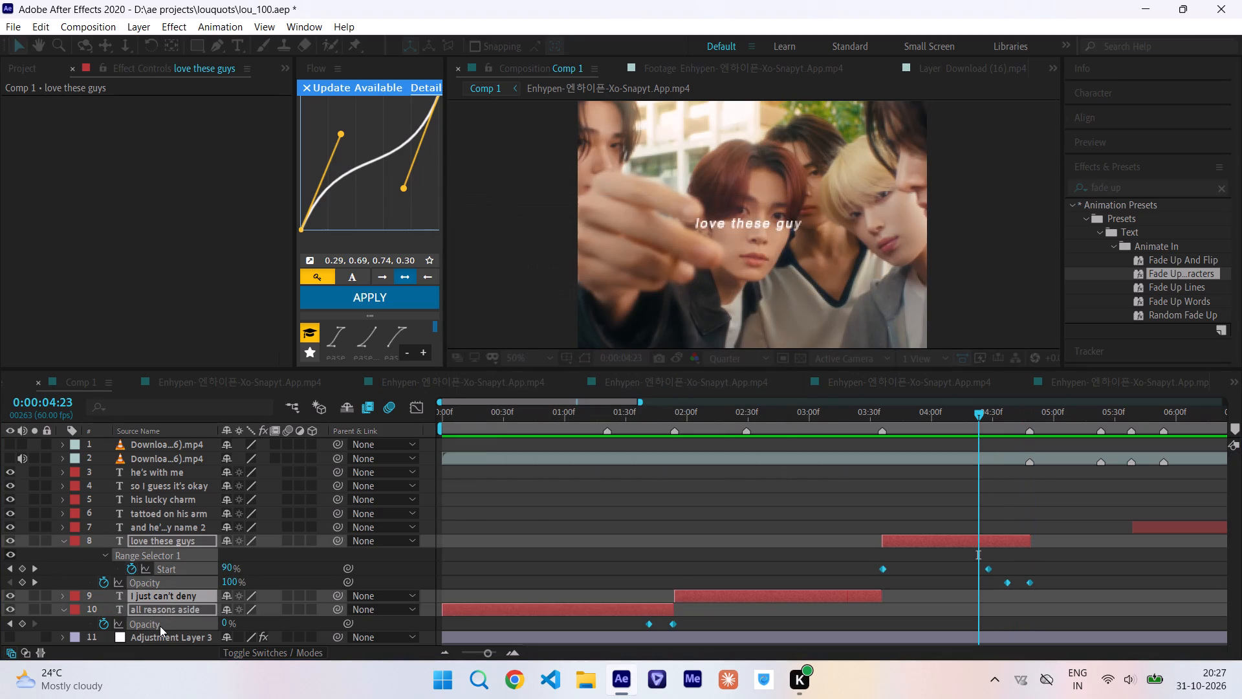
Search the effects for "deep gl" and apply Deep Glow to the lyric pre-comp with Exposure 0.3 and Radius 300.
left_click_drag(721, 416, 811, 432)
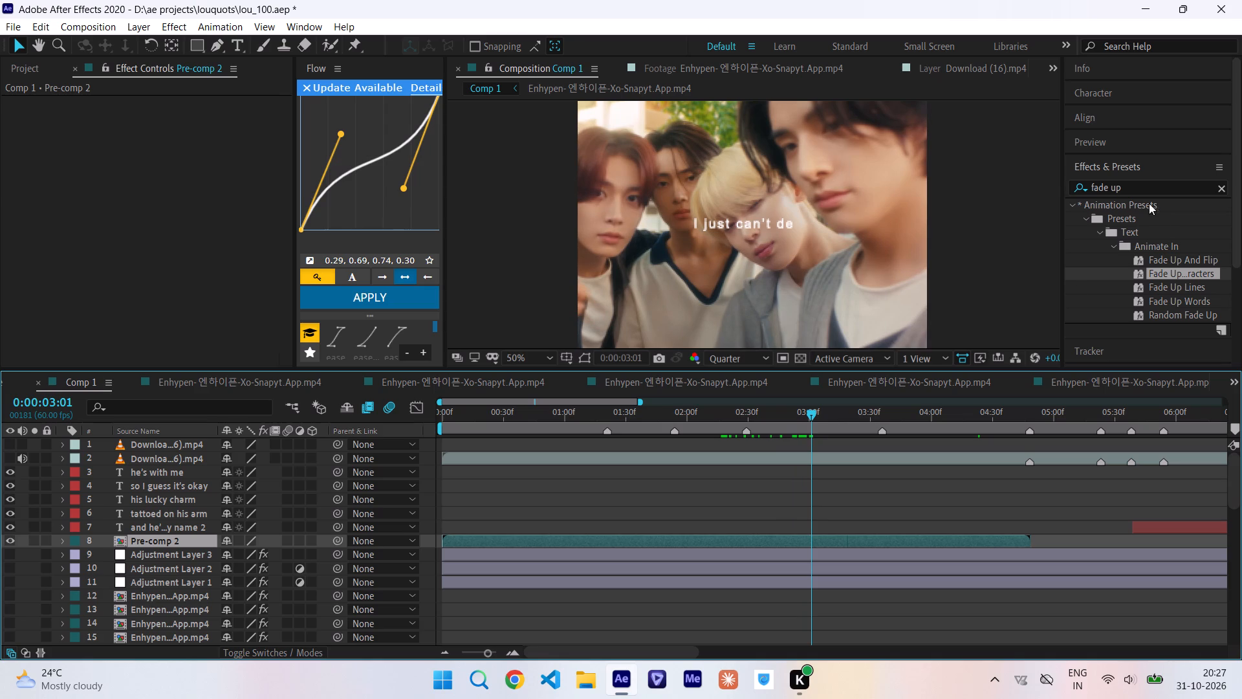
left_click_drag(1142, 191, 1037, 197)
type("deep gl")
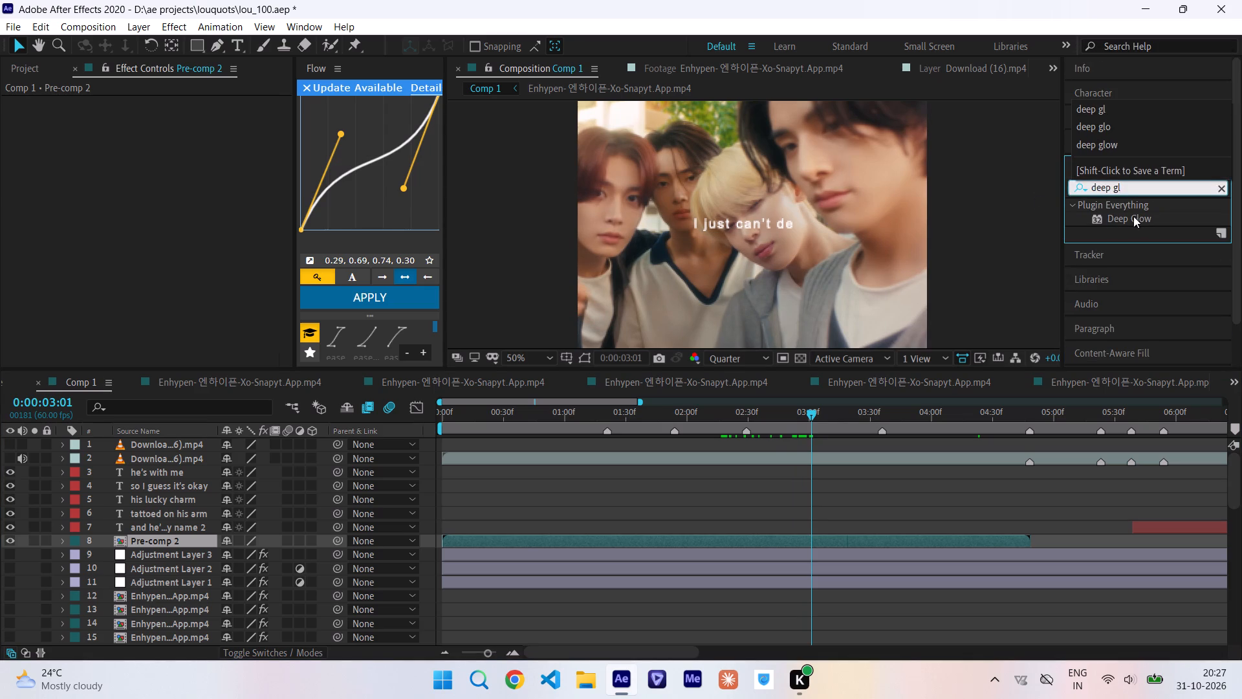
left_click_drag(1133, 216, 732, 539)
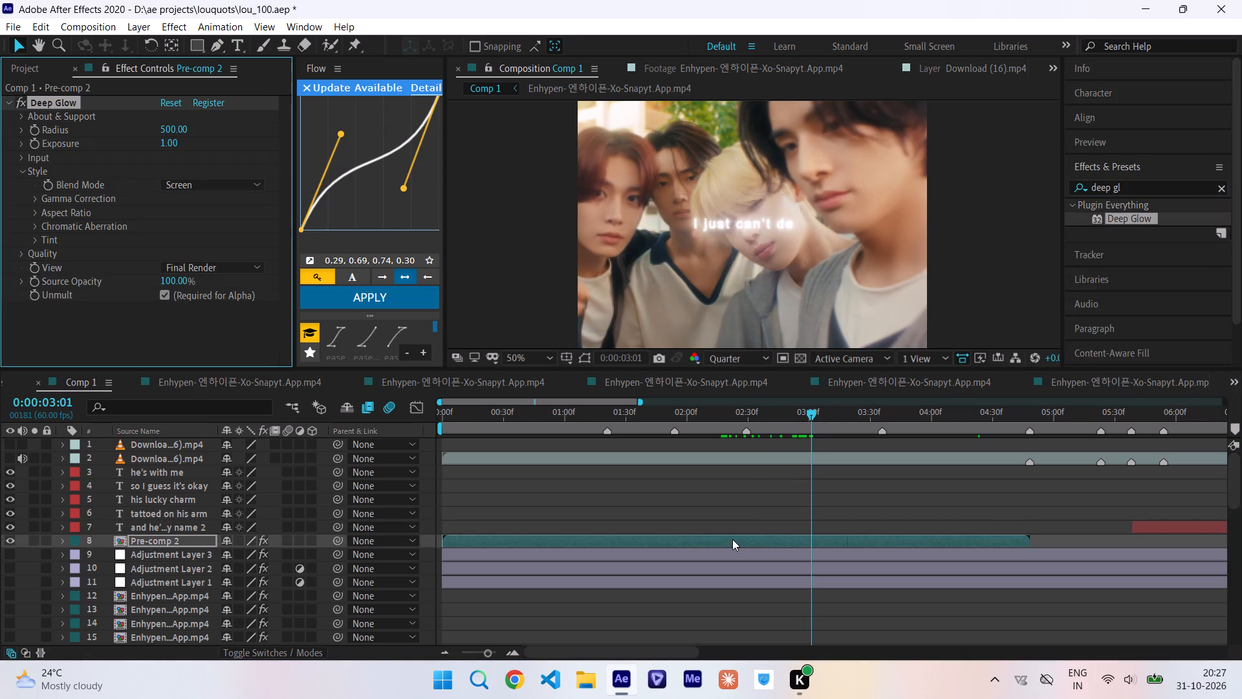
left_click(168, 141)
type("0.3")
key("Return")
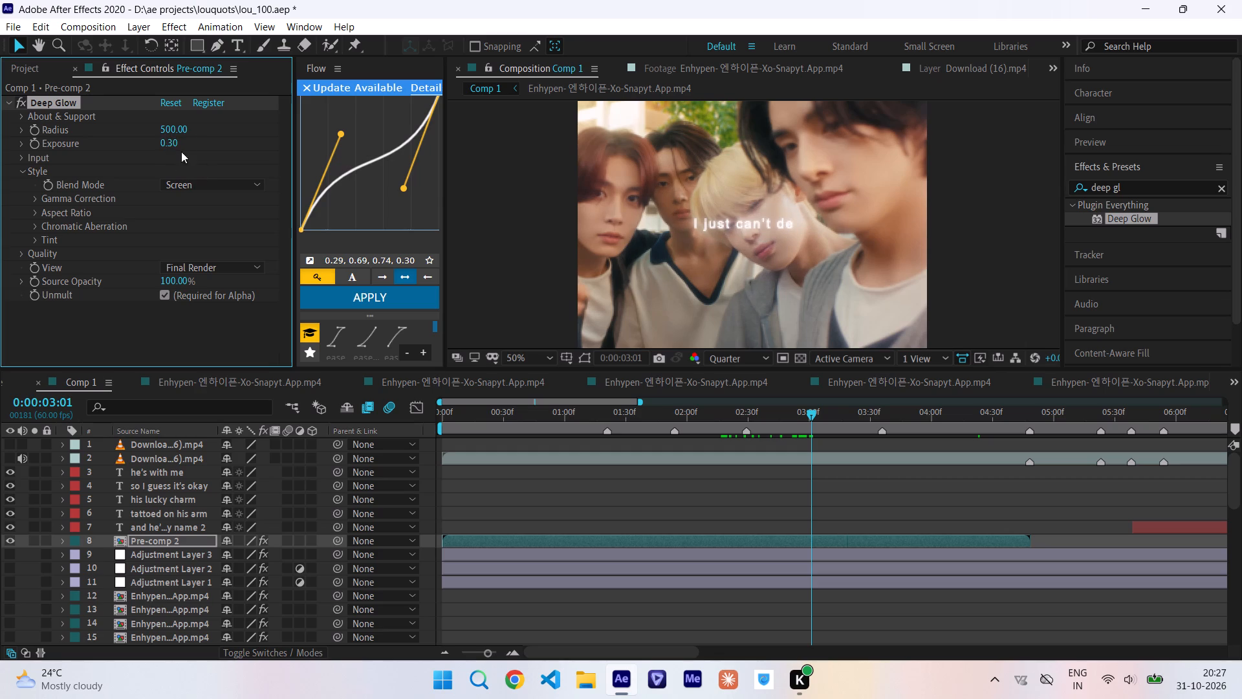
left_click(173, 129)
type("300")
key("Return")
Search for "drop sh" and apply Drop Shadow to the lyric pre-comp with Opacity 100%, Distance 8 and Softness 8.
left_click_drag(1134, 191, 959, 191)
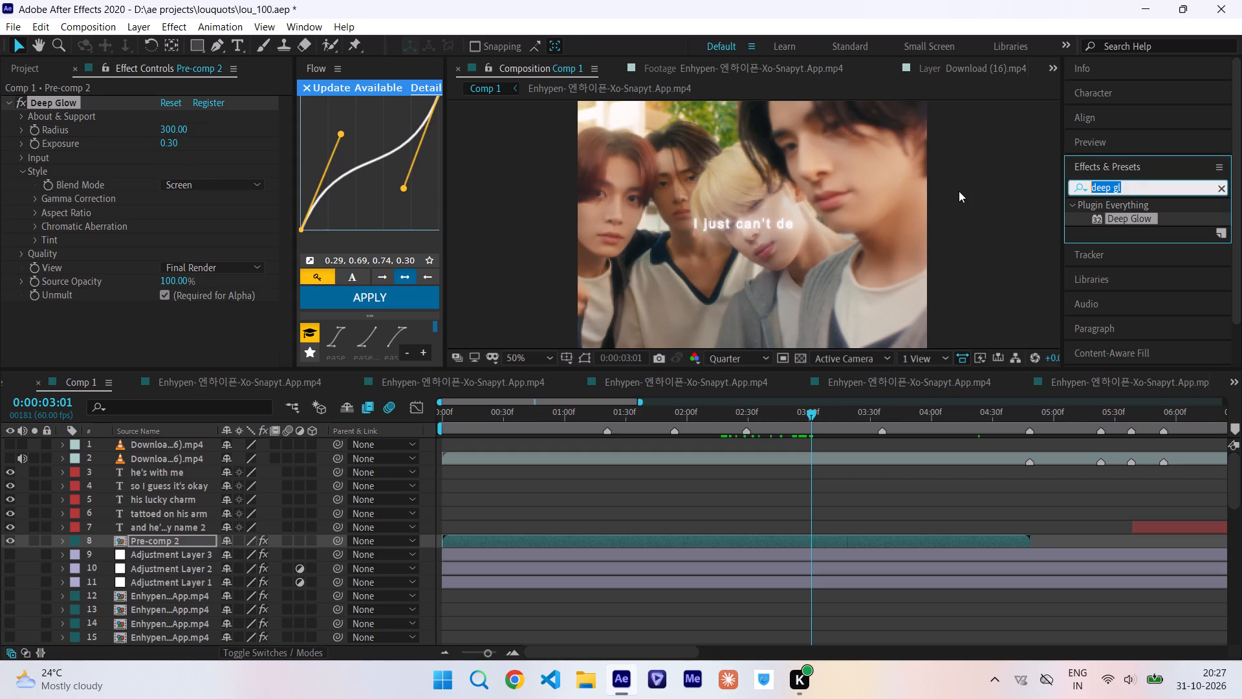
type("drop sh")
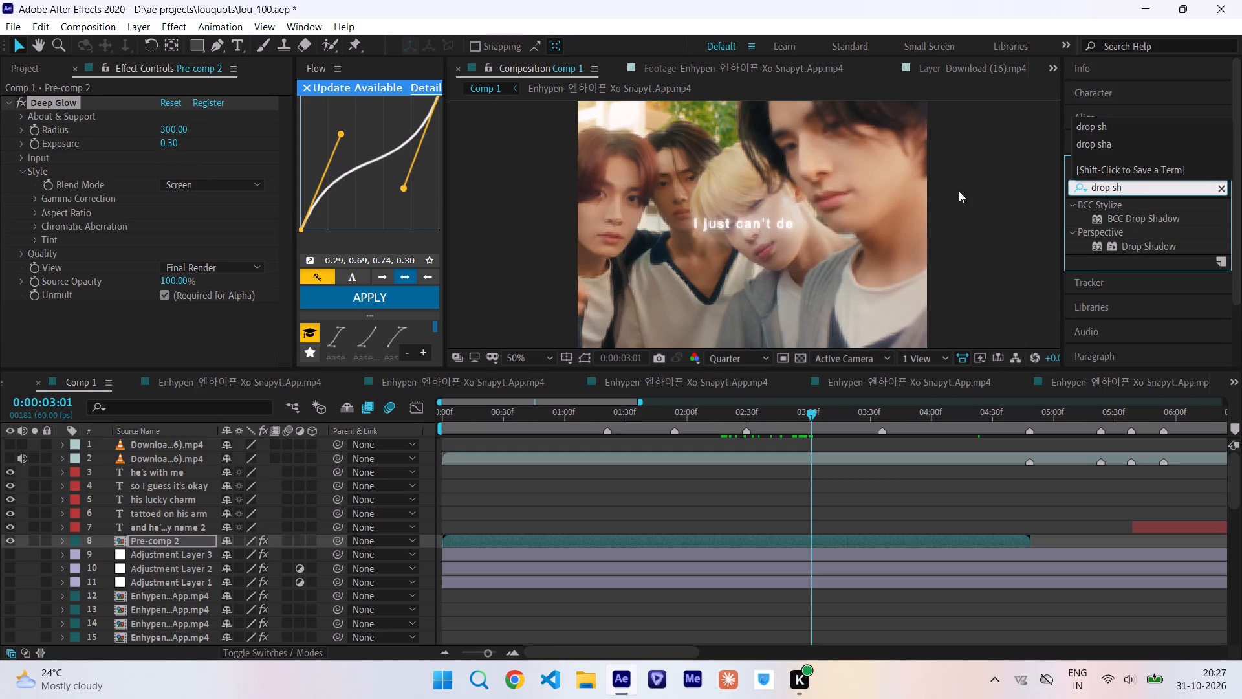
left_click_drag(1164, 251, 709, 552)
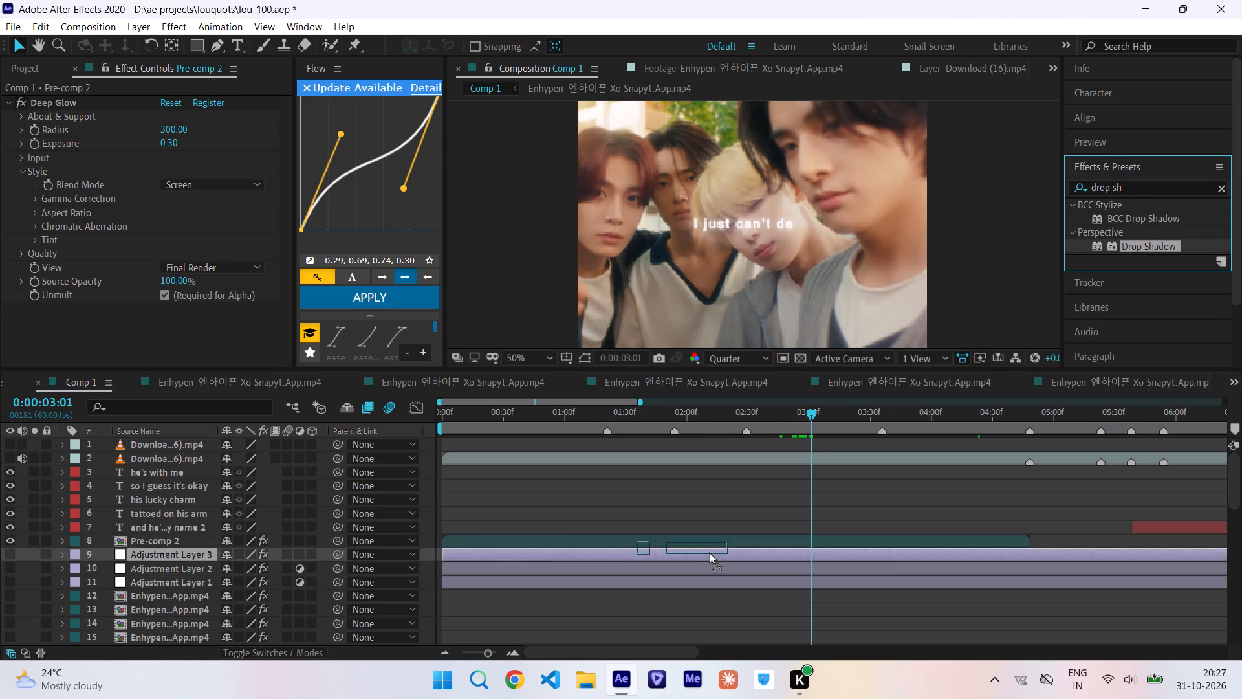
left_click_drag(709, 552, 702, 539)
left_click_drag(167, 273, 340, 285)
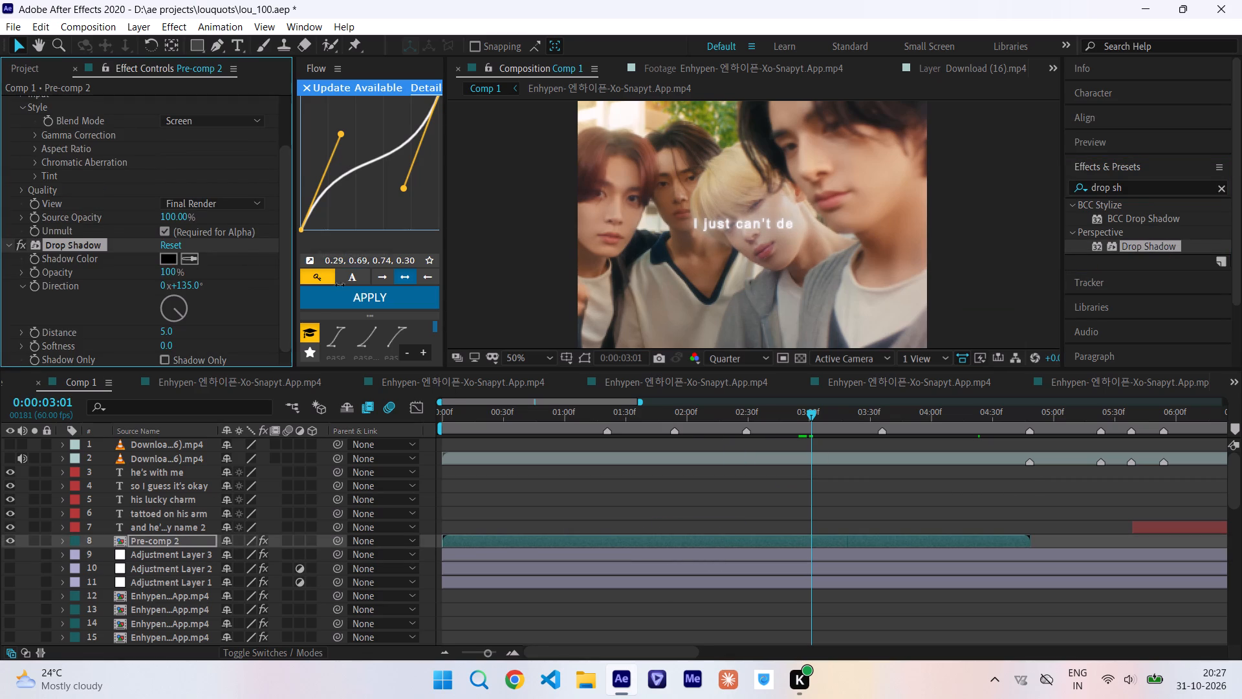
left_click_drag(340, 285, 365, 283)
left_click(168, 329)
key("8")
key("Return")
left_click(169, 346)
key("8")
key("Return")
Turn on Adjustment Layer 2's visibility, leaving Adjustment Layer 3 off, and scrub the styled lyrics up to 0:00:03:15 to check their look.
left_click_drag(763, 409, 655, 409)
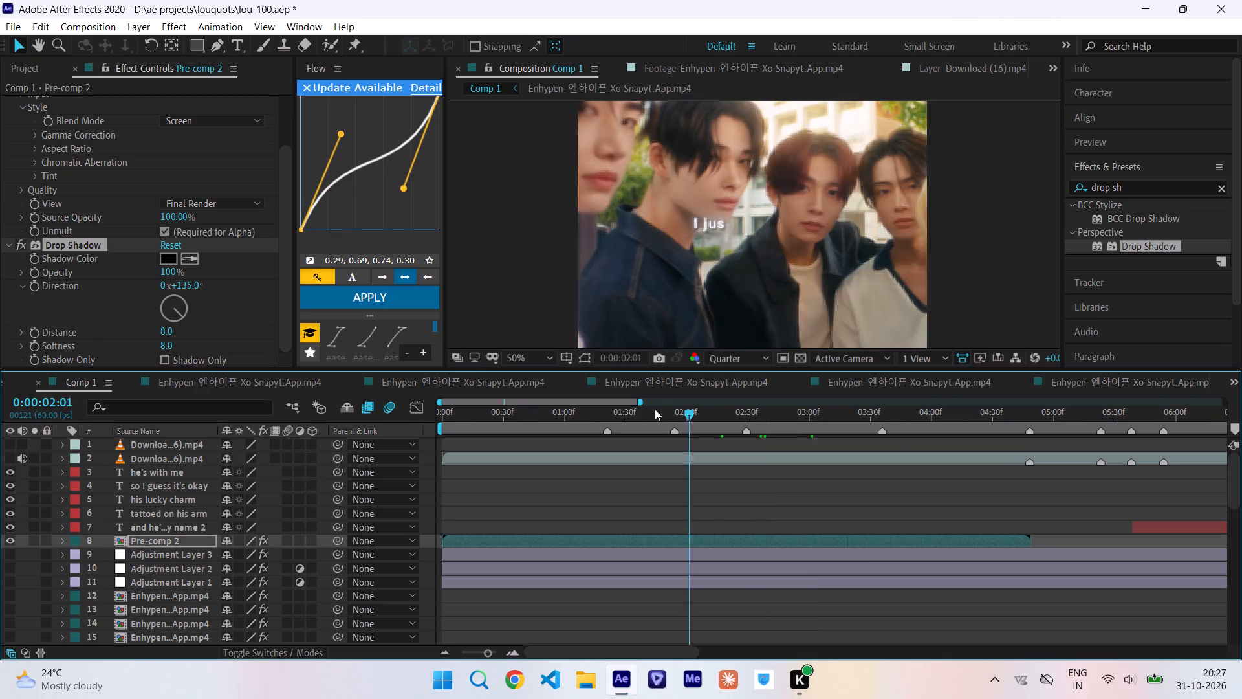
left_click_drag(655, 409, 576, 443)
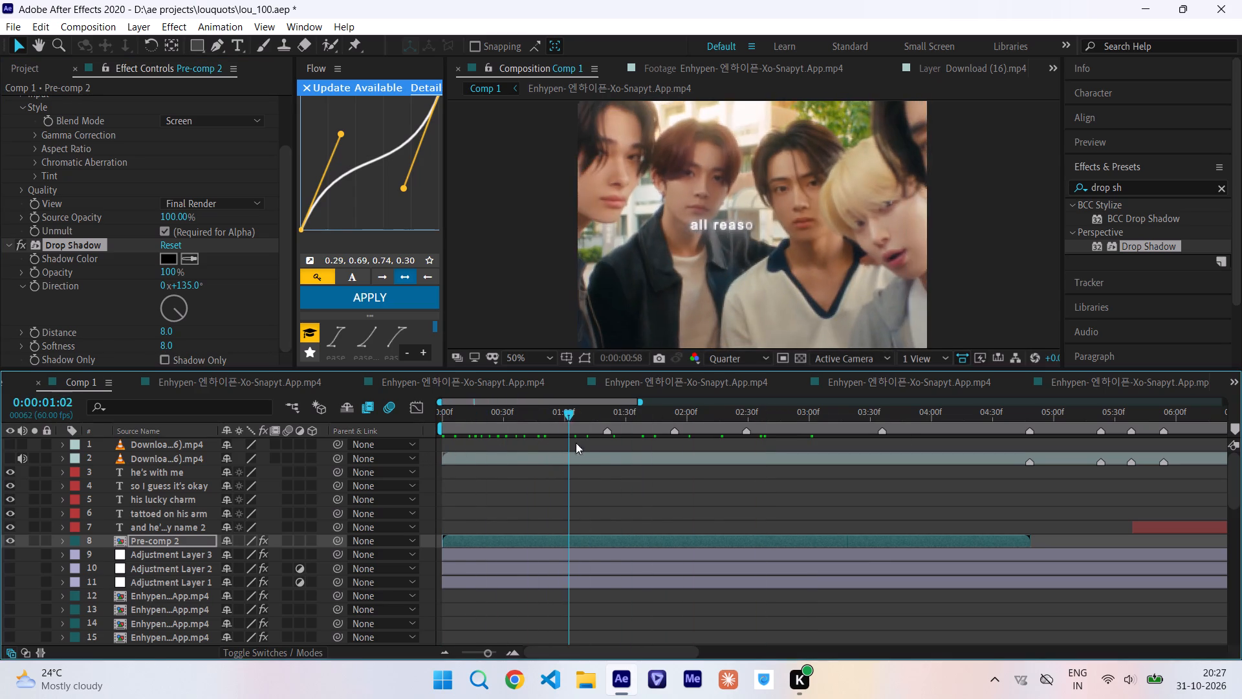
left_click_drag(576, 443, 609, 445)
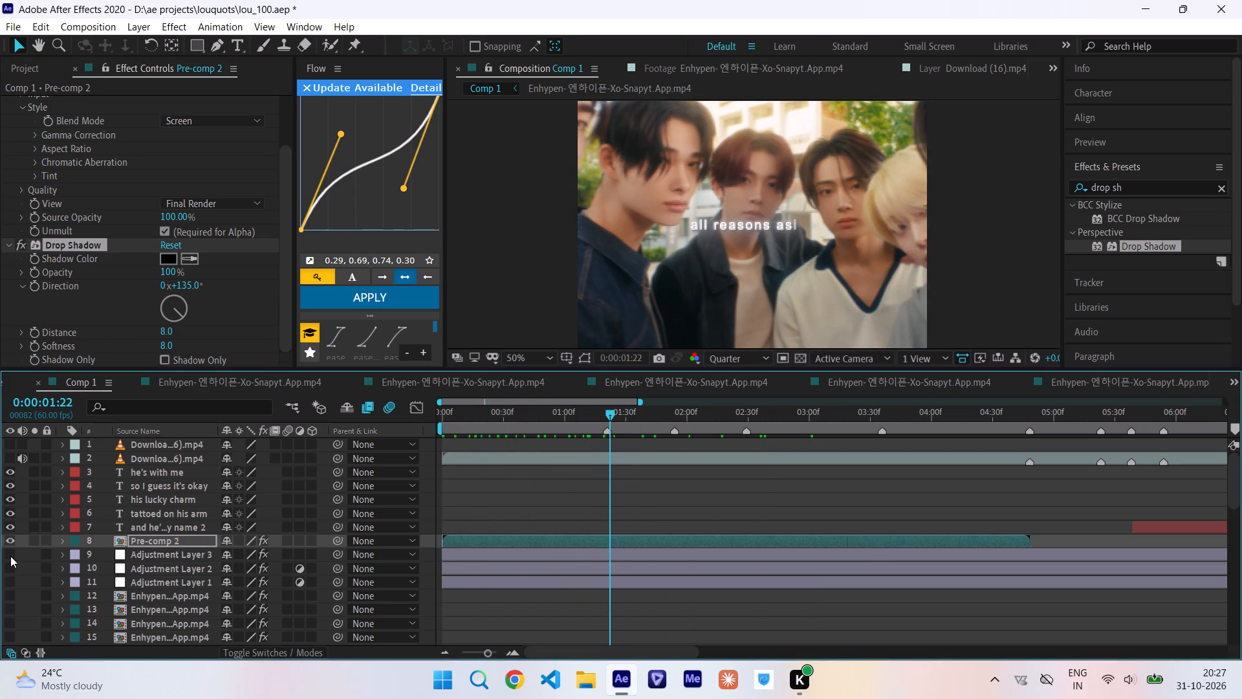
left_click(10, 556)
left_click(10, 556)
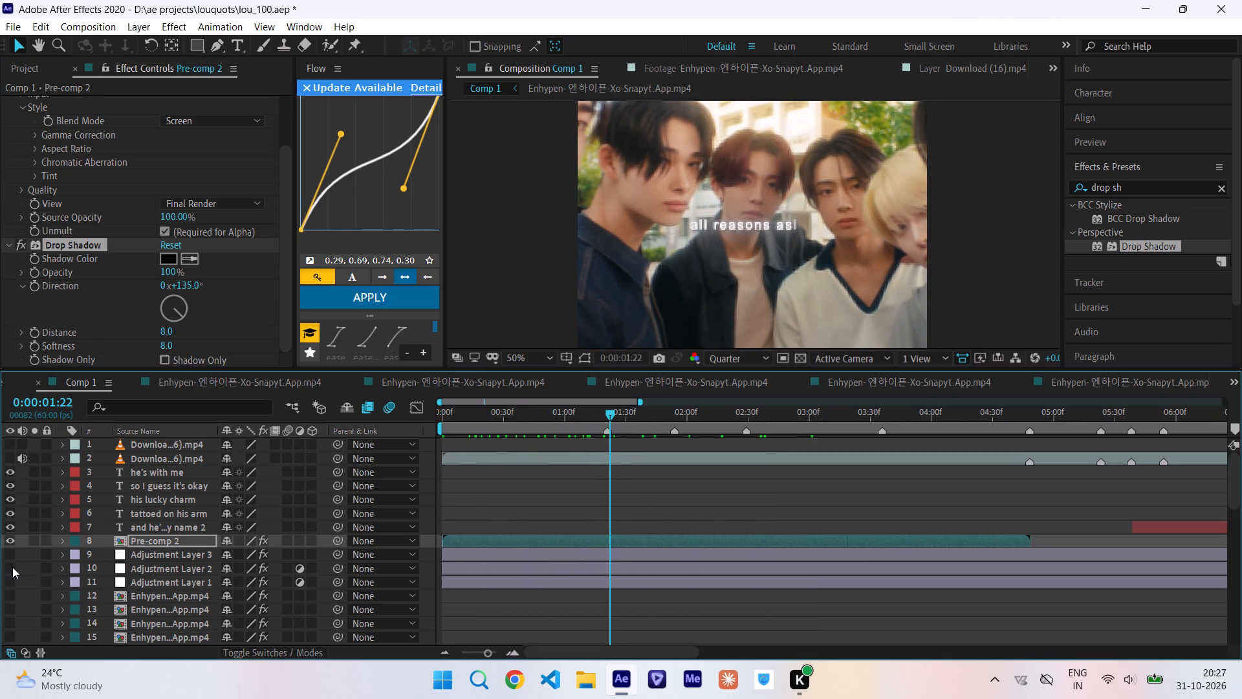
left_click(12, 567)
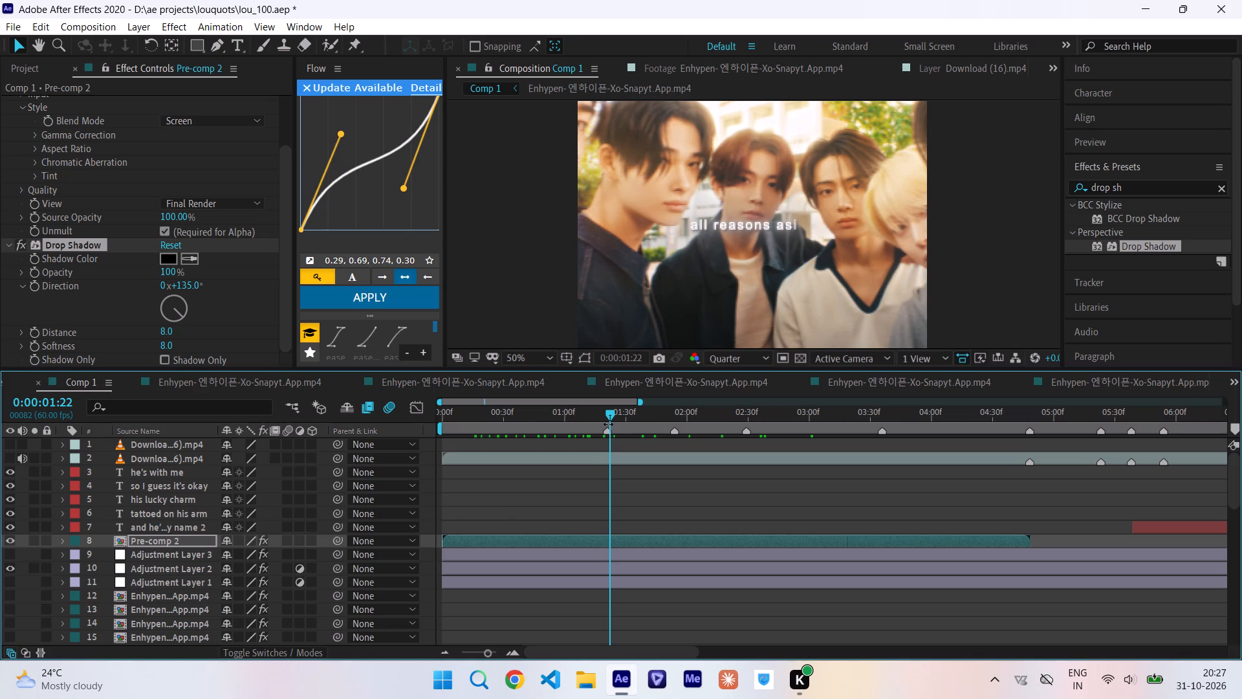
left_click_drag(612, 417, 726, 423)
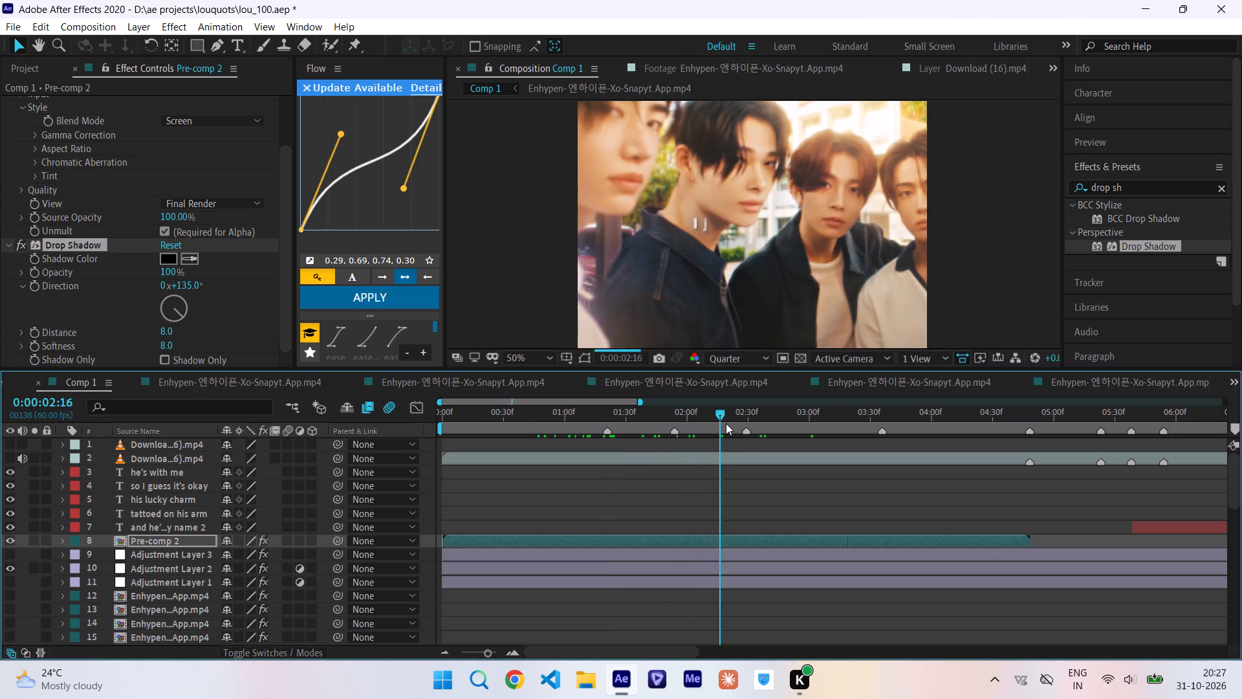
left_click_drag(726, 423, 834, 429)
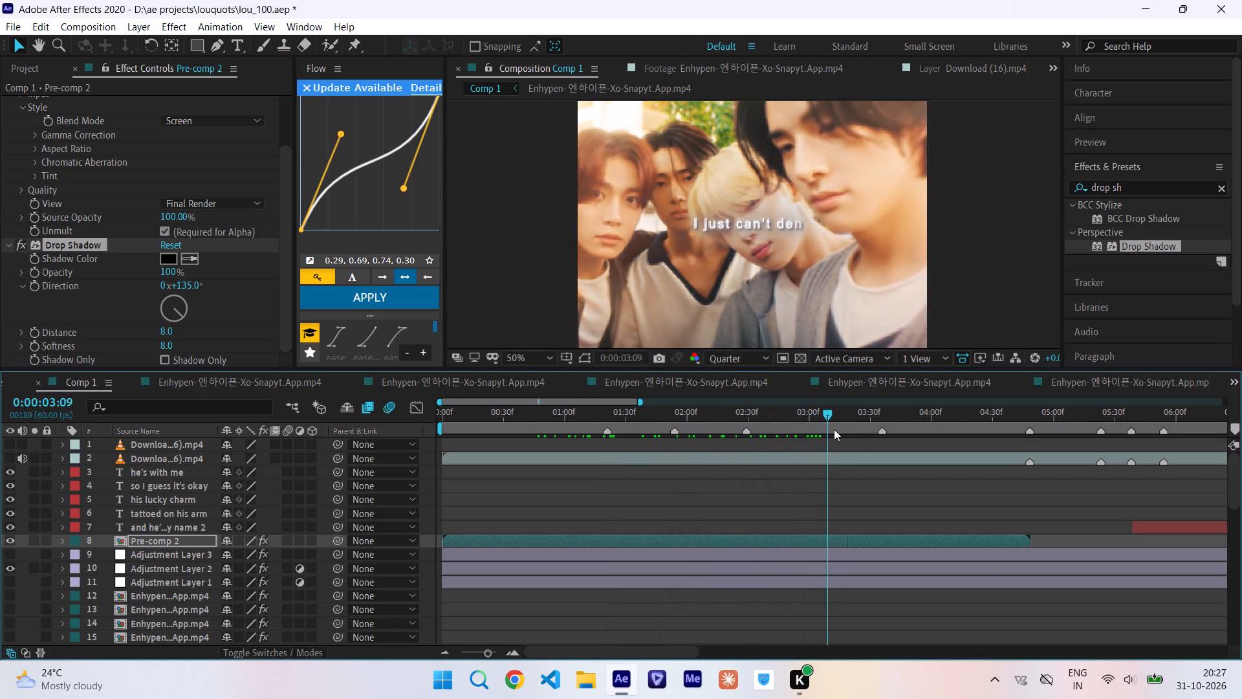
left_click_drag(834, 429, 842, 436)
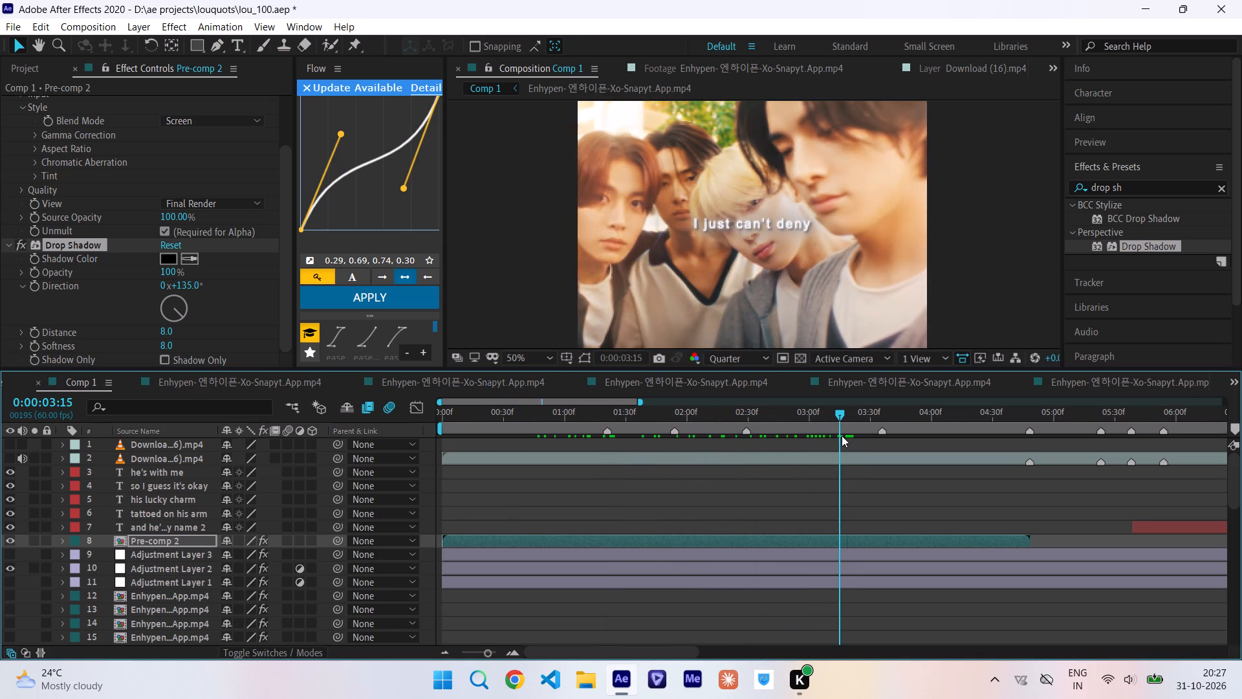
left_click_drag(842, 436, 728, 456)
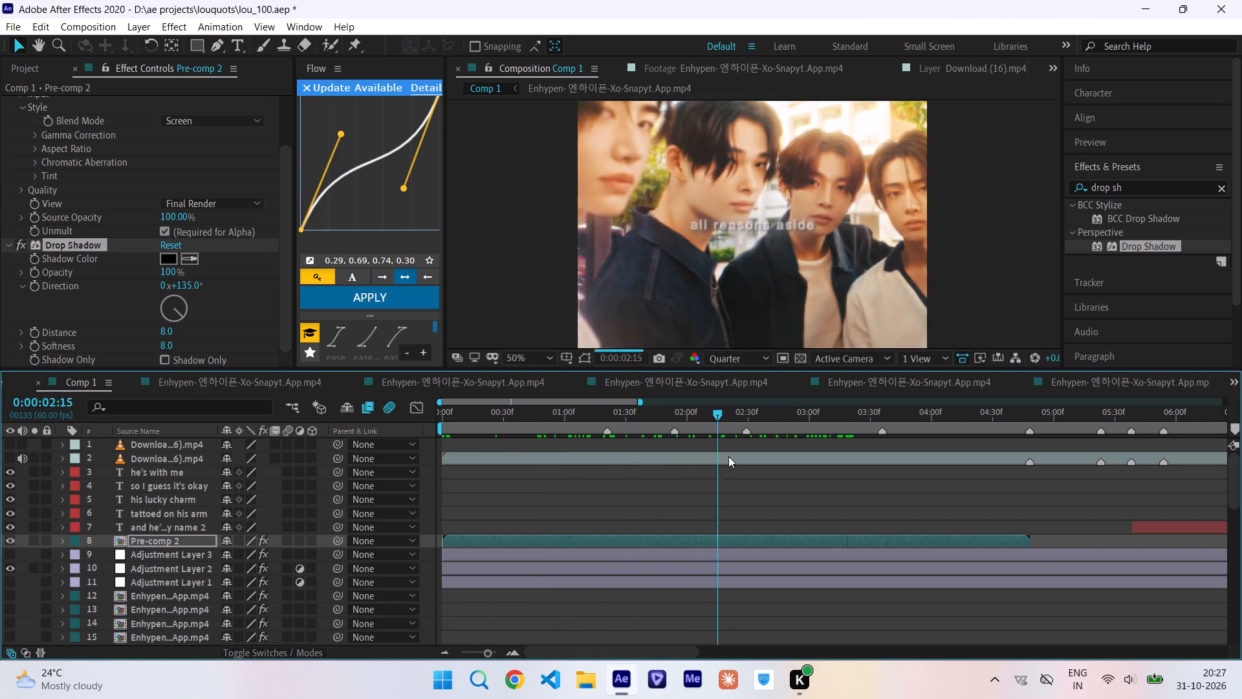
Scrub the styled lyrics over the footage from 0:00:02:15 through 0:00:04:41 to check how each line looks.
left_click_drag(728, 456, 875, 443)
scroll(759, 450, "right", 1)
scroll(848, 443, "right", 1)
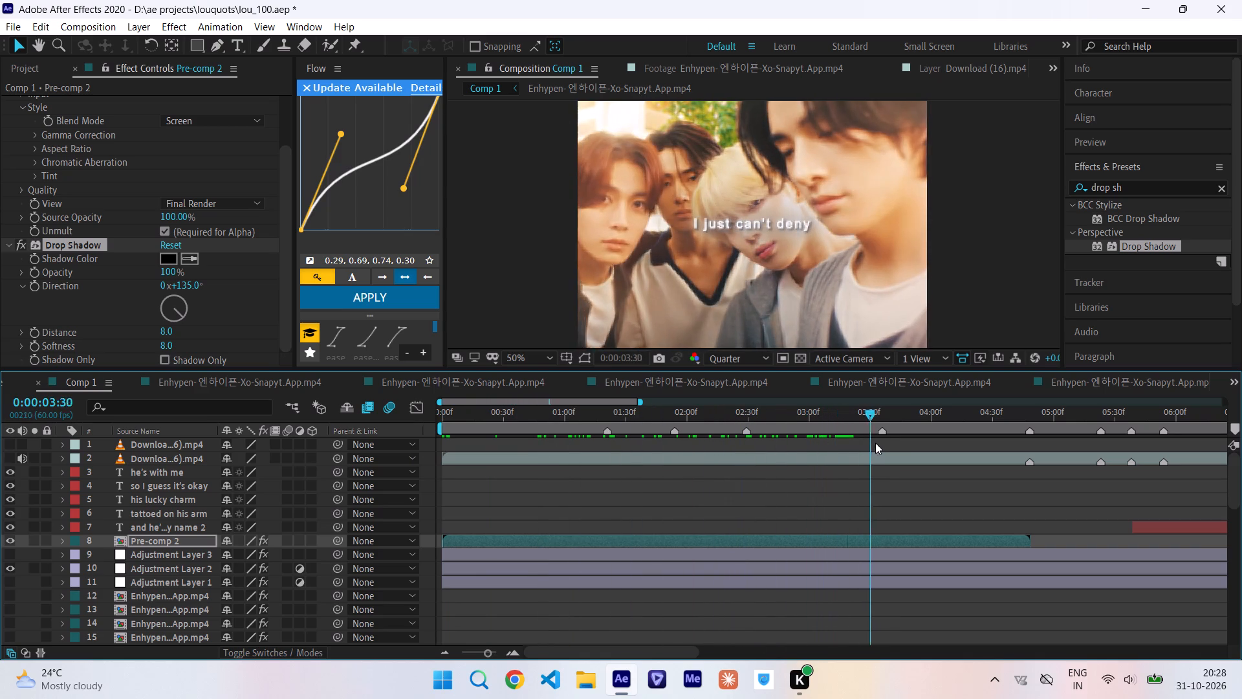
scroll(875, 443, "right", 1)
left_click_drag(875, 443, 957, 449)
scroll(905, 442, "right", 1)
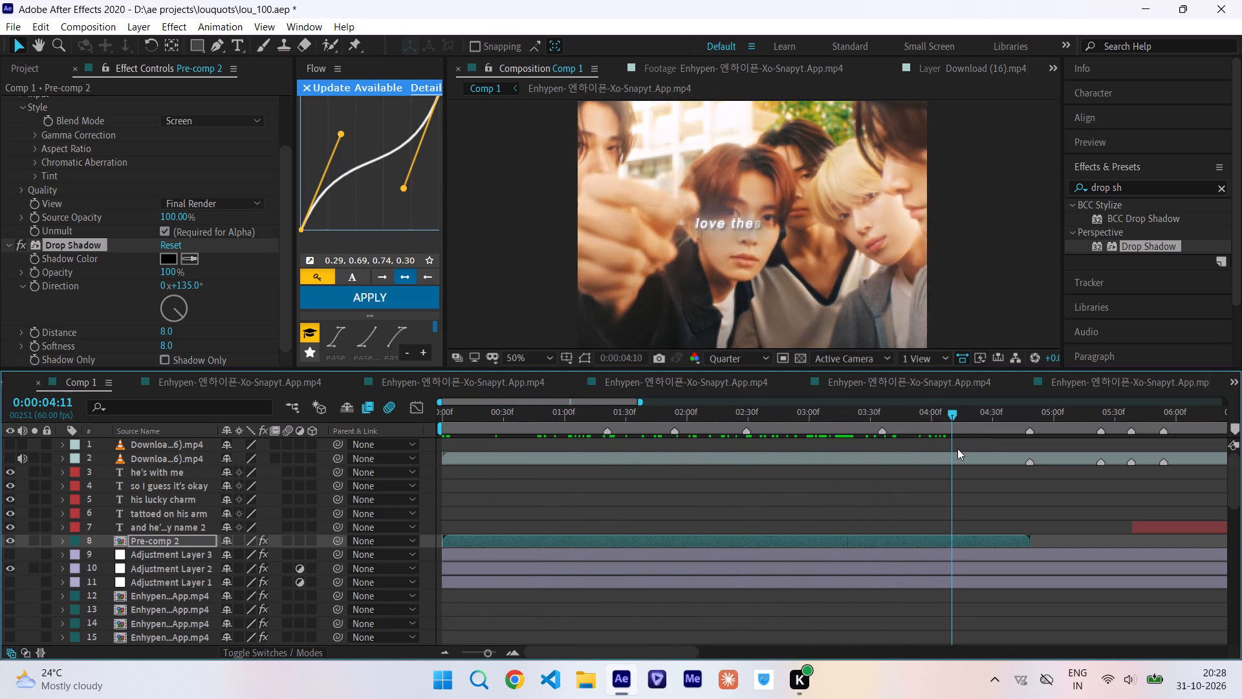
scroll(957, 449, "right", 1)
left_click_drag(957, 449, 1018, 452)
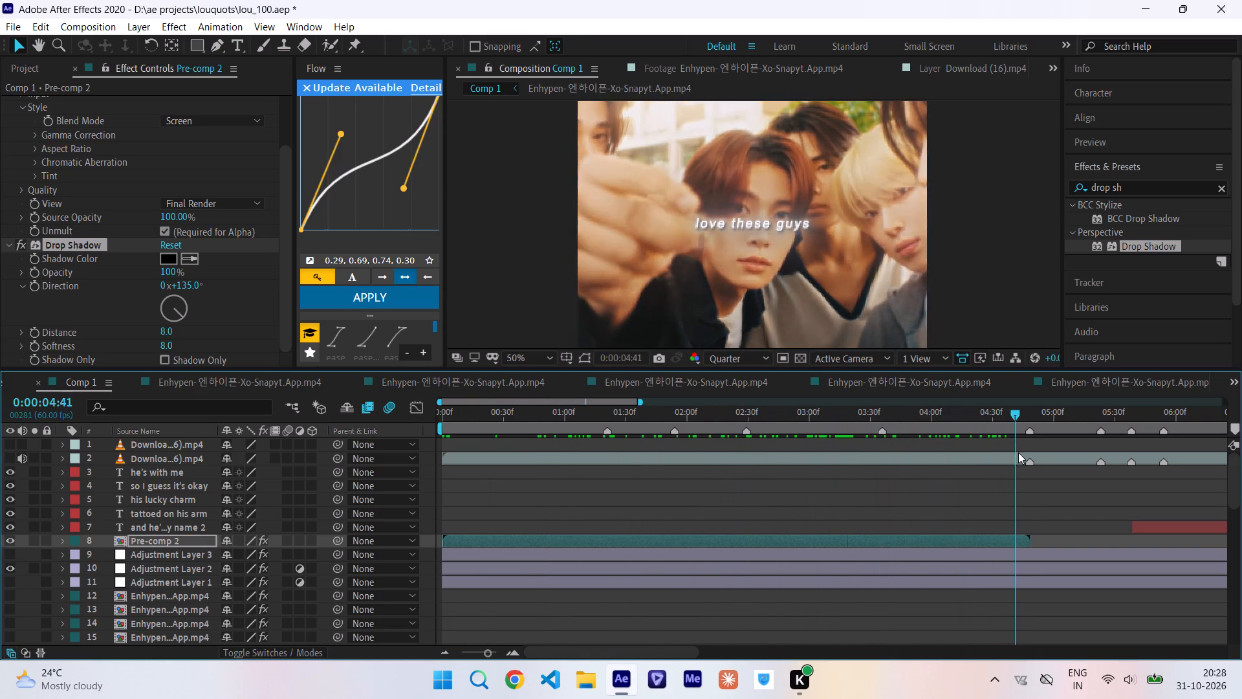
left_click_drag(1018, 452, 924, 450)
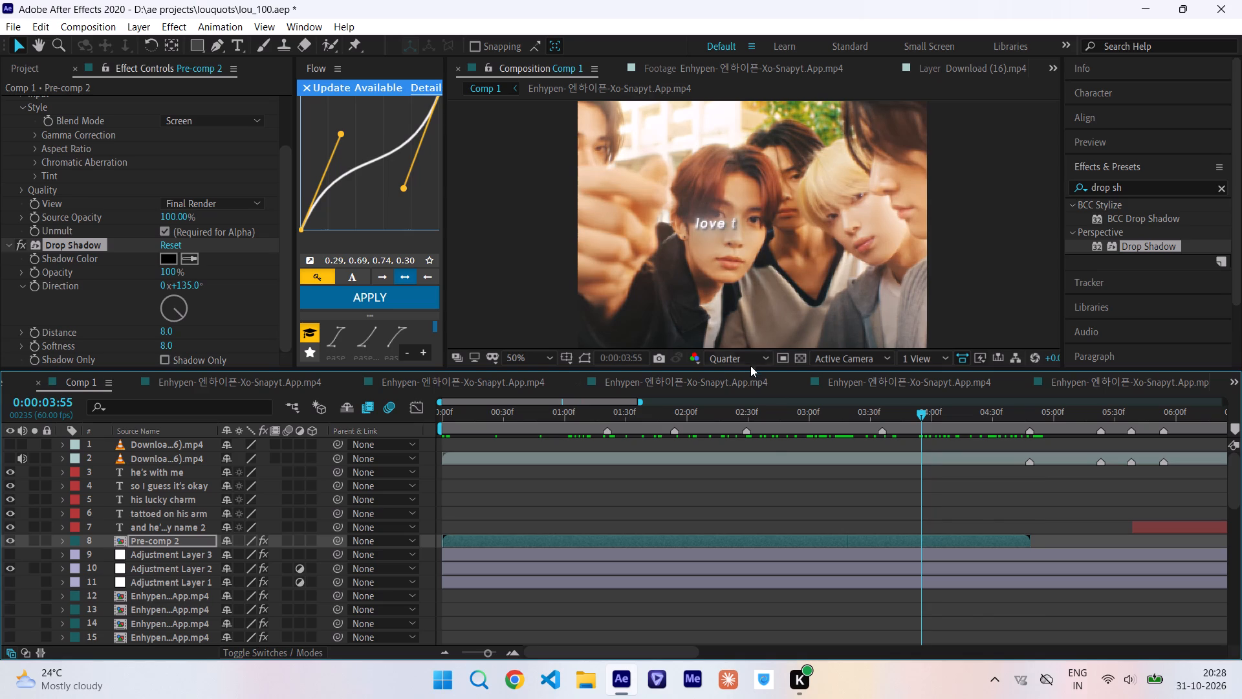
Set the composition preview resolution to Full and check the lyric frame at 0:00:02:15.
left_click(746, 357)
left_click(740, 388)
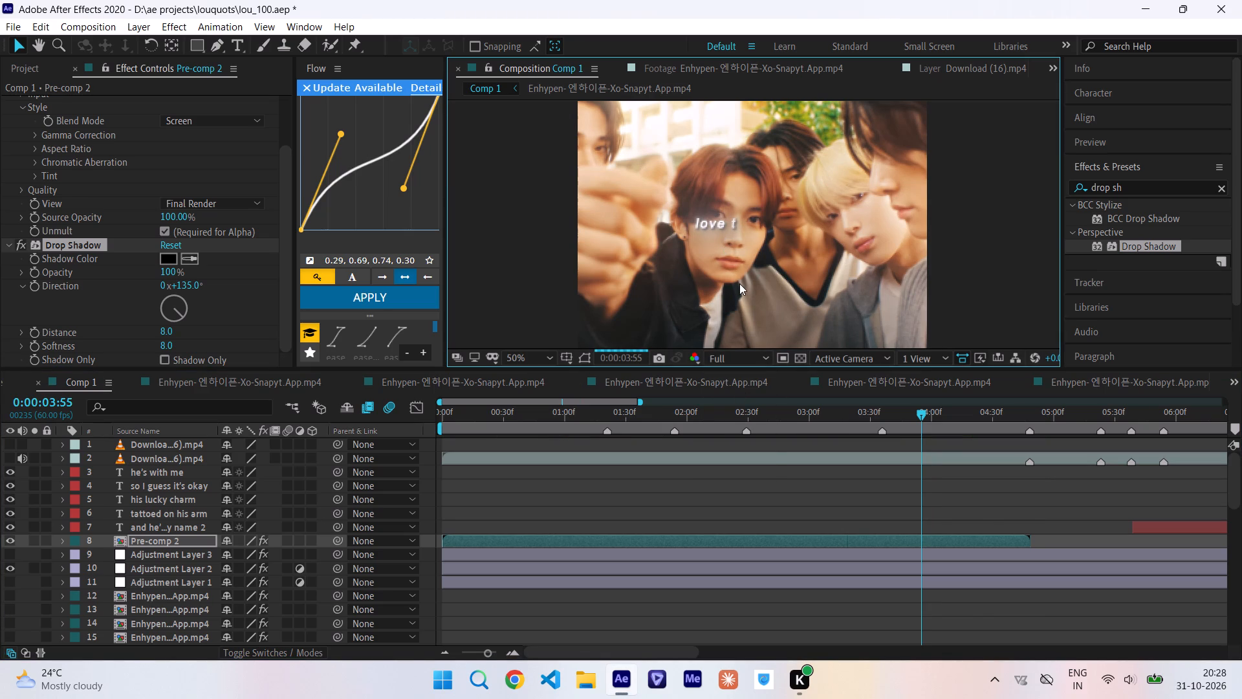
scroll(739, 283, "down", 1, "ctrl")
scroll(739, 283, "up", 1, "ctrl")
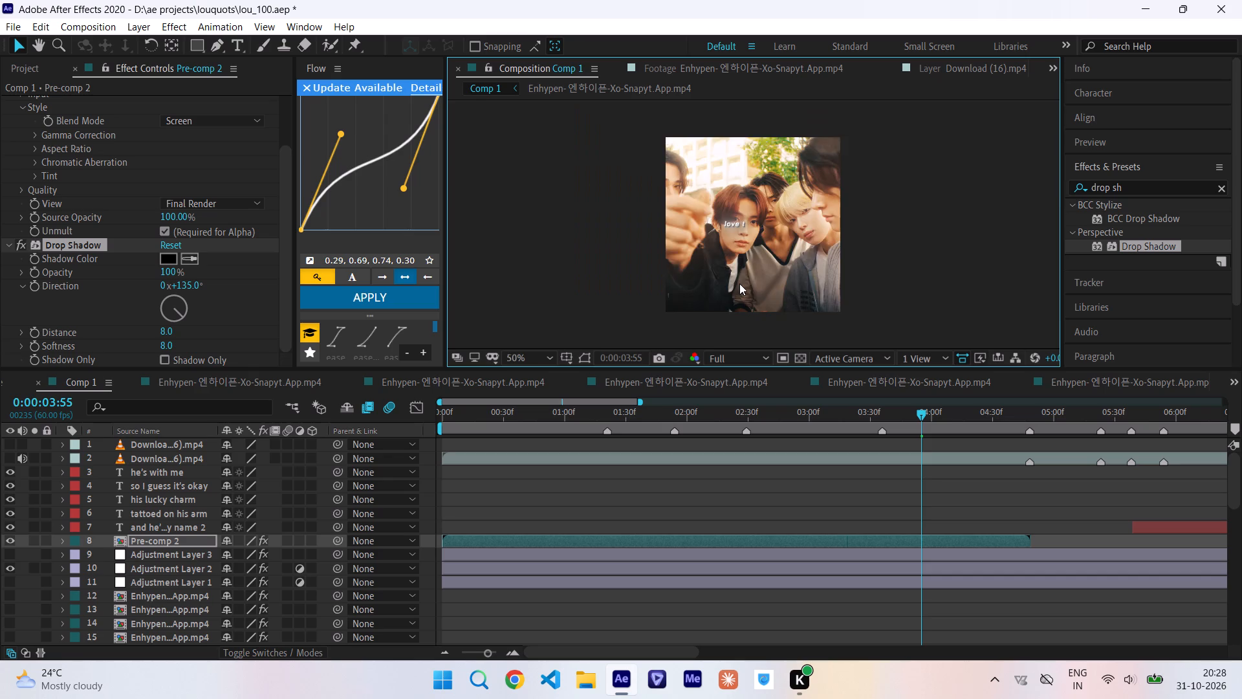
left_click(716, 414)
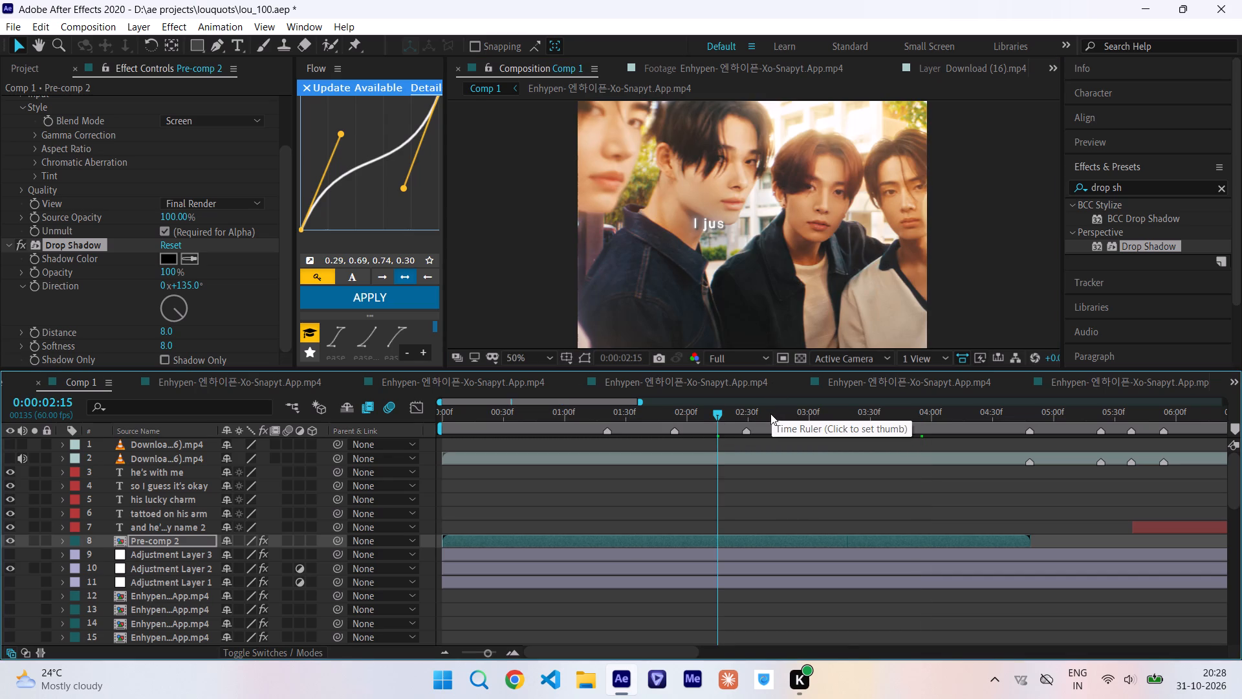
scroll(754, 256, "down", 1, "ctrl")
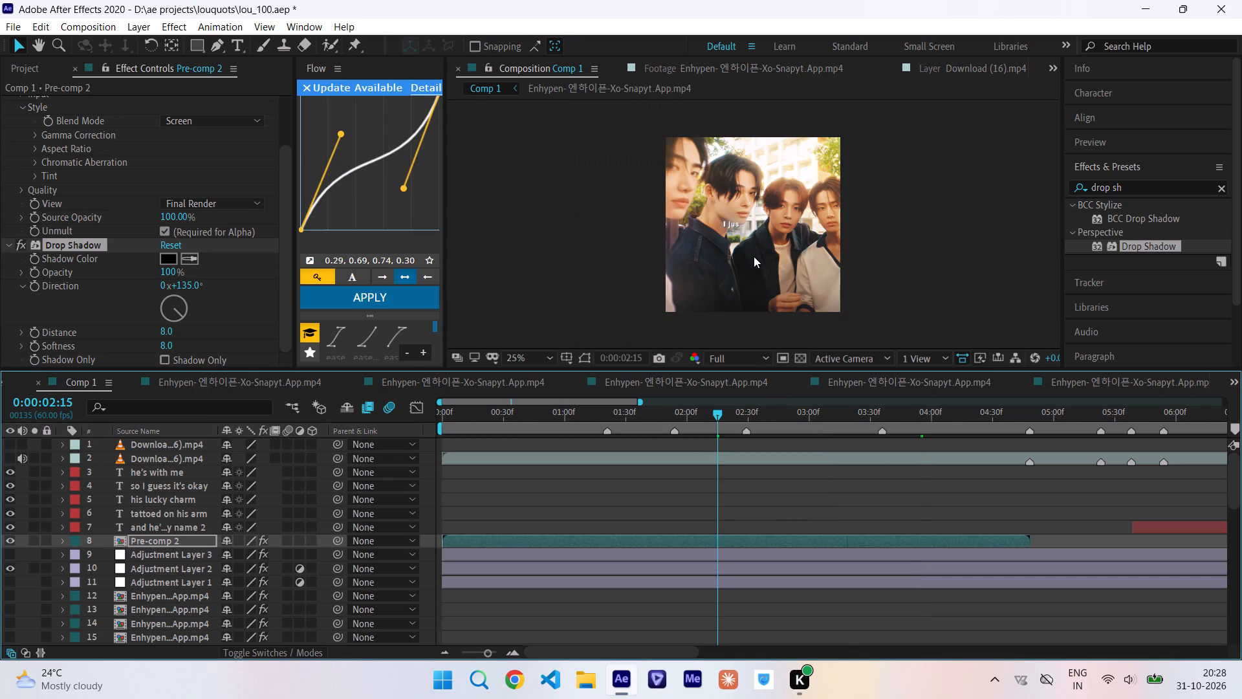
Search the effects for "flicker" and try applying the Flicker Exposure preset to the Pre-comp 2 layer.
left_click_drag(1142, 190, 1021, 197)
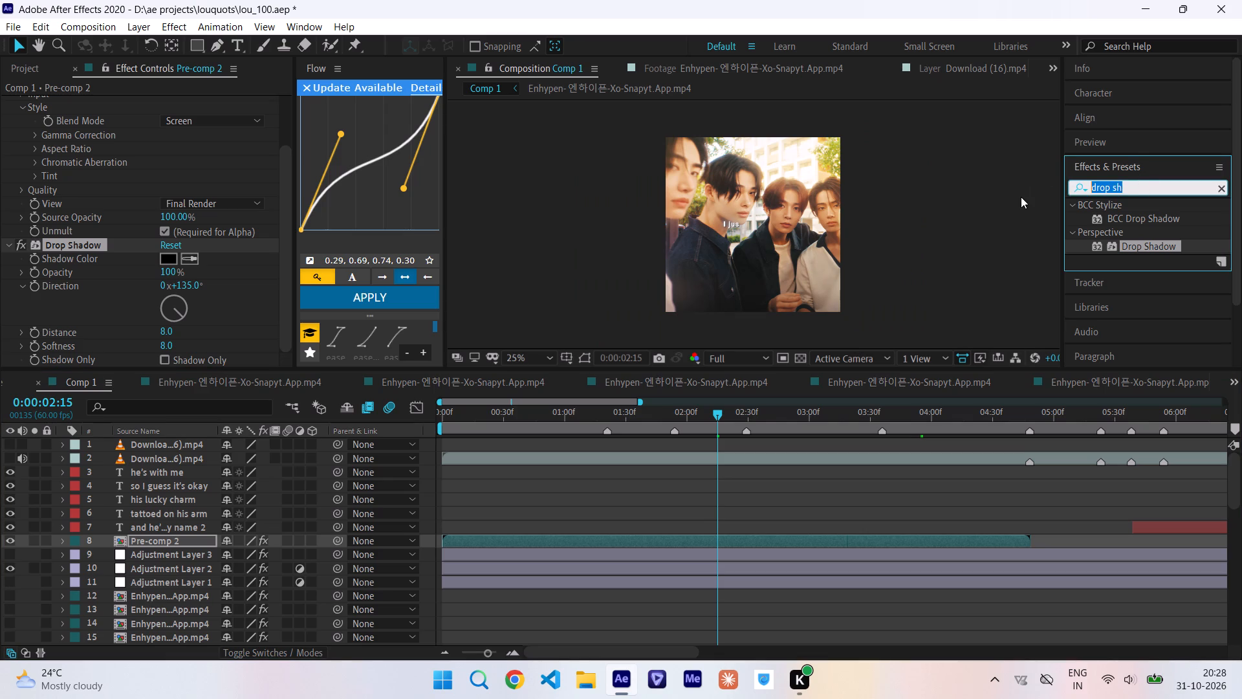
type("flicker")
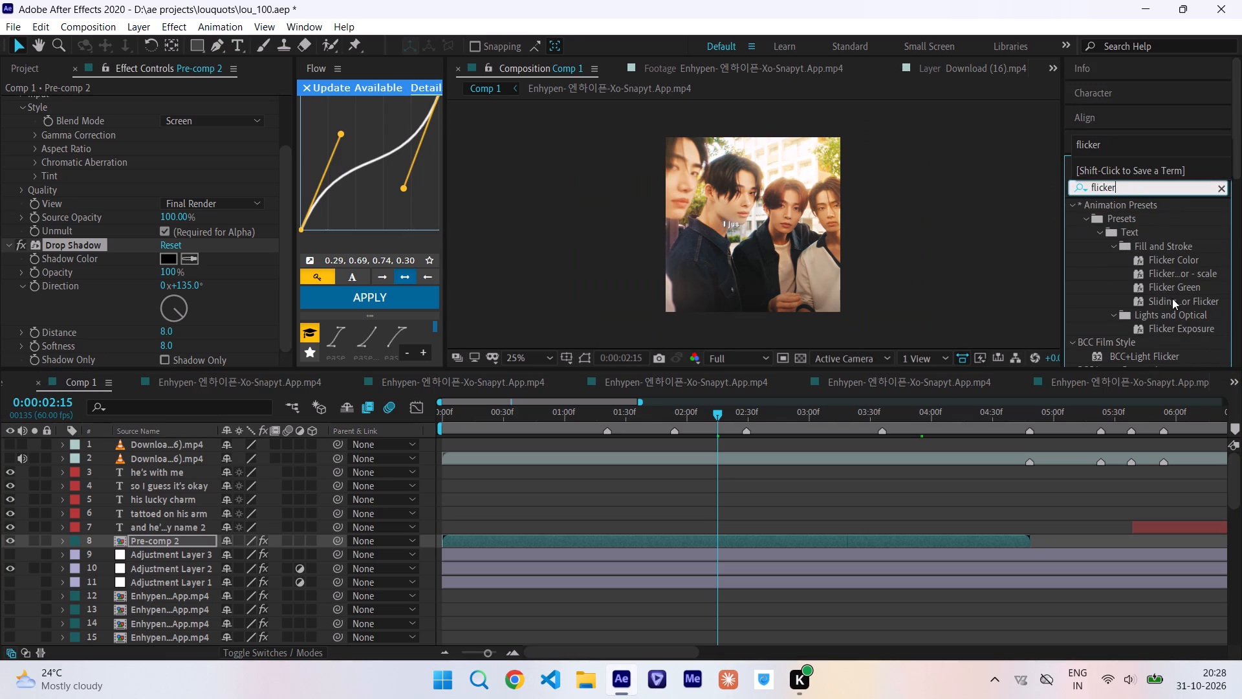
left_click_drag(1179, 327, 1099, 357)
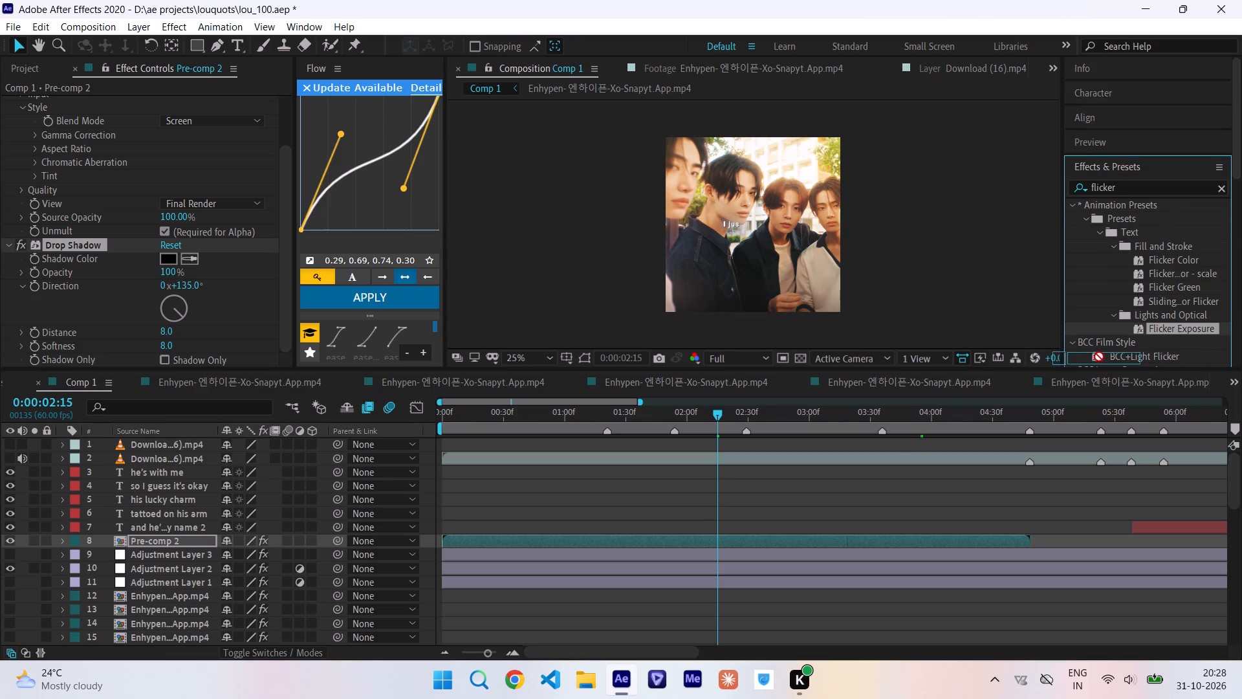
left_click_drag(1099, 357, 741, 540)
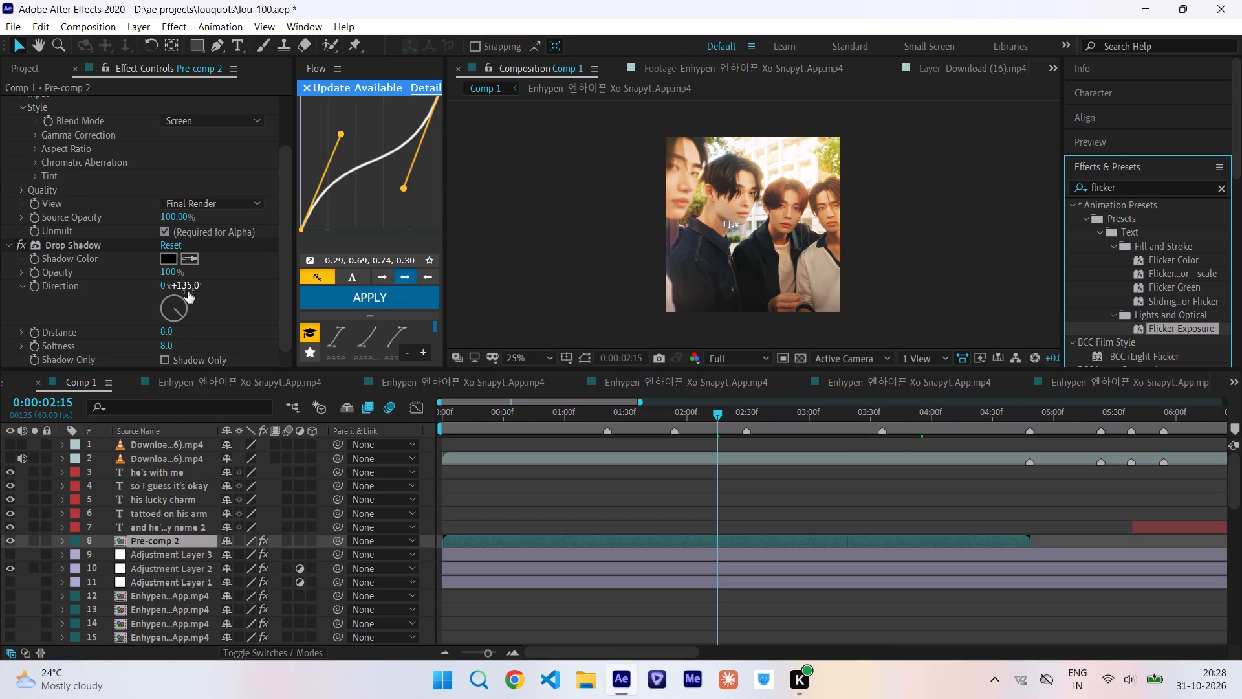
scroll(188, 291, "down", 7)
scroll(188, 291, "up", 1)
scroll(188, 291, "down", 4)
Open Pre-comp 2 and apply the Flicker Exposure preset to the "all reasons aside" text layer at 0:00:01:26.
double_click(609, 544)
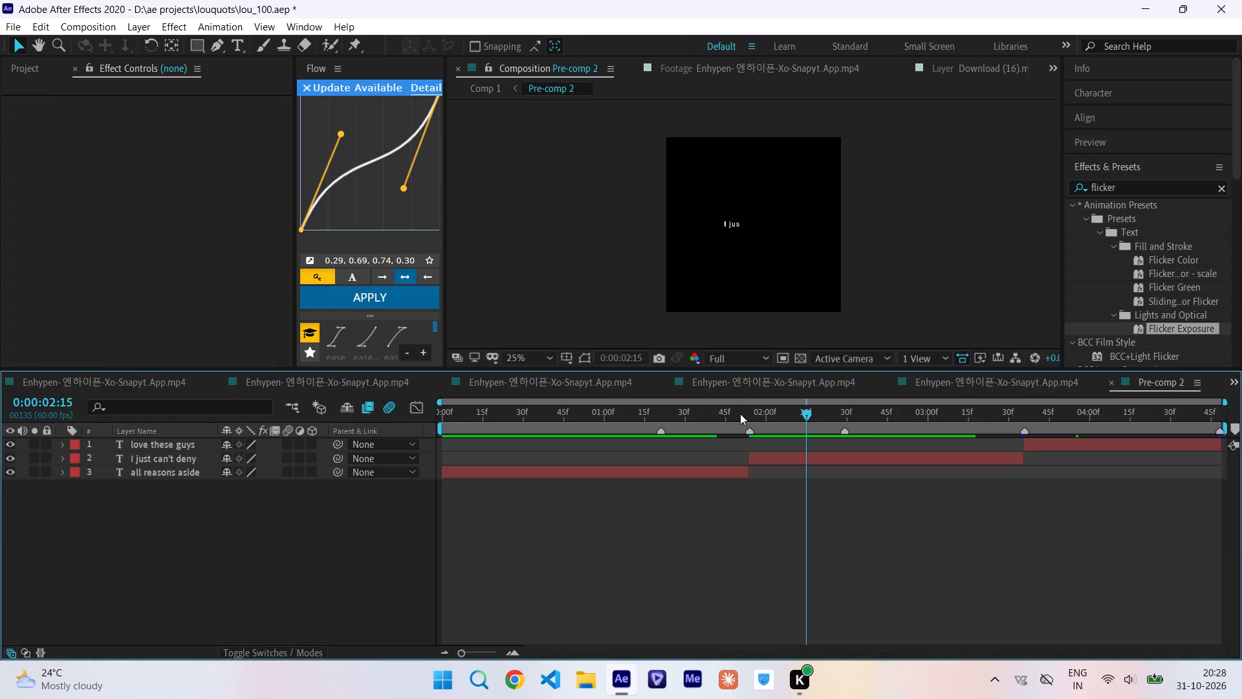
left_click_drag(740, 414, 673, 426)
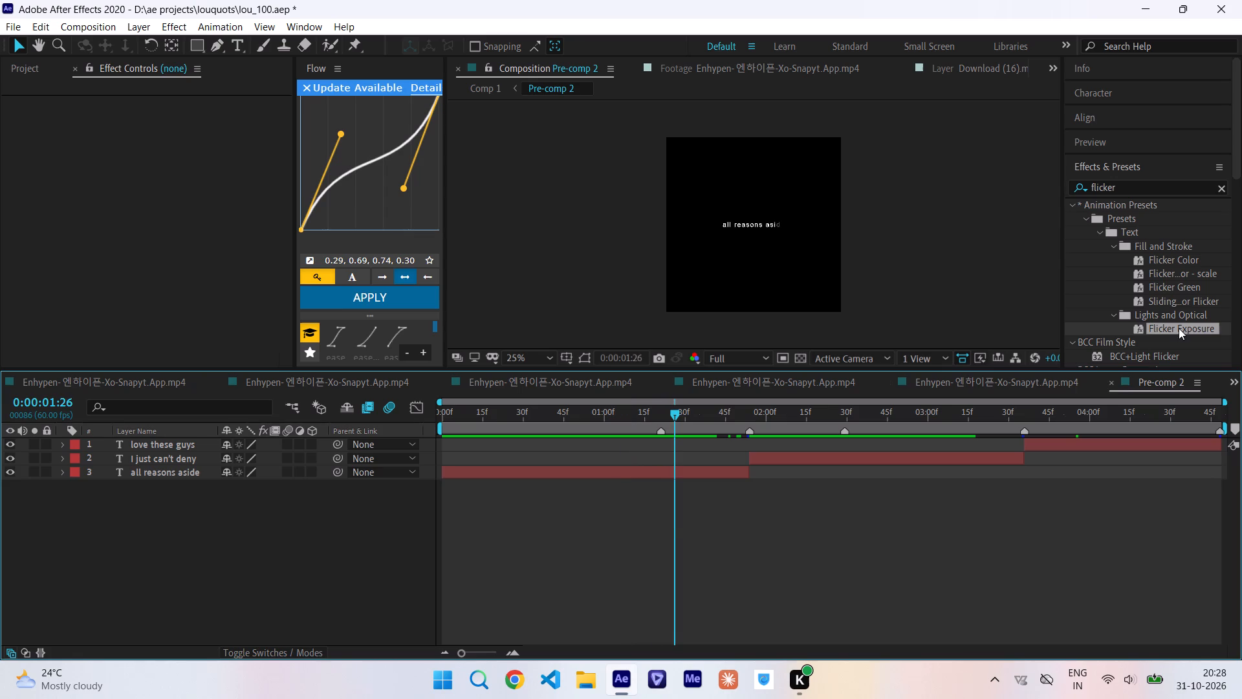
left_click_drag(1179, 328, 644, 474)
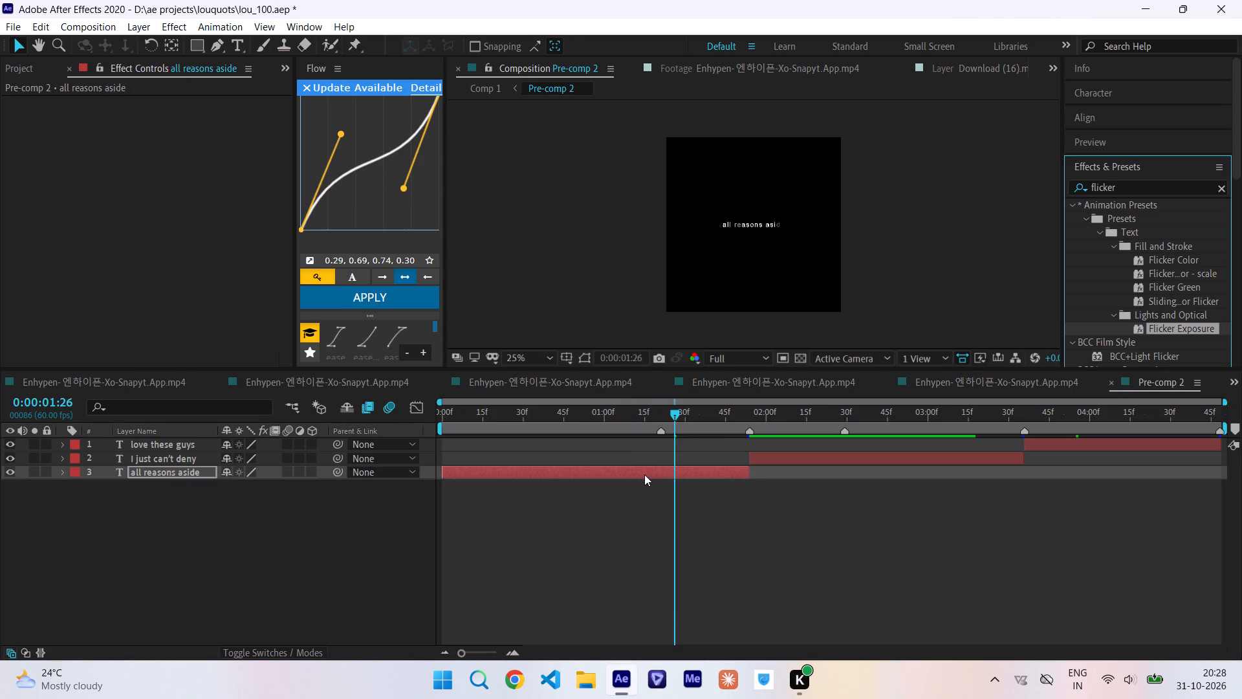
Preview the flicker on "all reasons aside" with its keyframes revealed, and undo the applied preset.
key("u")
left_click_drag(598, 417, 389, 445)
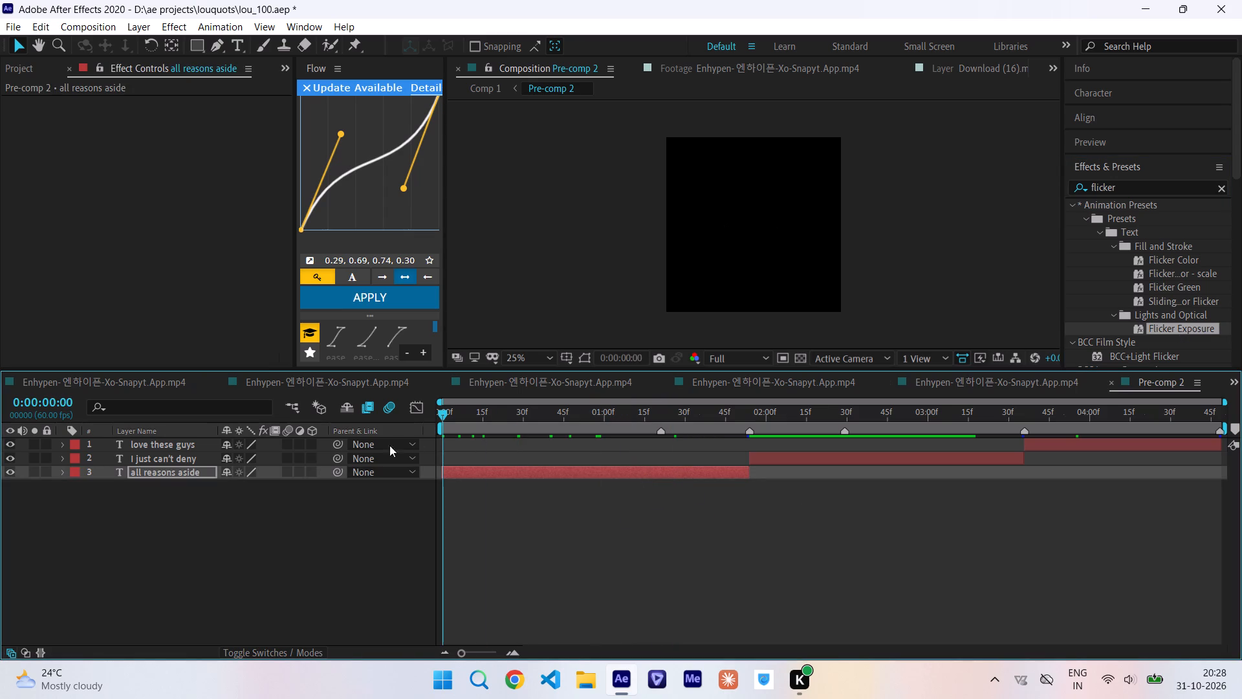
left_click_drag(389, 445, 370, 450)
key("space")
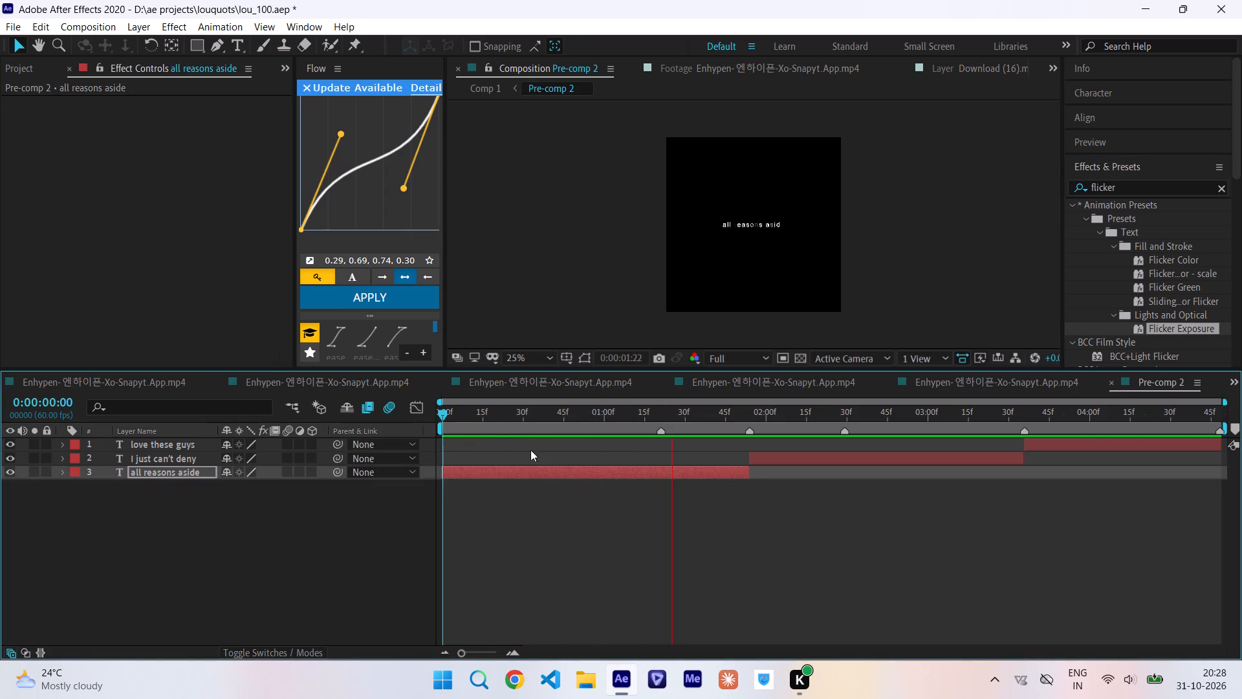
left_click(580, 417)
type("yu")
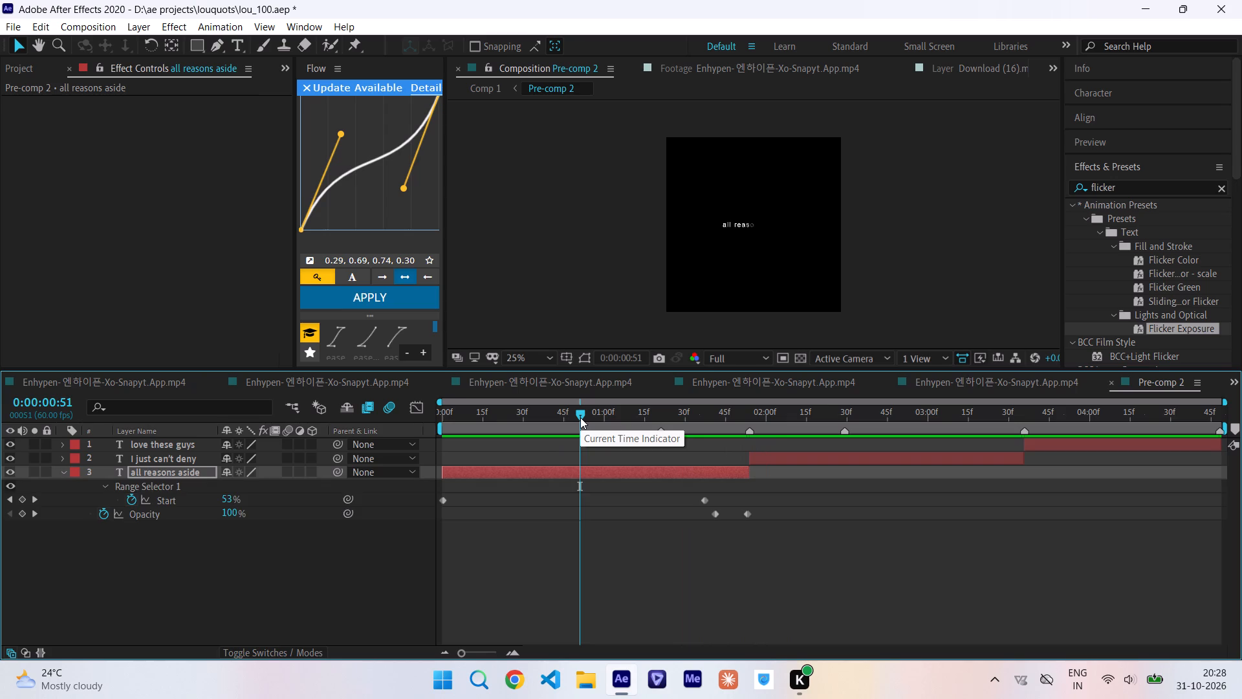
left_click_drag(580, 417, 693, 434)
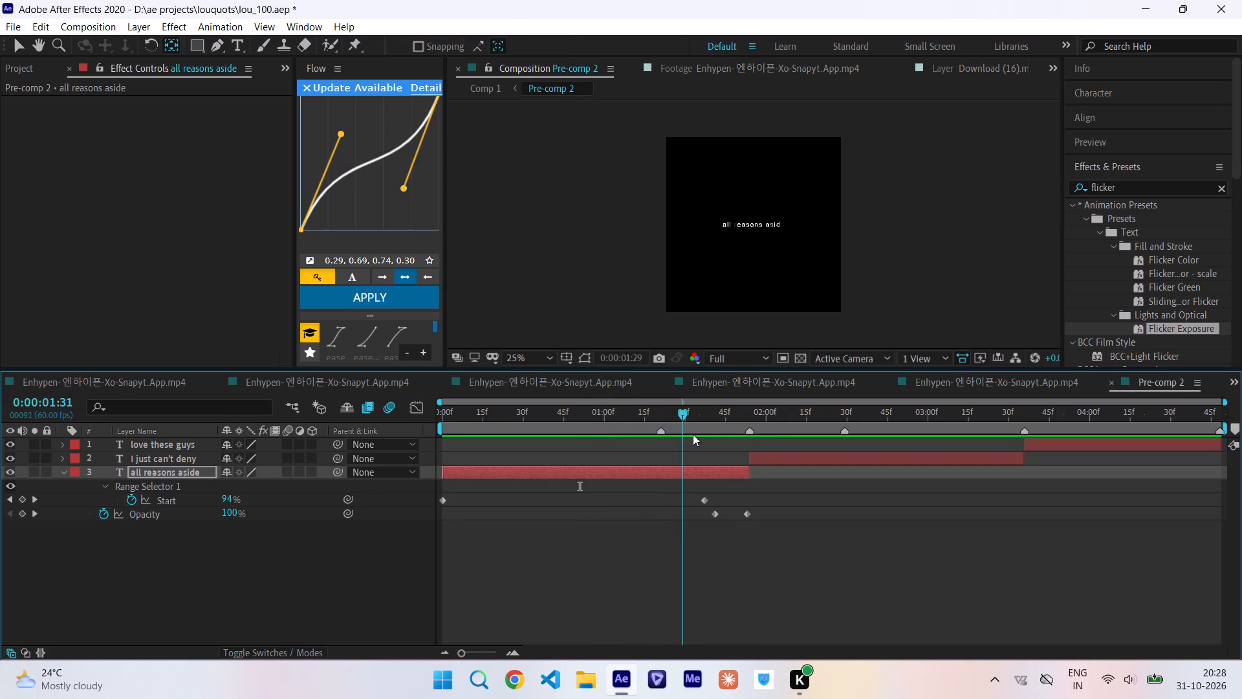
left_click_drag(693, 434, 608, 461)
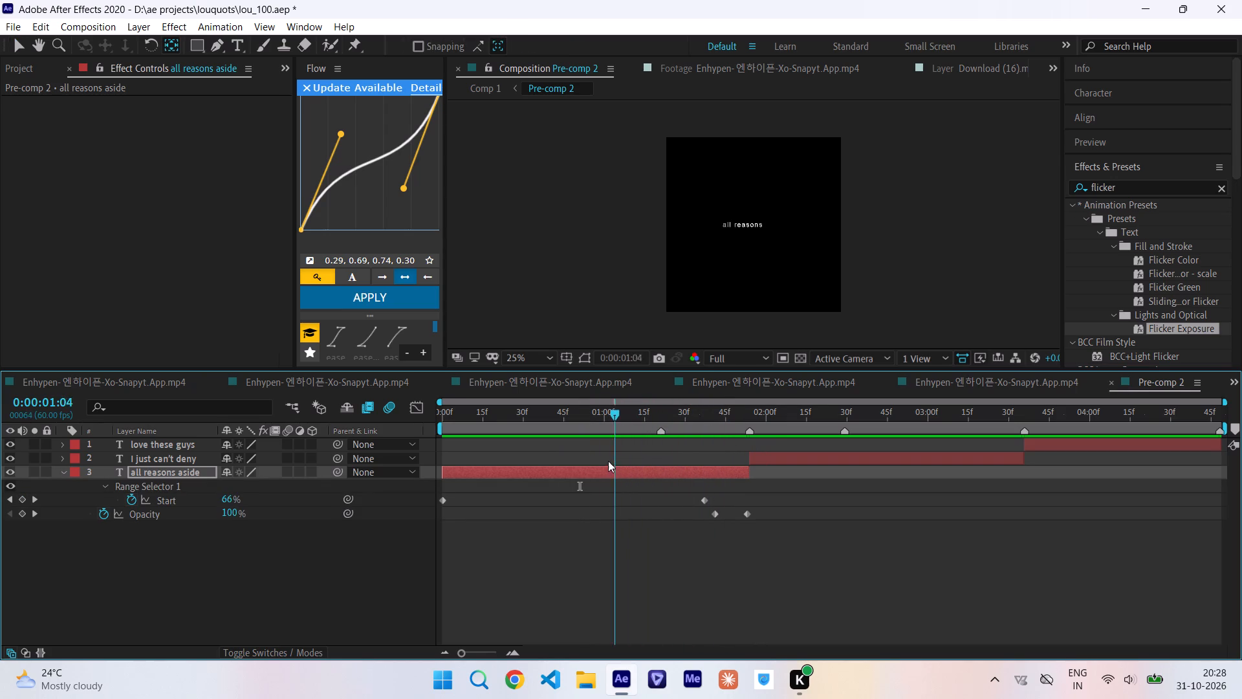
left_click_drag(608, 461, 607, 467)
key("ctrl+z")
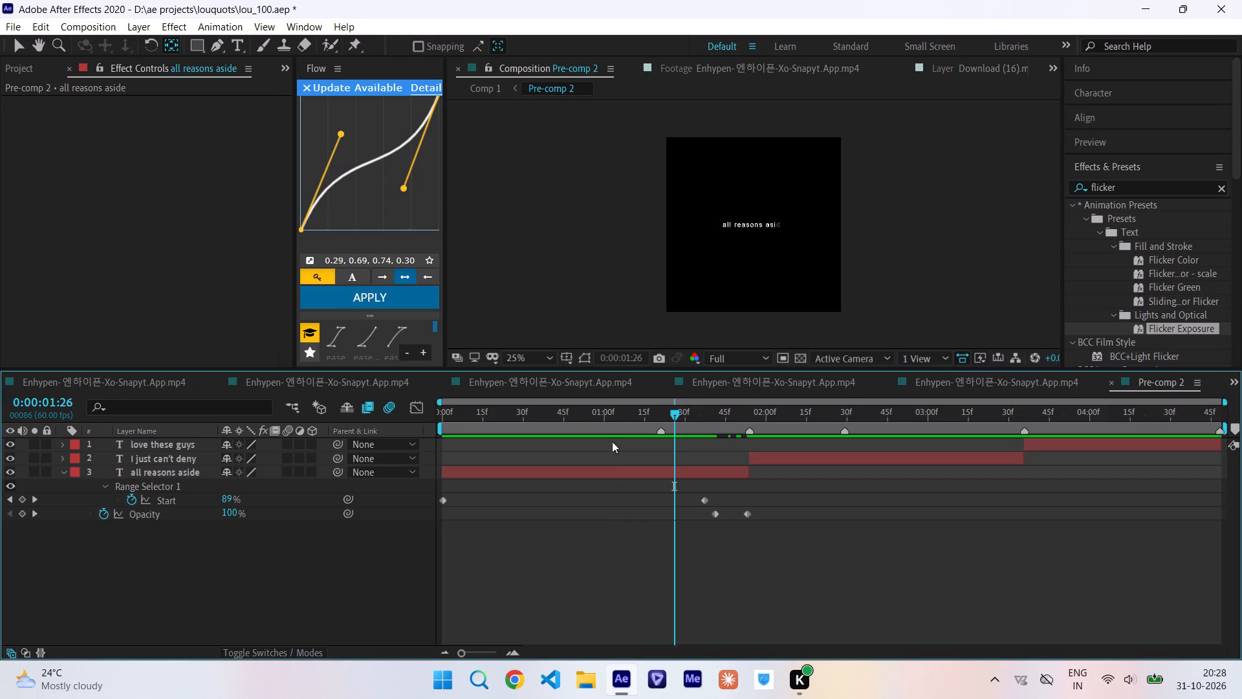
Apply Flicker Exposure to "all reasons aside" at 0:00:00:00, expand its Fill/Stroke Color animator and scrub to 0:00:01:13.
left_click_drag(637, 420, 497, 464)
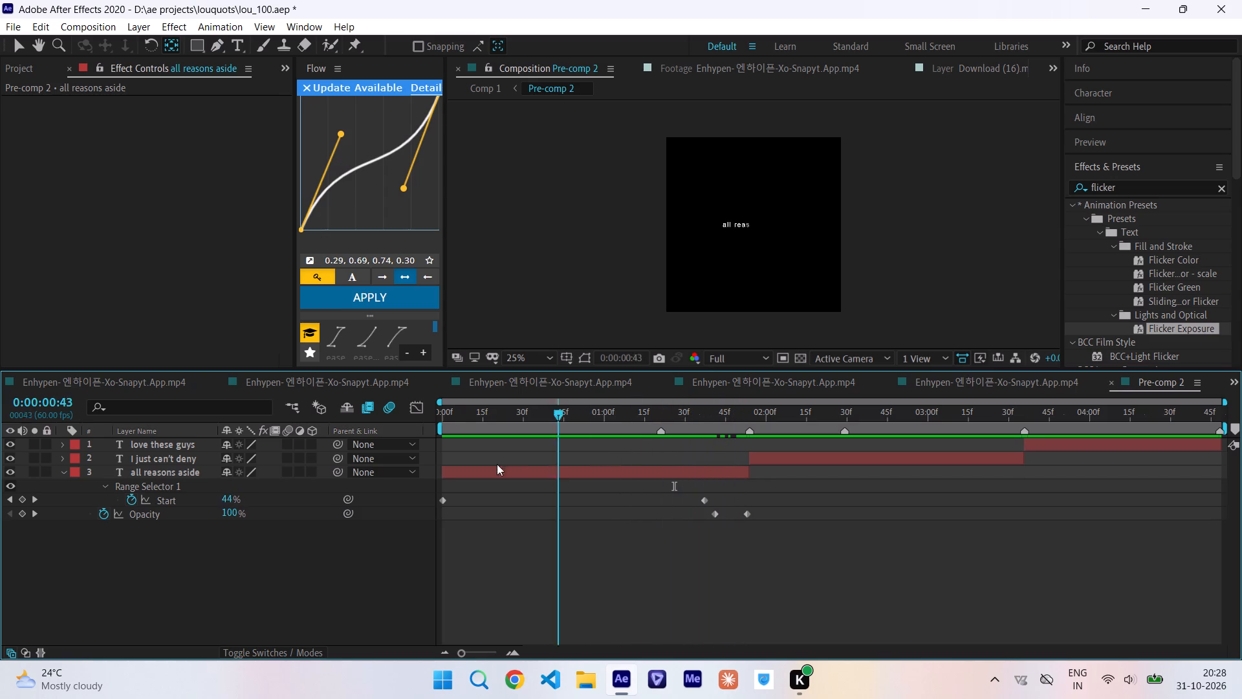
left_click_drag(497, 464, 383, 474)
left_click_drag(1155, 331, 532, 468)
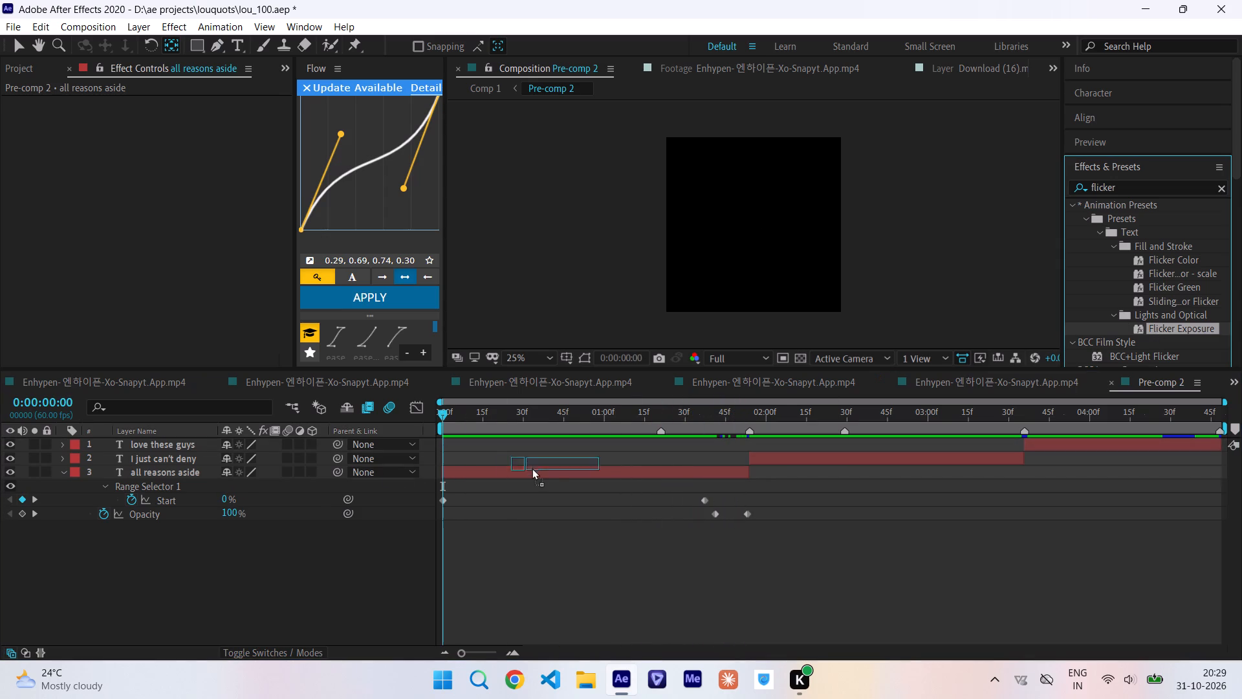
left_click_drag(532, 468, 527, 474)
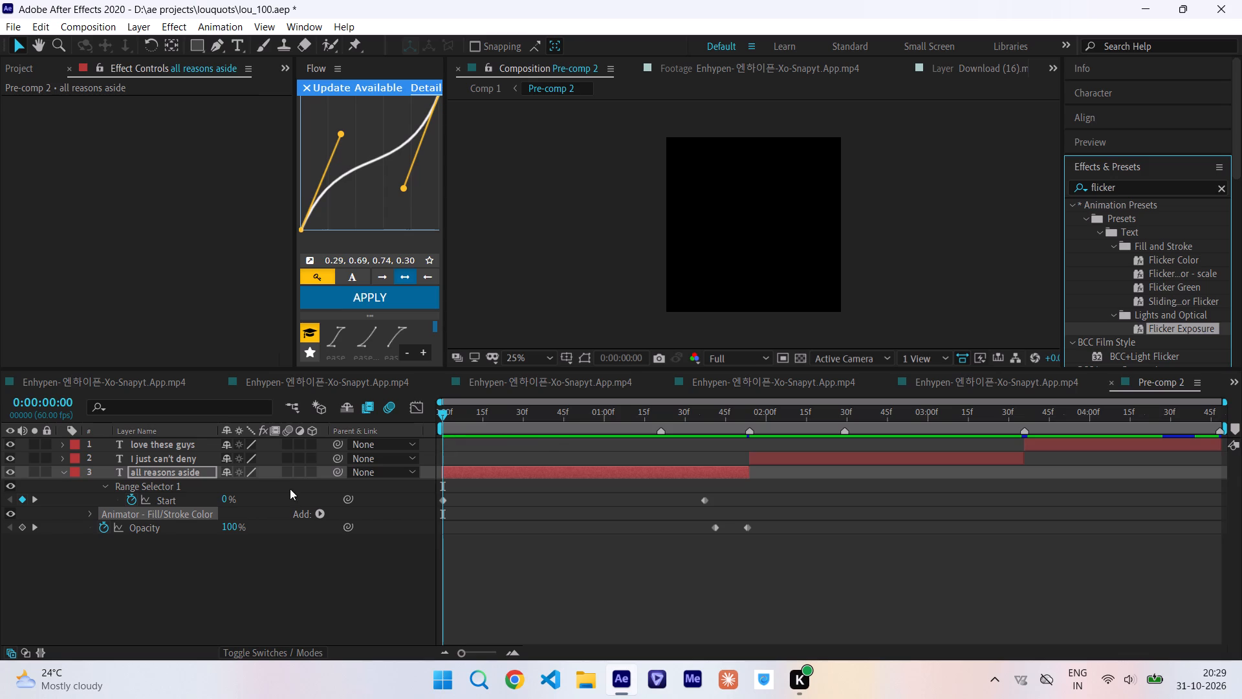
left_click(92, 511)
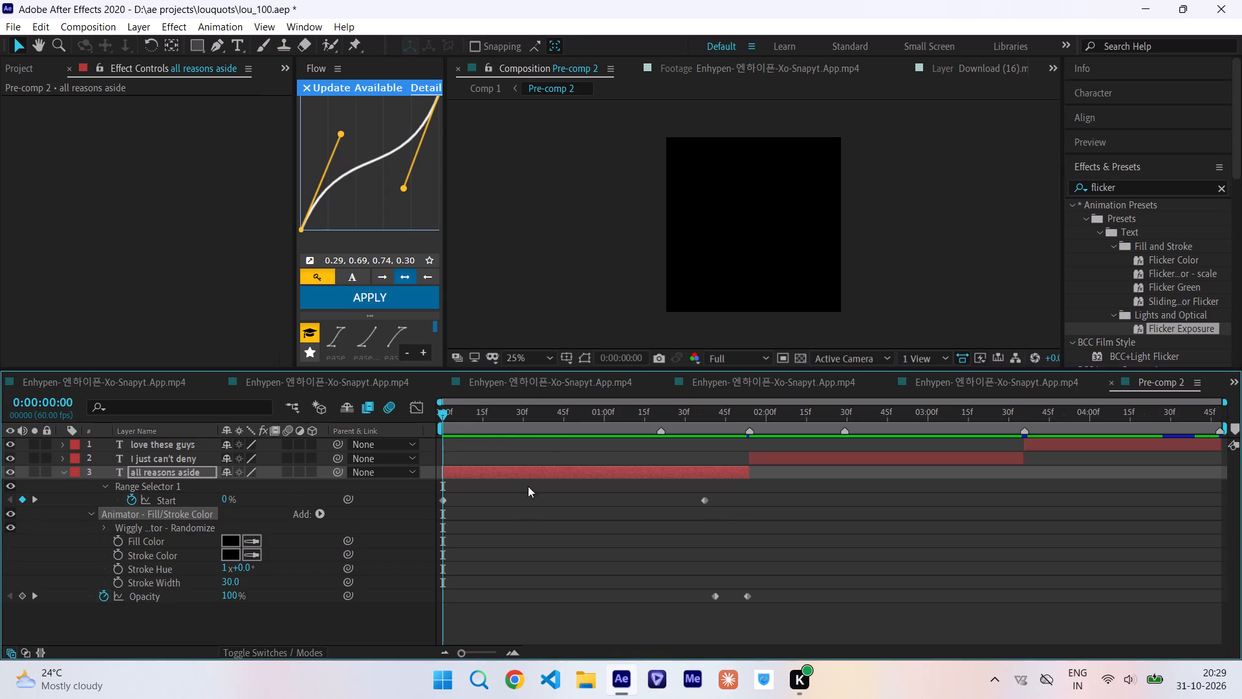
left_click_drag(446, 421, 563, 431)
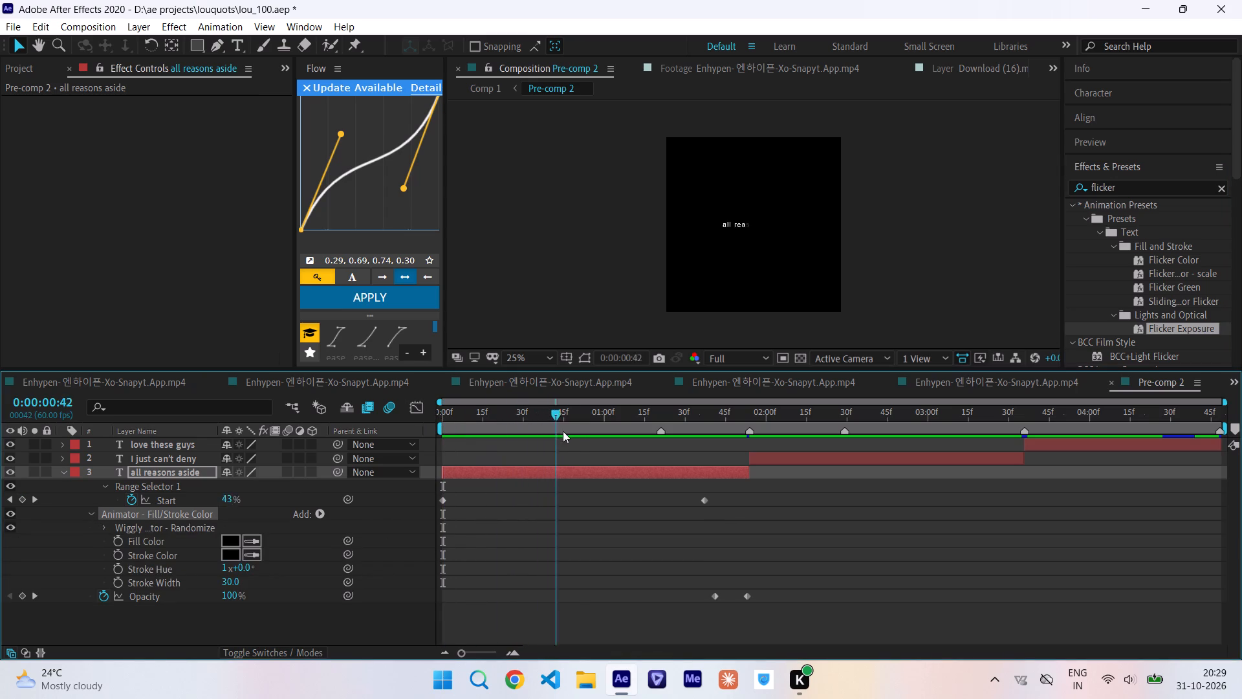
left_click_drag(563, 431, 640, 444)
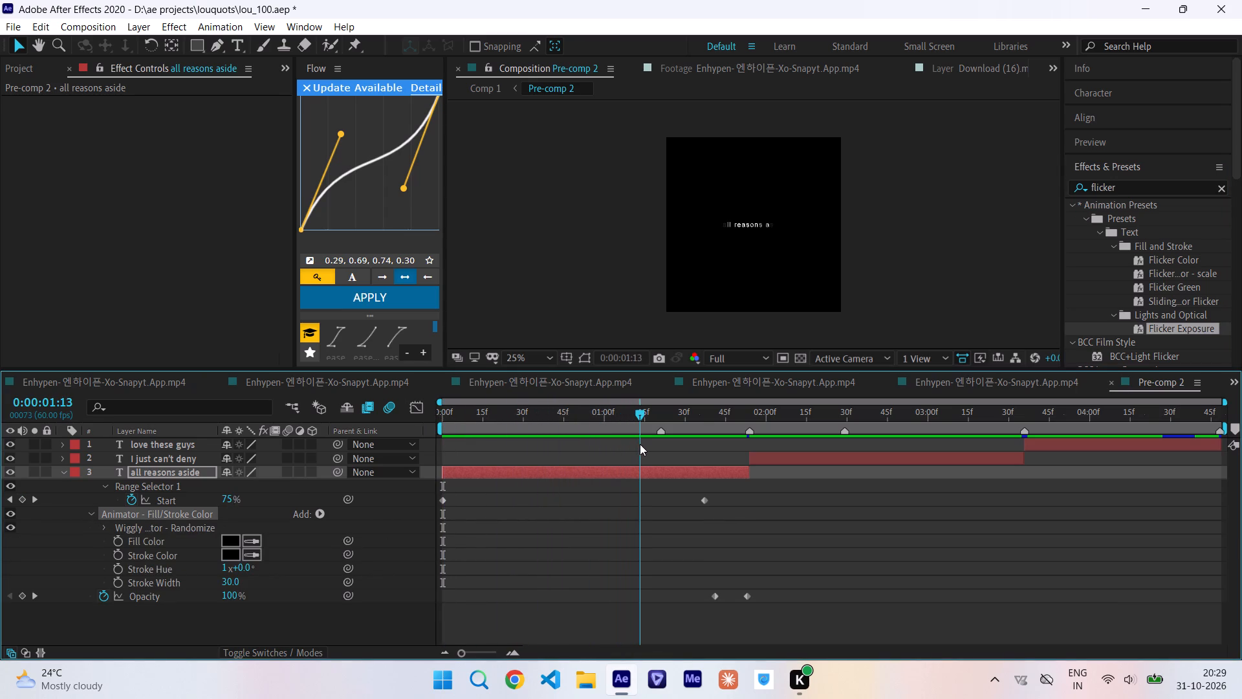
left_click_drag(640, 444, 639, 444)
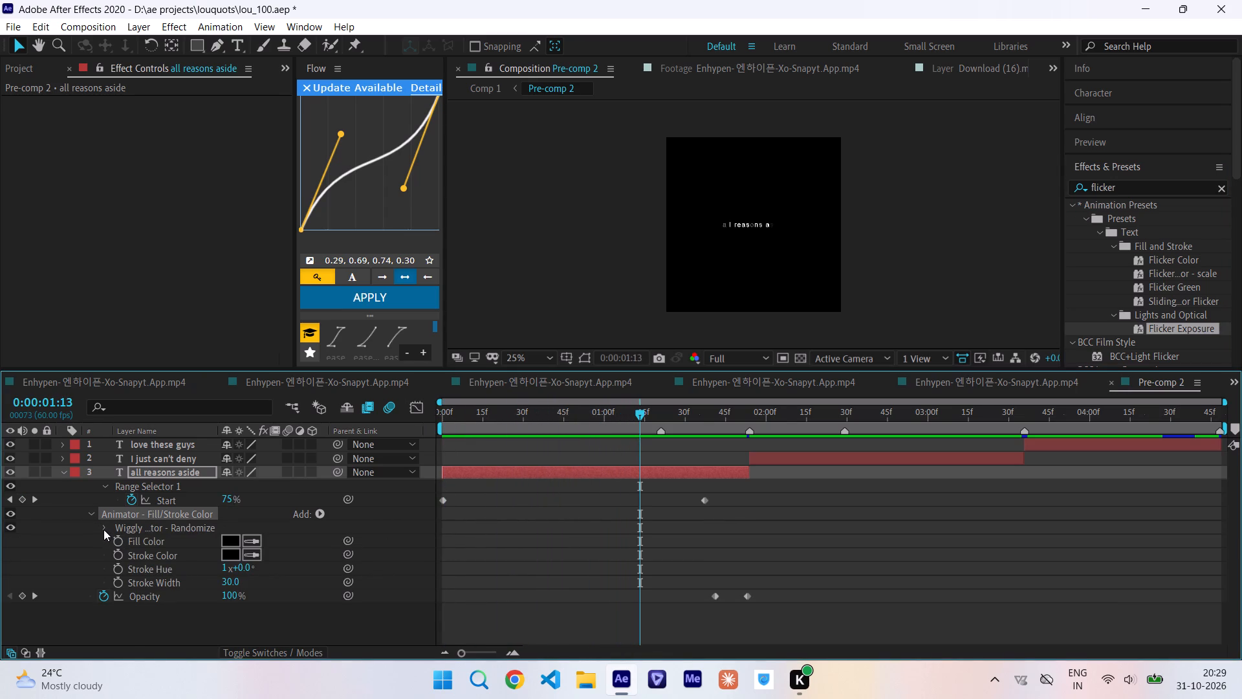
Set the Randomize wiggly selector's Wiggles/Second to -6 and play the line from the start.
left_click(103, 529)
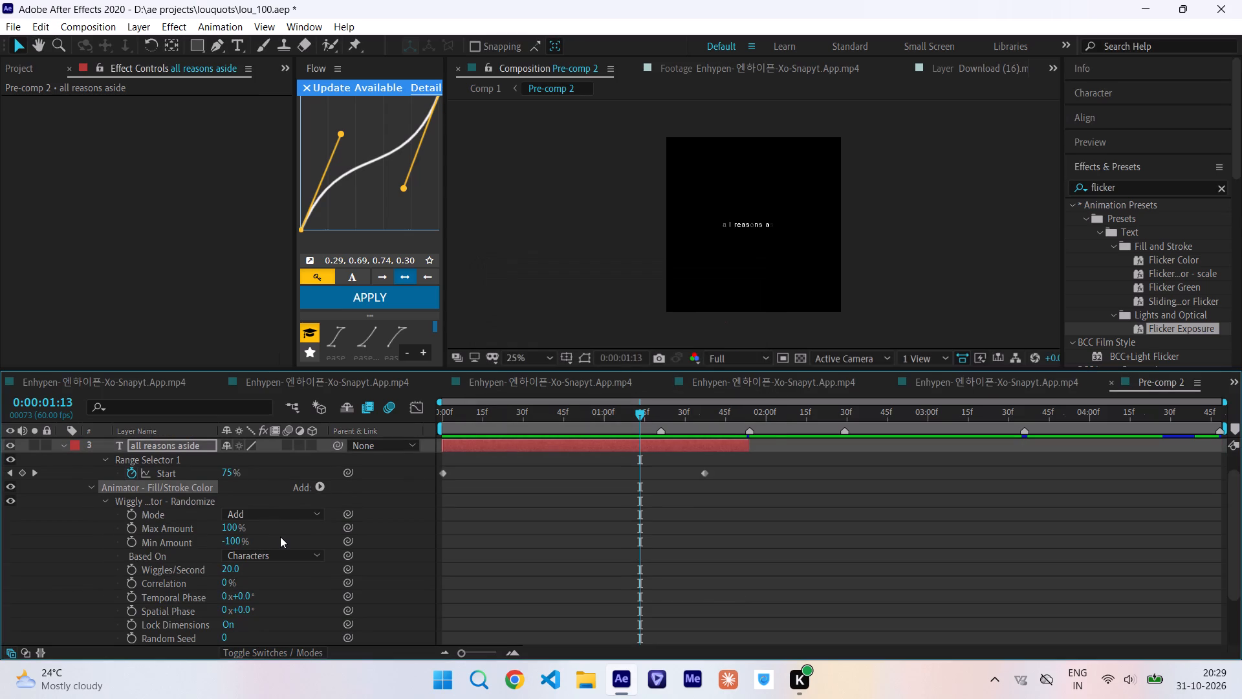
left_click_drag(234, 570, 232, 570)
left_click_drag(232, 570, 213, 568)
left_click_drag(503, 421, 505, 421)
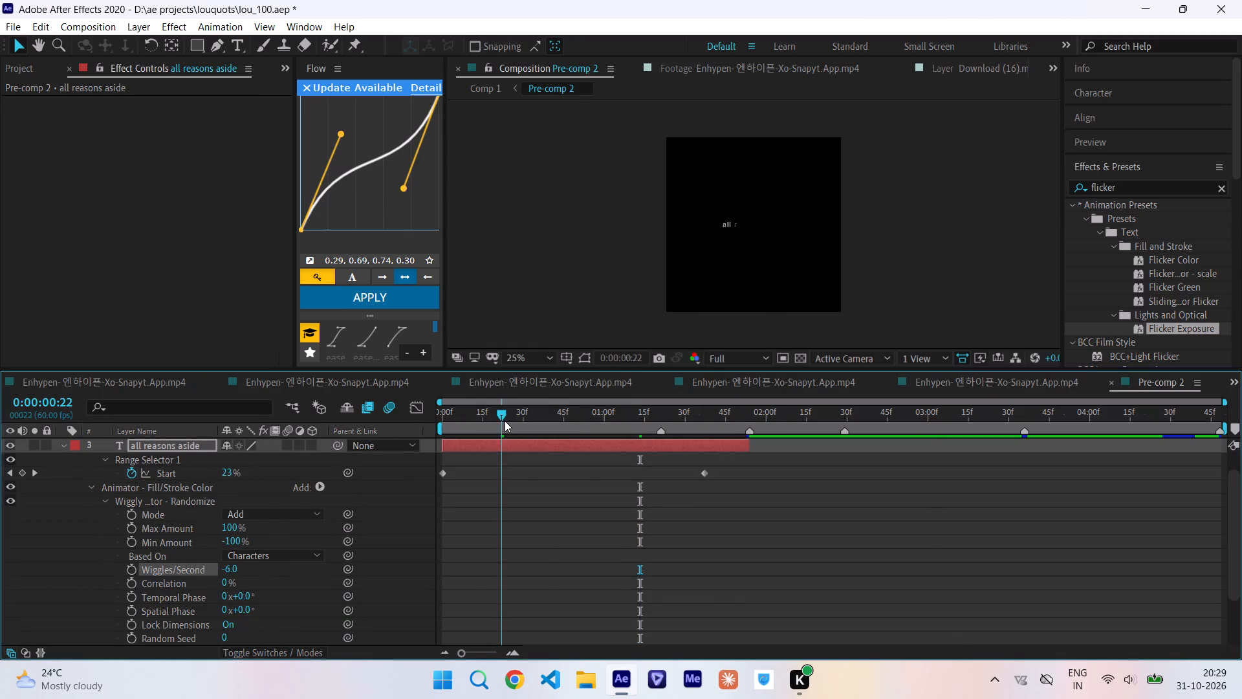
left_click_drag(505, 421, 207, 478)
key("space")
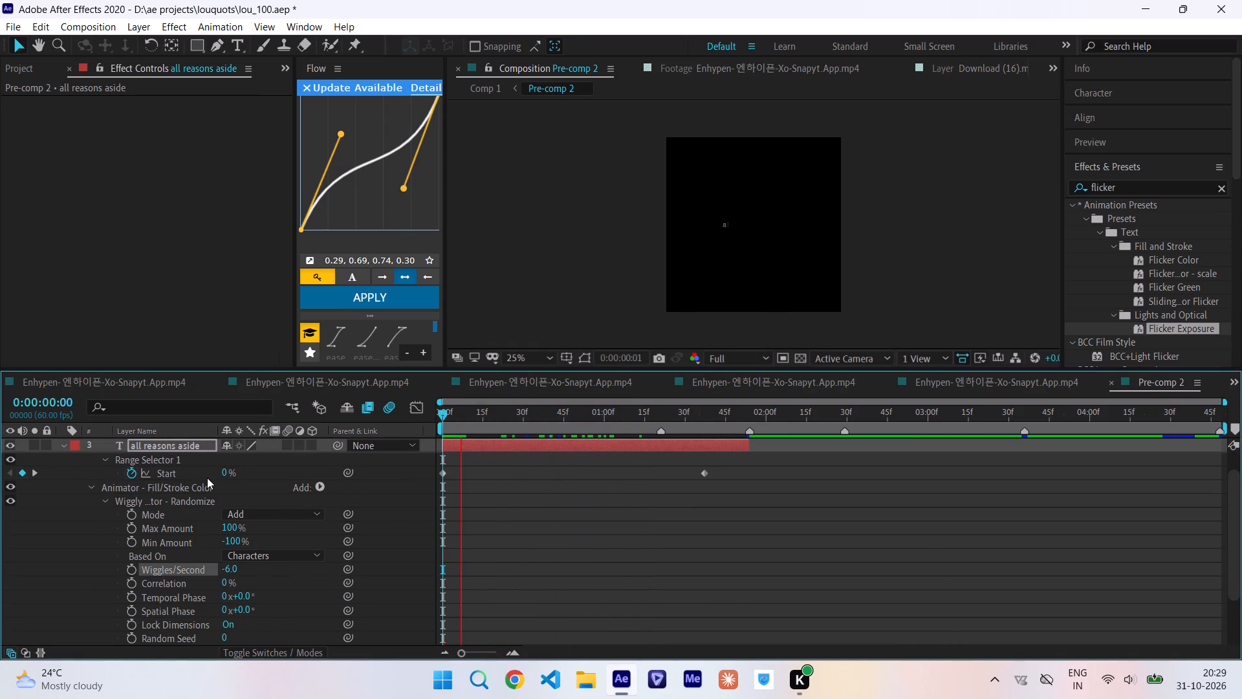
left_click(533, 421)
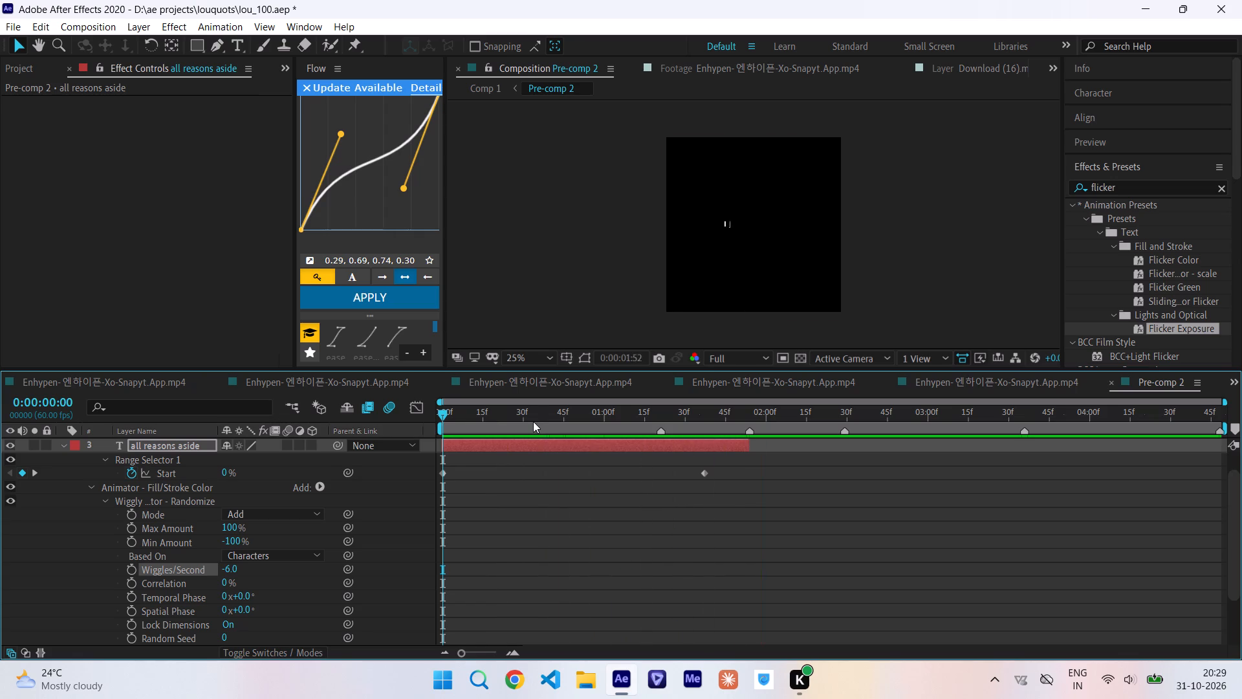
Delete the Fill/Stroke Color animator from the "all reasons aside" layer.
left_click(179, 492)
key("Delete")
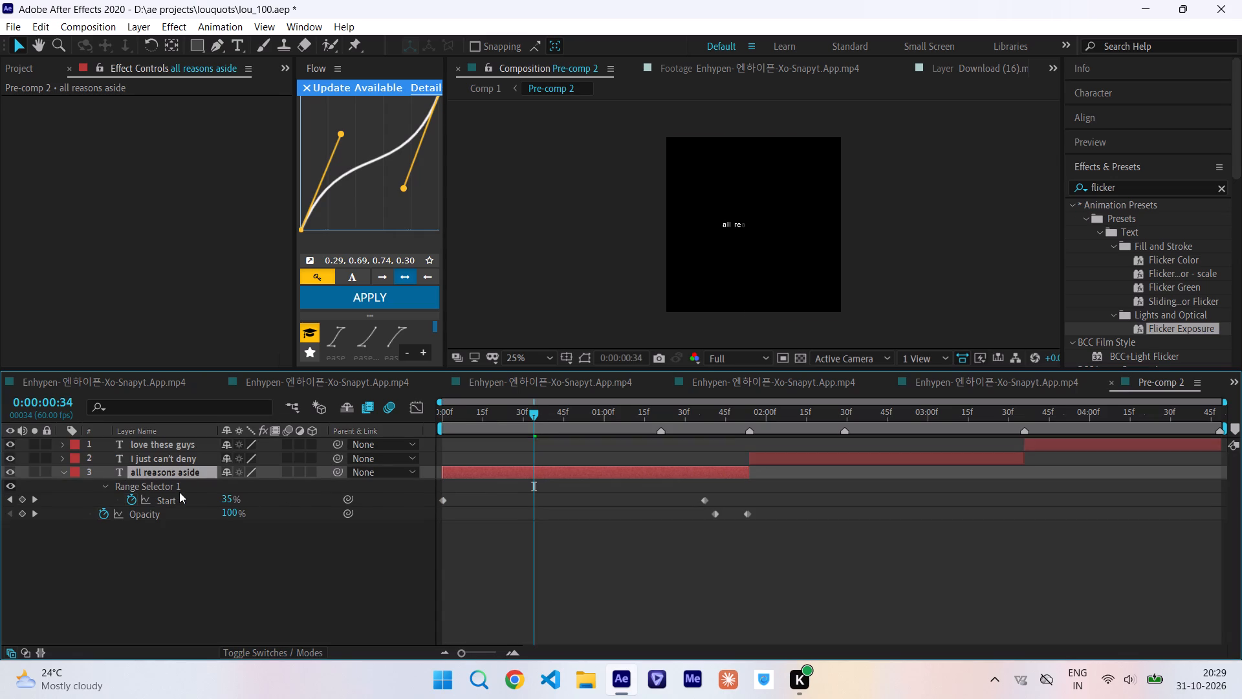
Review the lyric lines in Pre-comp 2 and over the footage in Comp 1, scrubbing through to 0:00:04:27.
left_click_drag(521, 412, 677, 430)
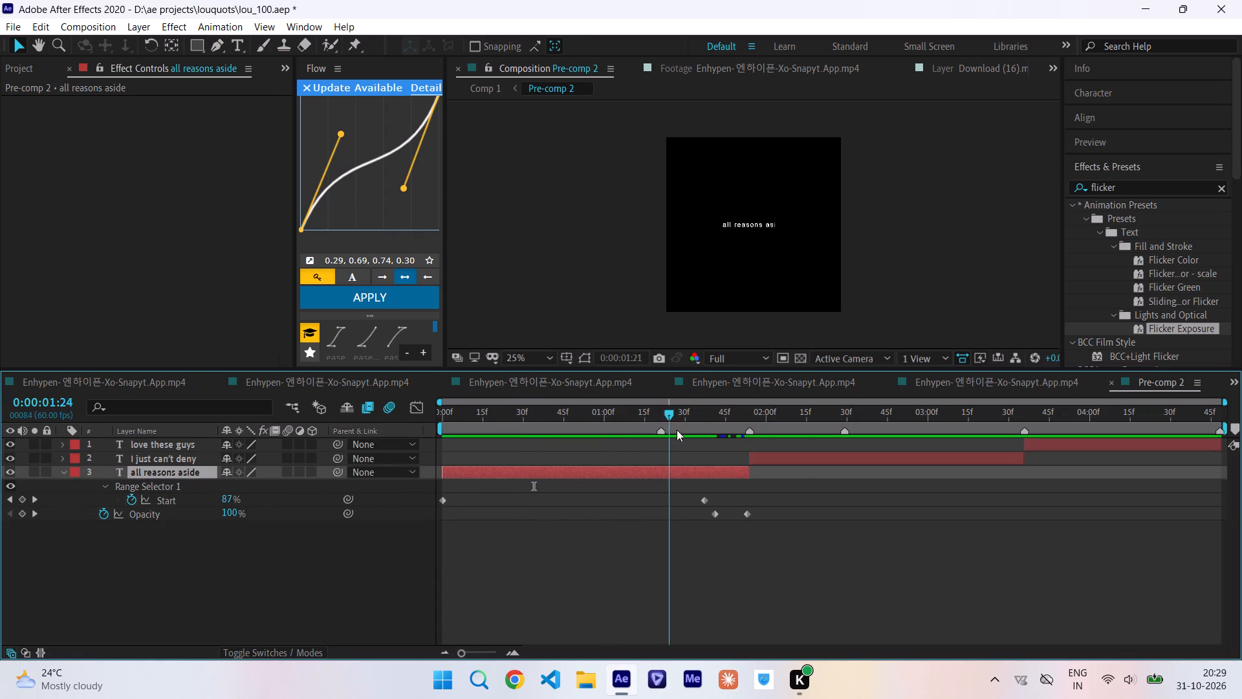
left_click_drag(677, 430, 324, 482)
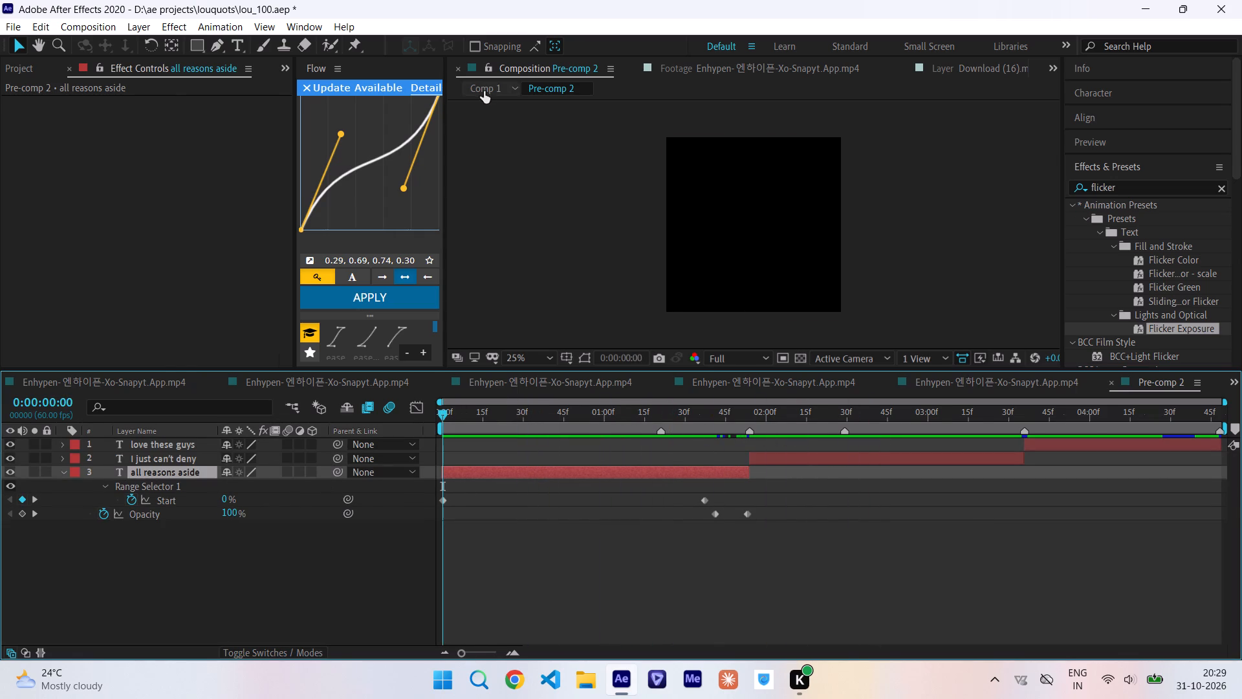
left_click(484, 91)
left_click_drag(454, 417, 494, 421)
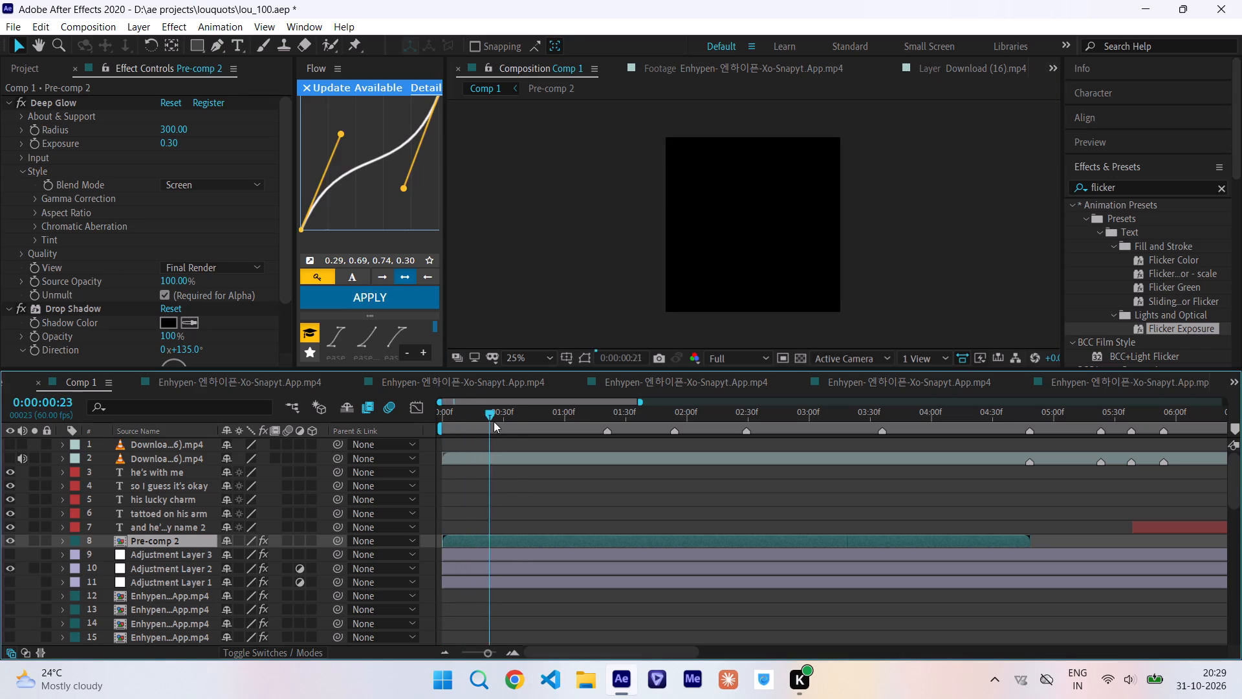
left_click_drag(494, 421, 538, 423)
left_click_drag(538, 423, 583, 423)
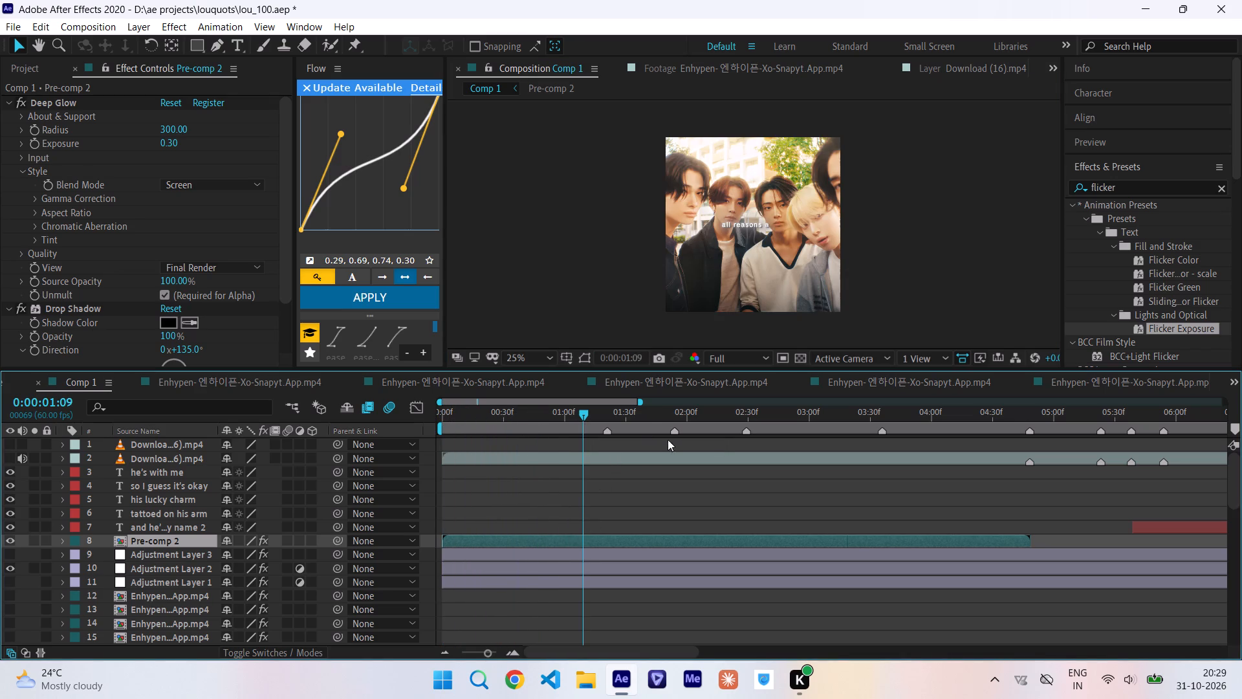
left_click_drag(605, 414, 653, 419)
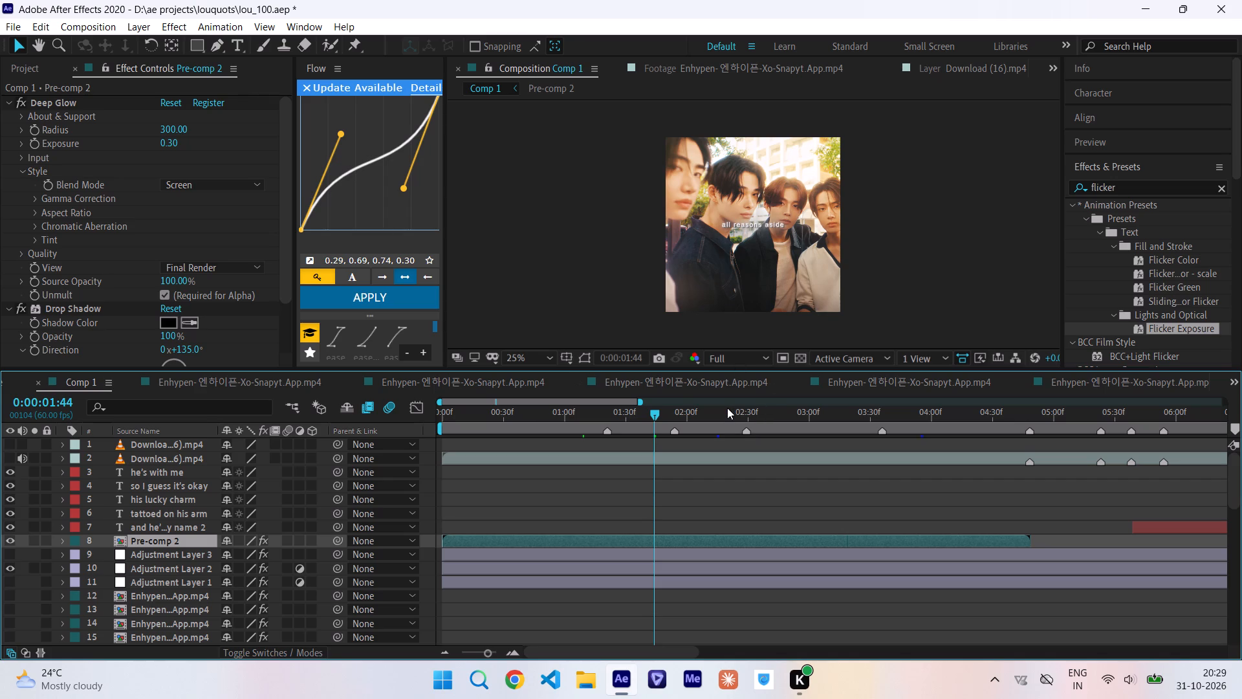
left_click(799, 410)
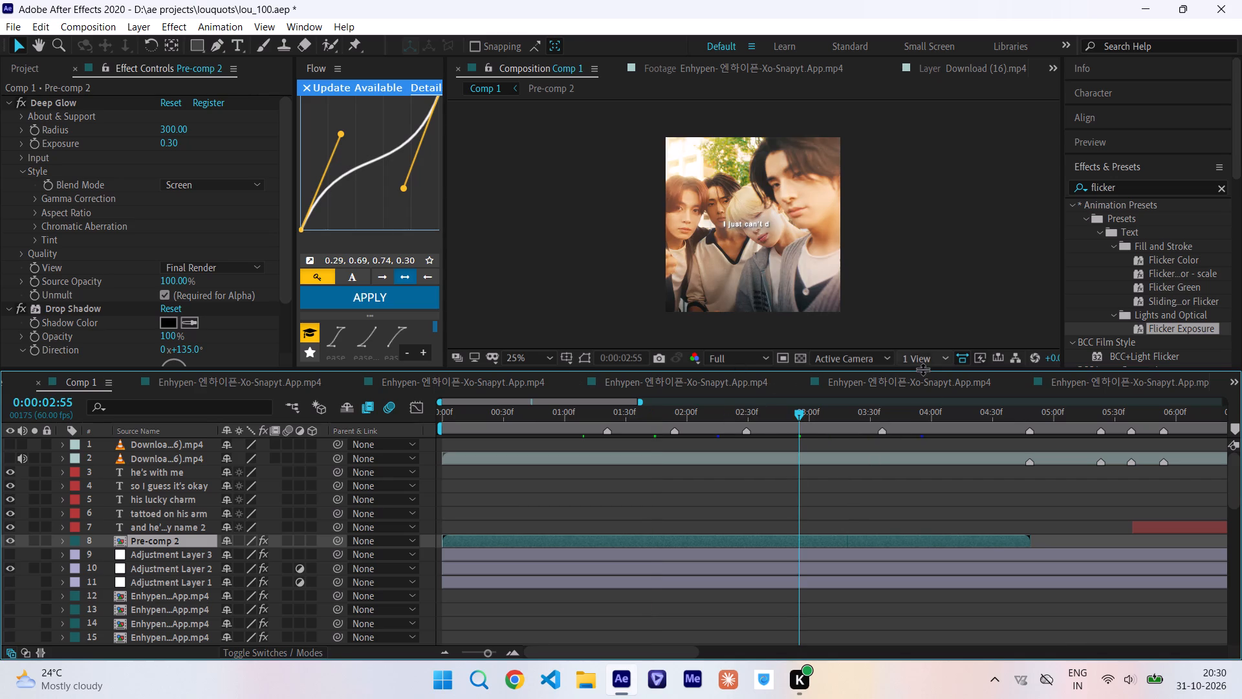
left_click(986, 422)
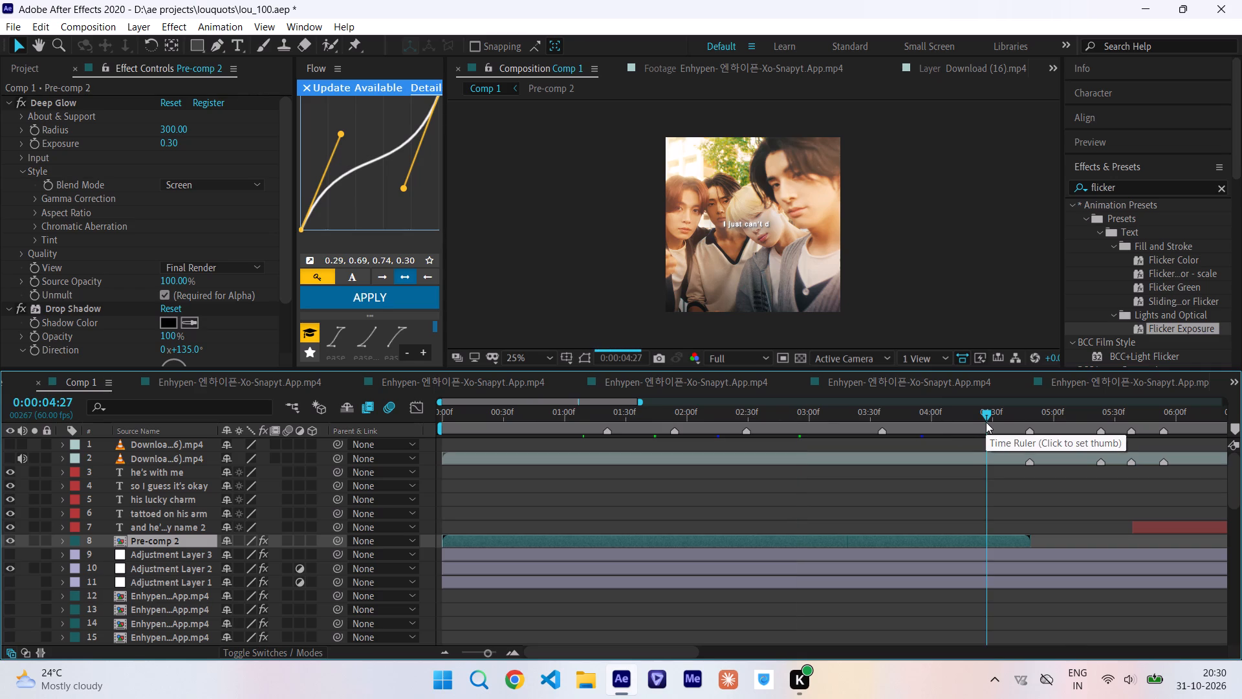
Add " <3" to the end of the "love these guys" text in Pre-comp 2.
double_click(964, 539)
double_click(1104, 439)
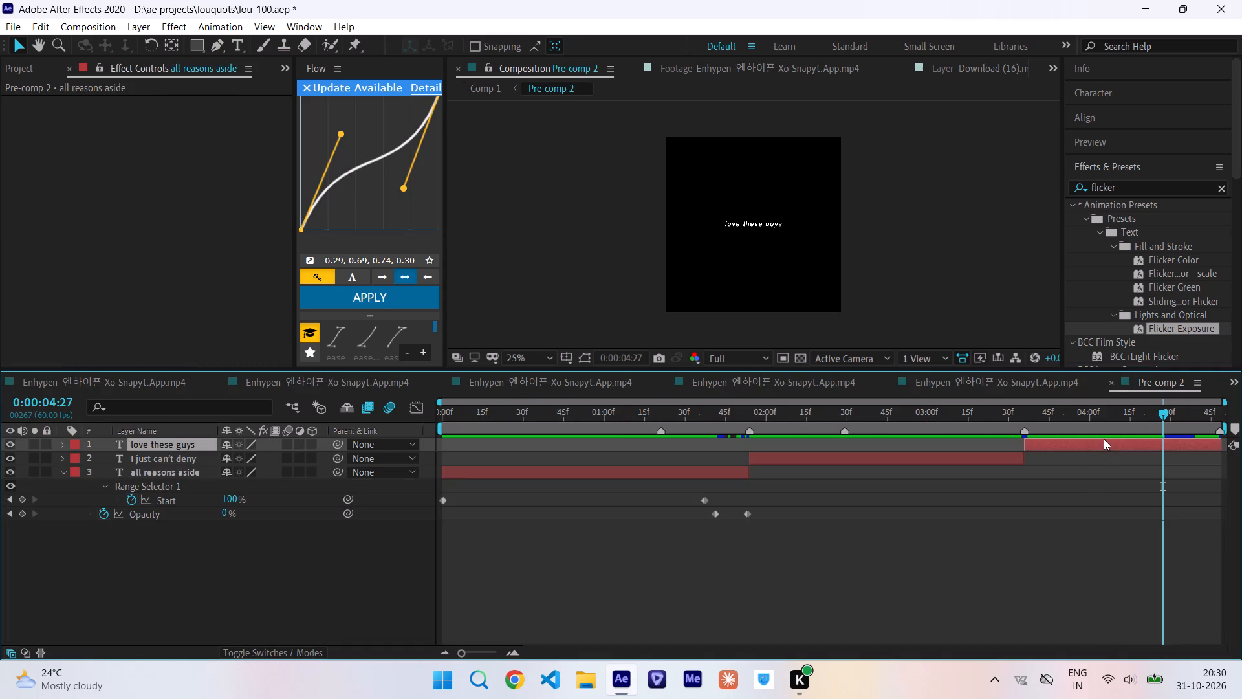
scroll(821, 236, "up", 2, "ctrl")
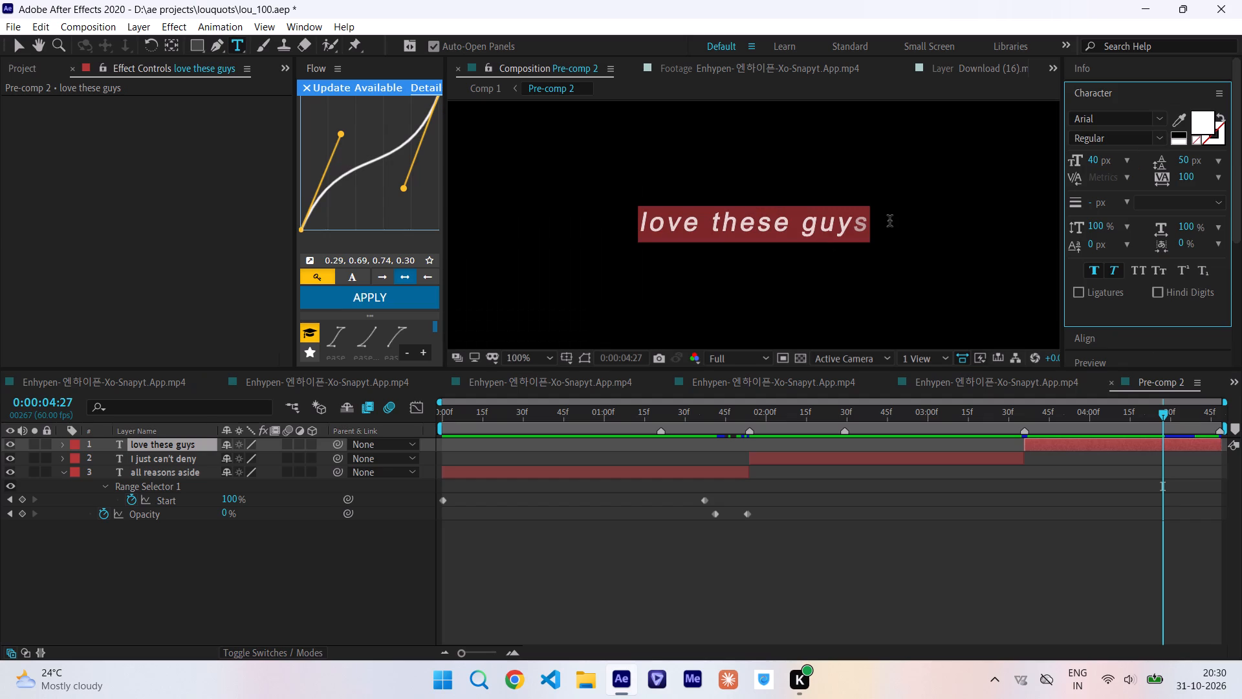
left_click(868, 224)
key("space")
key("shift+less")
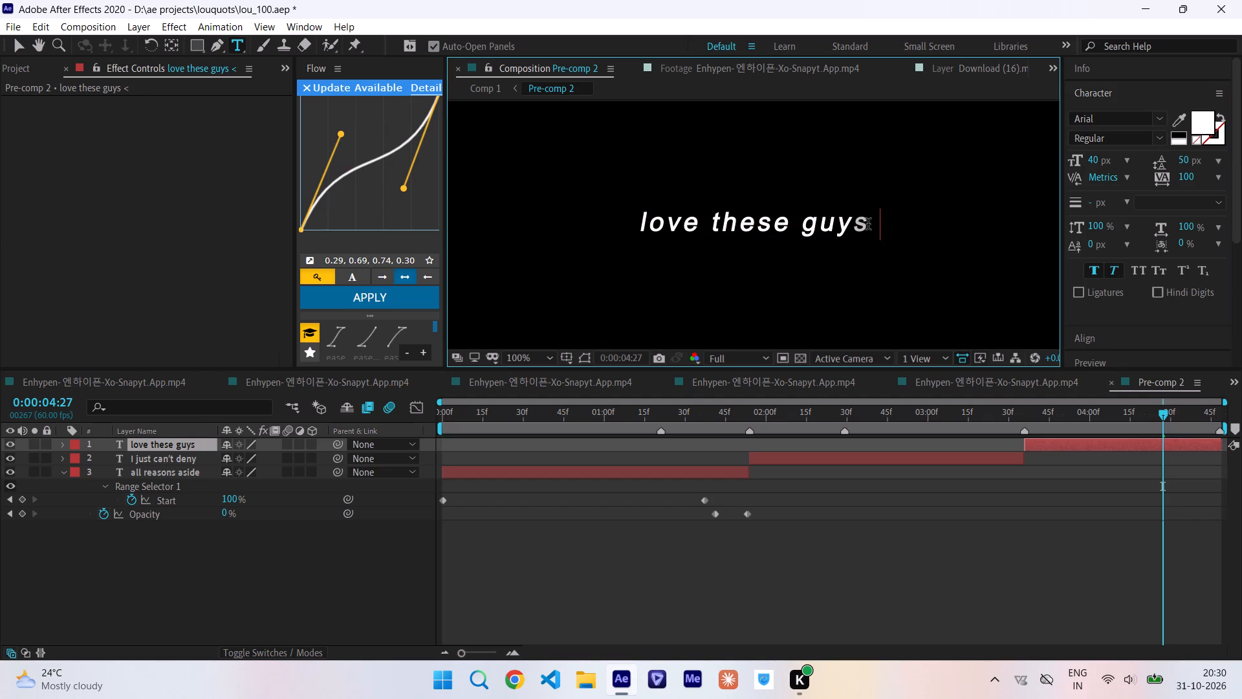
key("3")
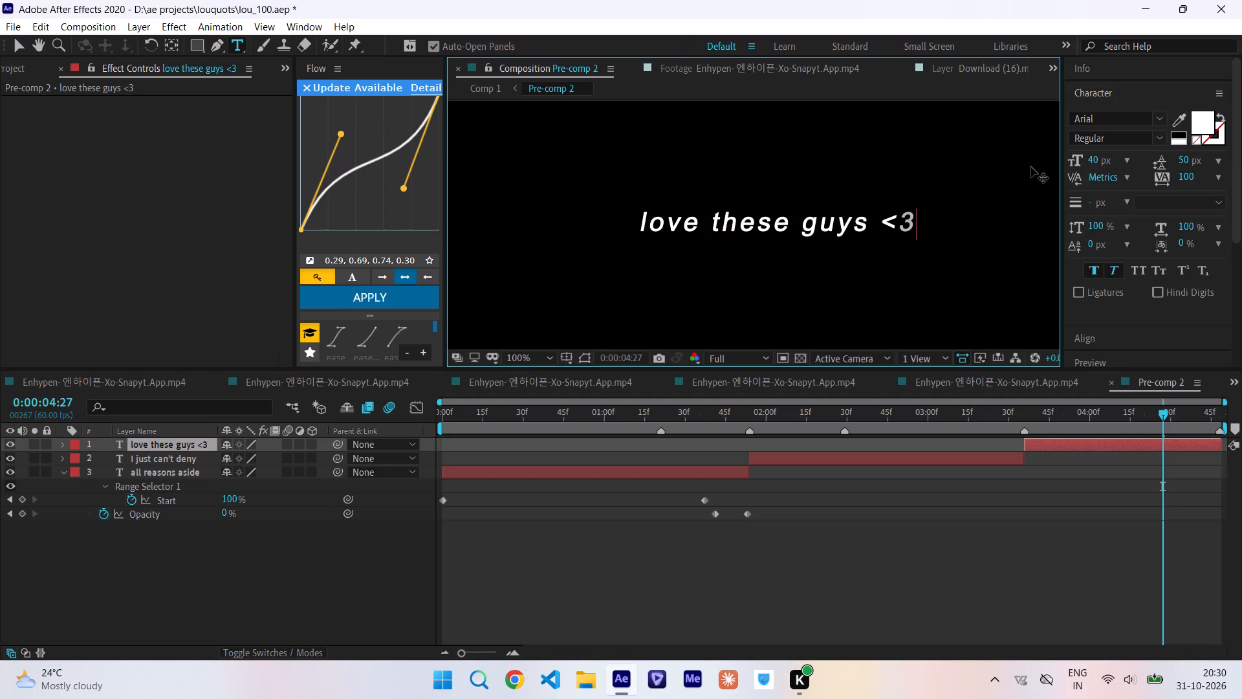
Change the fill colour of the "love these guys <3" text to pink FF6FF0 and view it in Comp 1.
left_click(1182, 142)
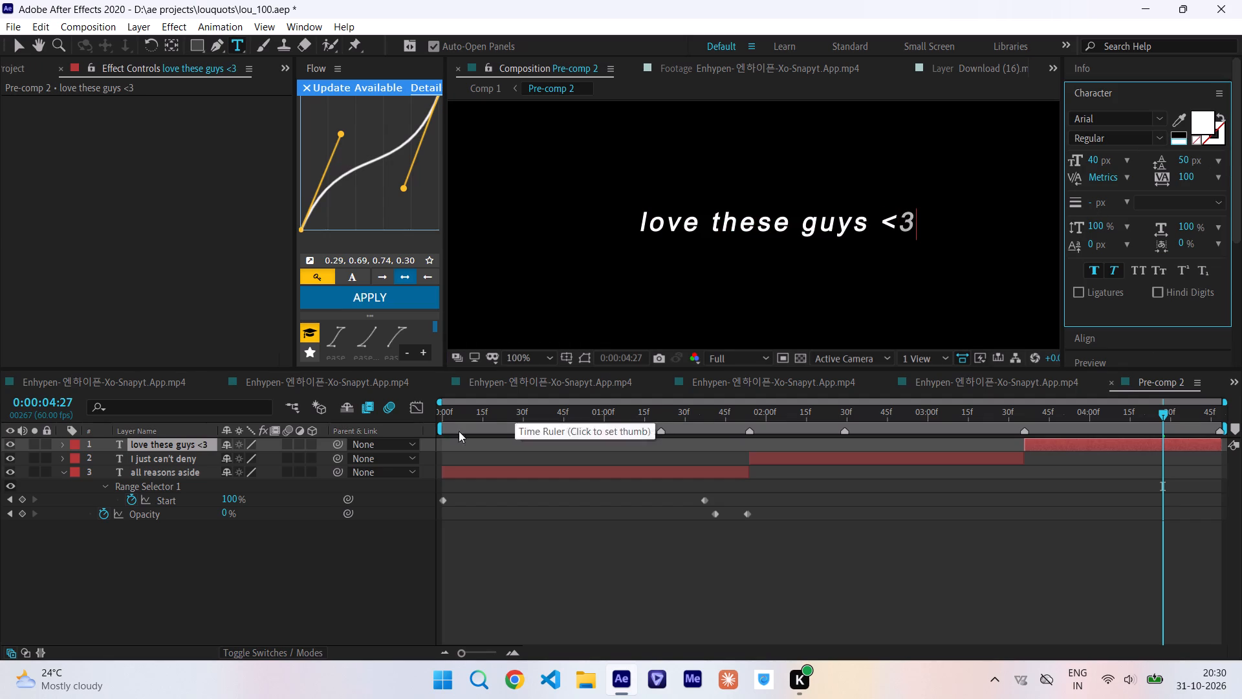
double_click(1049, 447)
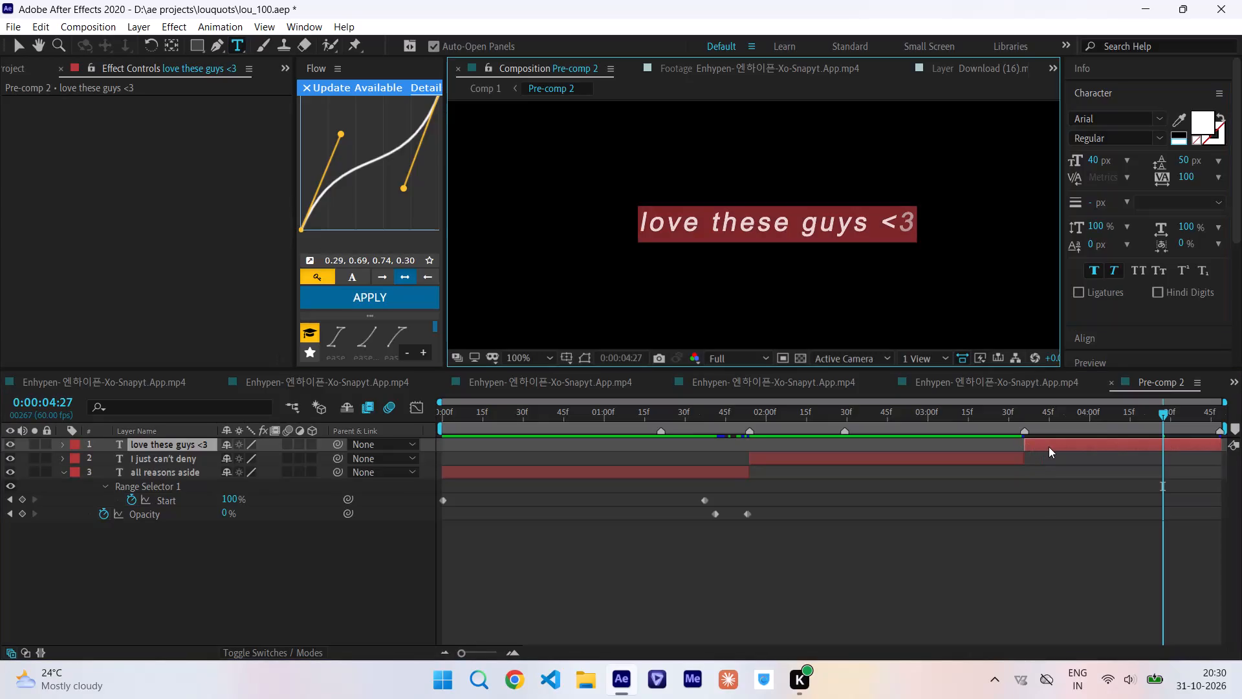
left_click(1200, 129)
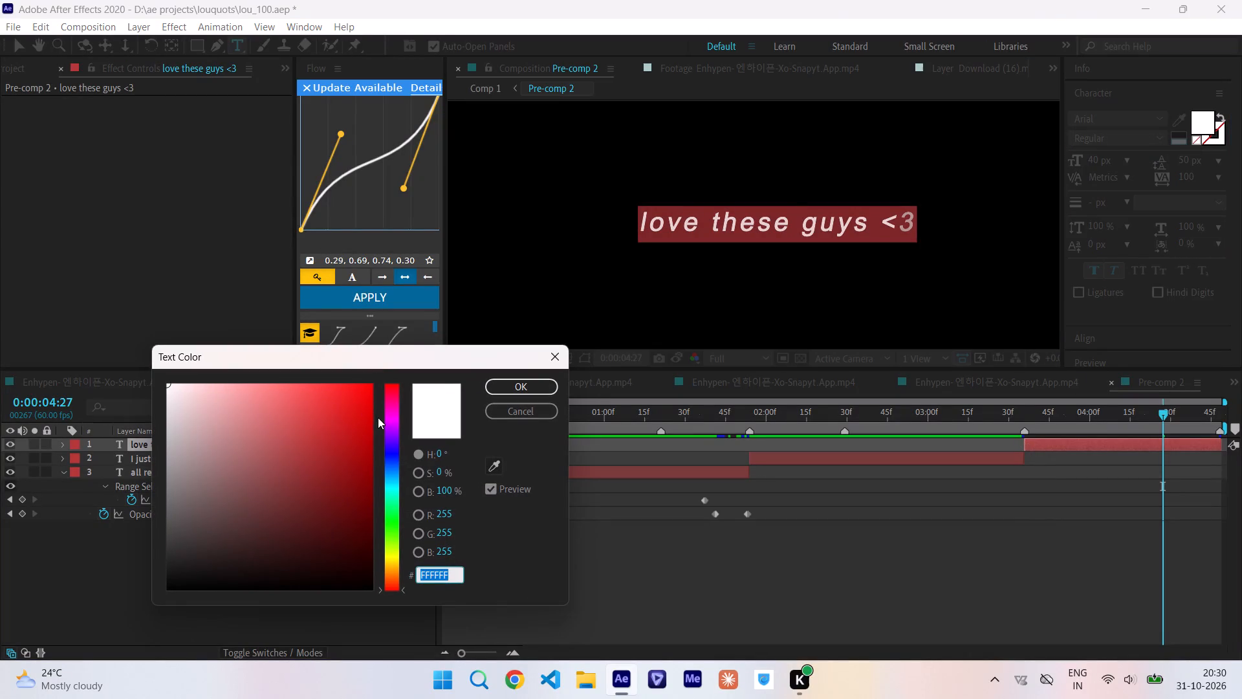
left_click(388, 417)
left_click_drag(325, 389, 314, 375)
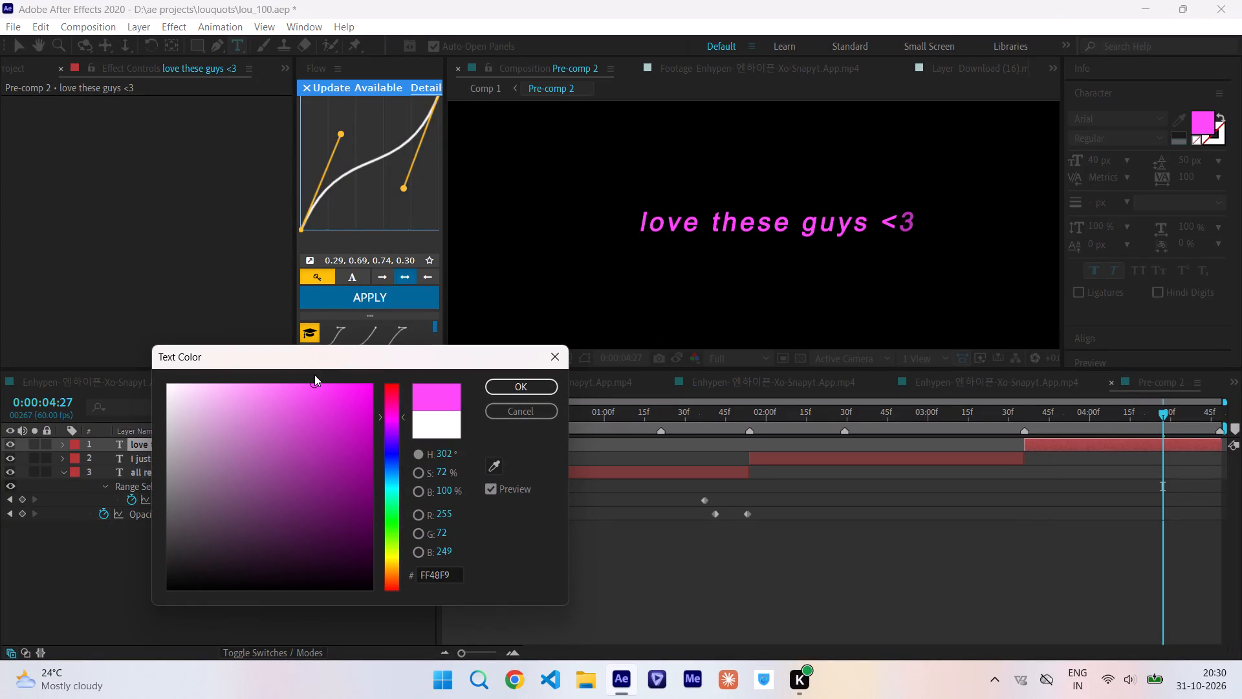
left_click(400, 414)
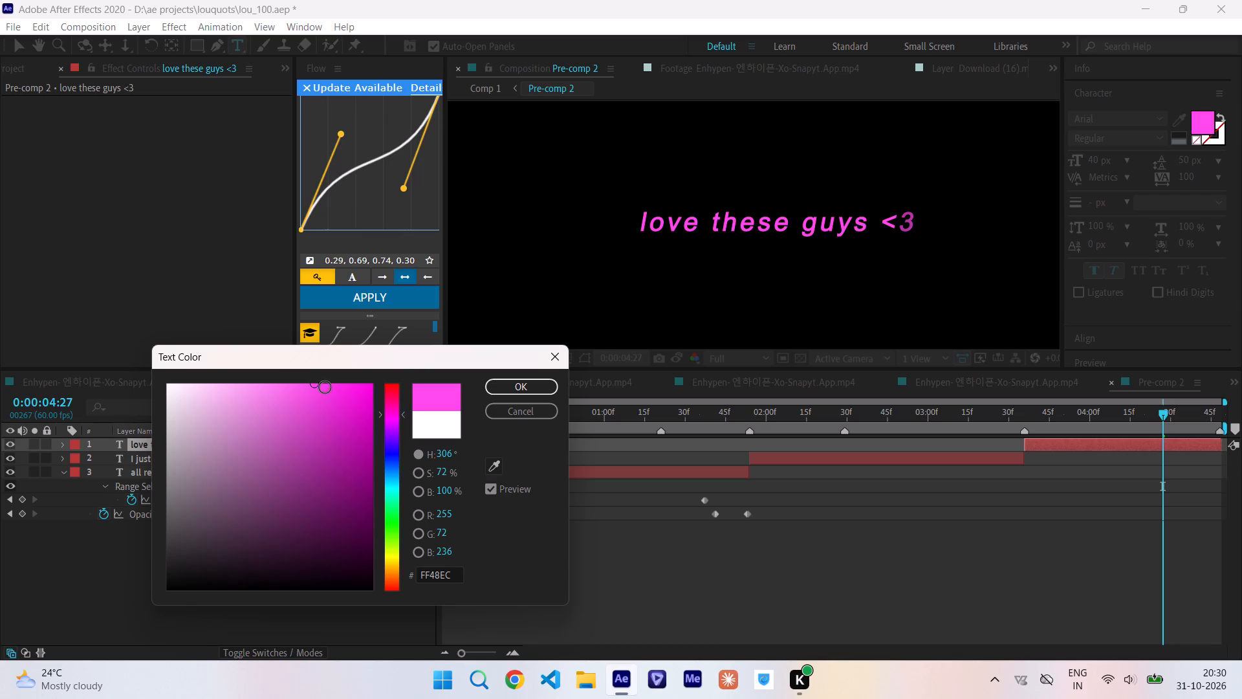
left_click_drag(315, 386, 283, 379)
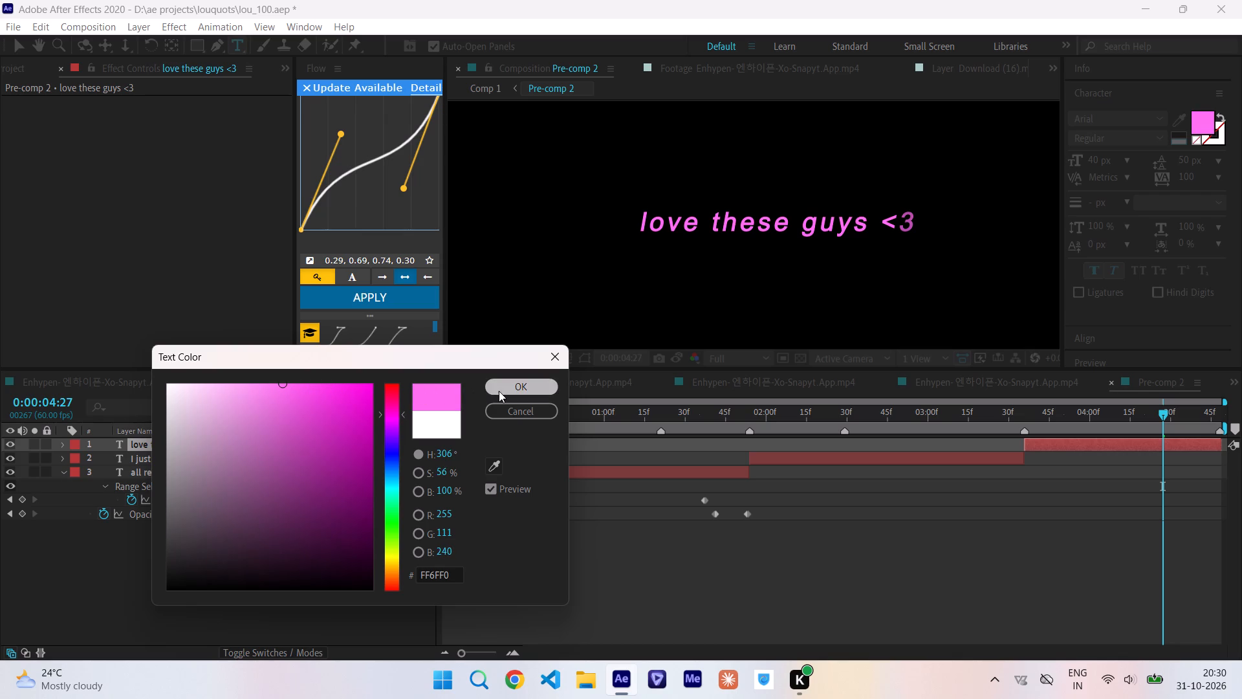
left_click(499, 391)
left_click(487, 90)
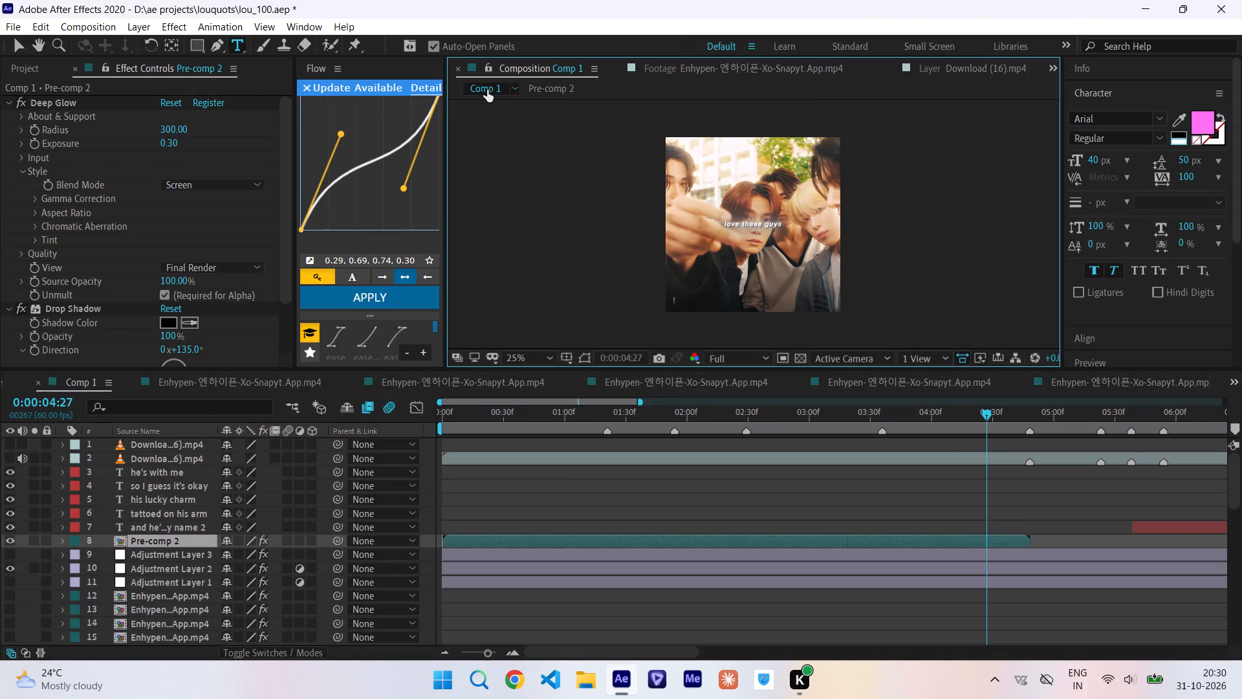
Centre the "love these guys <3" layer horizontally in Pre-comp 2 and return to Comp 1.
double_click(996, 540)
double_click(1134, 445)
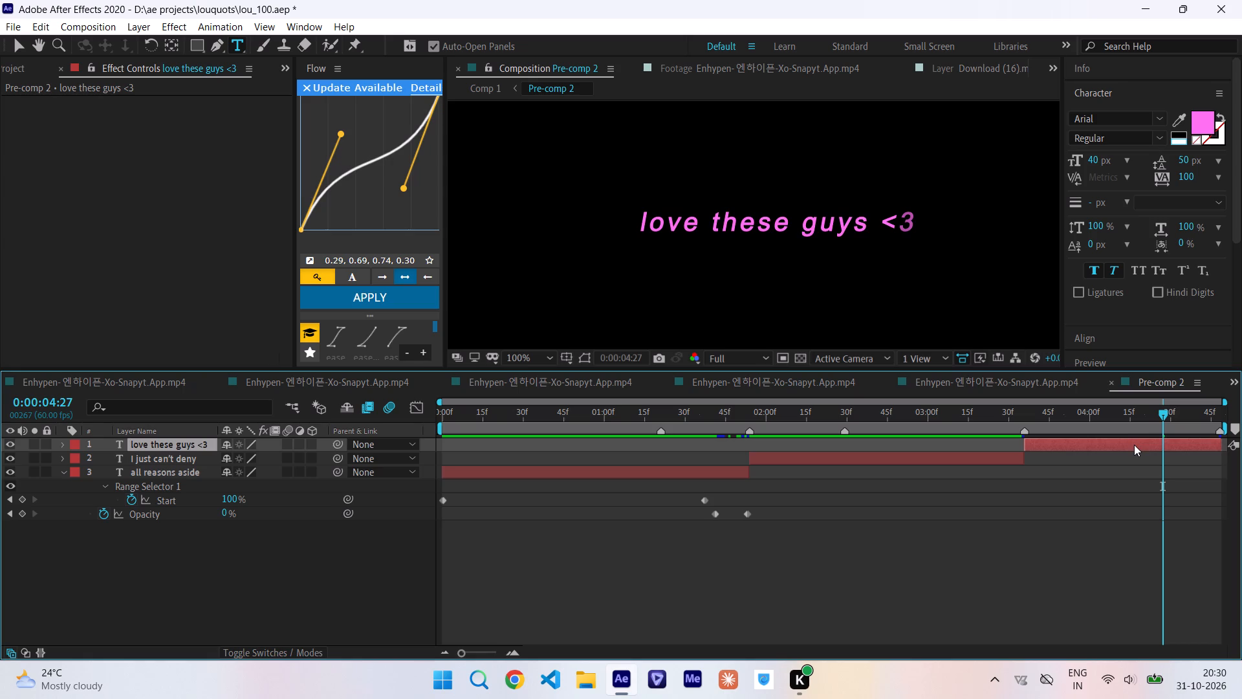
left_click(1113, 348)
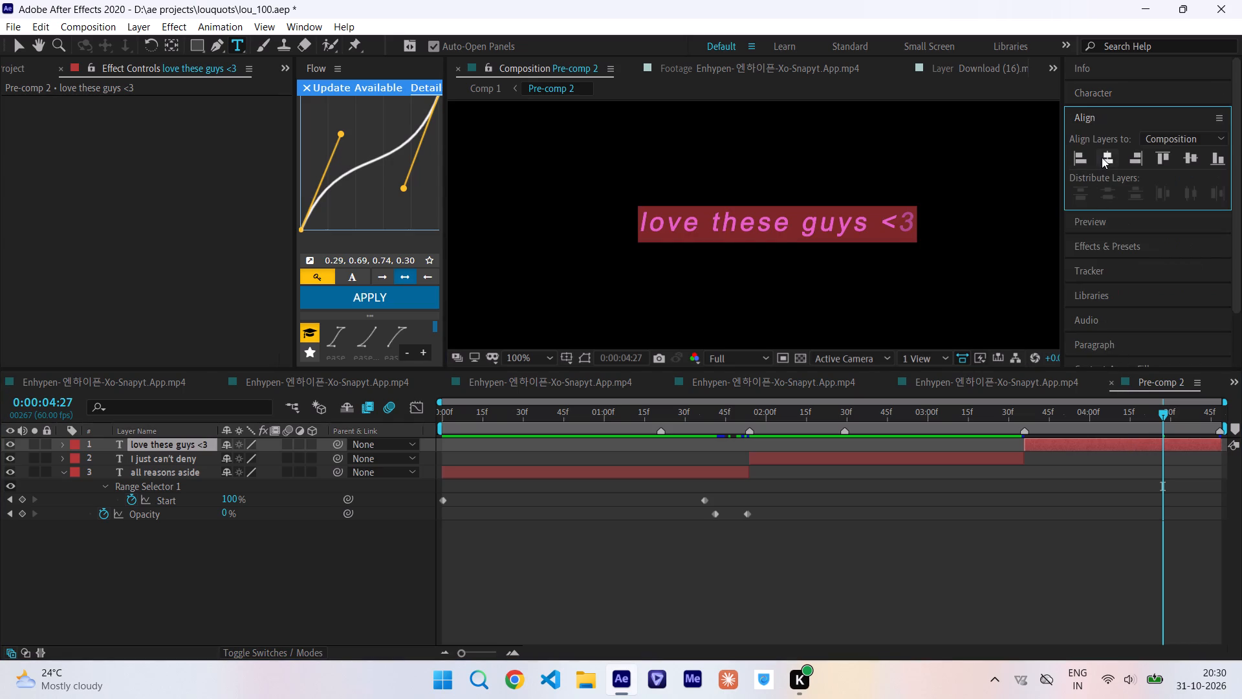
left_click(1102, 157)
left_click(480, 84)
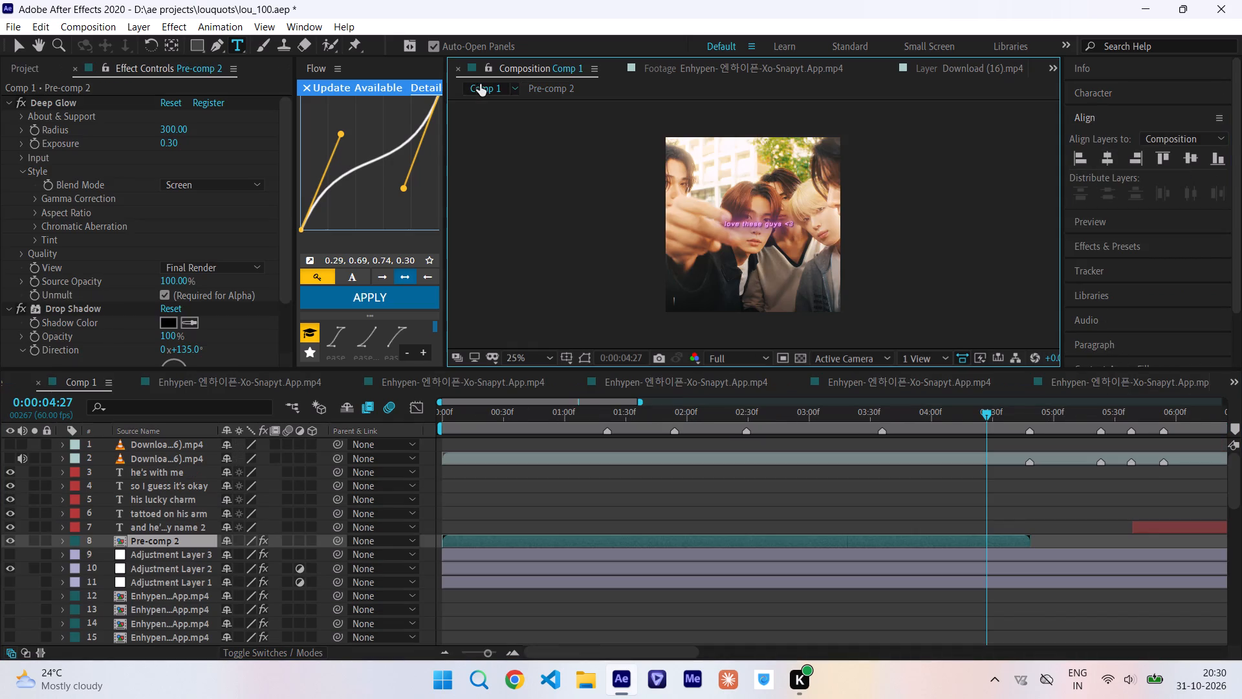
Check frames across Comp 1, and set the "love these guys <3" text fill in Pre-comp 2 to white.
left_click(782, 605)
left_click(792, 418)
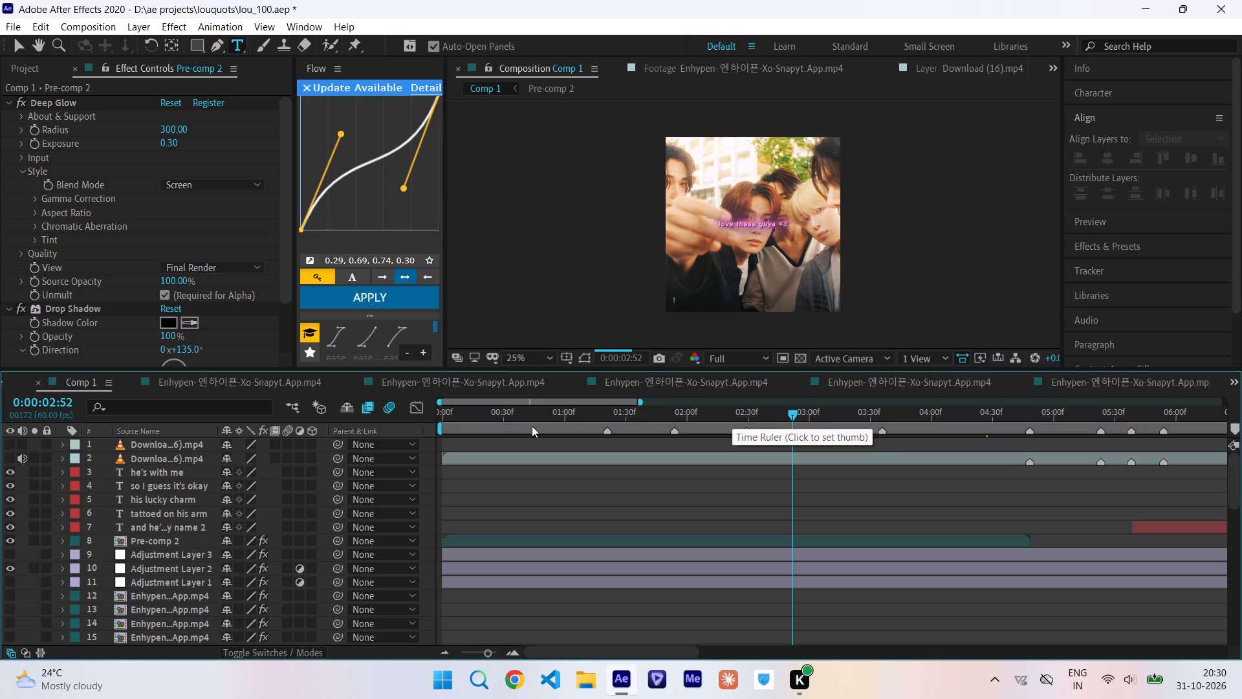
left_click(510, 416)
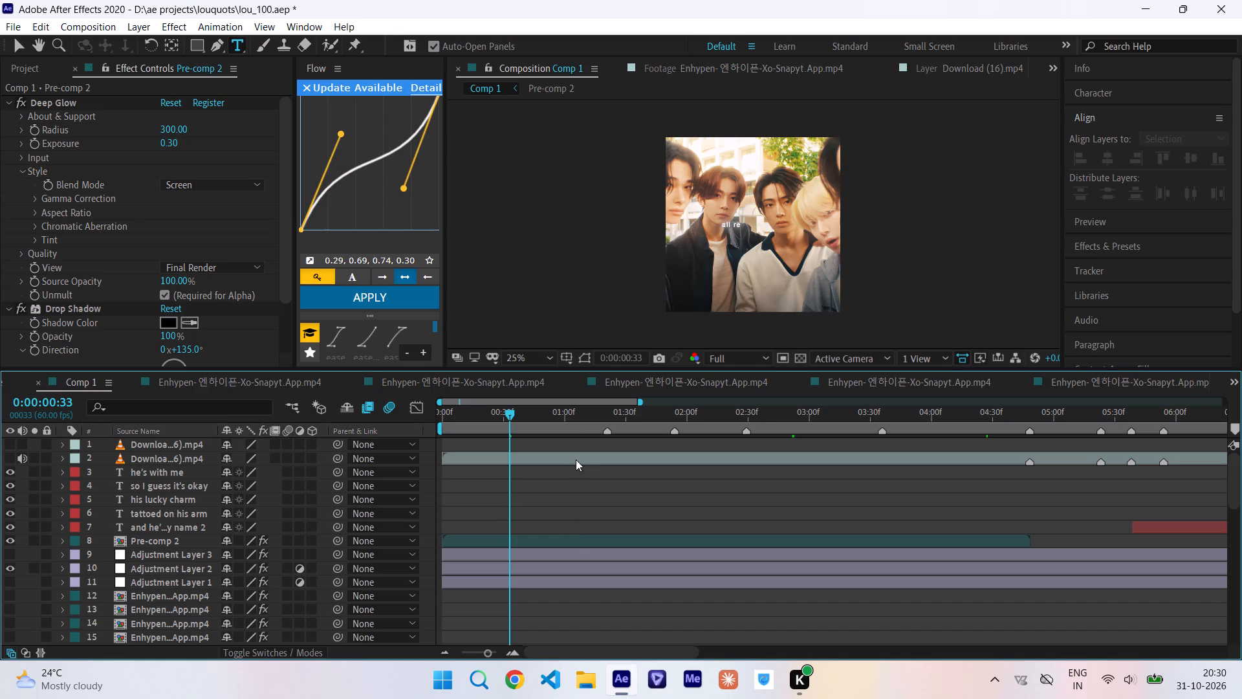
left_click(561, 407)
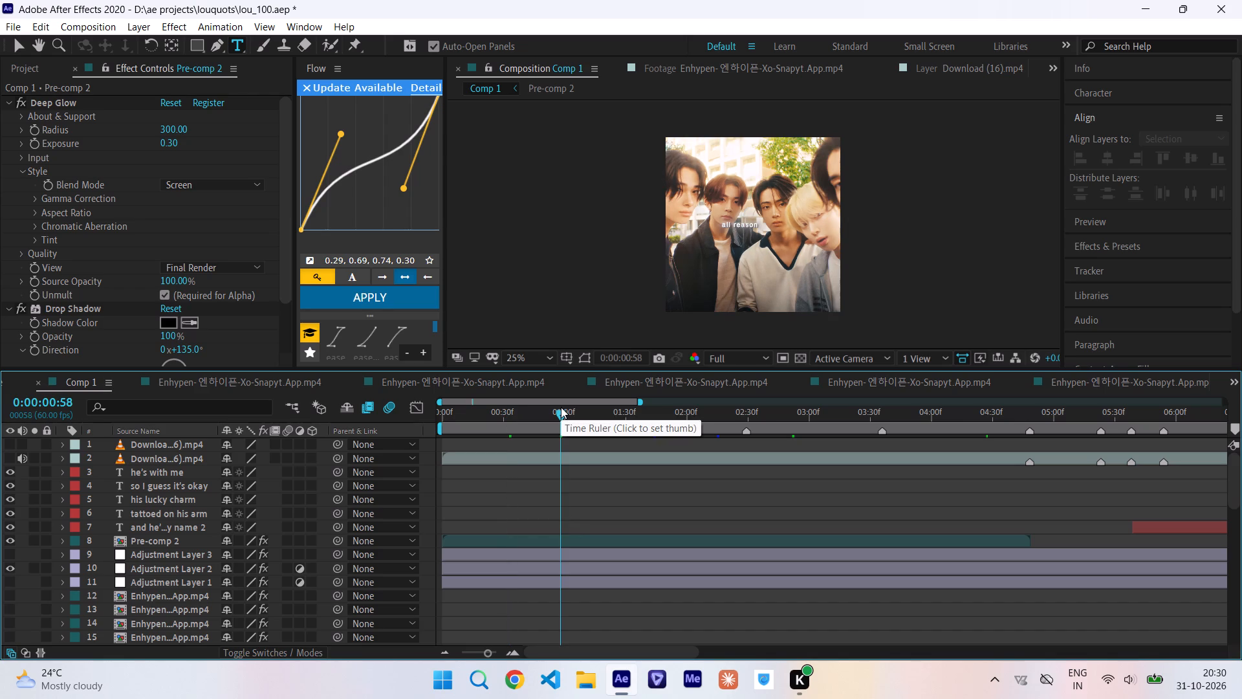
left_click(950, 414)
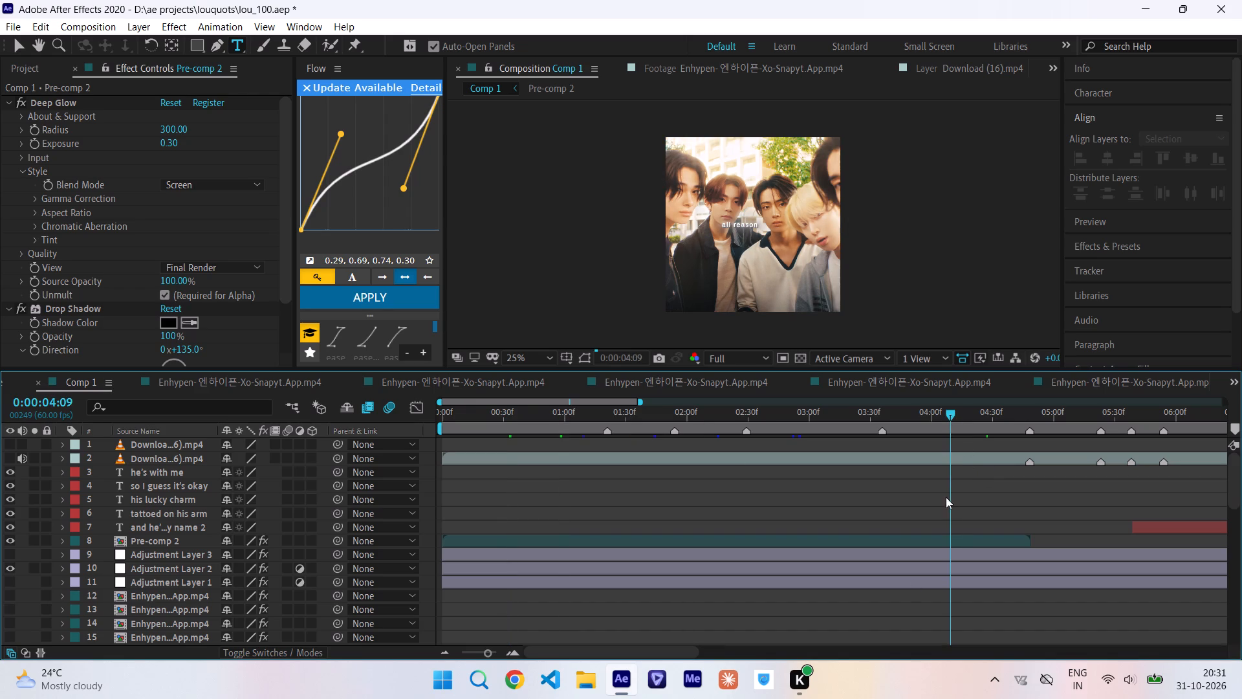
double_click(959, 538)
double_click(1114, 448)
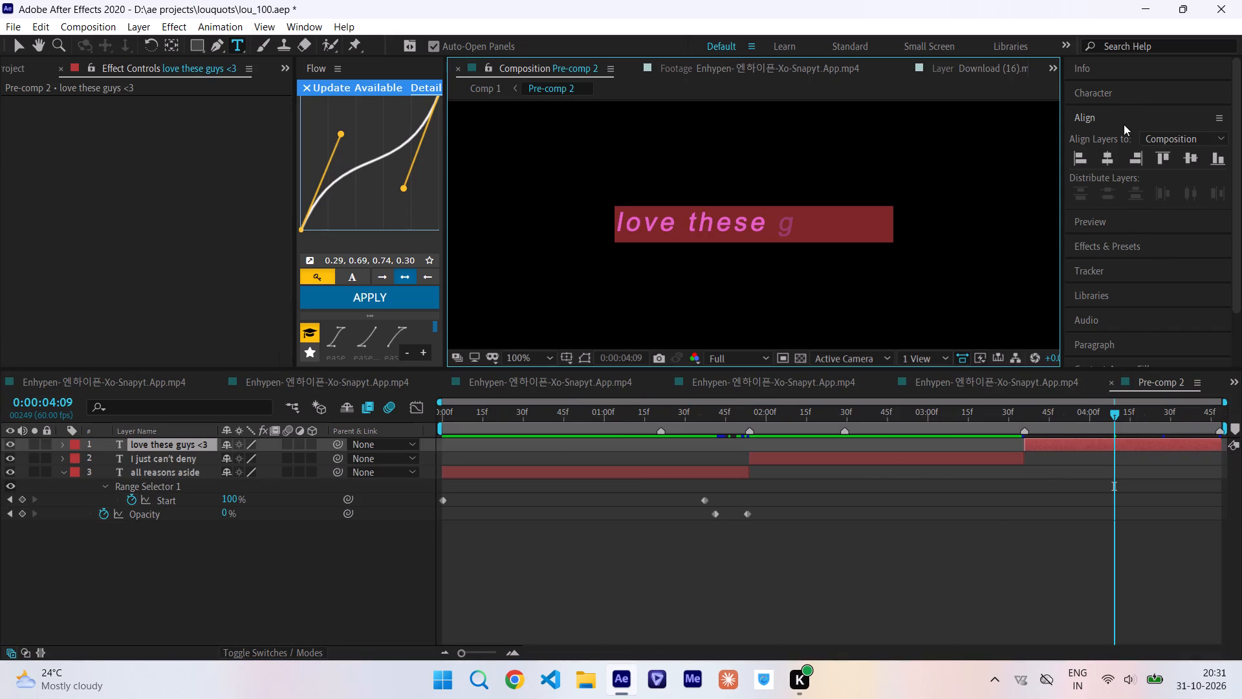
left_click(1120, 96)
left_click(1178, 142)
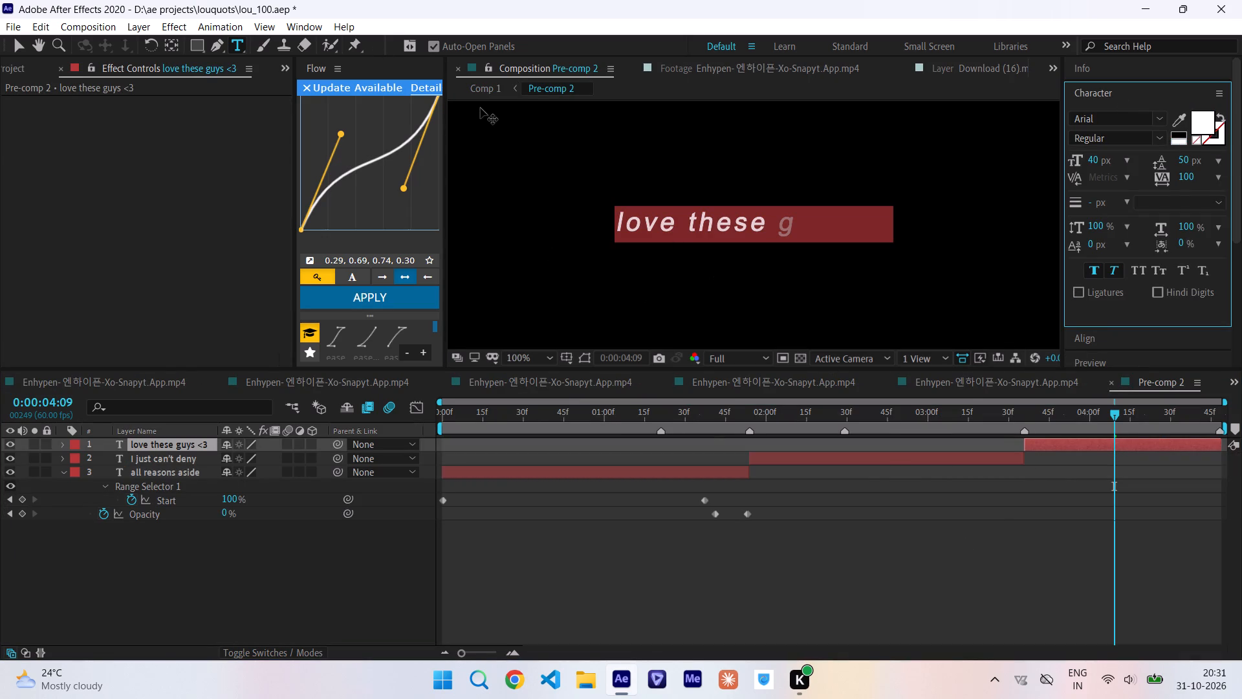
Return to Comp 1 and set its preview resolution to Quarter.
left_click(475, 91)
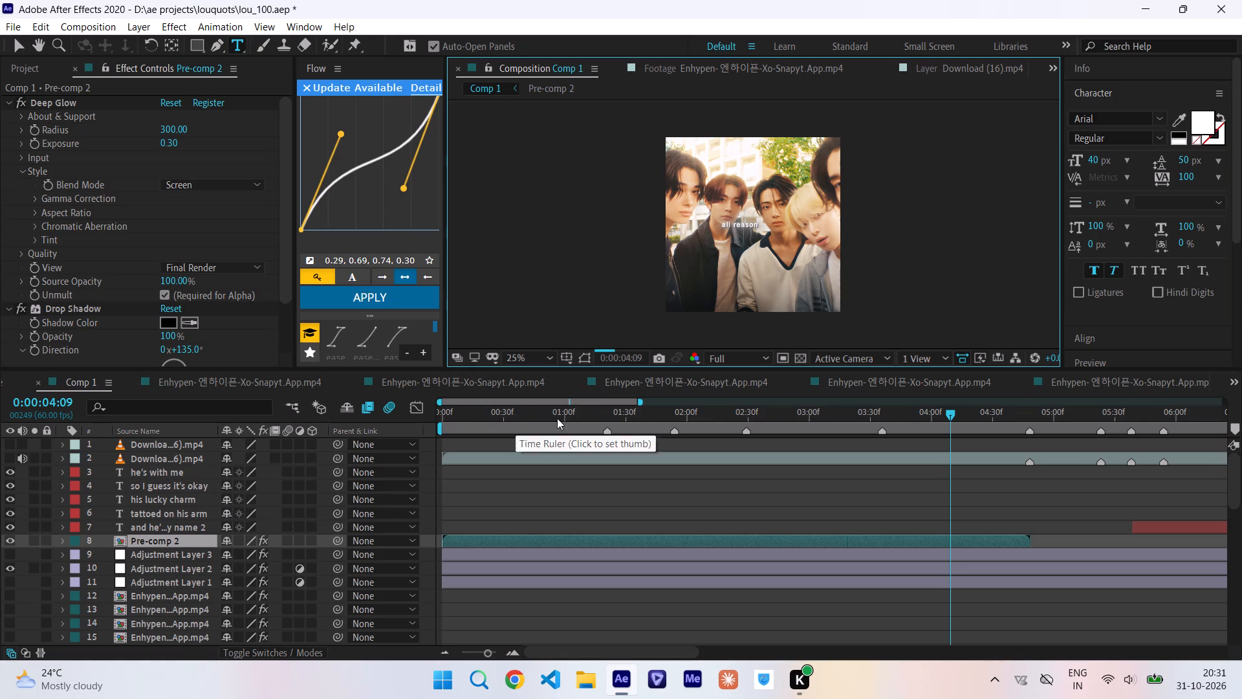
left_click(731, 359)
left_click(753, 447)
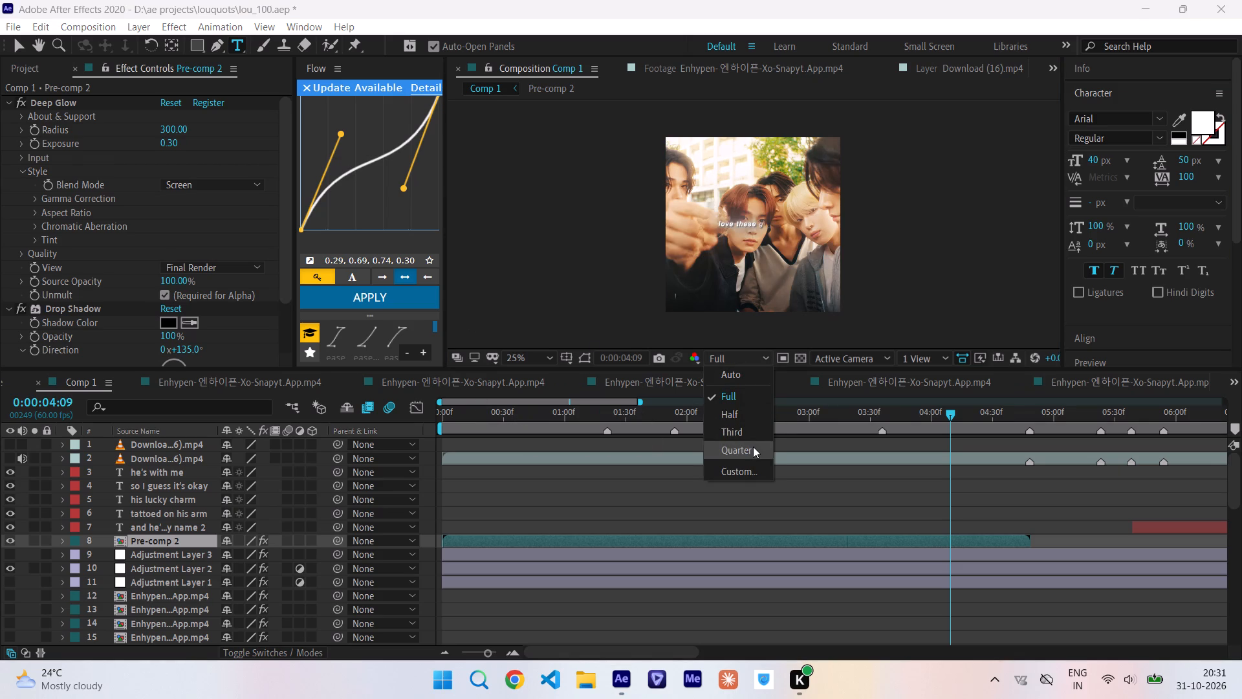
Find the Fill effect, apply it to the Pre-comp 2 layer in Comp 1 and move it above Deep Glow.
left_click(1136, 85)
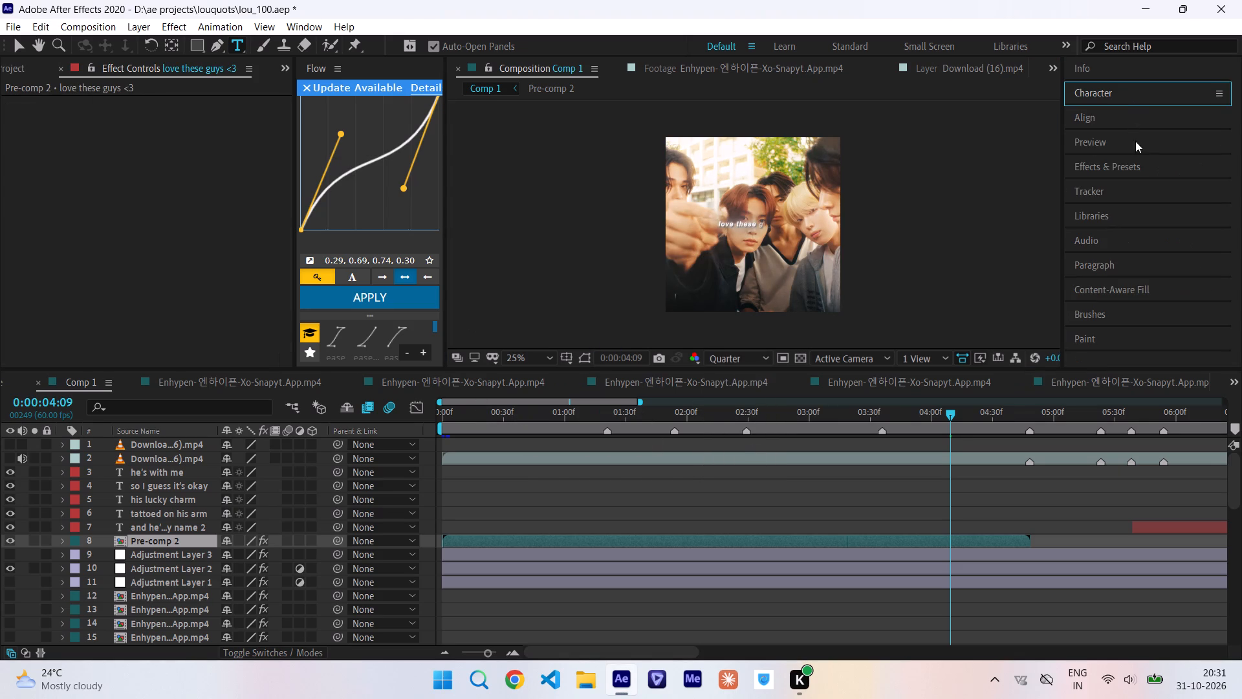
left_click(1141, 161)
left_click_drag(1142, 188, 1020, 198)
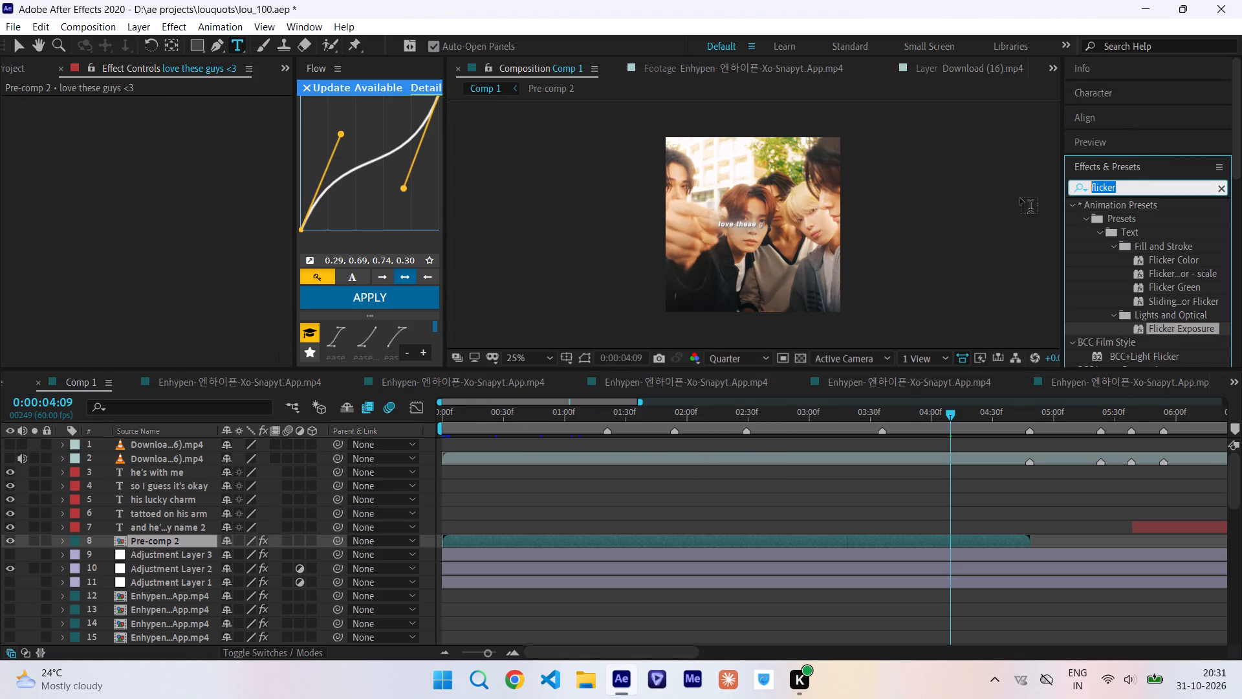
type("fill")
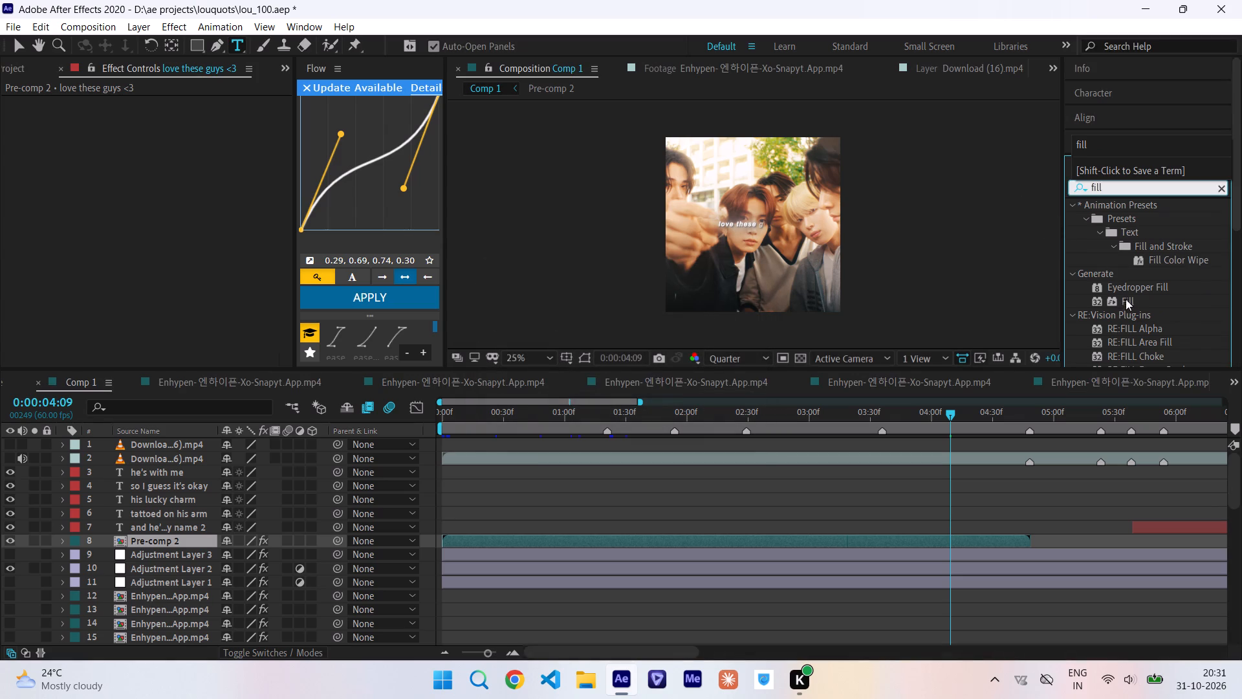
left_click_drag(1126, 302, 743, 543)
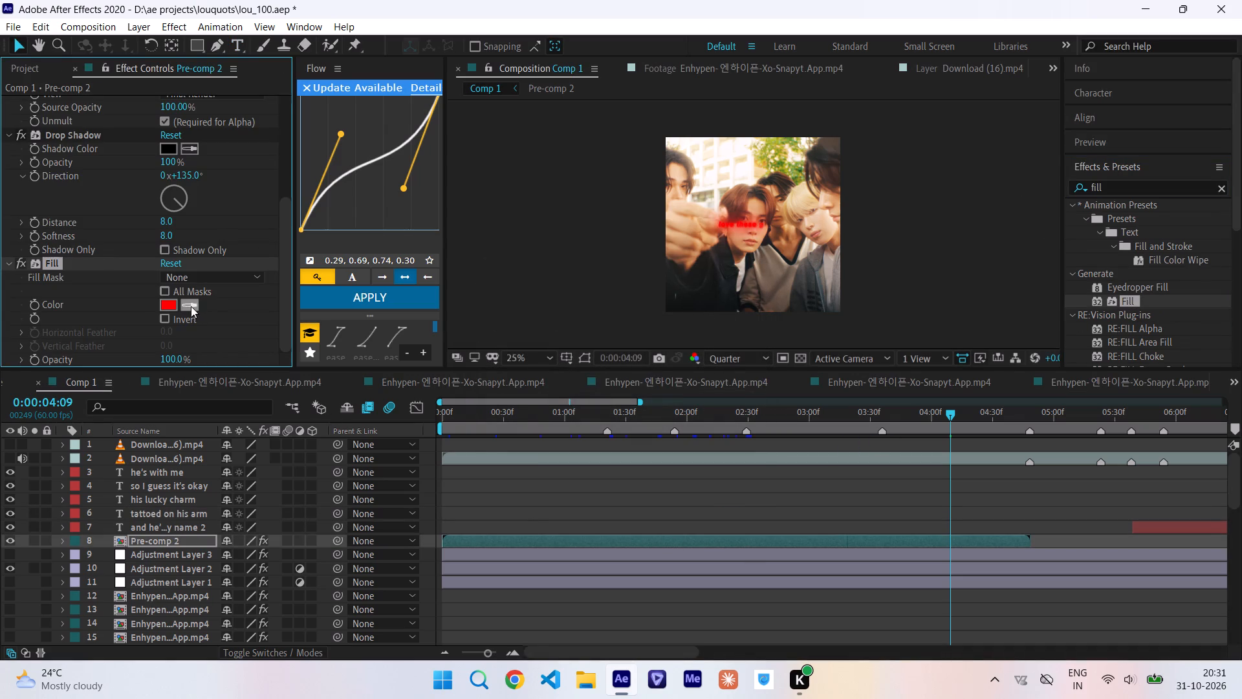
left_click_drag(50, 262, 56, 99)
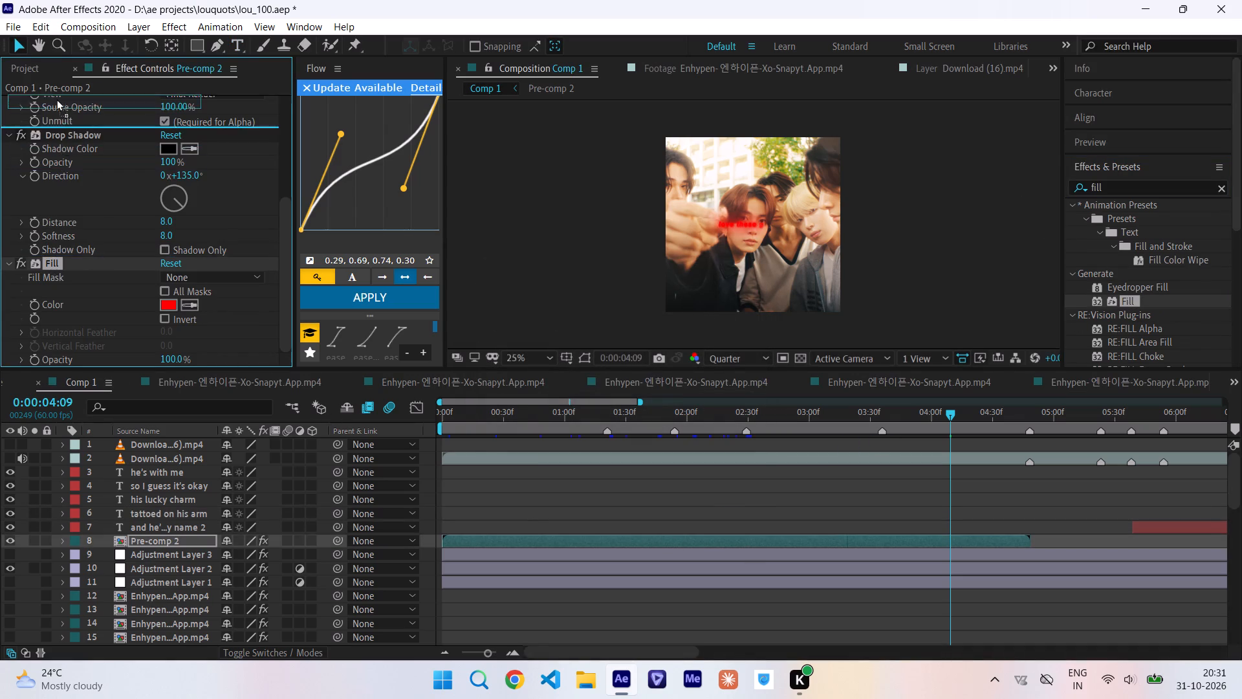
left_click_drag(56, 99, 56, 98)
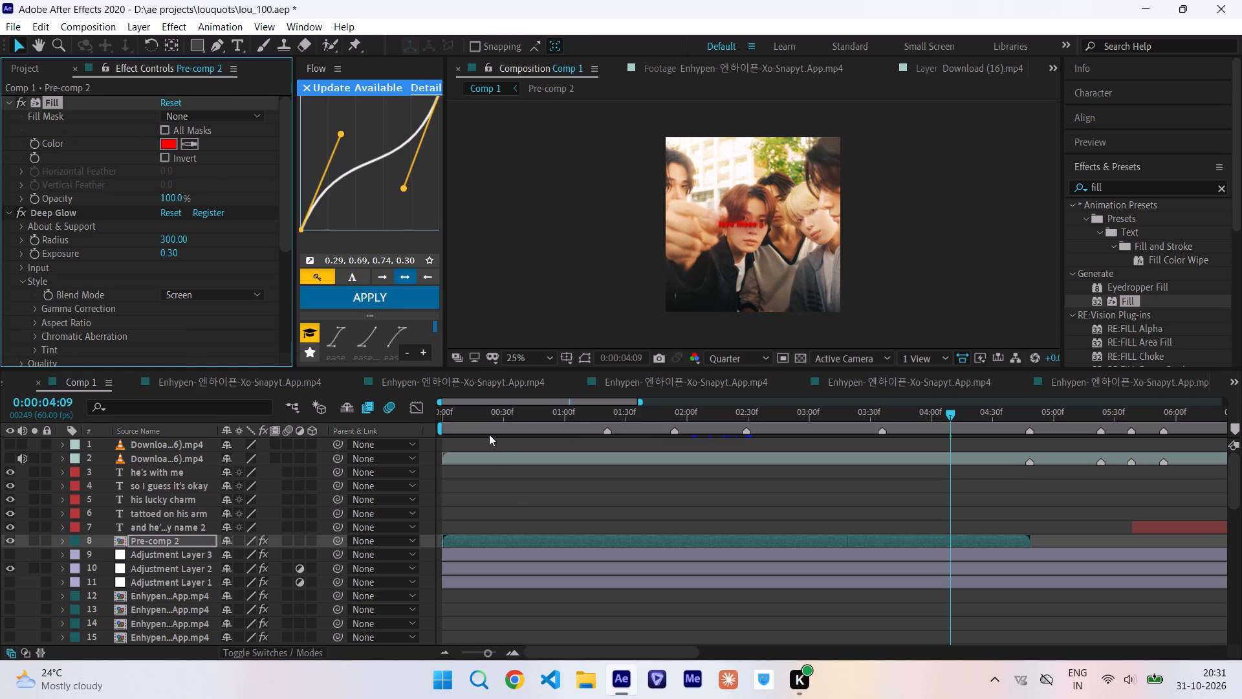
Start keyframing the Fill colour of Pre-comp 2 at 0:00:00:00, setting the first keyframe to white.
left_click_drag(480, 425, 424, 425)
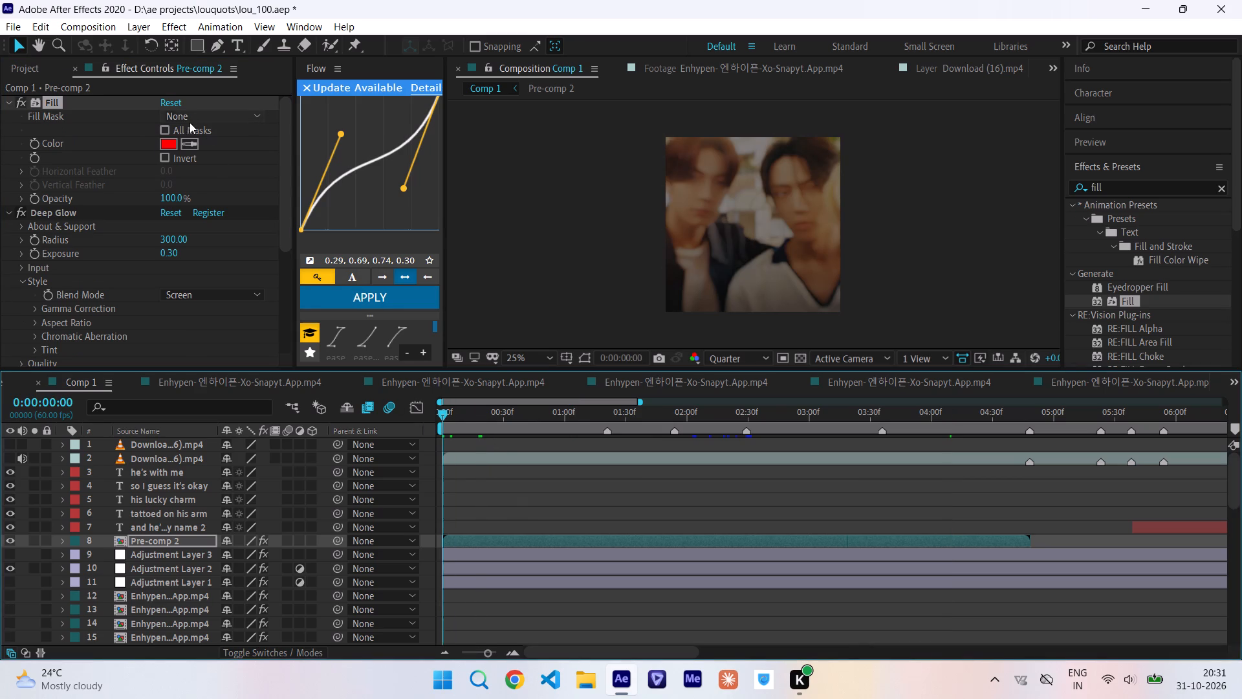
left_click(37, 145)
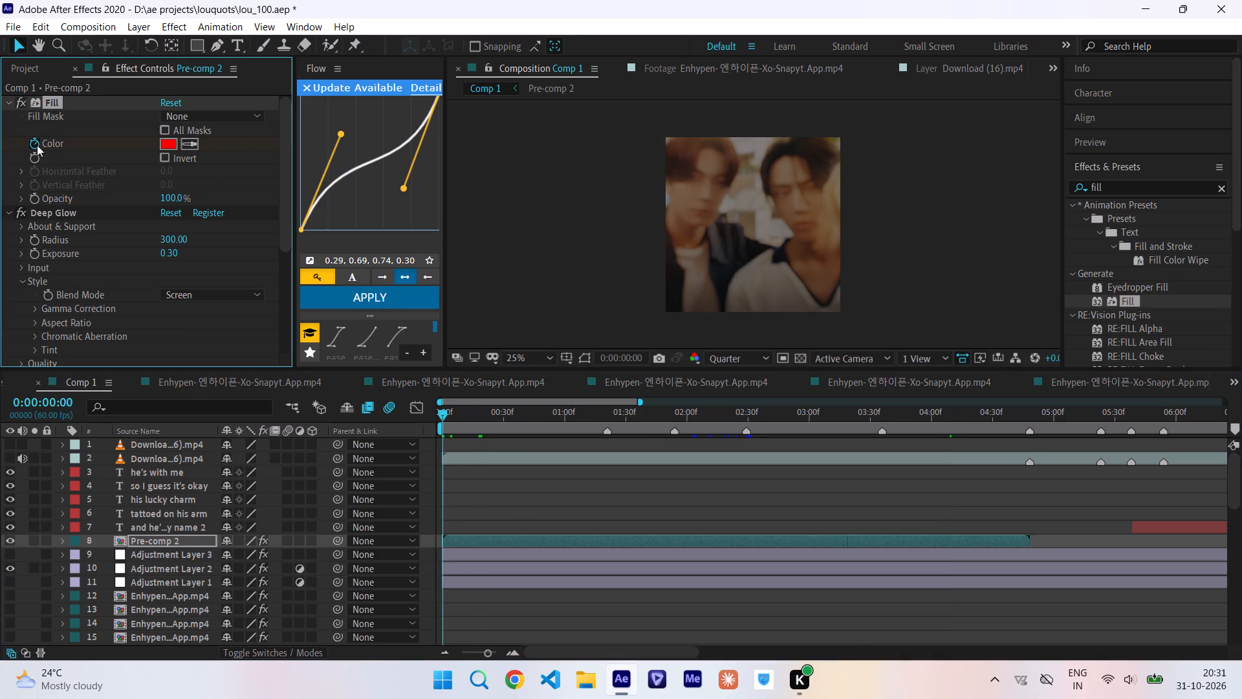
left_click(168, 145)
left_click_drag(348, 412, 114, 383)
left_click(531, 387)
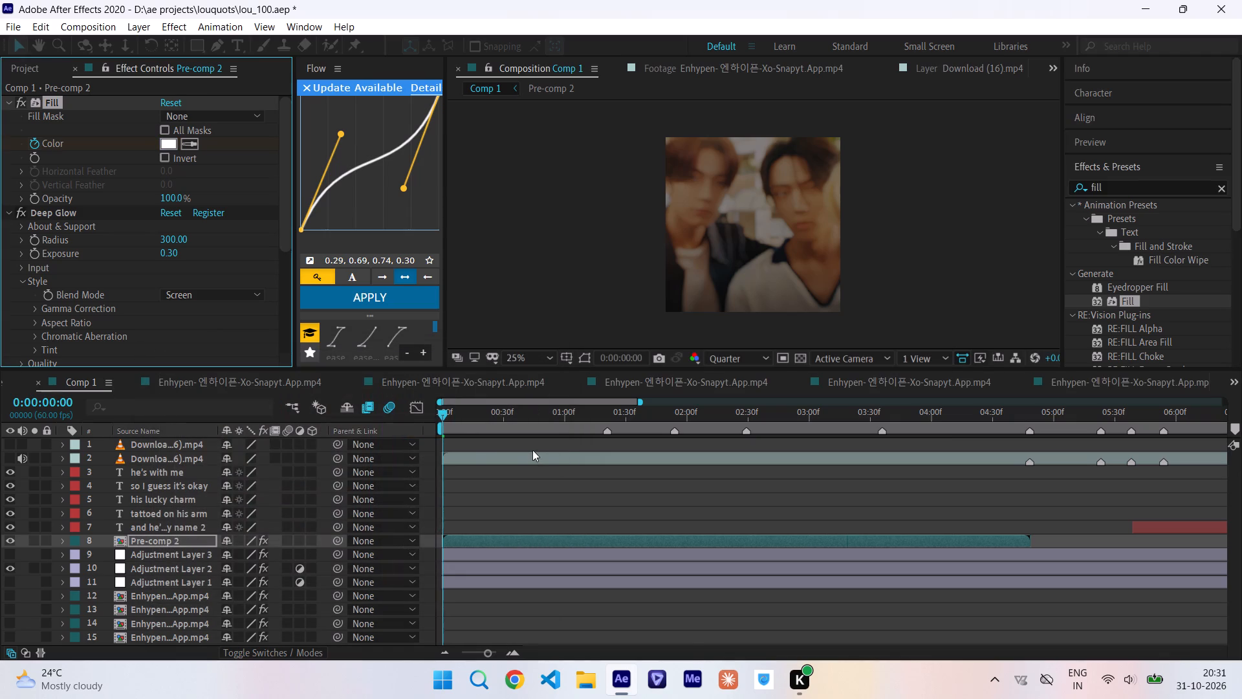
Add a pale yellow FFF9AF Fill colour keyframe at 0:00:00:23 and reveal Pre-comp 2's keyframes in the timeline.
left_click_drag(448, 419, 489, 417)
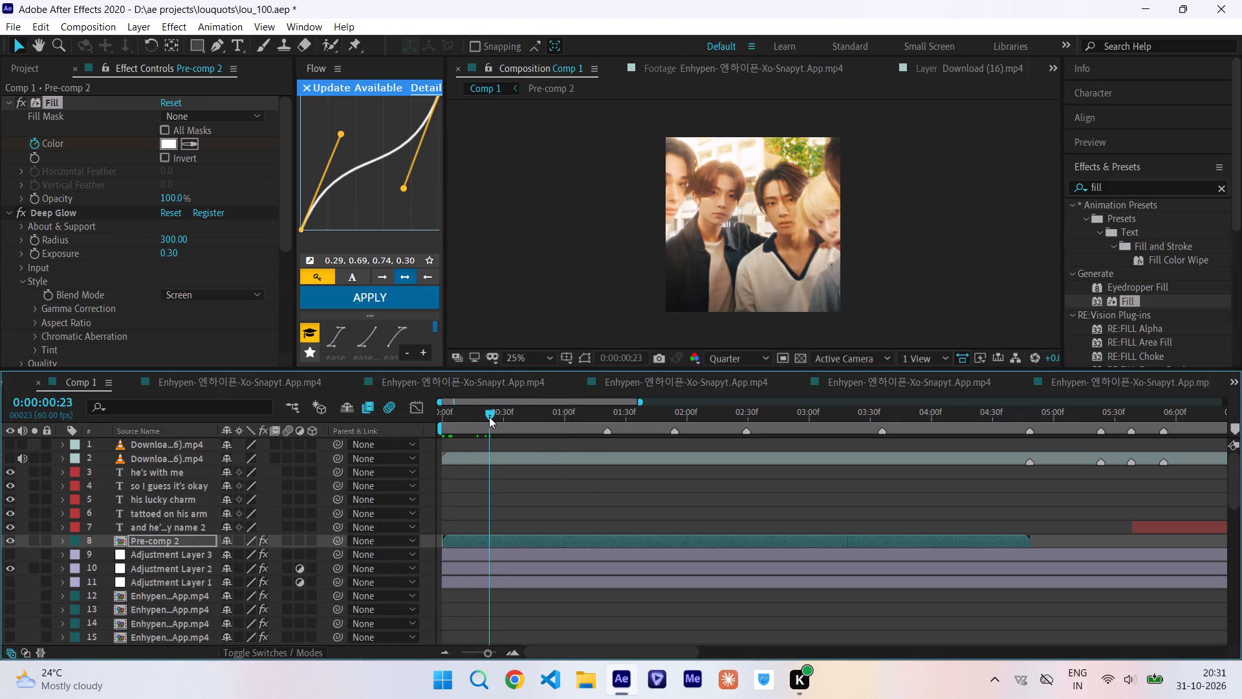
left_click(175, 142)
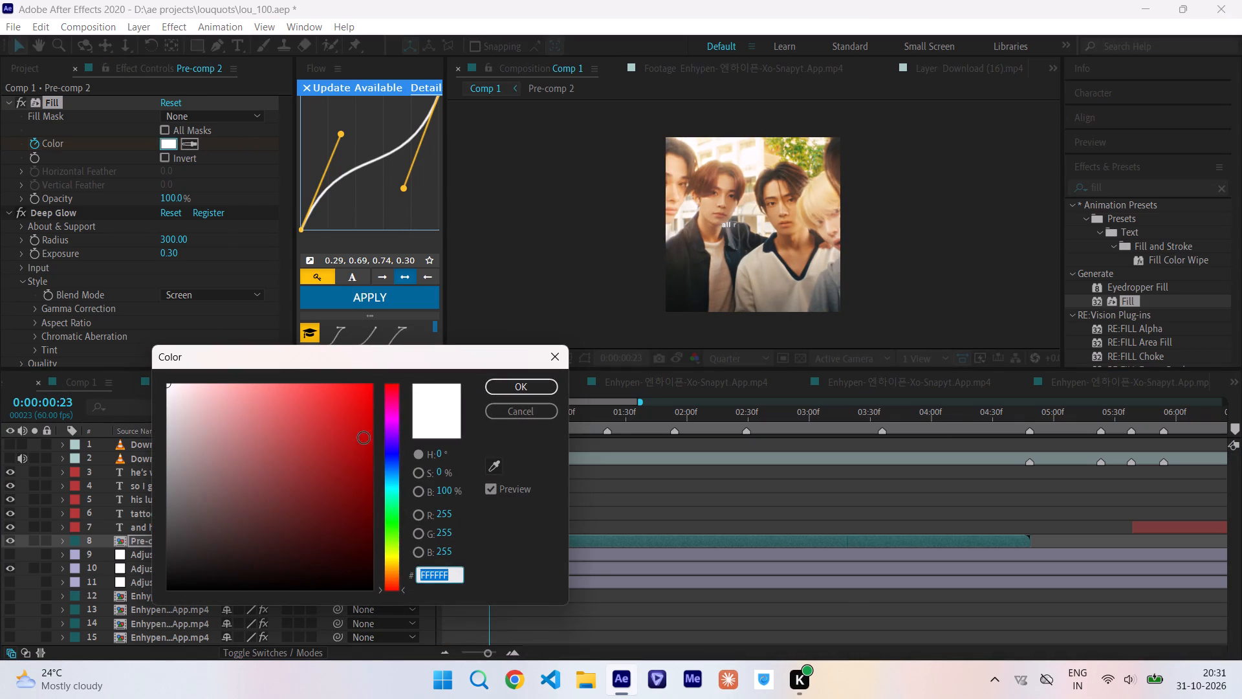
left_click_drag(395, 582, 390, 558)
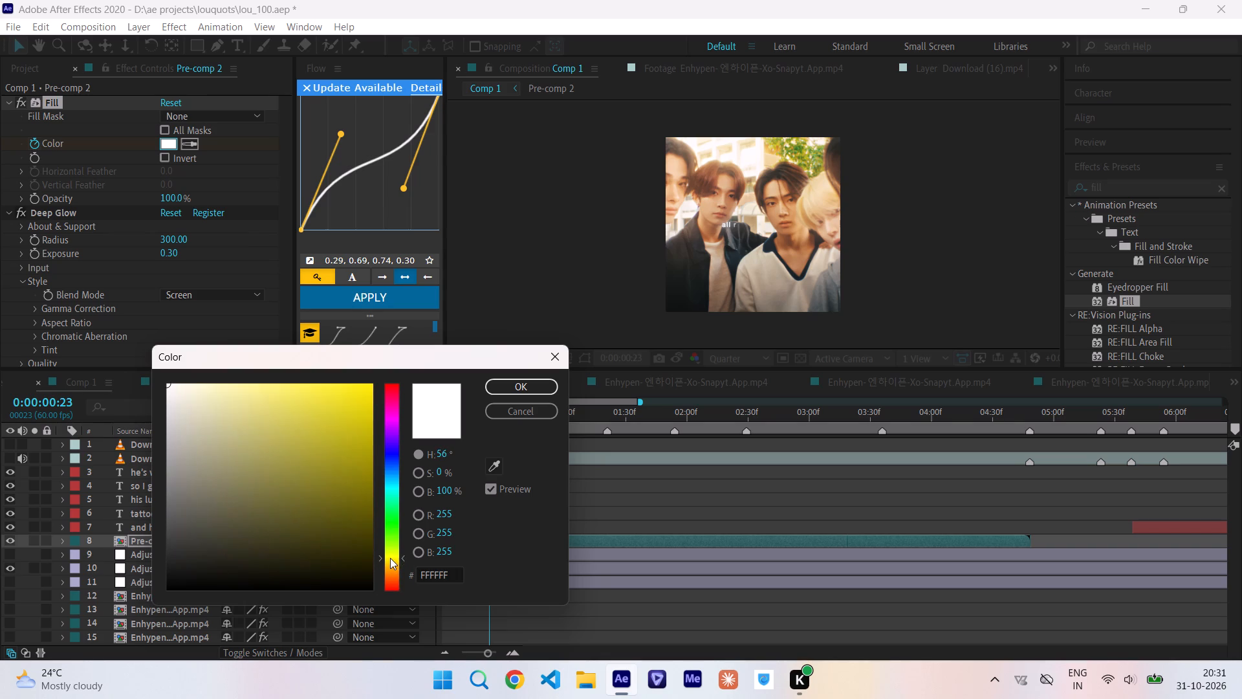
left_click_drag(390, 558, 389, 560)
left_click_drag(389, 560, 389, 558)
left_click_drag(208, 388, 226, 367)
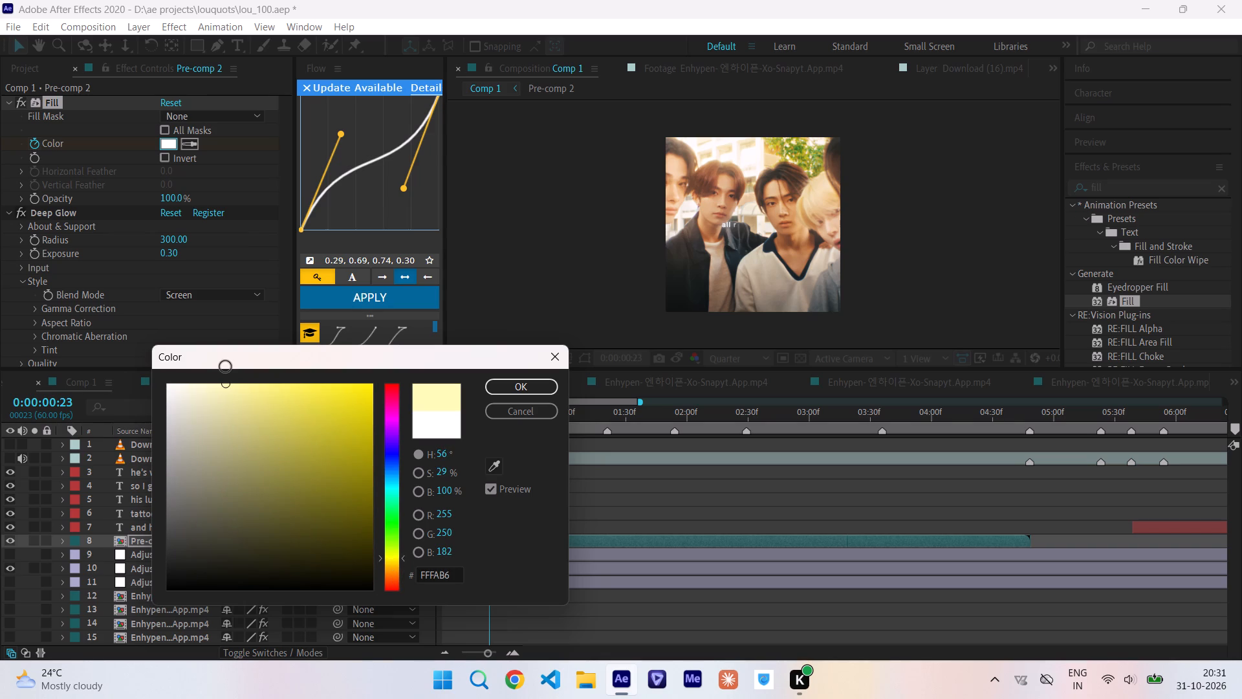
left_click_drag(226, 367, 226, 366)
left_click_drag(224, 385, 231, 384)
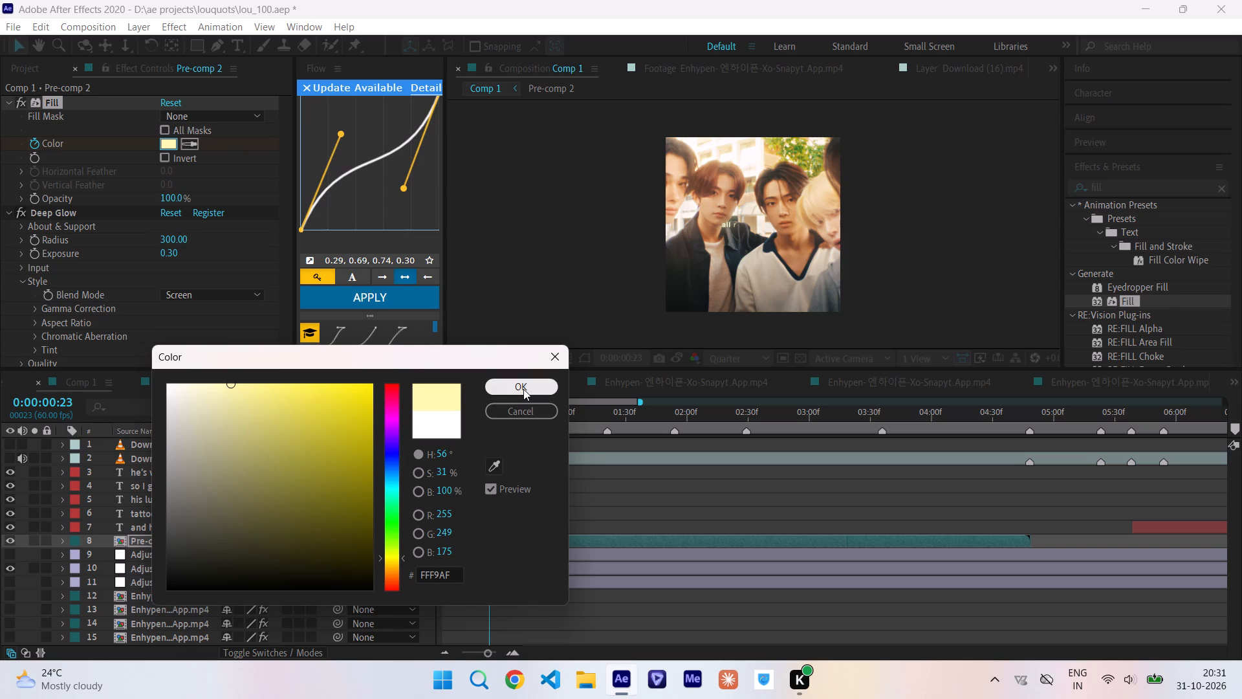
left_click(523, 389)
key("u")
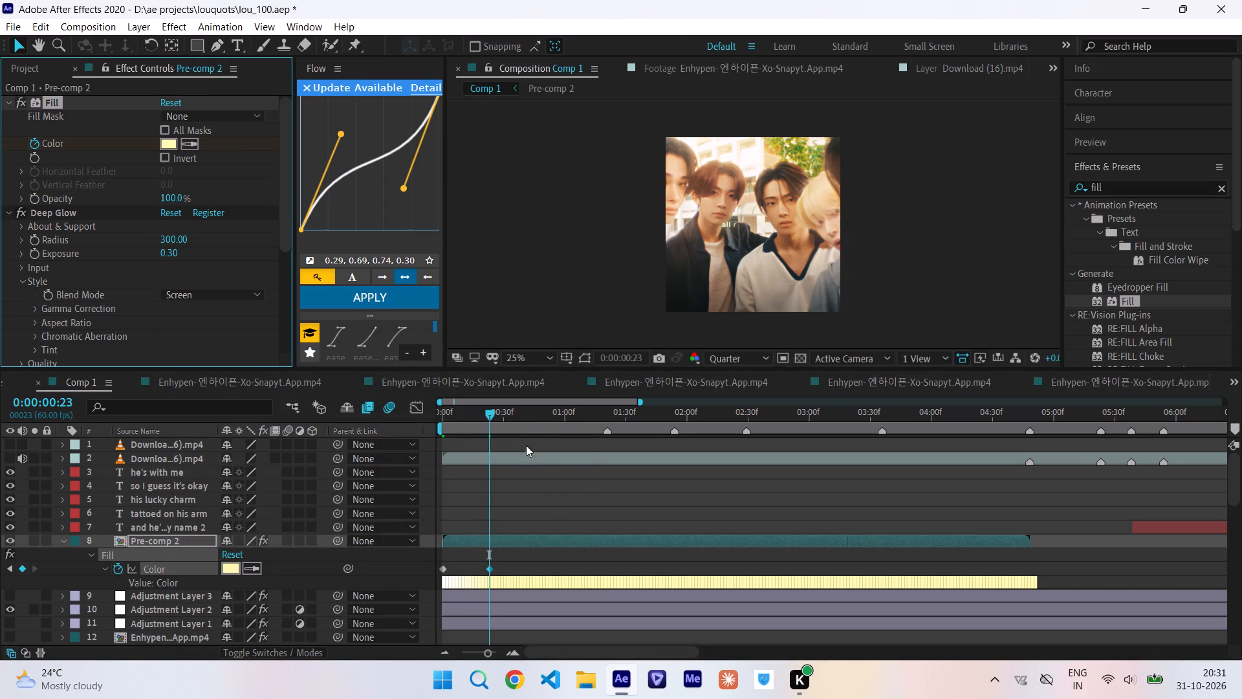
Add a pale green B8FFAF Fill colour keyframe to Pre-comp 2 at 0:00:00:44.
left_click(532, 416)
left_click(532, 416)
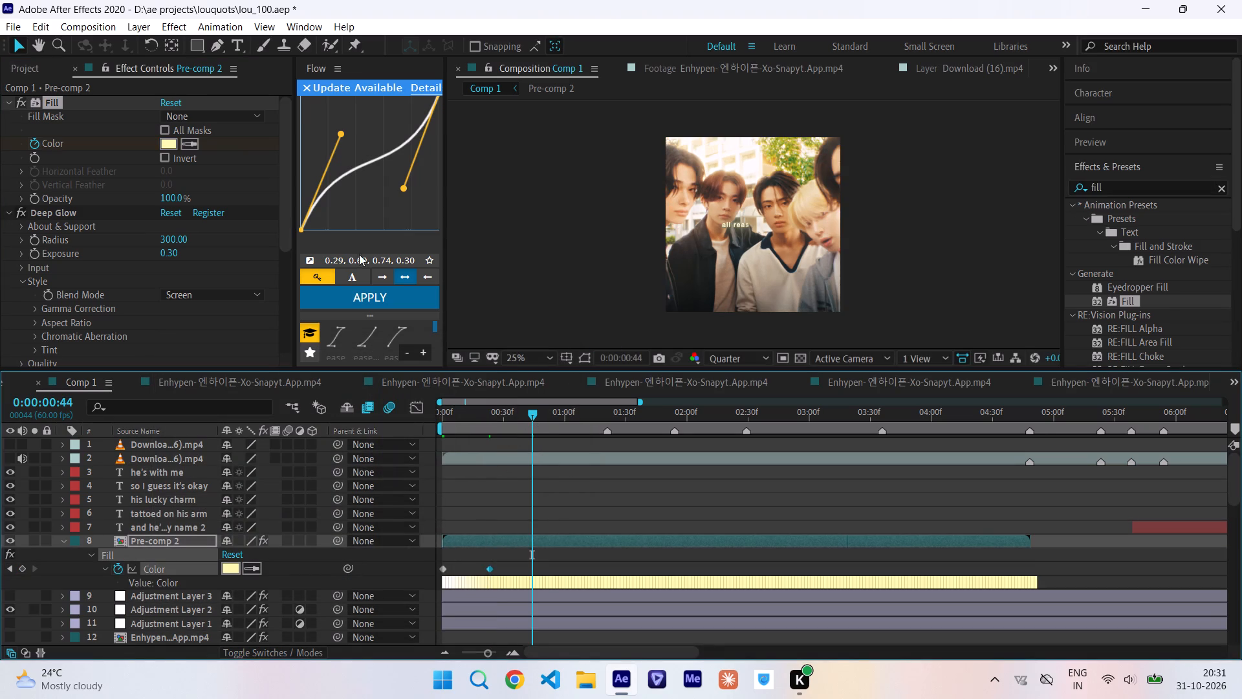
left_click(169, 138)
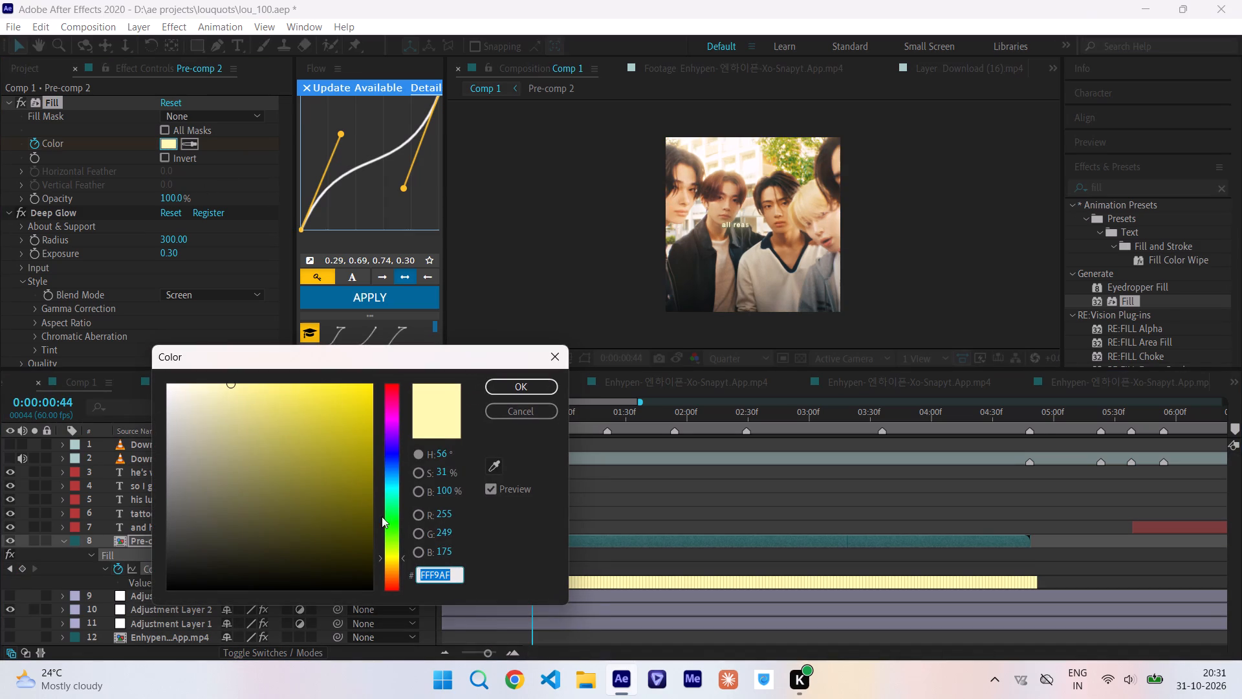
left_click(389, 525)
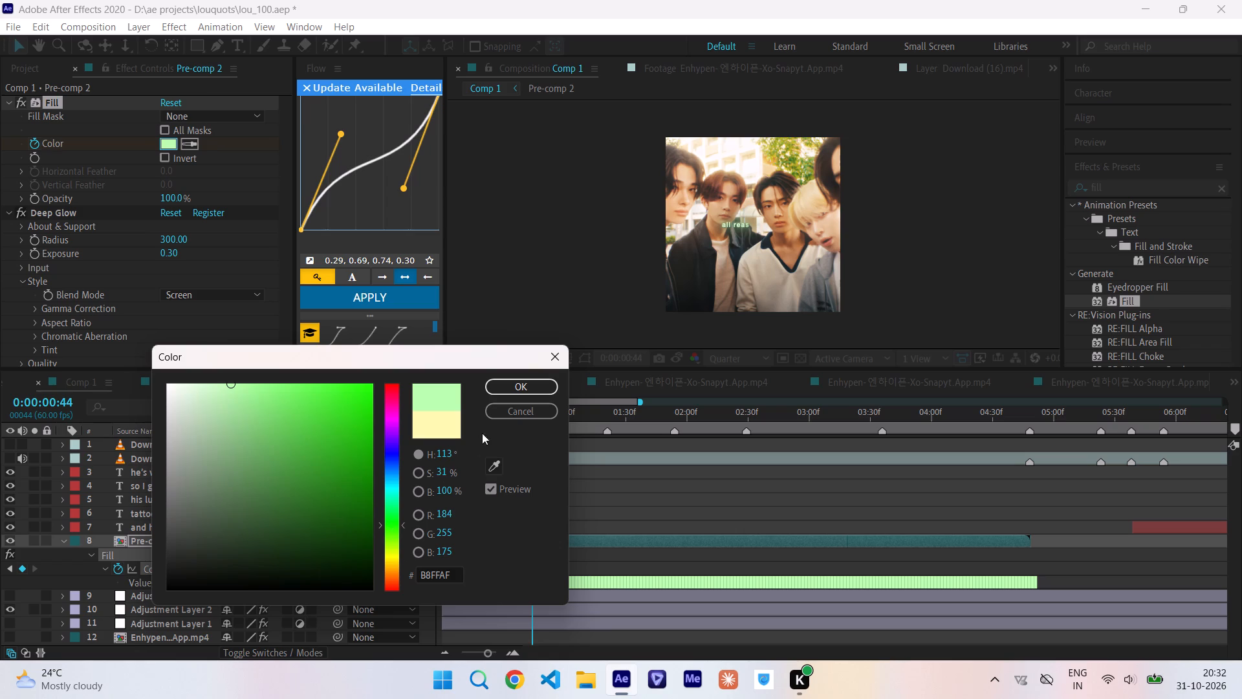
left_click(530, 389)
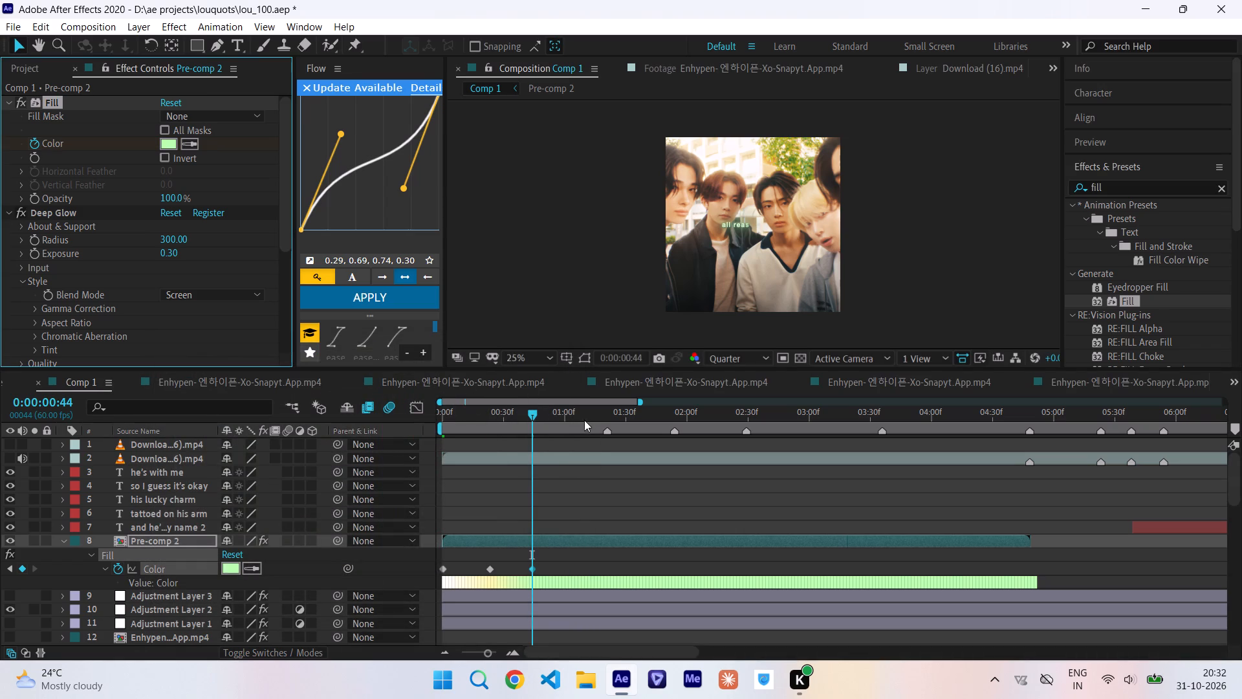
Add a pale cyan AFFFF8 Fill colour keyframe to Pre-comp 2 at 0:00:01:07.
left_click(583, 418)
left_click(583, 418)
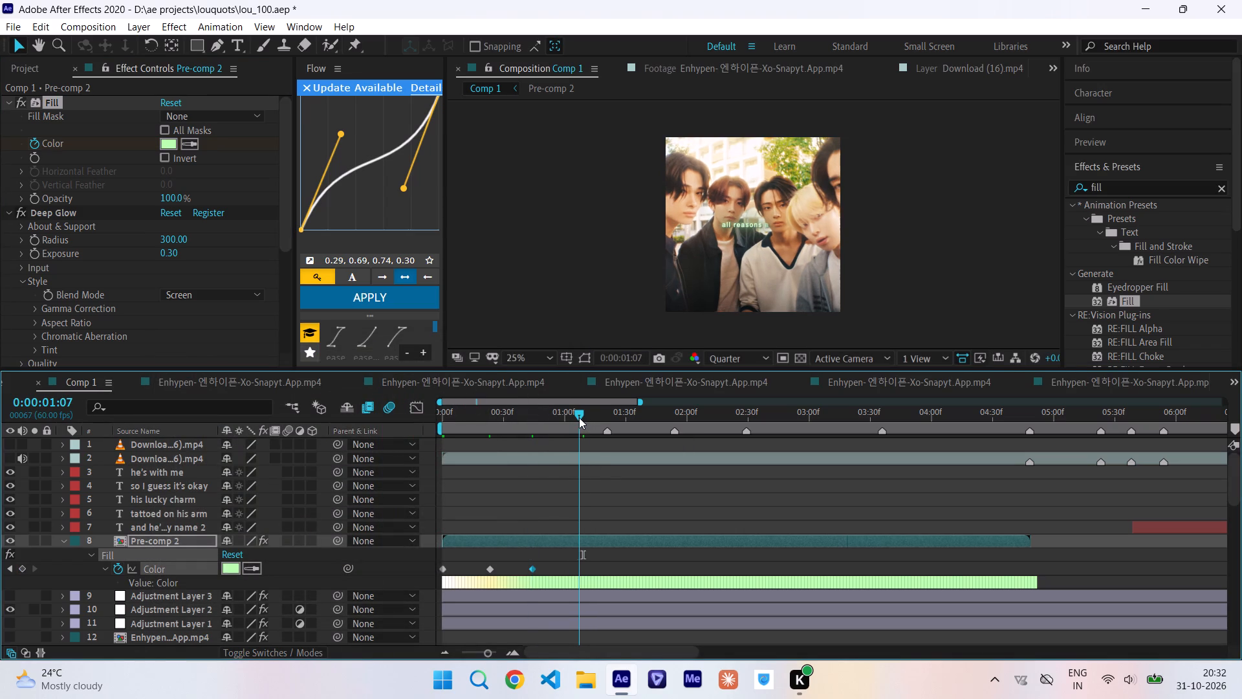
left_click(169, 141)
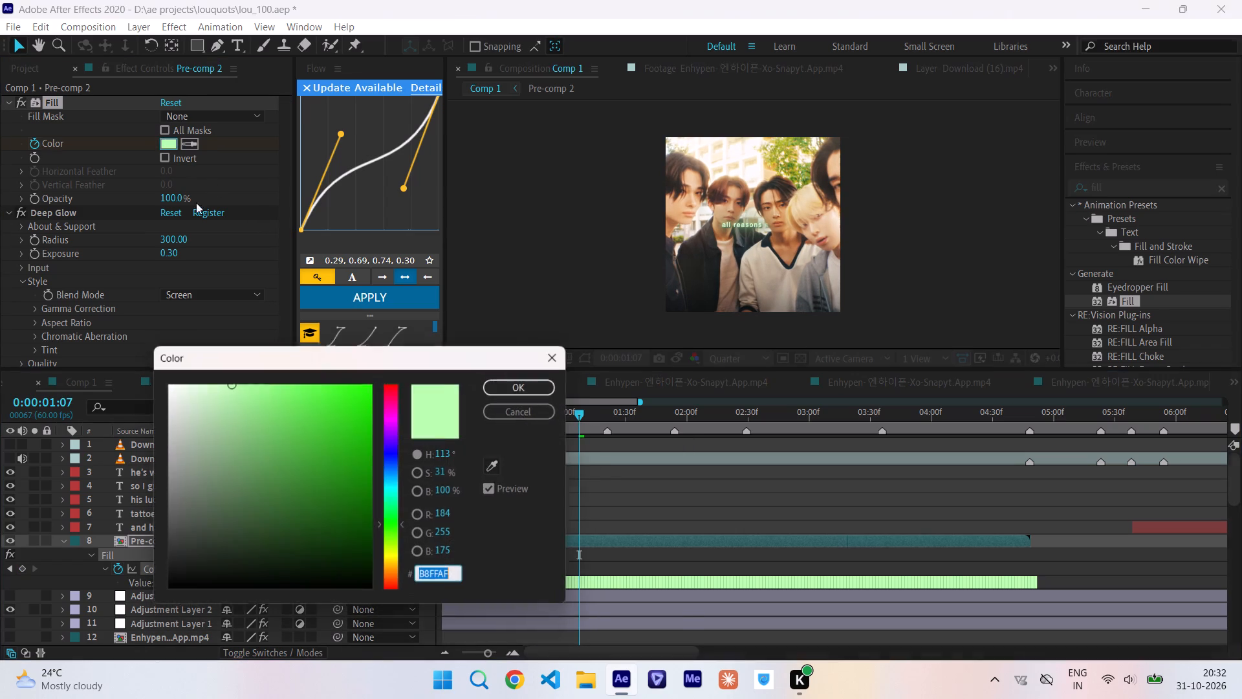
left_click(390, 489)
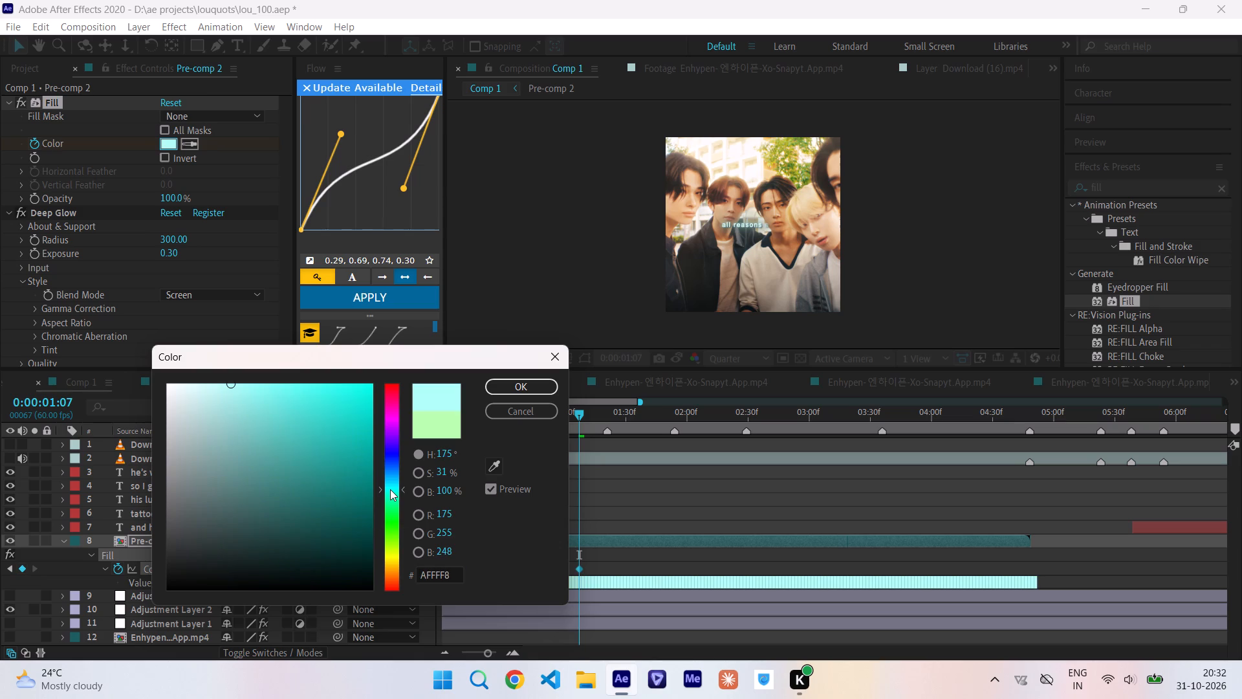
left_click(530, 392)
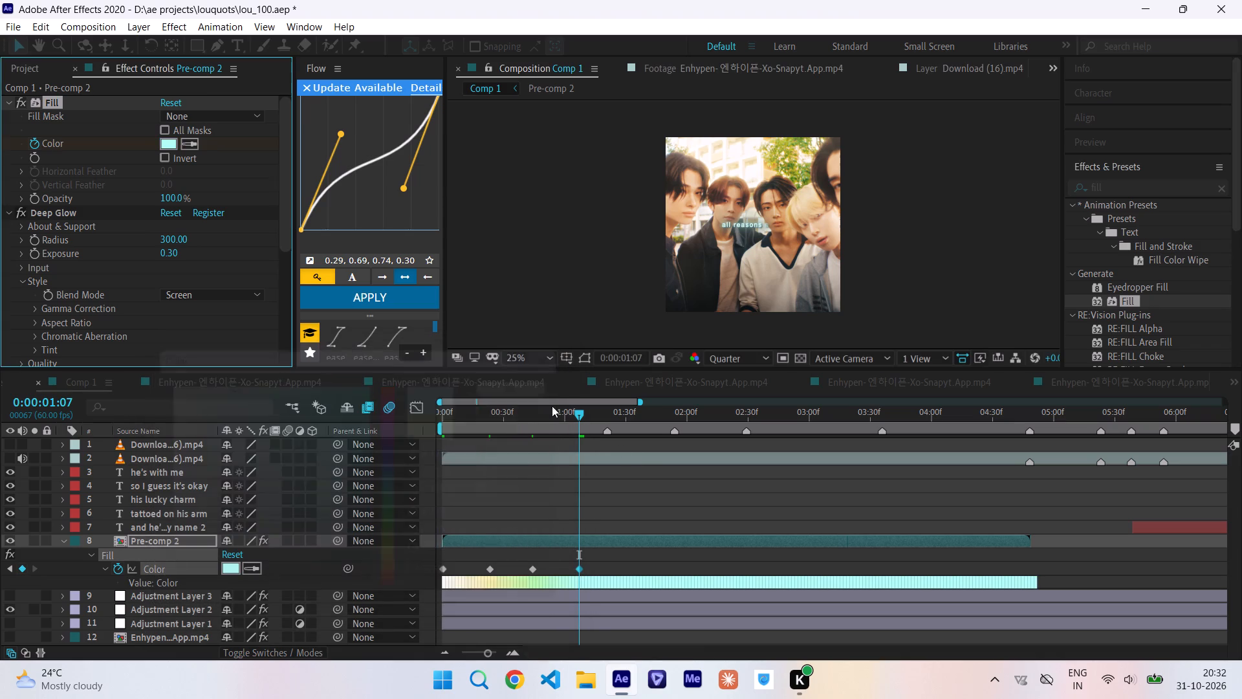
Add a pale blue AFB1FF Fill colour keyframe to Pre-comp 2 at 0:00:01:31.
left_click(627, 419)
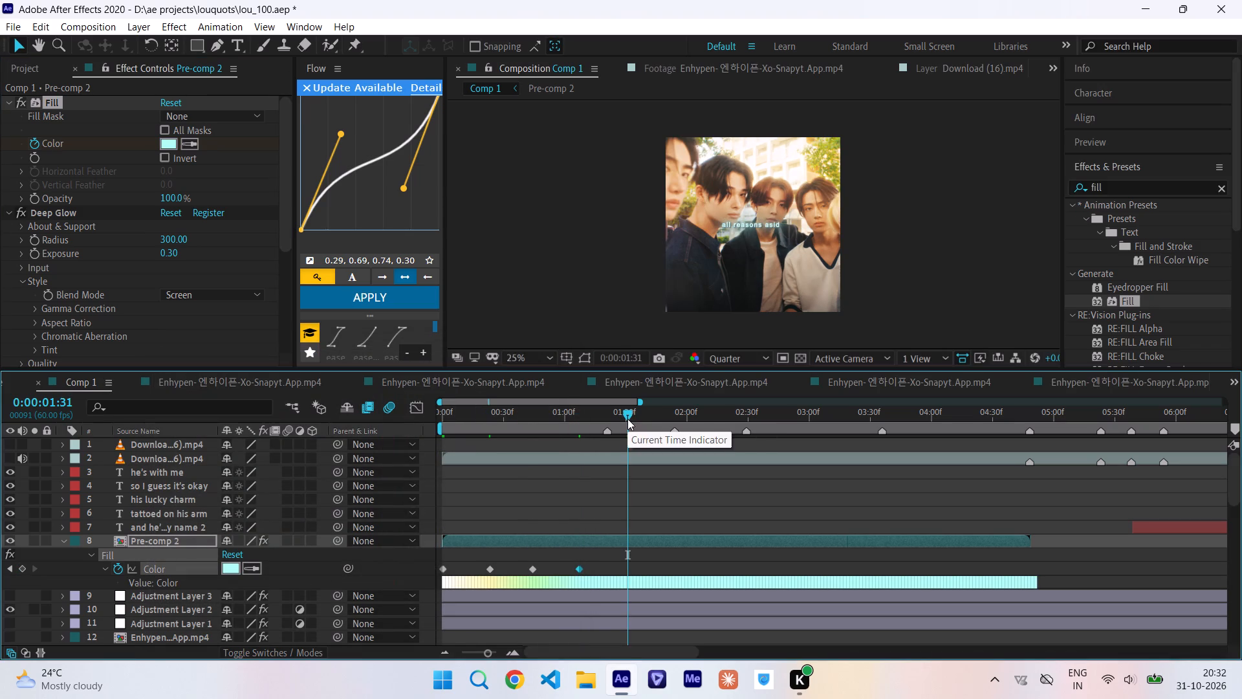
left_click(171, 142)
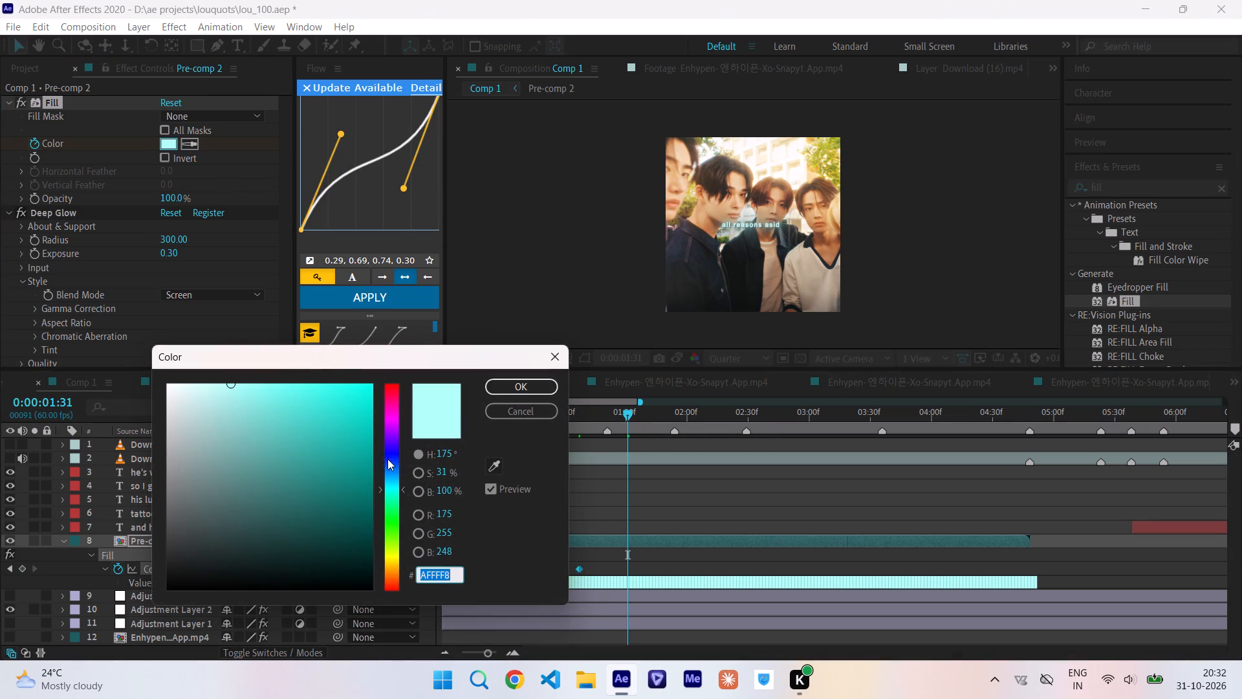
left_click(393, 453)
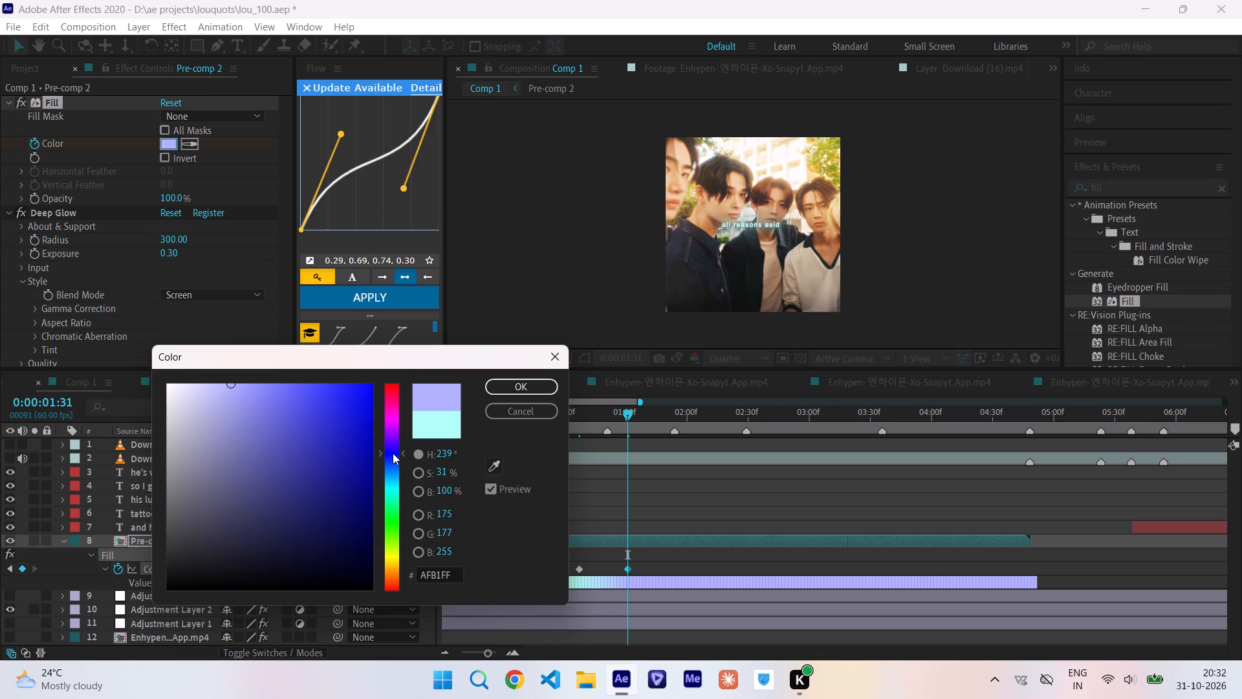
left_click(521, 388)
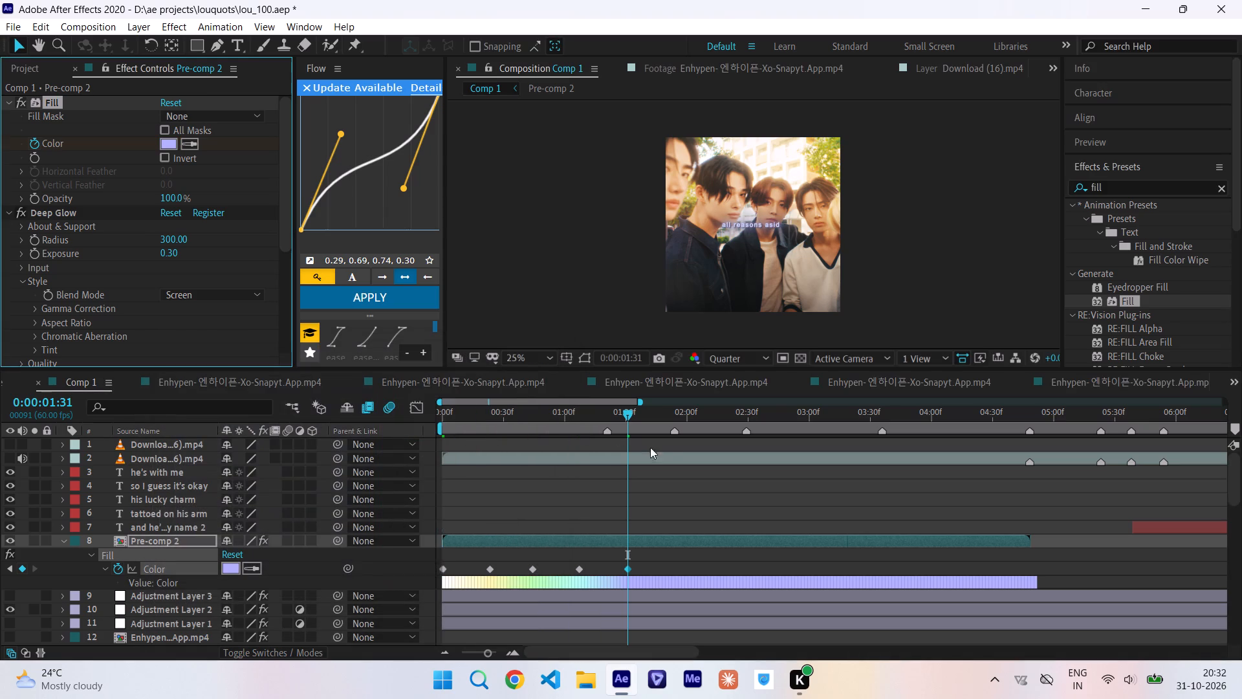
Add a light purple E3AFFF Fill colour keyframe to Pre-comp 2 at 0:00:01:51.
left_click(668, 414)
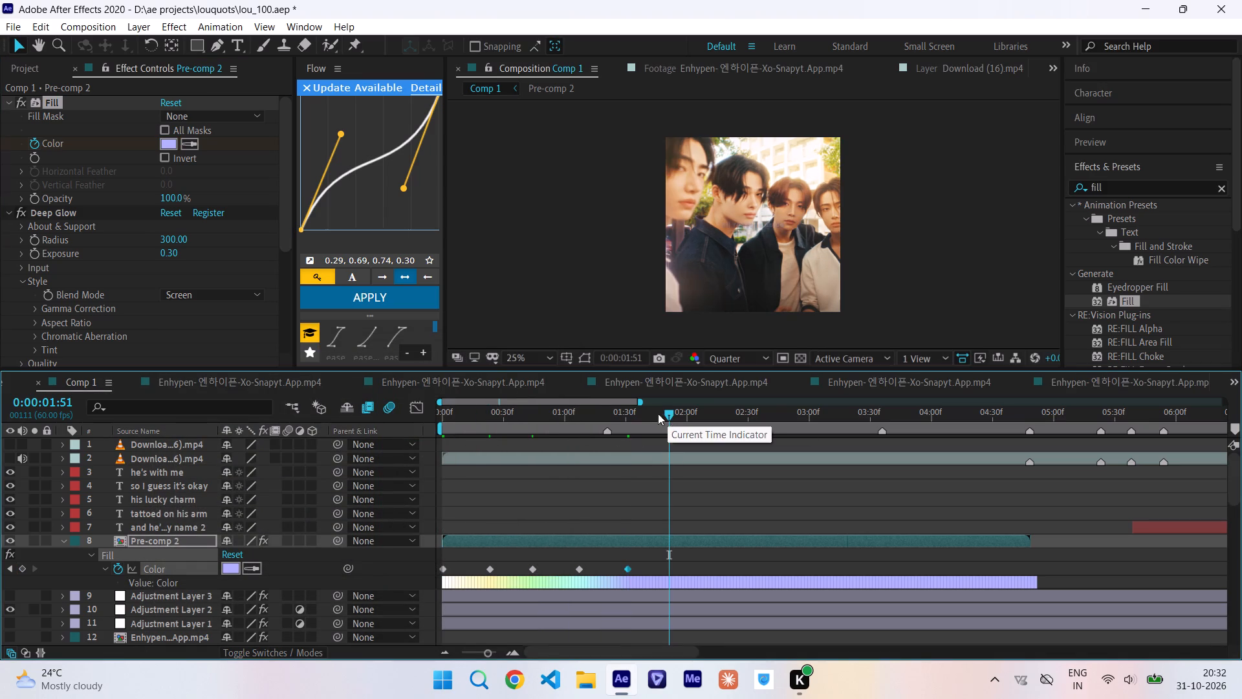
left_click(168, 142)
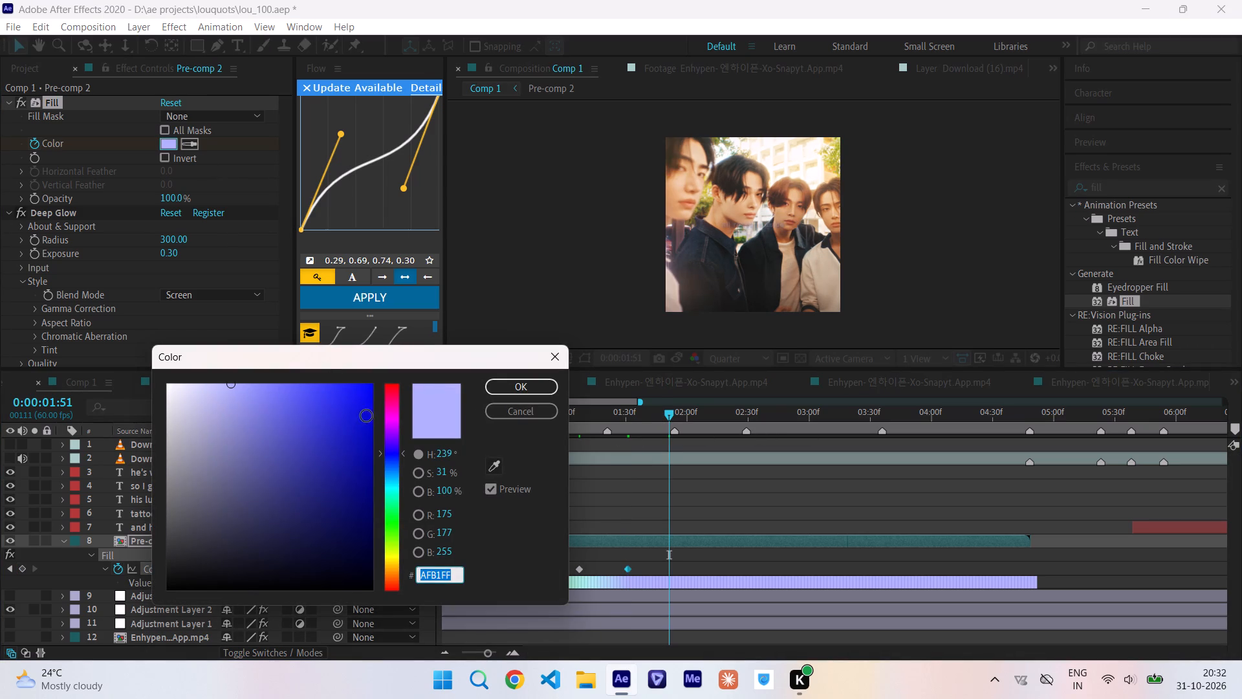
left_click(393, 430)
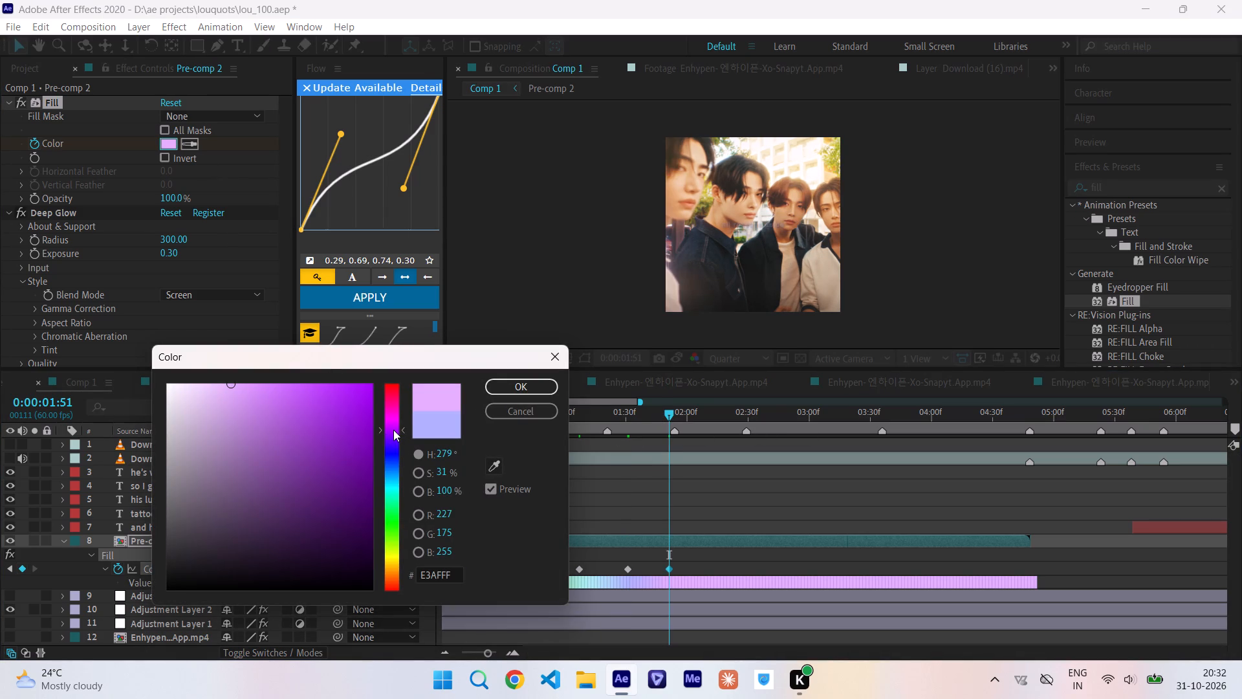
left_click(541, 392)
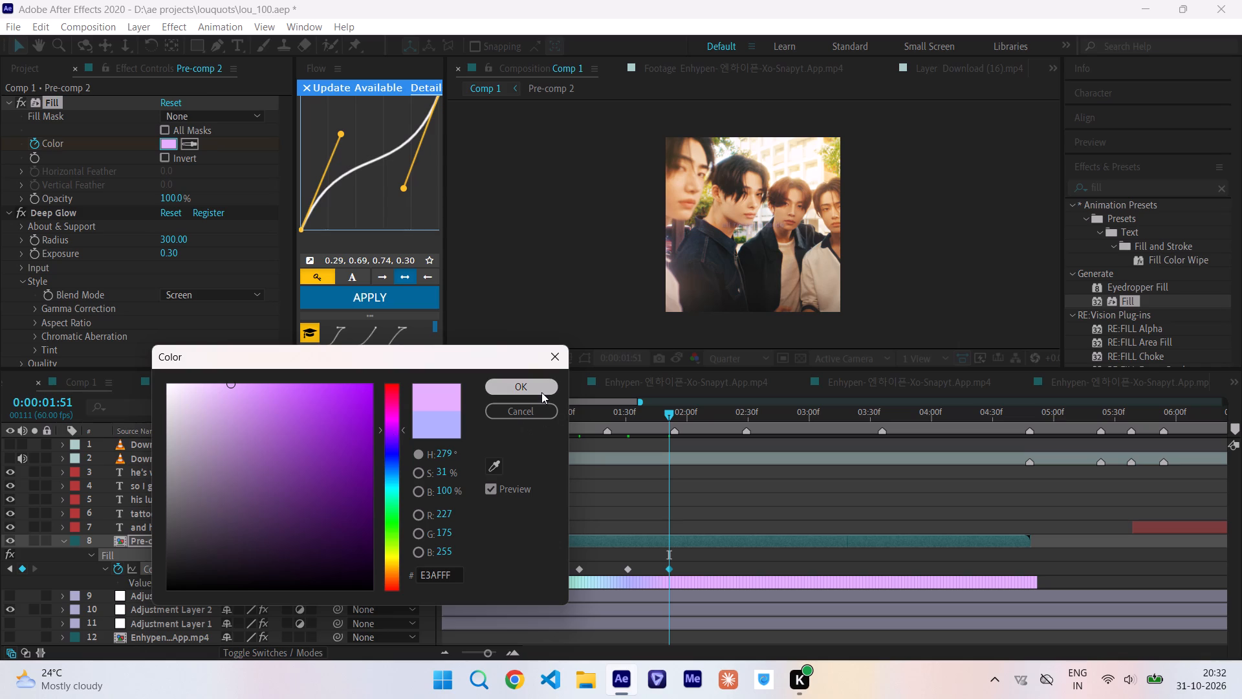
Add a light magenta FFAFFE Fill colour keyframe to Pre-comp 2 at 0:00:02:13.
left_click(715, 417)
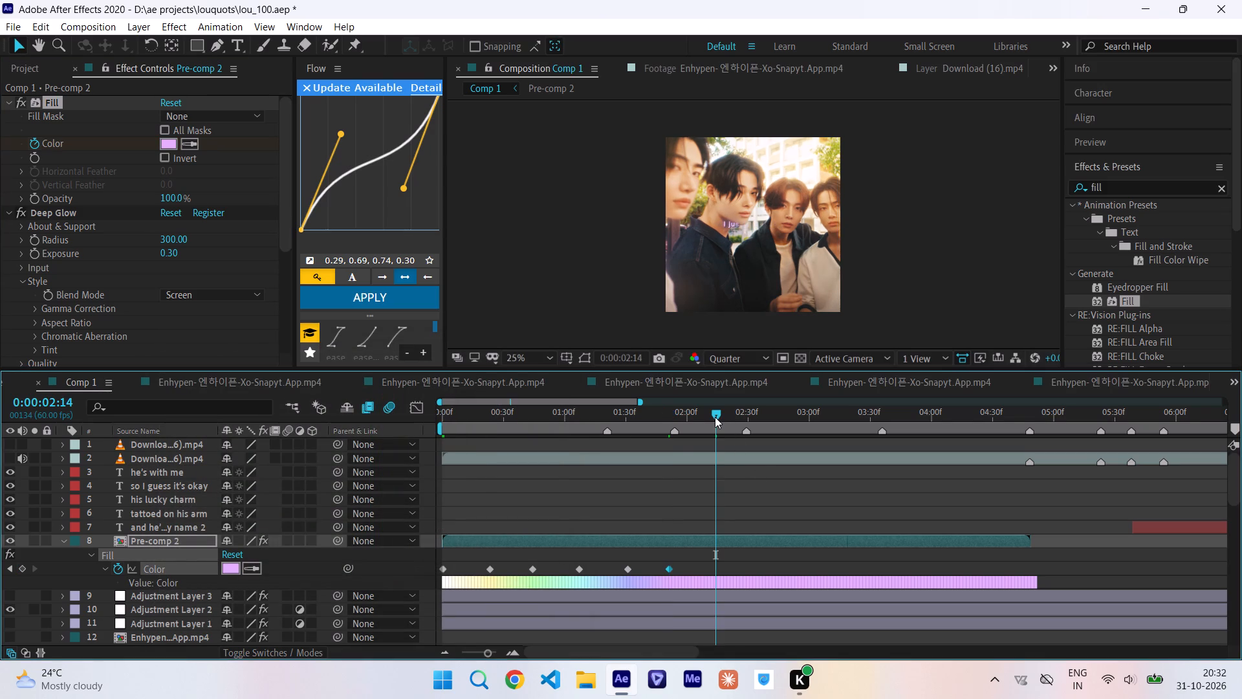
left_click(715, 417)
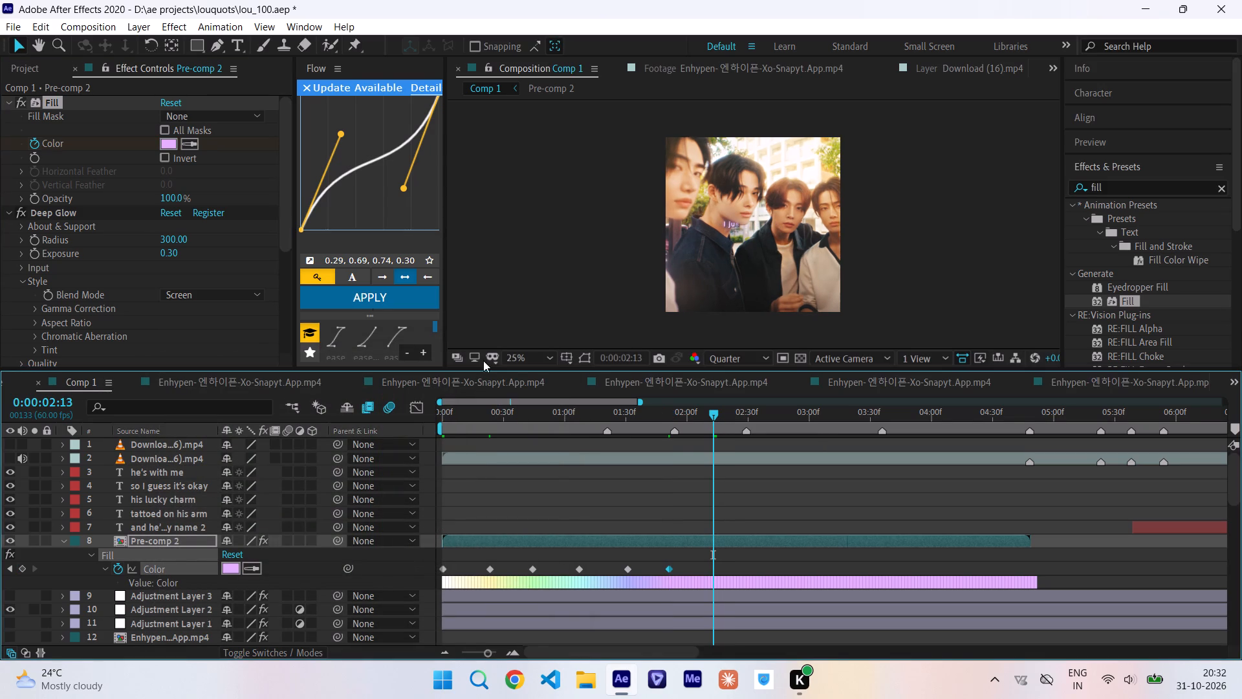
left_click(169, 142)
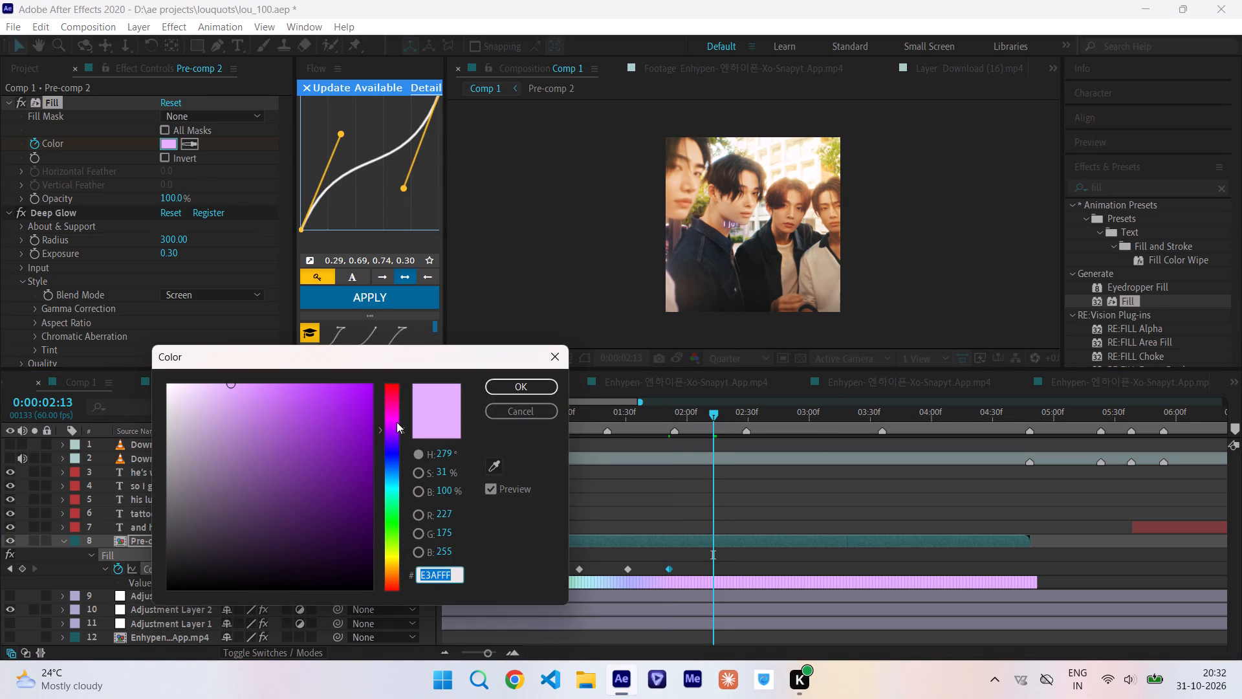
left_click(395, 417)
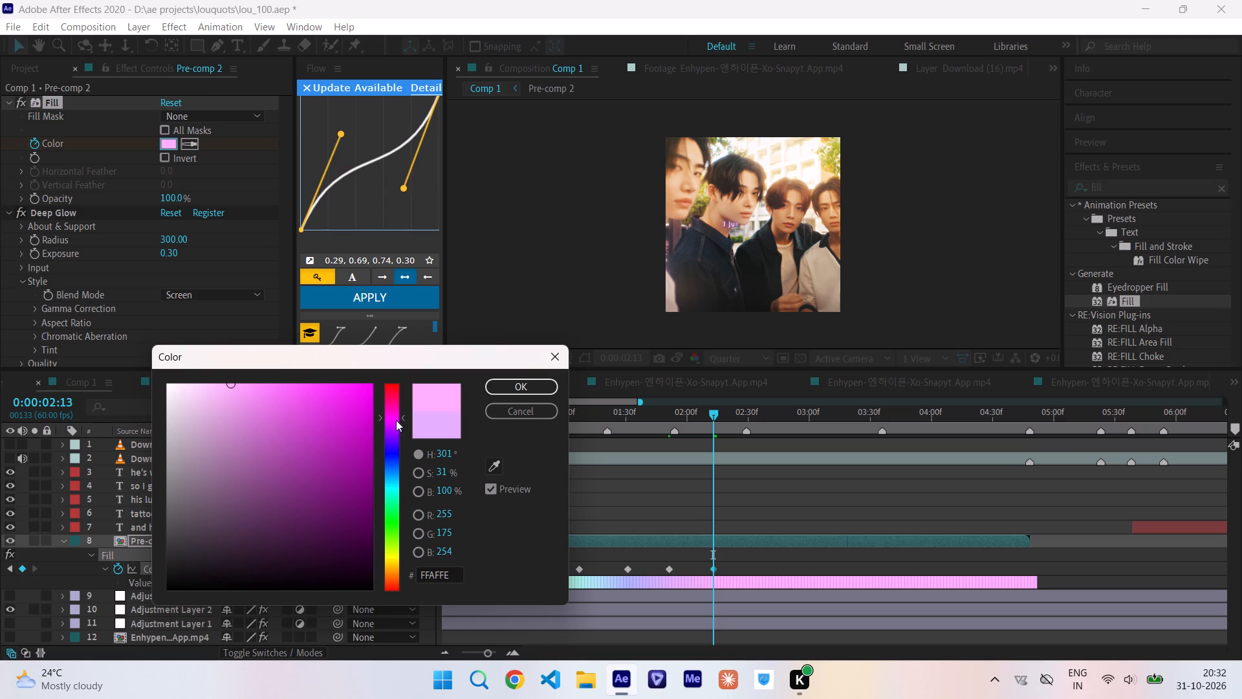
left_click(543, 388)
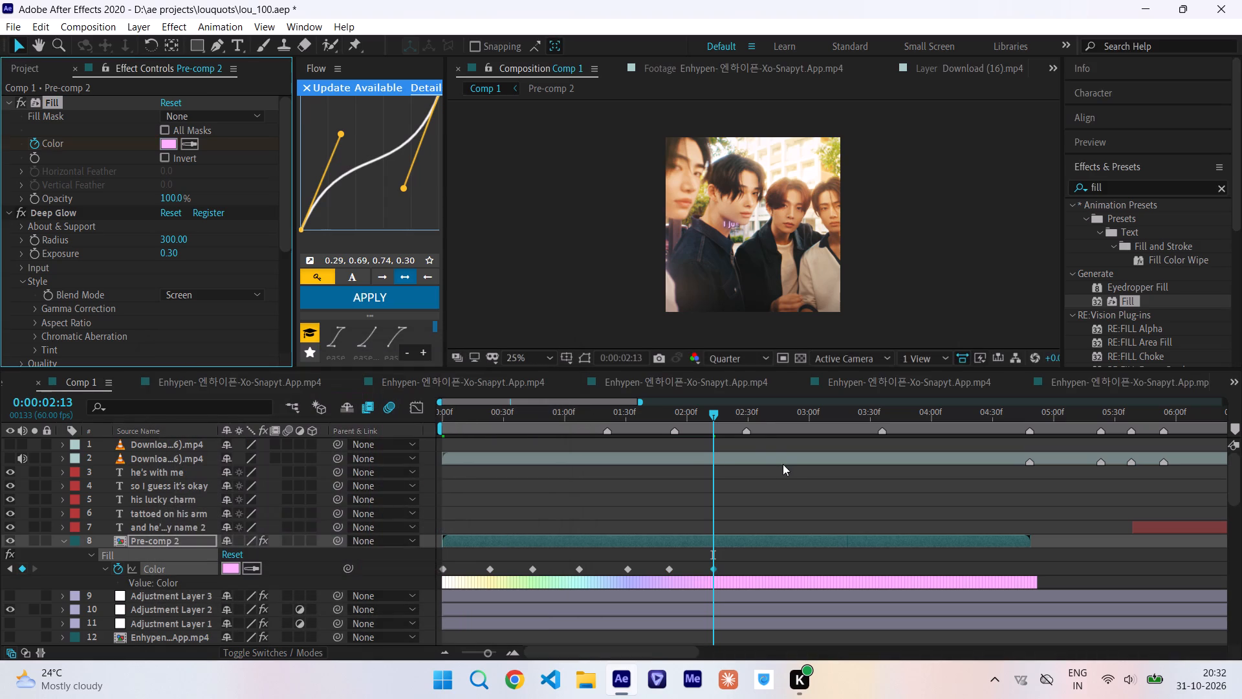
Add a pale pink FFAFDE Fill colour keyframe to Pre-comp 2 at 0:00:02:36.
left_click(763, 417)
left_click(763, 417)
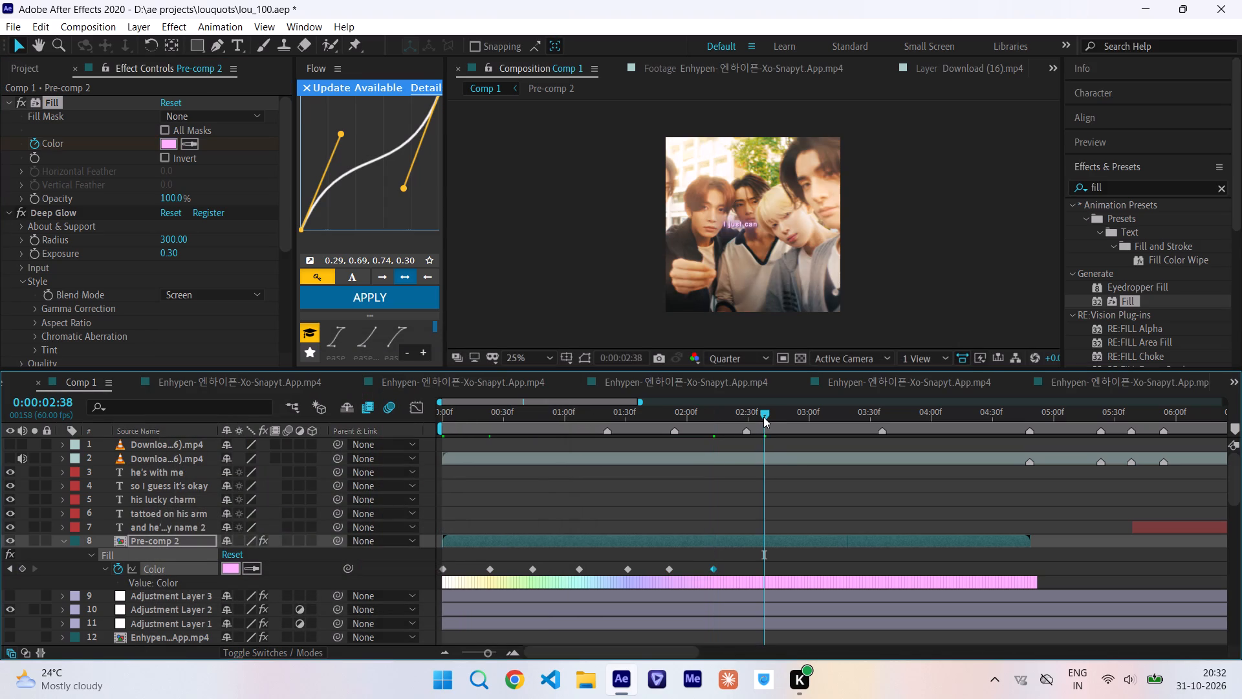
left_click(174, 145)
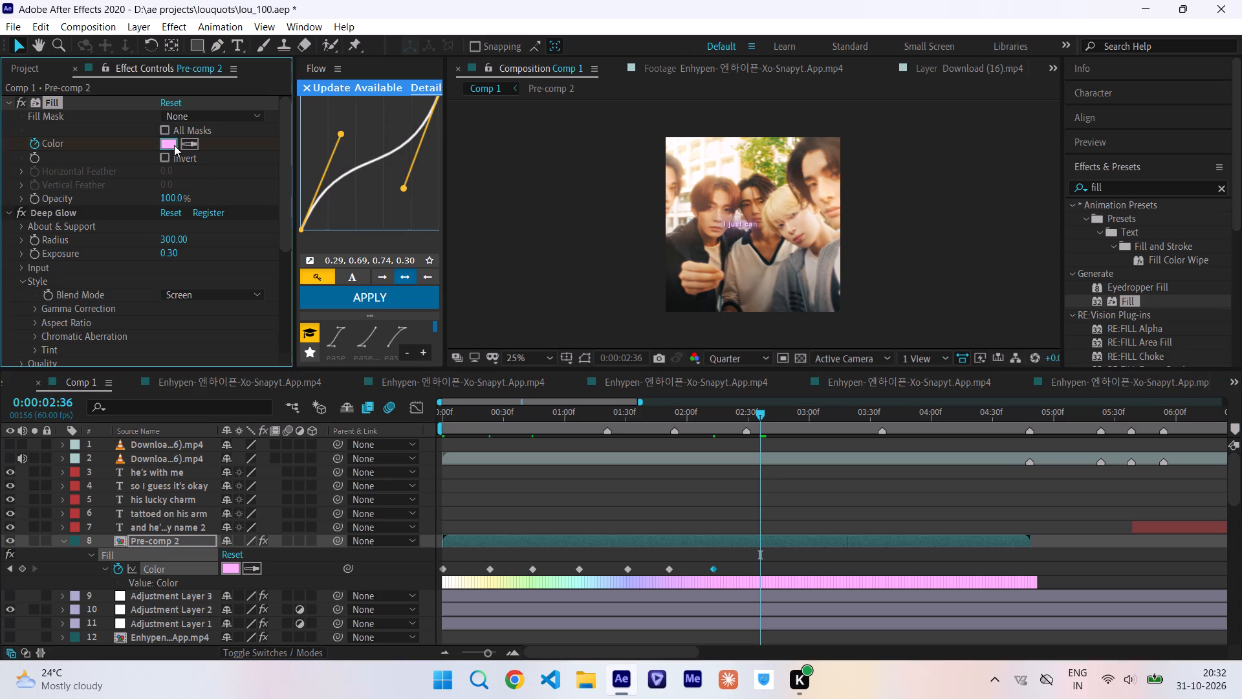
left_click(393, 404)
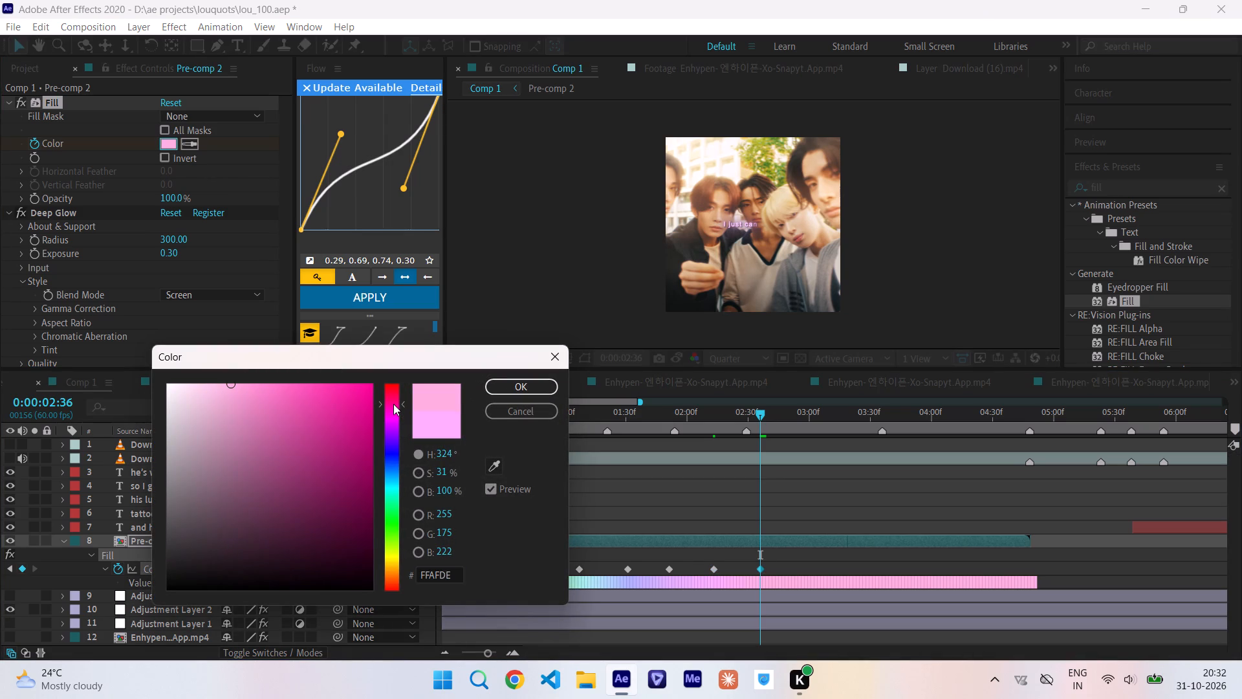
left_click(520, 389)
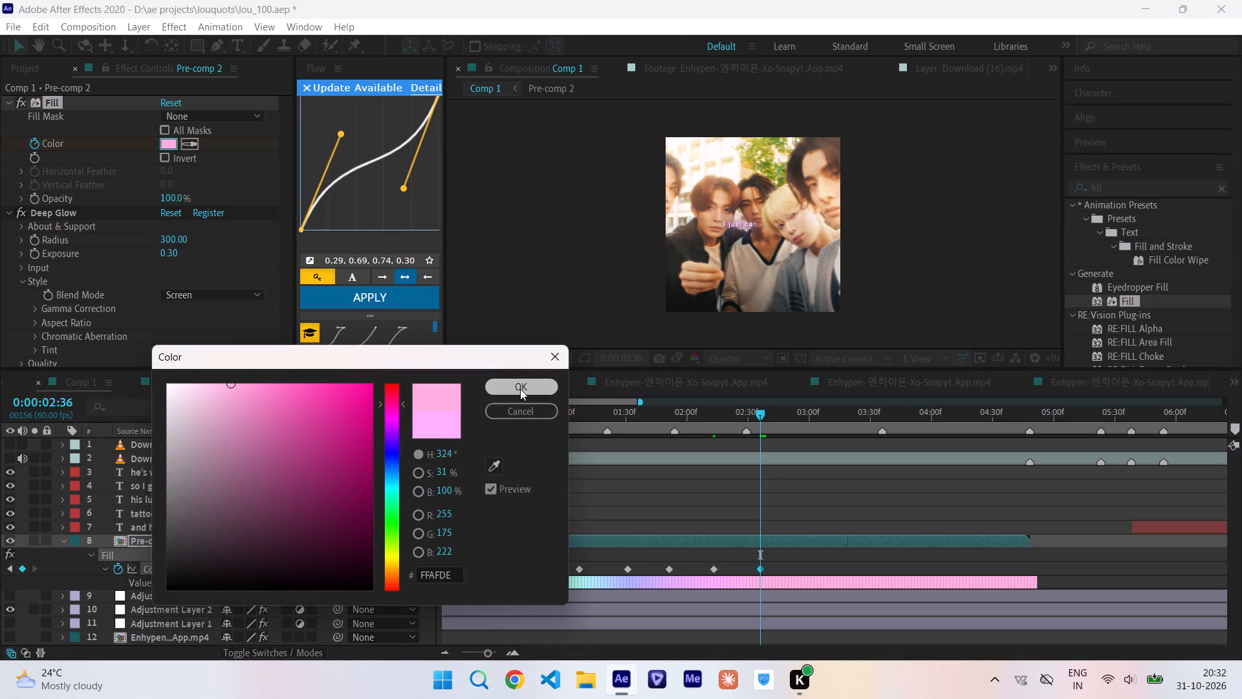
Add a pale red FFAFAF Fill colour keyframe to Pre-comp 2 at 0:00:02:55.
left_click(798, 419)
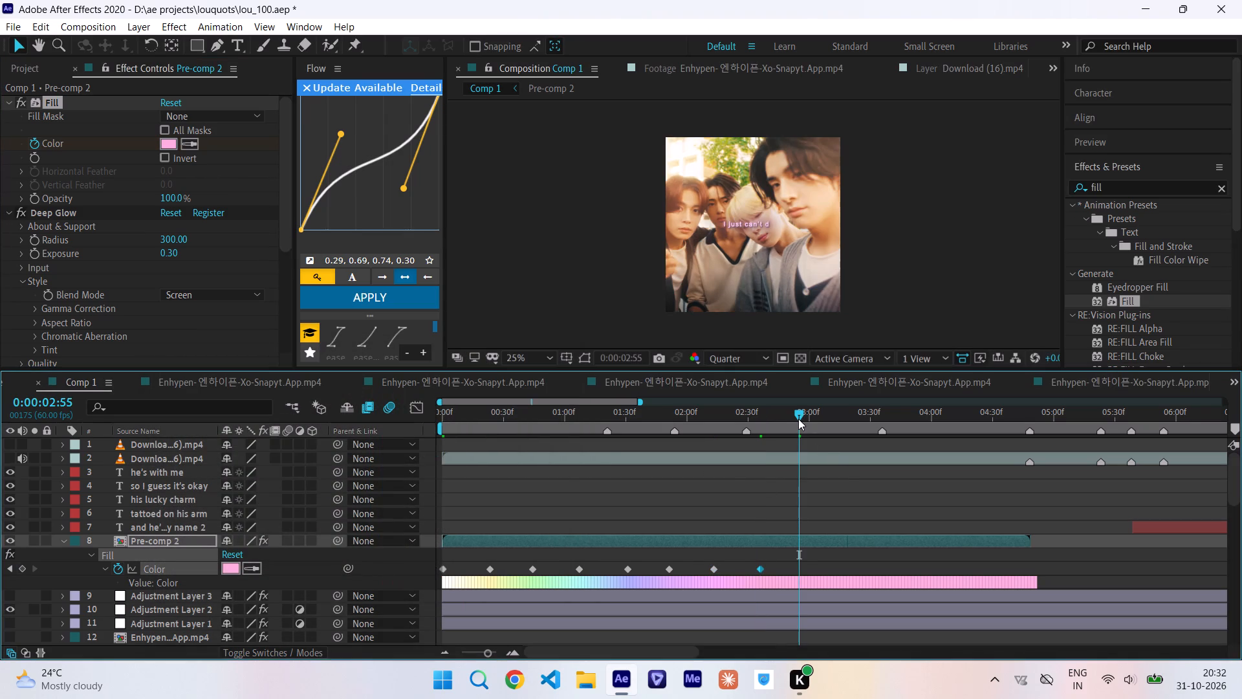
left_click(171, 145)
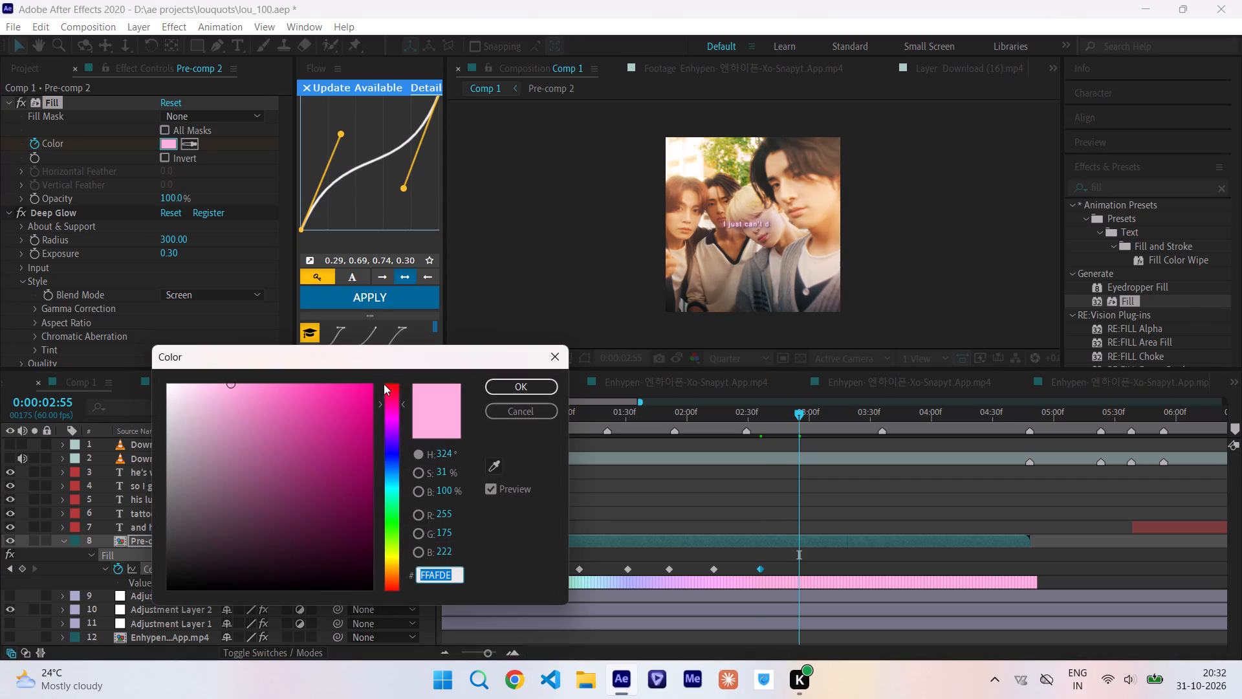
left_click_drag(389, 394, 422, 340)
left_click(545, 386)
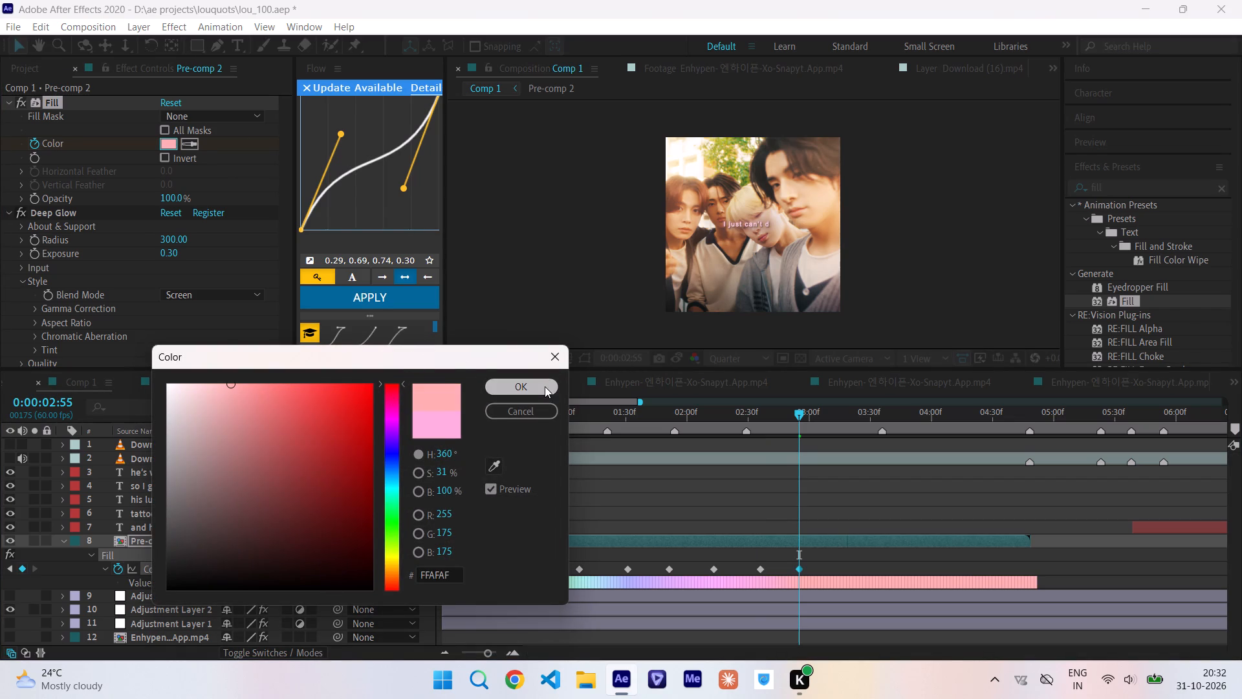
Copy all of Pre-comp 2's Fill colour keyframes and paste the set starting at 0:00:03:14.
left_click(833, 418)
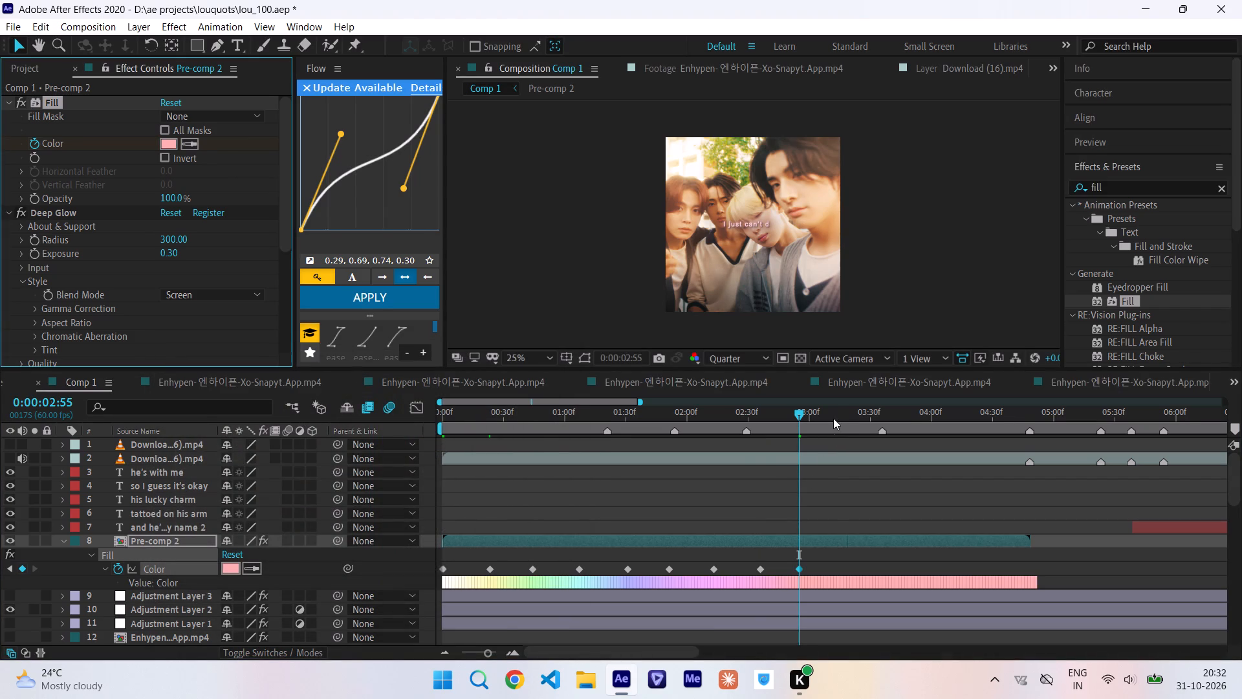
left_click(833, 418)
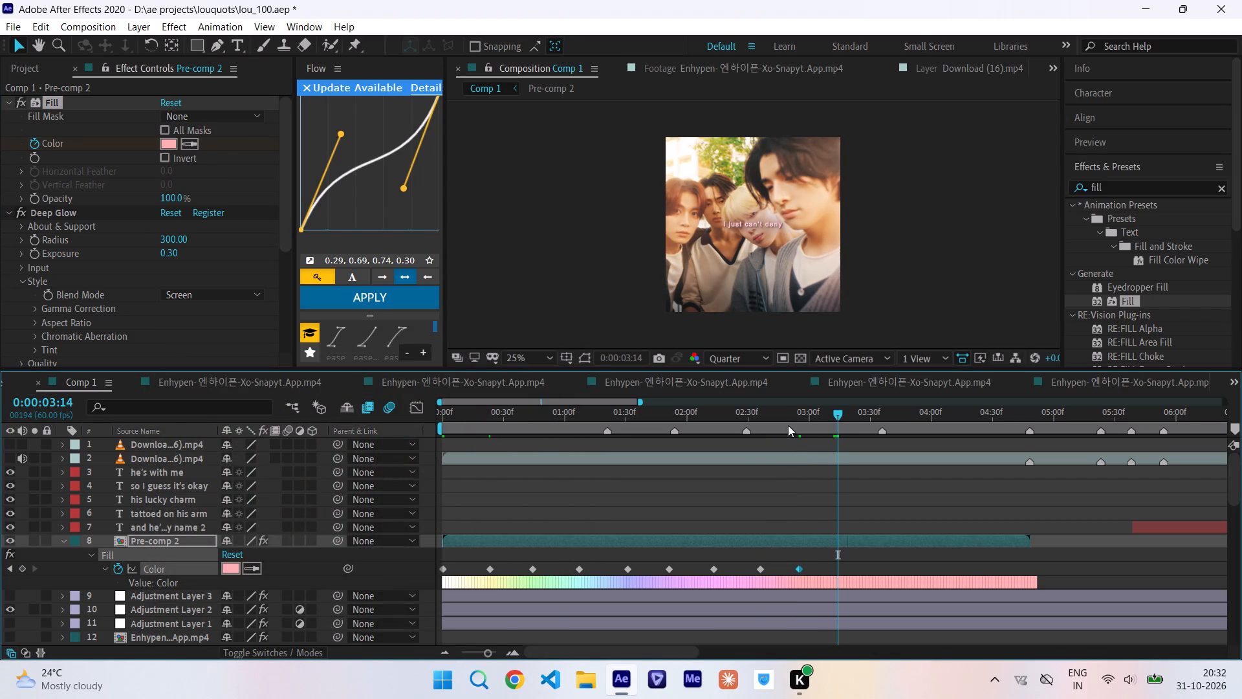
left_click_drag(823, 568, 465, 576)
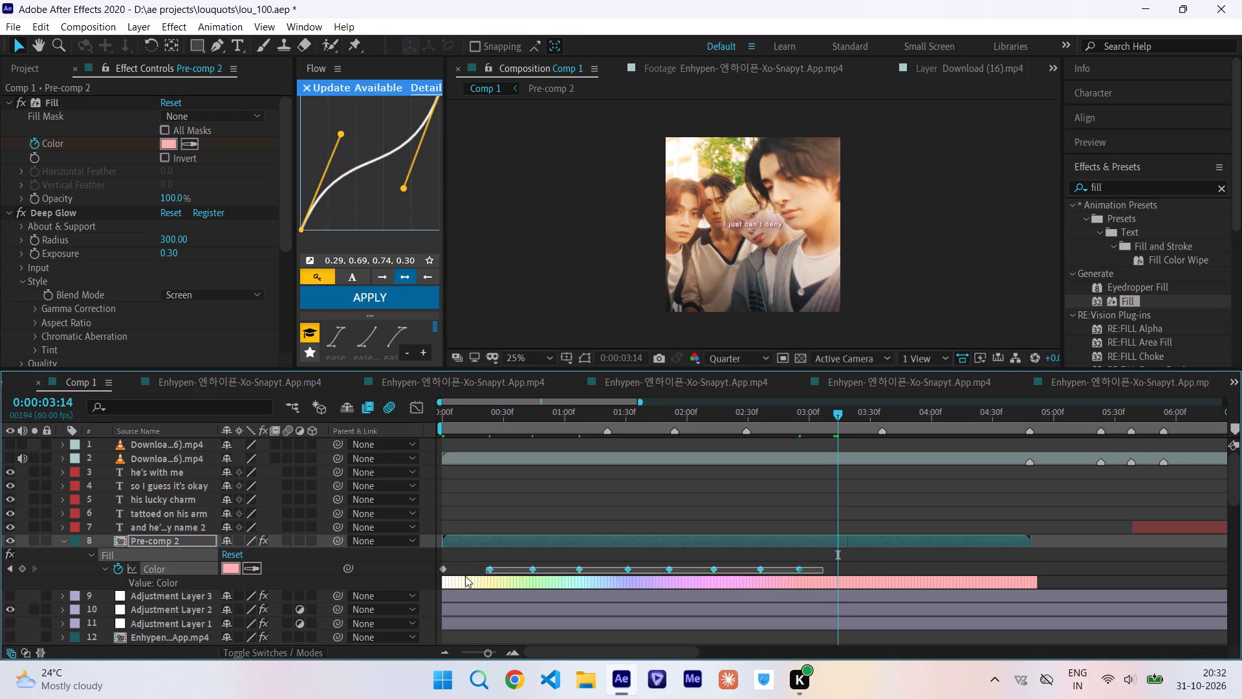
left_click_drag(465, 576, 408, 574)
key("ctrl+c")
key("ctrl+v")
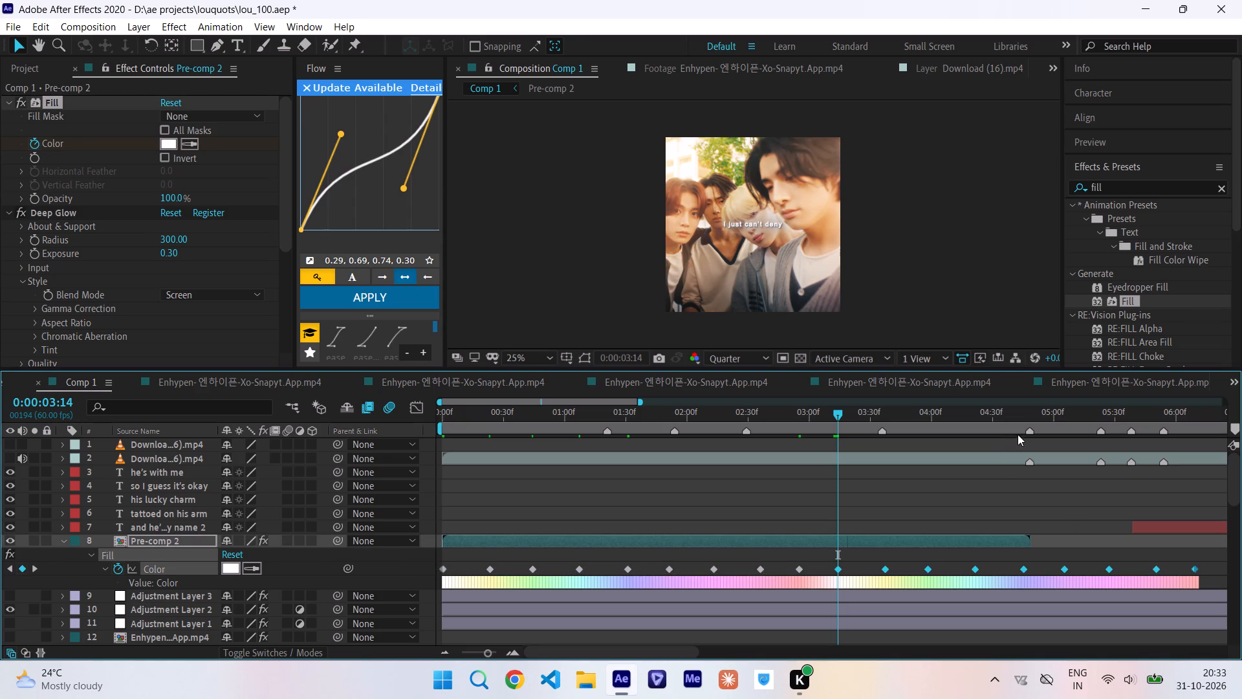
Delete the pasted Fill colour keyframes that lie beyond the end of Pre-comp 2, after 0:00:04:49.
left_click(1031, 421)
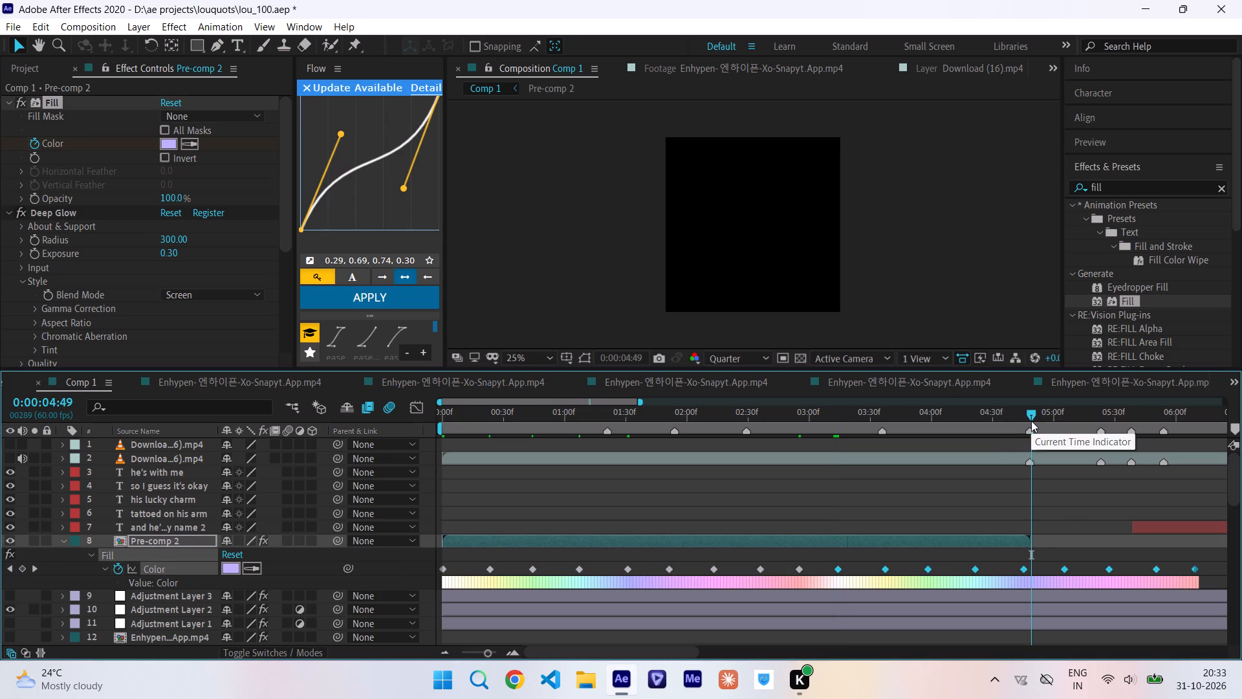
left_click_drag(1042, 554, 1225, 571)
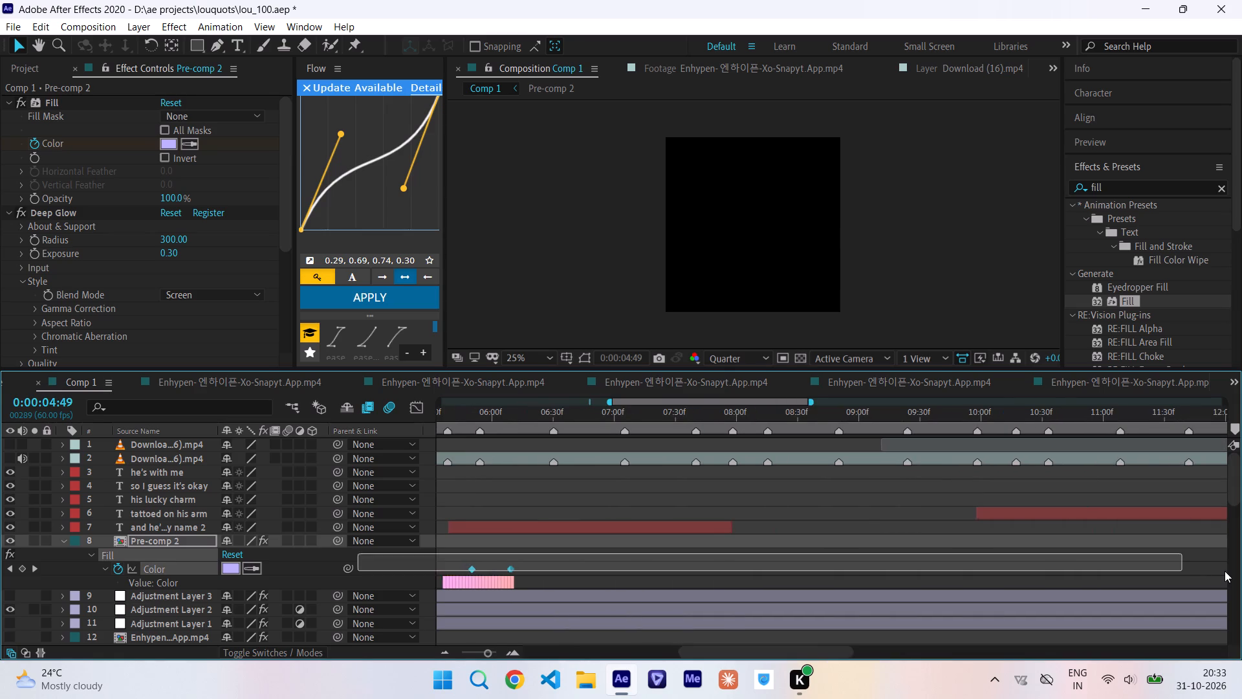
scroll(969, 584, "right", 2)
key("Delete")
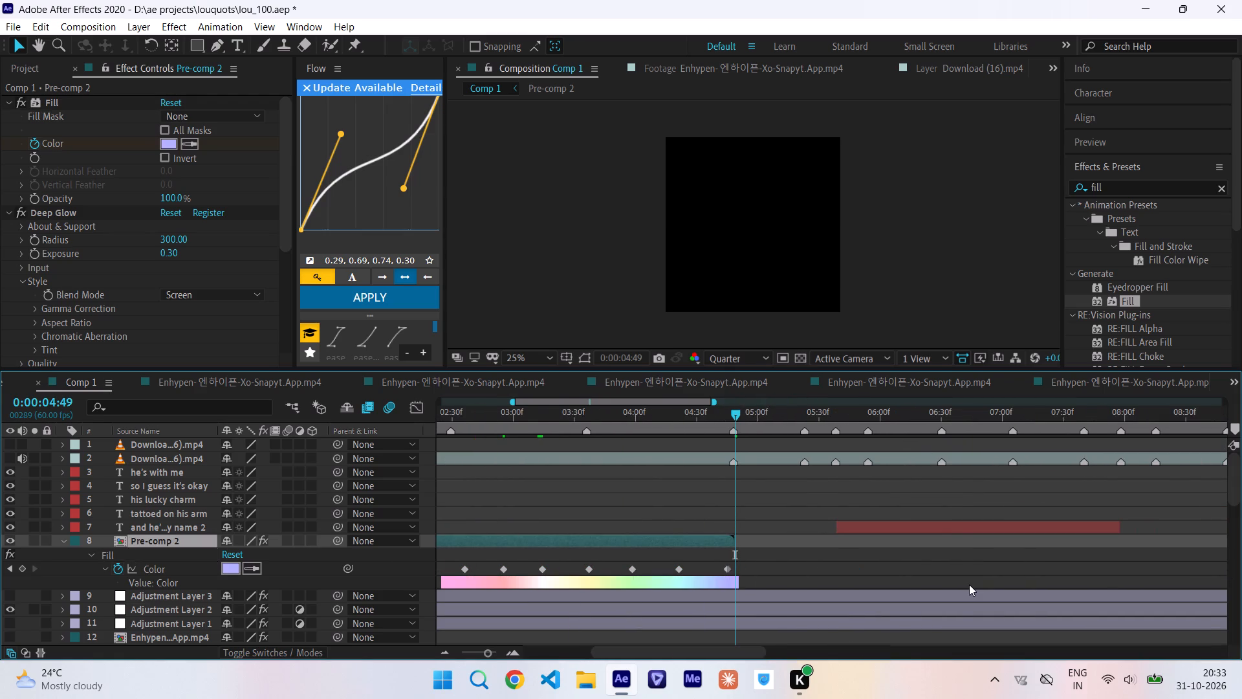
Scrub through Comp 1 to about 0:00:04:30 to check the lyrics' colour changes.
scroll(969, 584, "right", 12)
left_click_drag(706, 414, 470, 439)
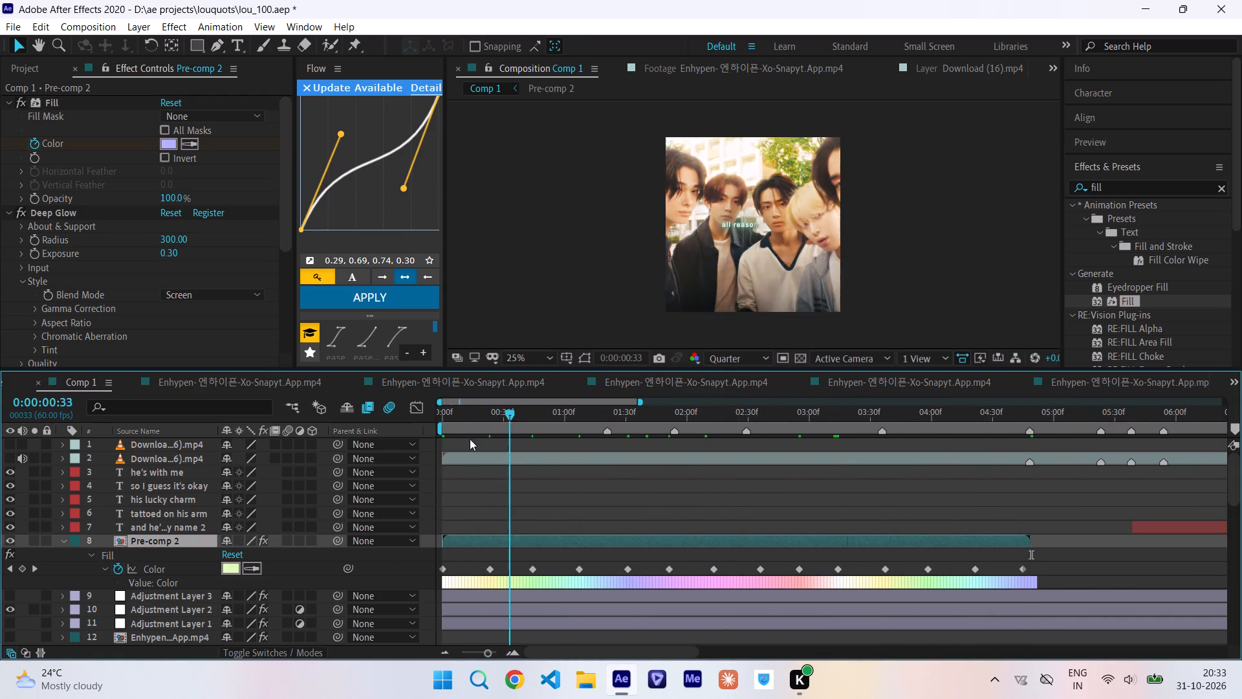
left_click_drag(470, 439, 670, 471)
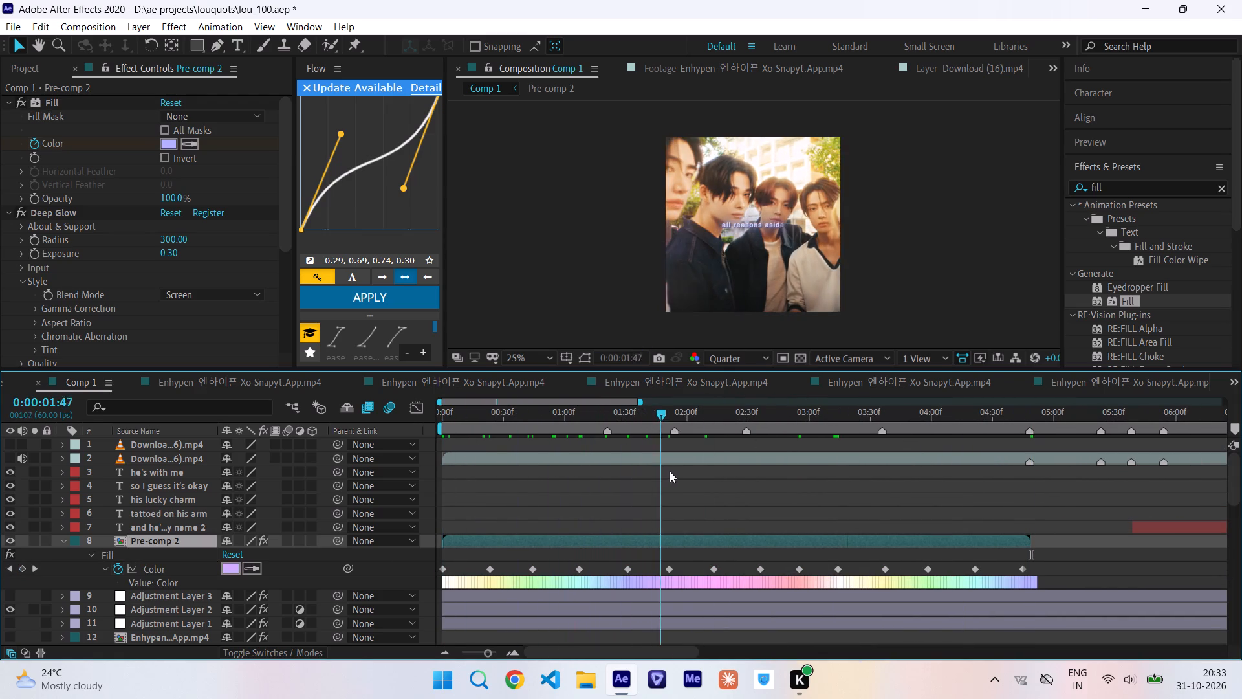
left_click_drag(670, 471, 772, 473)
scroll(743, 471, "right", 1)
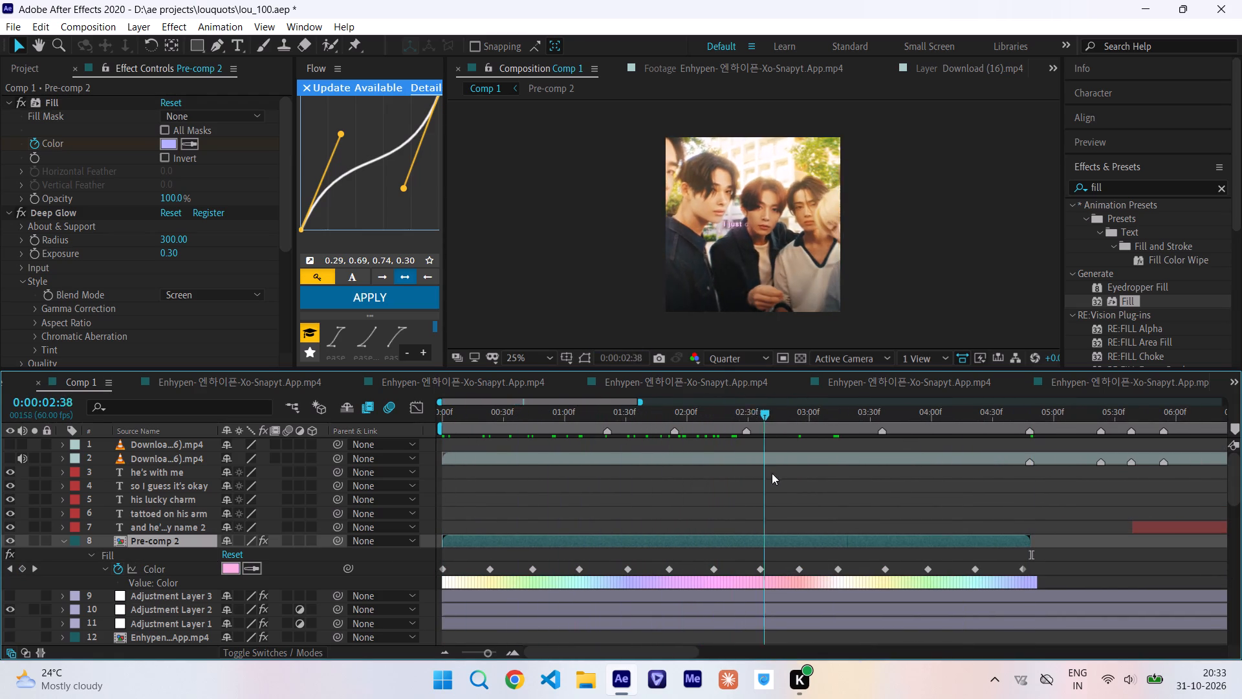
scroll(772, 473, "right", 1)
left_click_drag(772, 473, 872, 477)
scroll(809, 473, "right", 1)
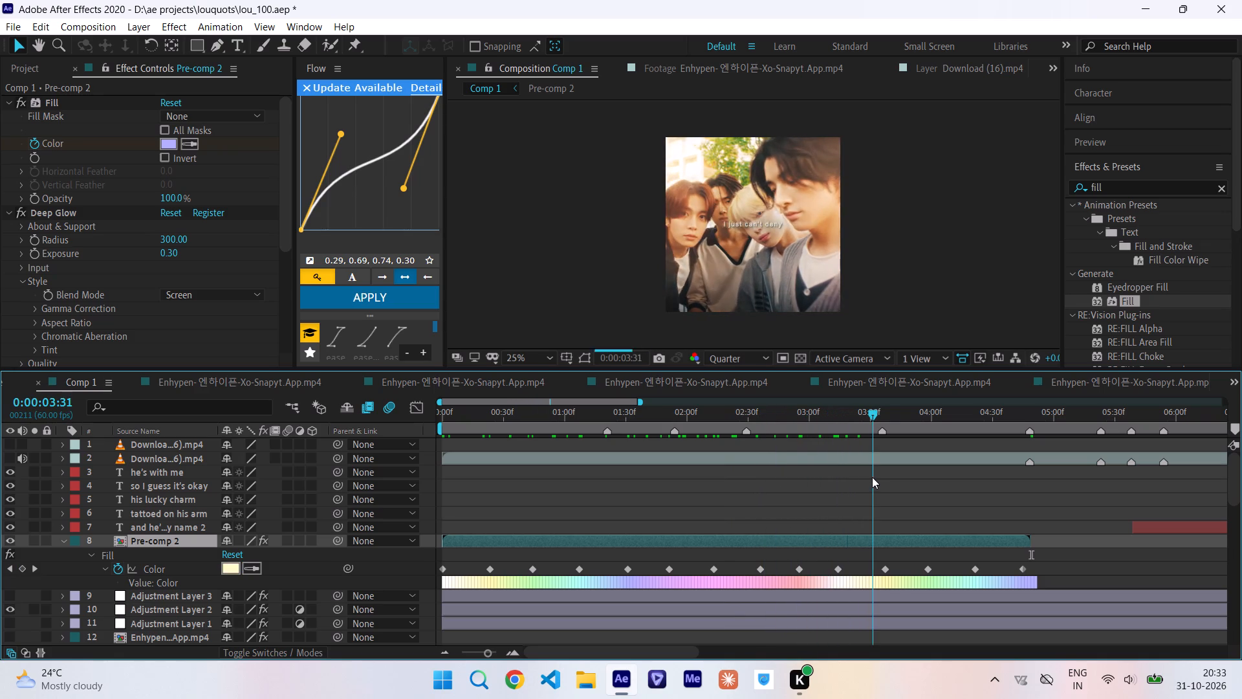
left_click_drag(872, 477, 930, 477)
scroll(882, 477, "right", 1)
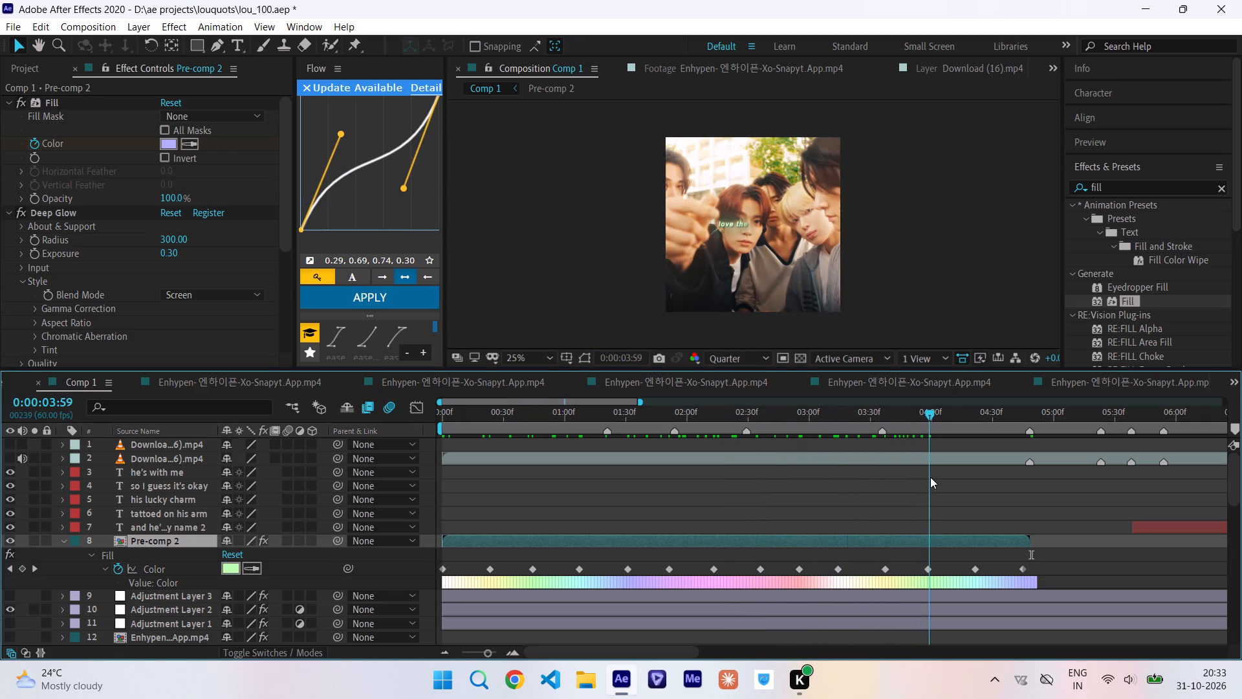
left_click_drag(930, 477, 996, 478)
scroll(940, 477, "right", 1)
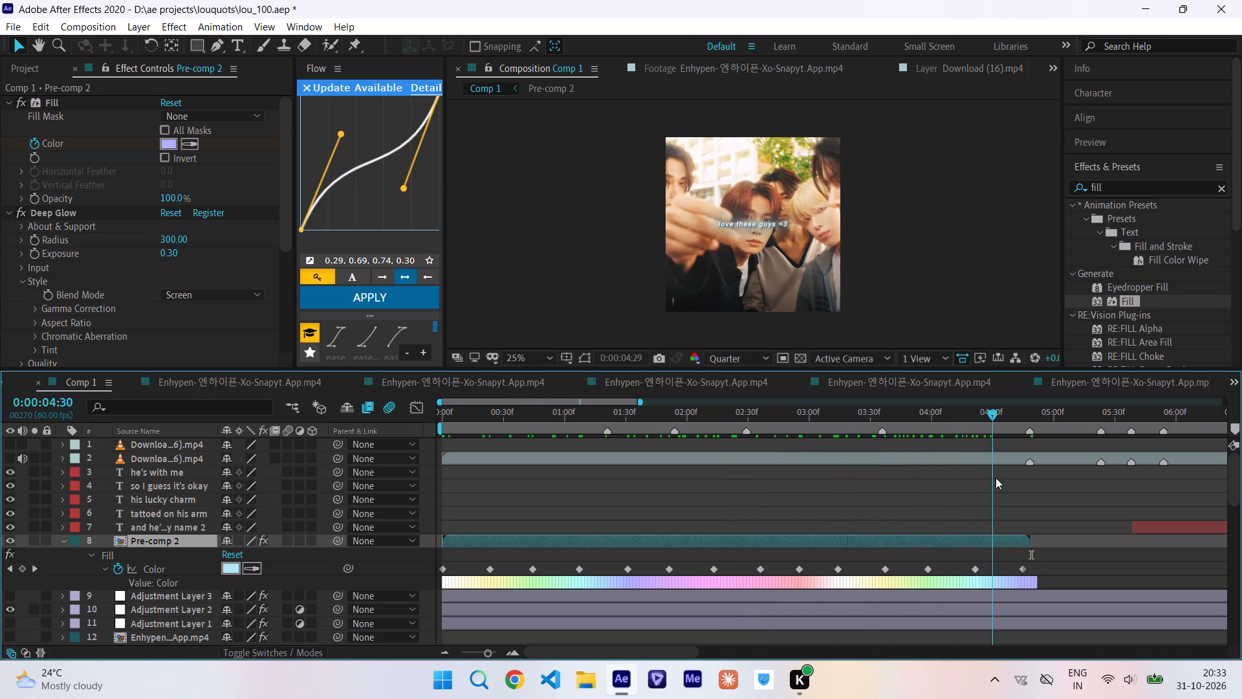
Play Comp 1 from 0:00:00:00 to examine the rainbow colour transitions on the lyrics.
left_click_drag(996, 478, 299, 536)
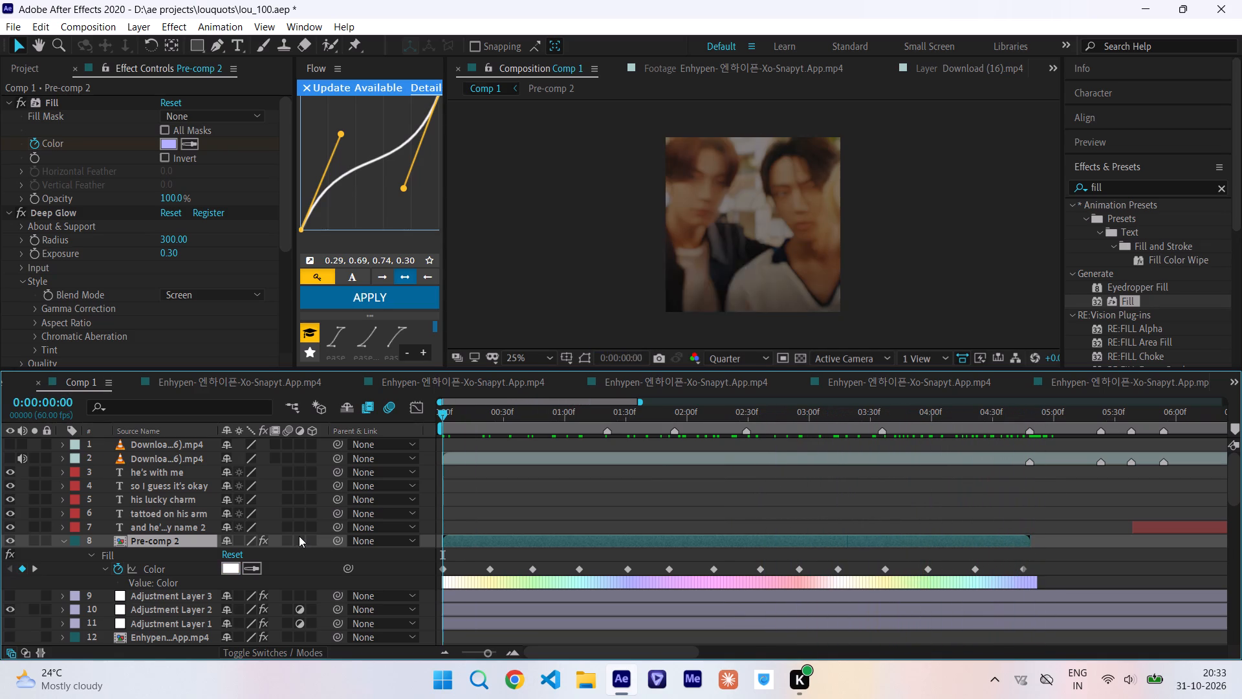
key("space")
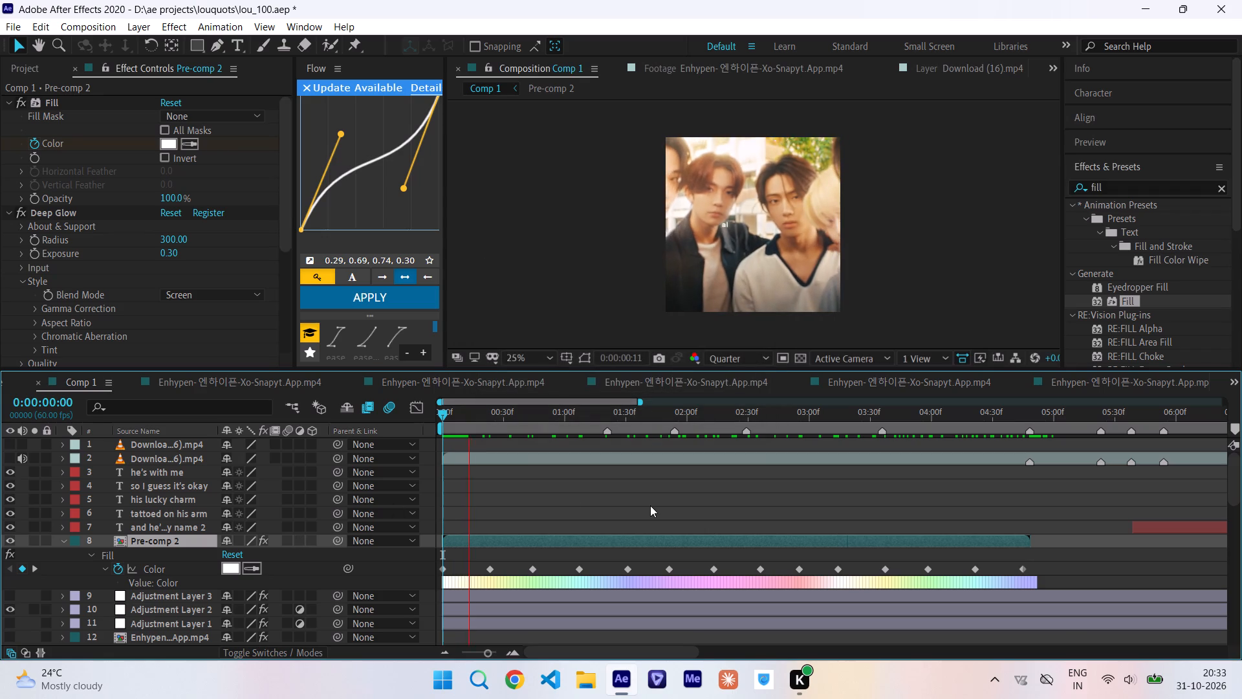
scroll(650, 505, "down", 20)
scroll(650, 505, "down", 1)
scroll(650, 505, "up", 6)
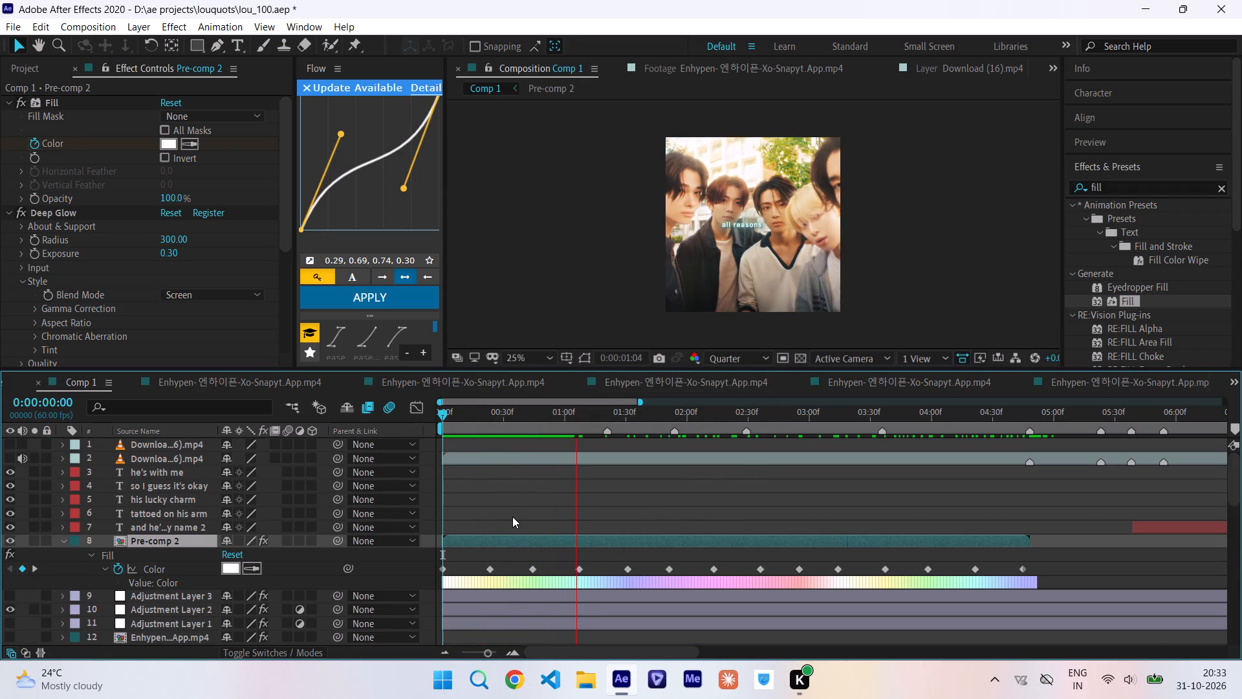
scroll(466, 554, "down", 1)
scroll(466, 554, "up", 1)
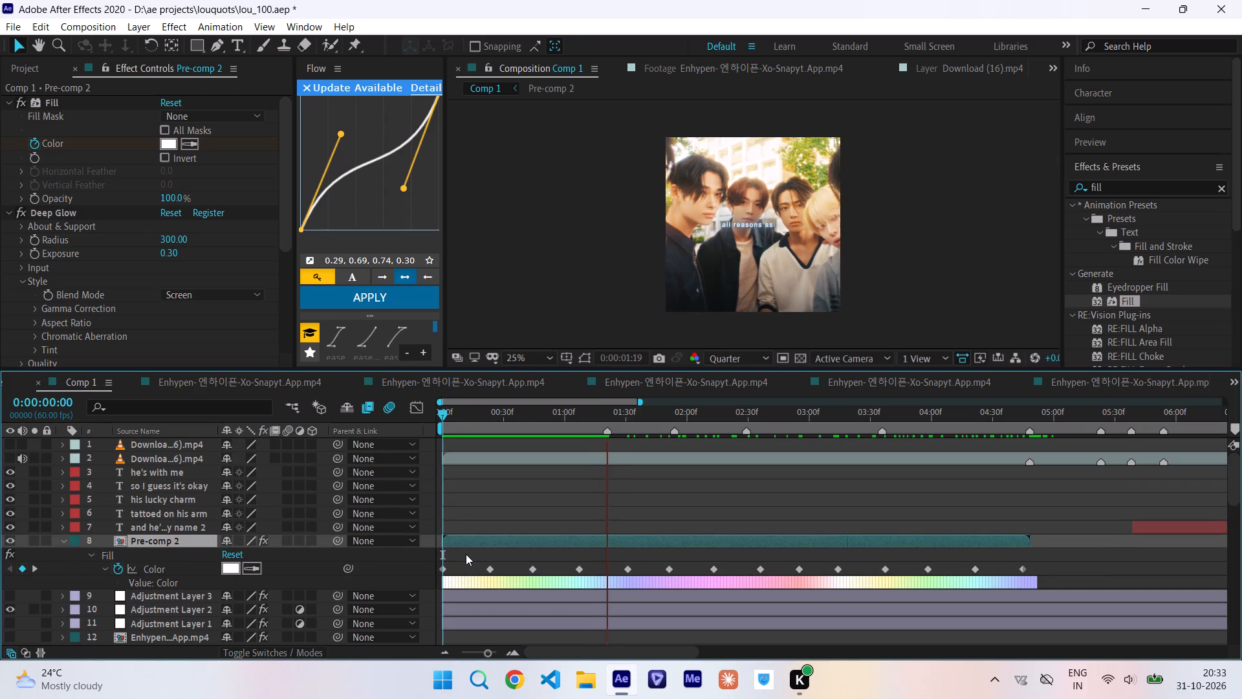
left_click_drag(533, 422, 232, 432)
key("space")
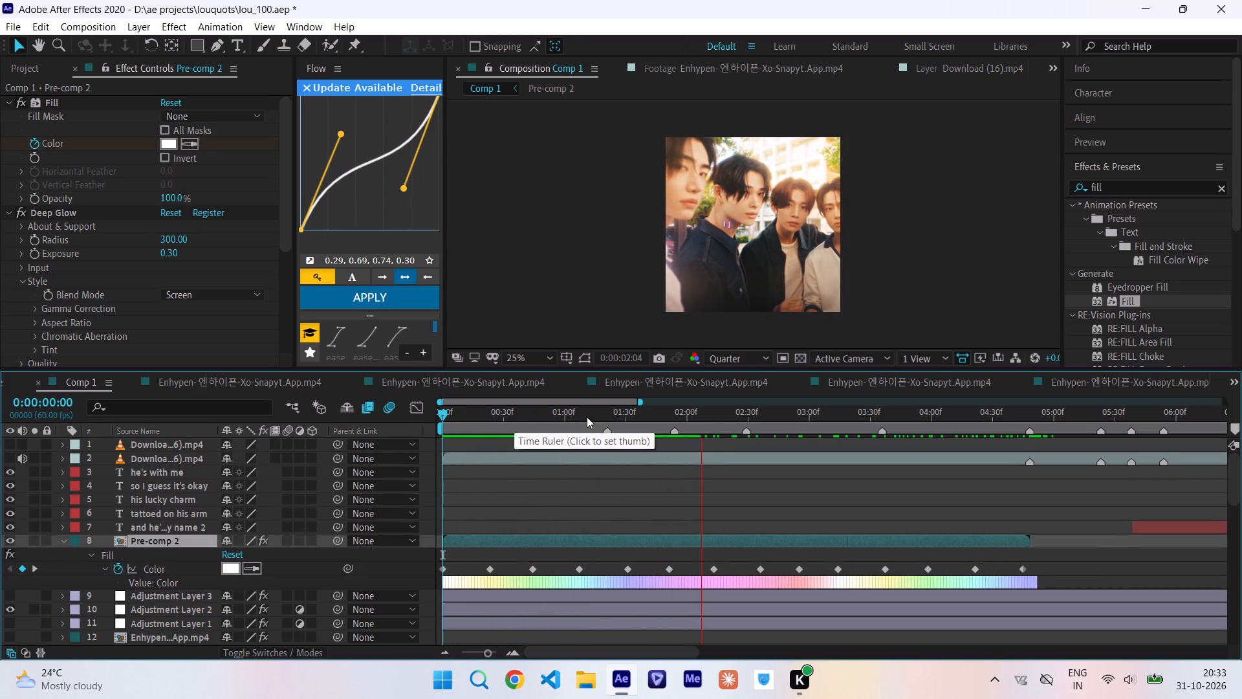
Save the lou_100.aep project.
key("ctrl+s")
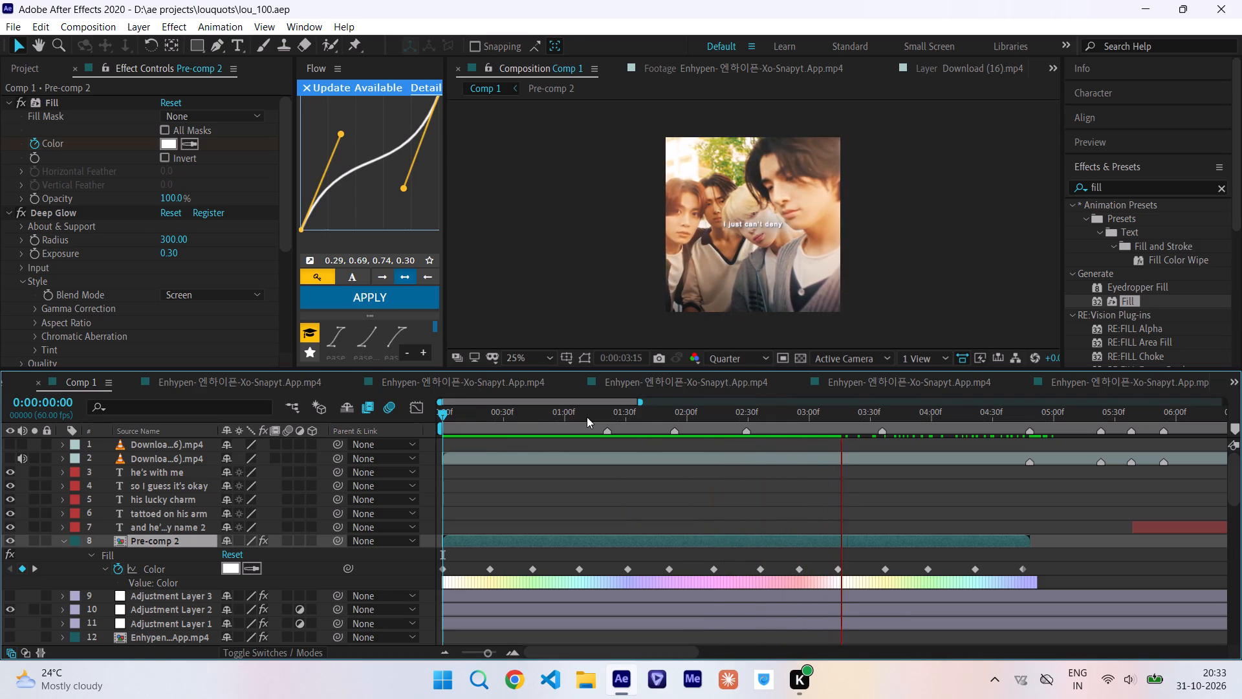
Play Comp 1 from the start again, and scrub through its first few seconds to review the coloured lyrics.
left_click_drag(533, 414, 252, 466)
key("space")
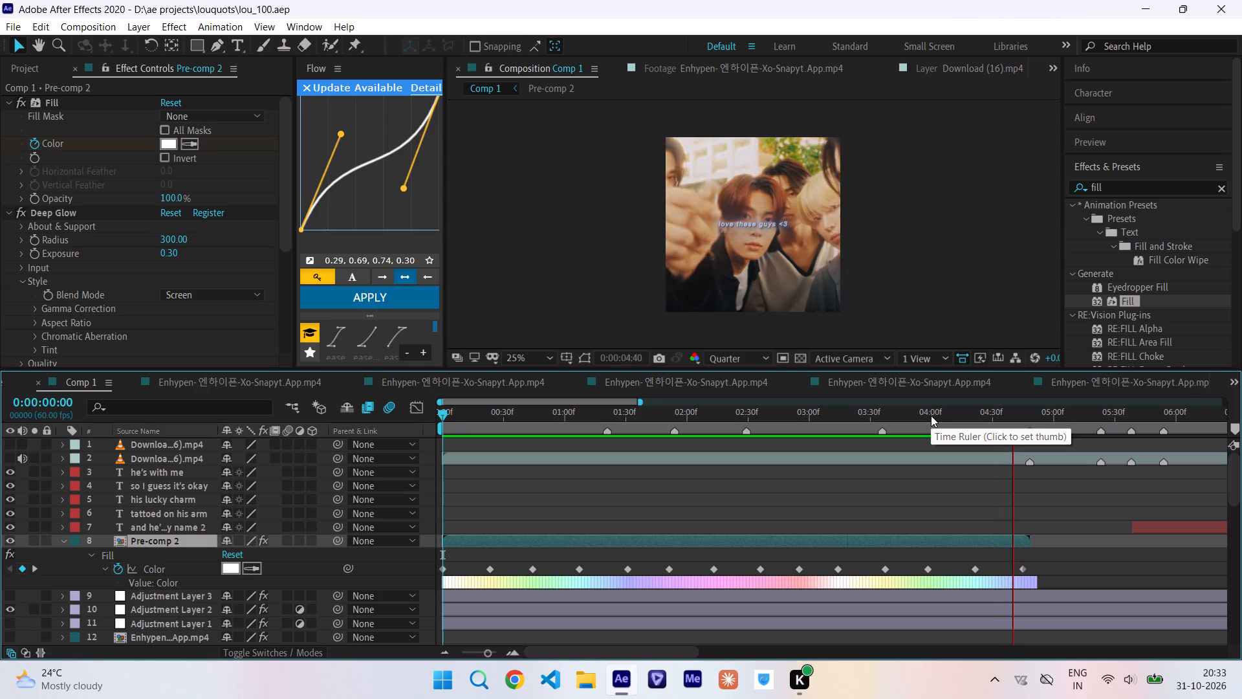
left_click_drag(931, 416, 591, 472)
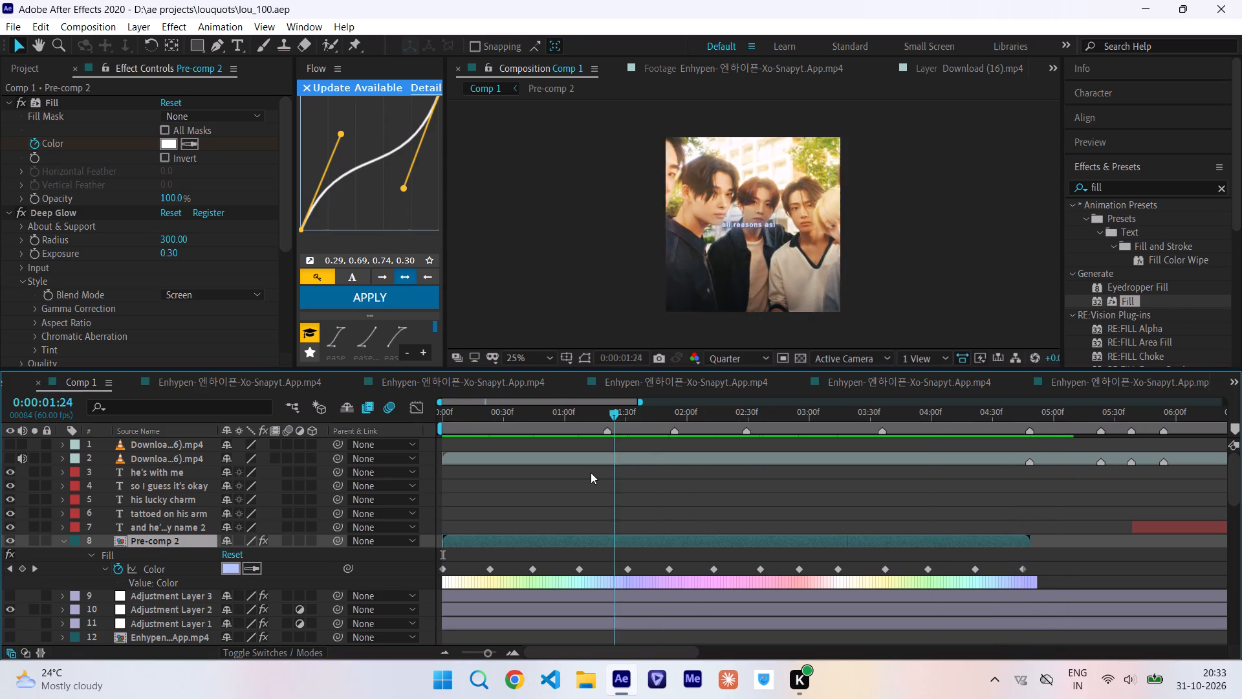
left_click_drag(591, 472, 670, 510)
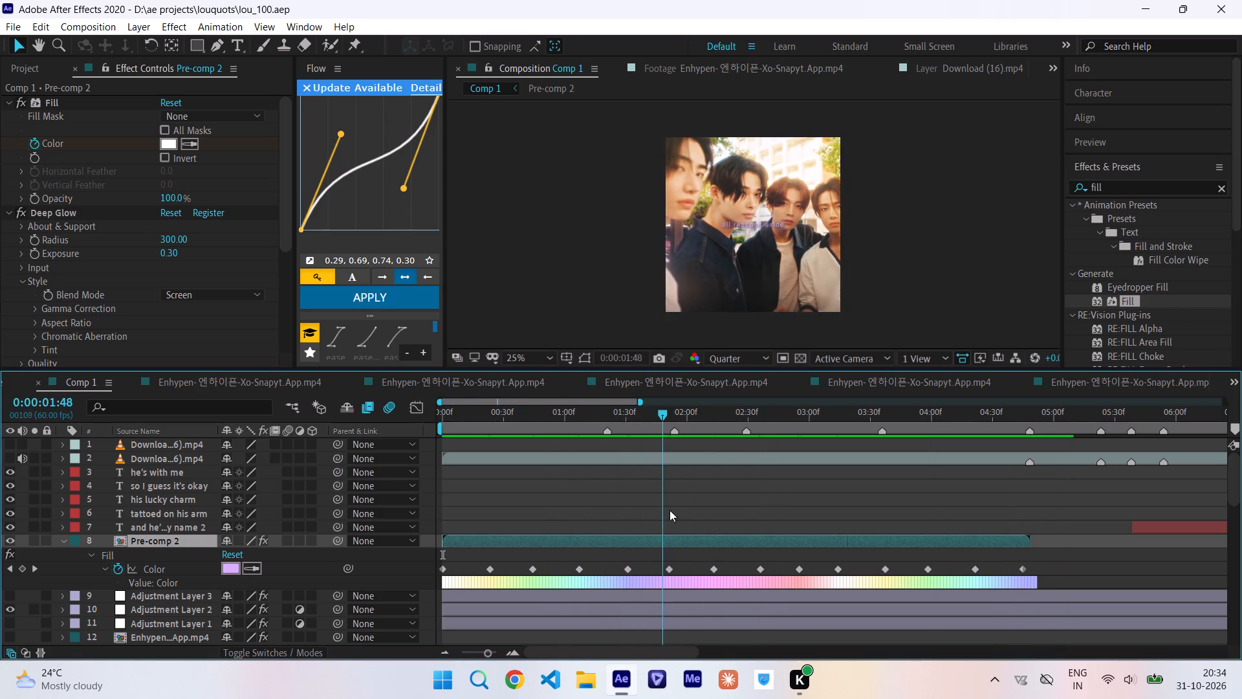
left_click_drag(670, 510, 767, 512)
Apply the saved animation preset containing S_Shake from the presets folder to Pre-comp 2, with the playhead at 0:00:02:40.
left_click(773, 538)
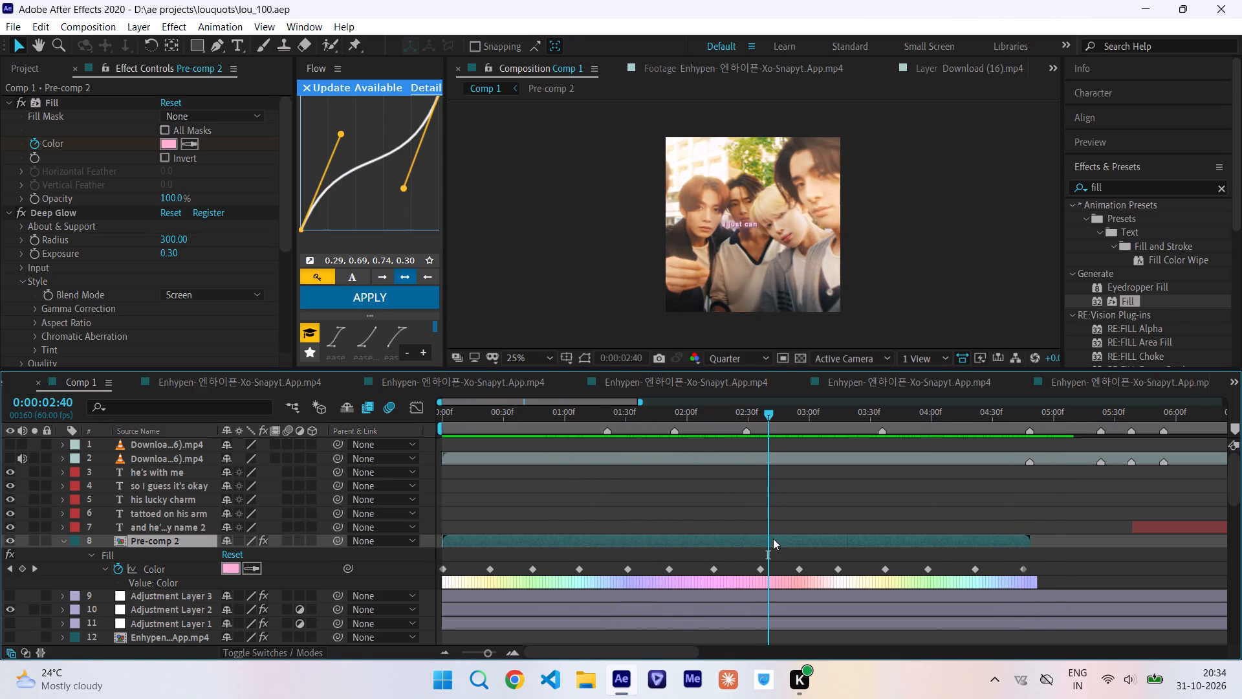
left_click(224, 27)
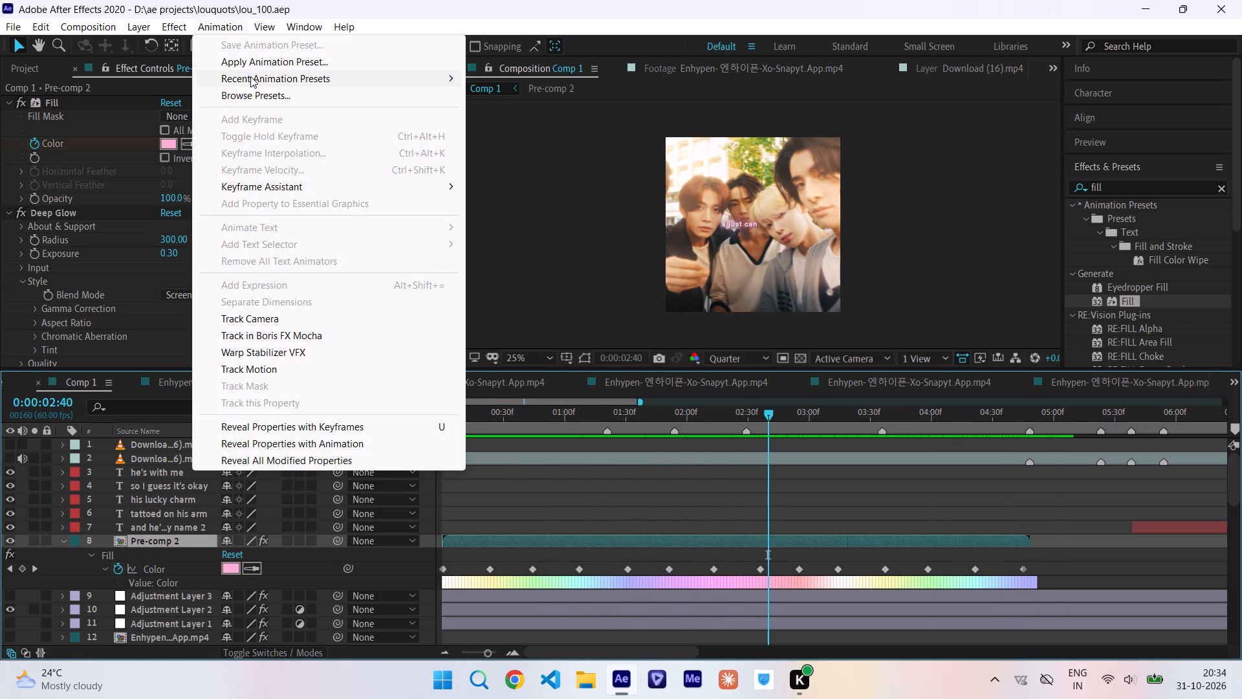
left_click(246, 64)
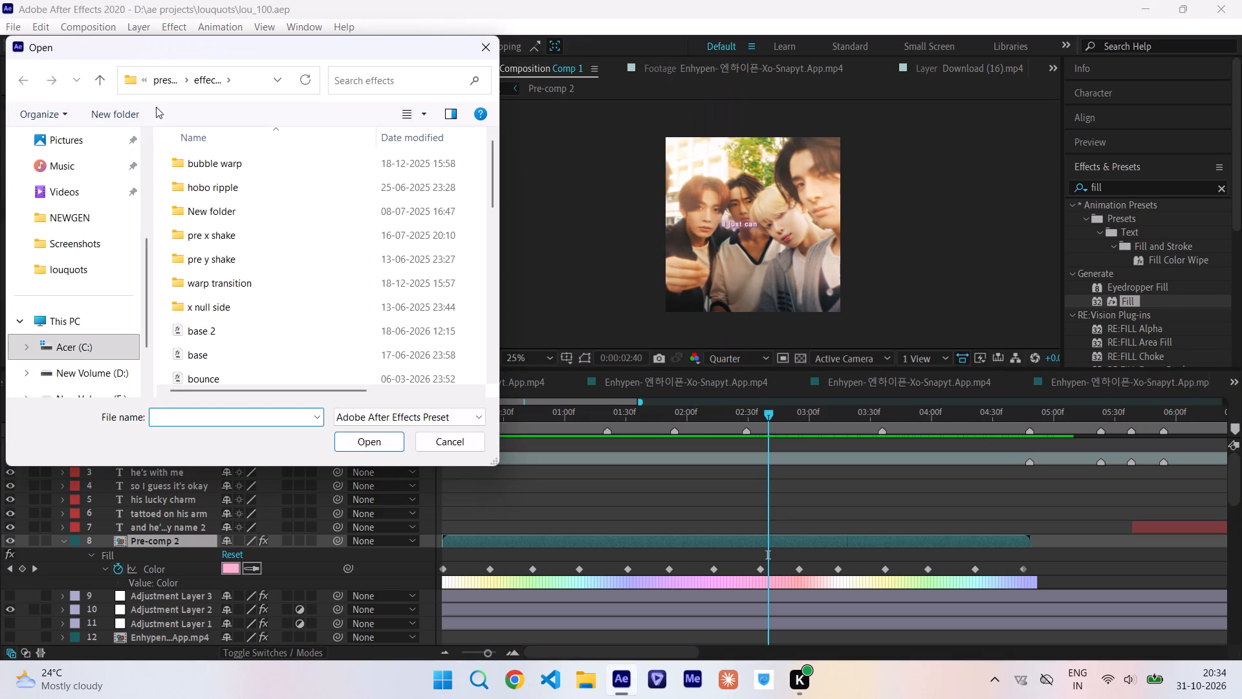
scroll(296, 256, "down", 2)
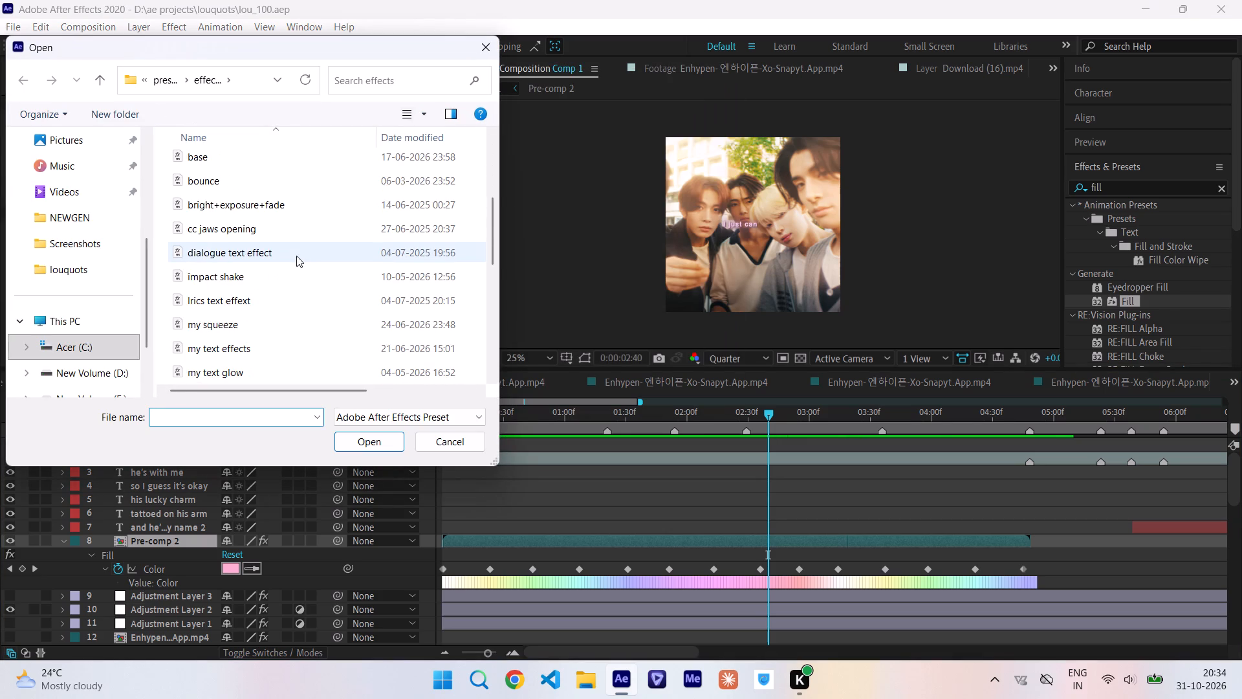
scroll(296, 256, "down", 4)
scroll(296, 256, "up", 8)
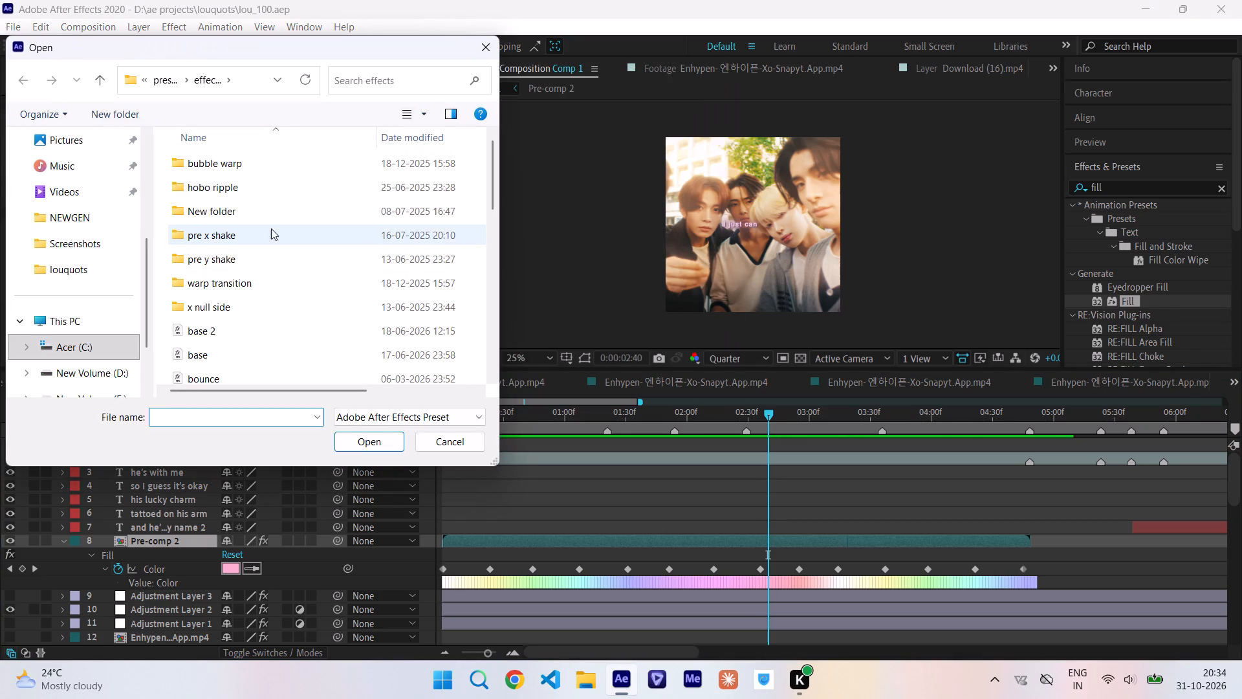
left_click(165, 76)
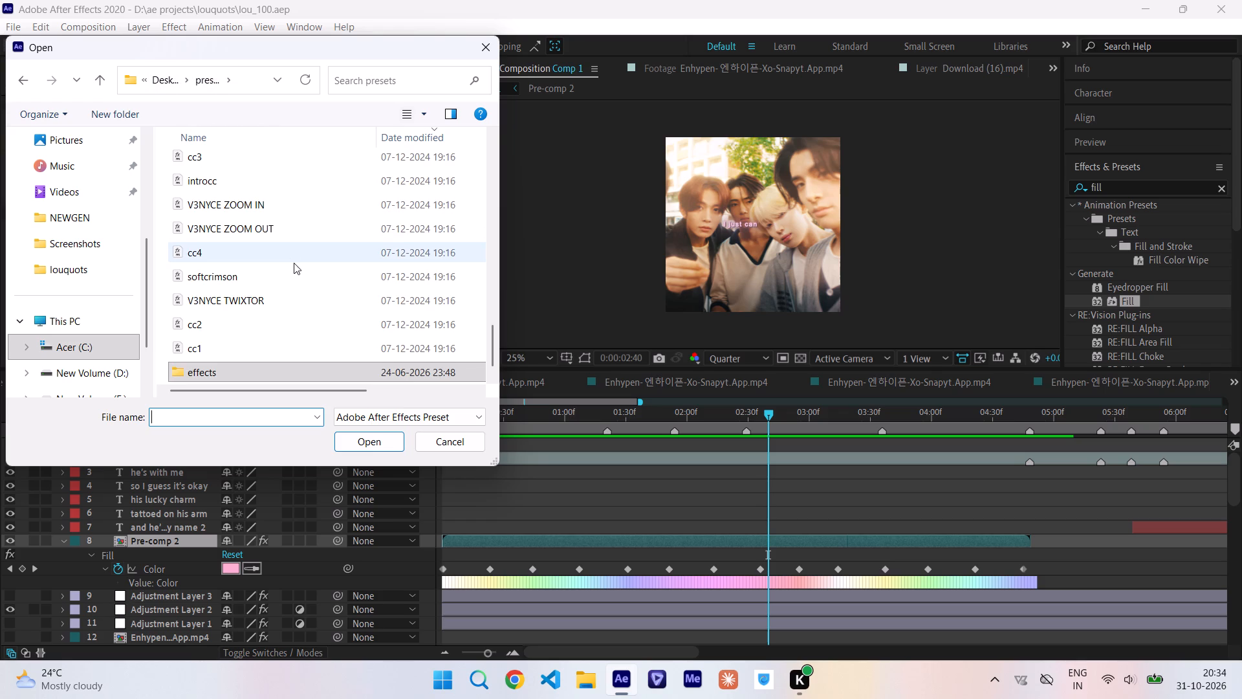
scroll(294, 263, "up", 3)
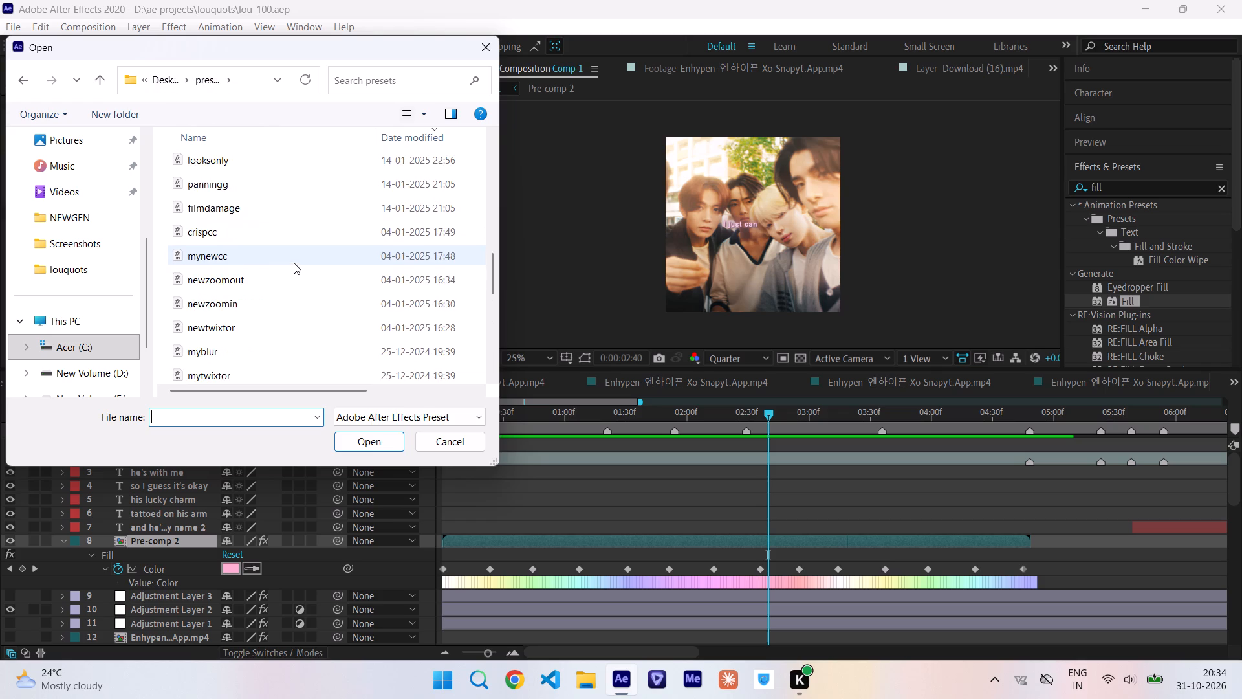
scroll(294, 263, "up", 1)
double_click(281, 259)
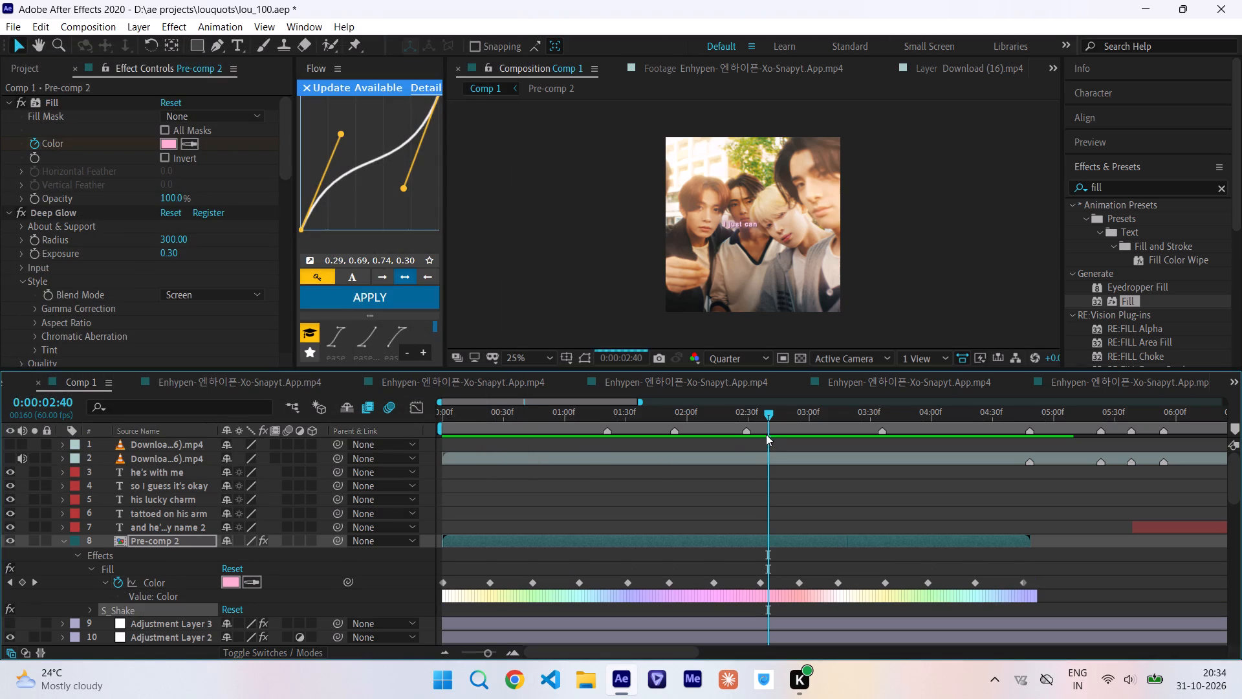
Scrub Comp 1 to about 0:00:03:48 and back to 0:00:00:00 to check the shake on the lyrics.
left_click_drag(767, 414, 806, 419)
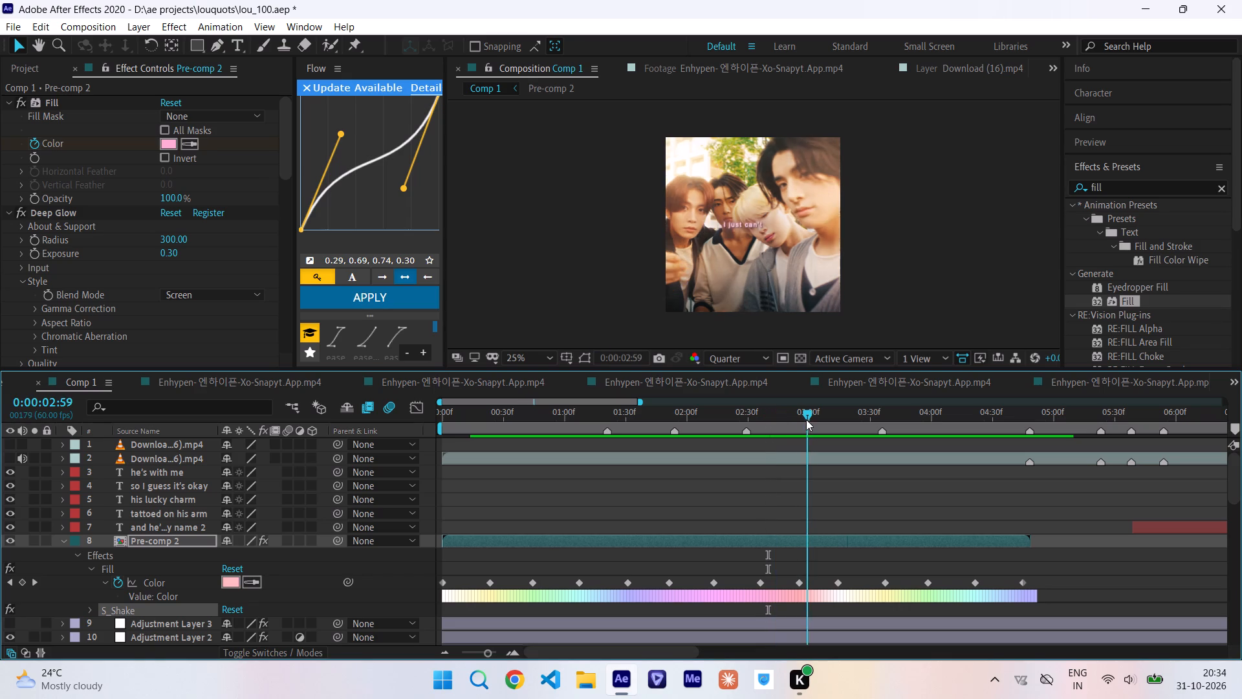
left_click_drag(806, 419, 908, 445)
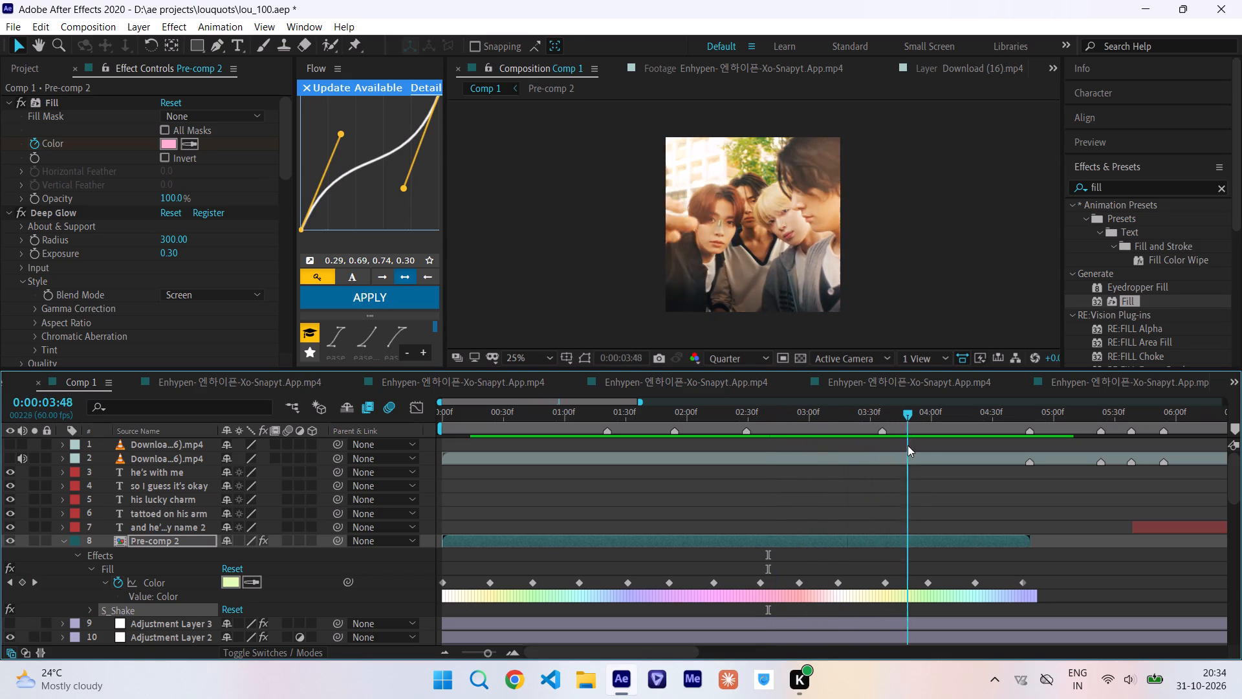
left_click_drag(908, 445, 361, 487)
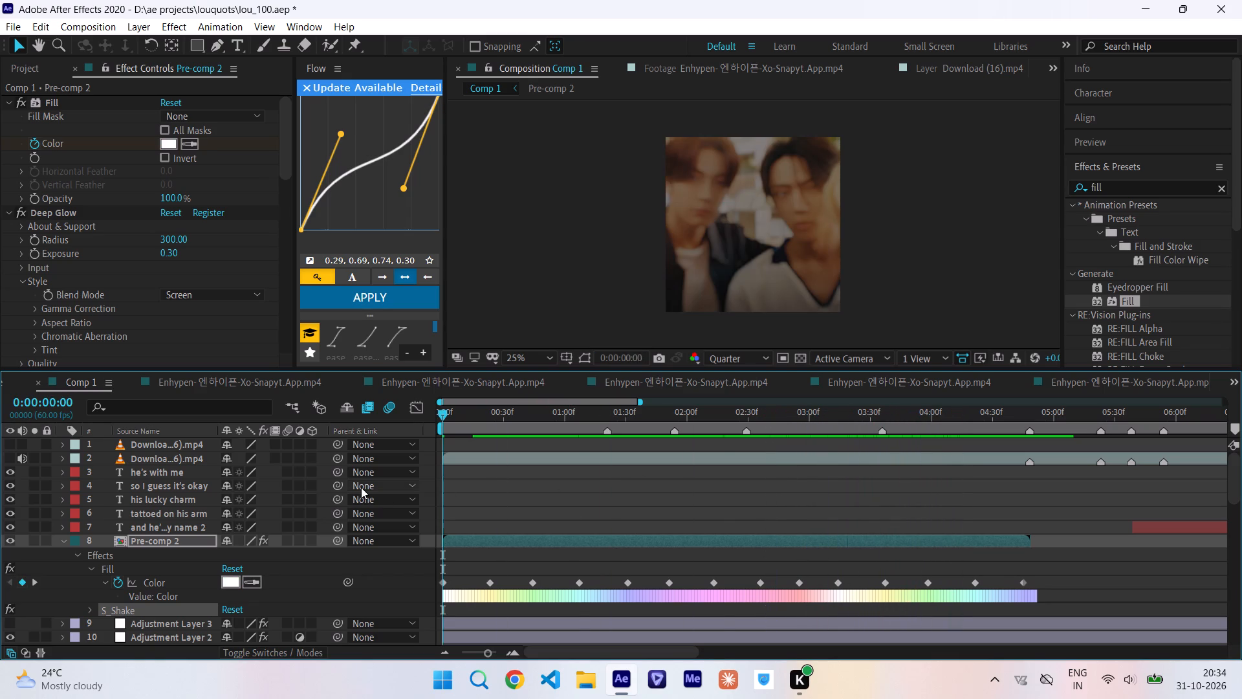
Hide all layers below Pre-comp 2 in Comp 1, from Adjustment Layer 3 down to Pre-comp 1, and deselect them.
left_click_drag(110, 621, 153, 698)
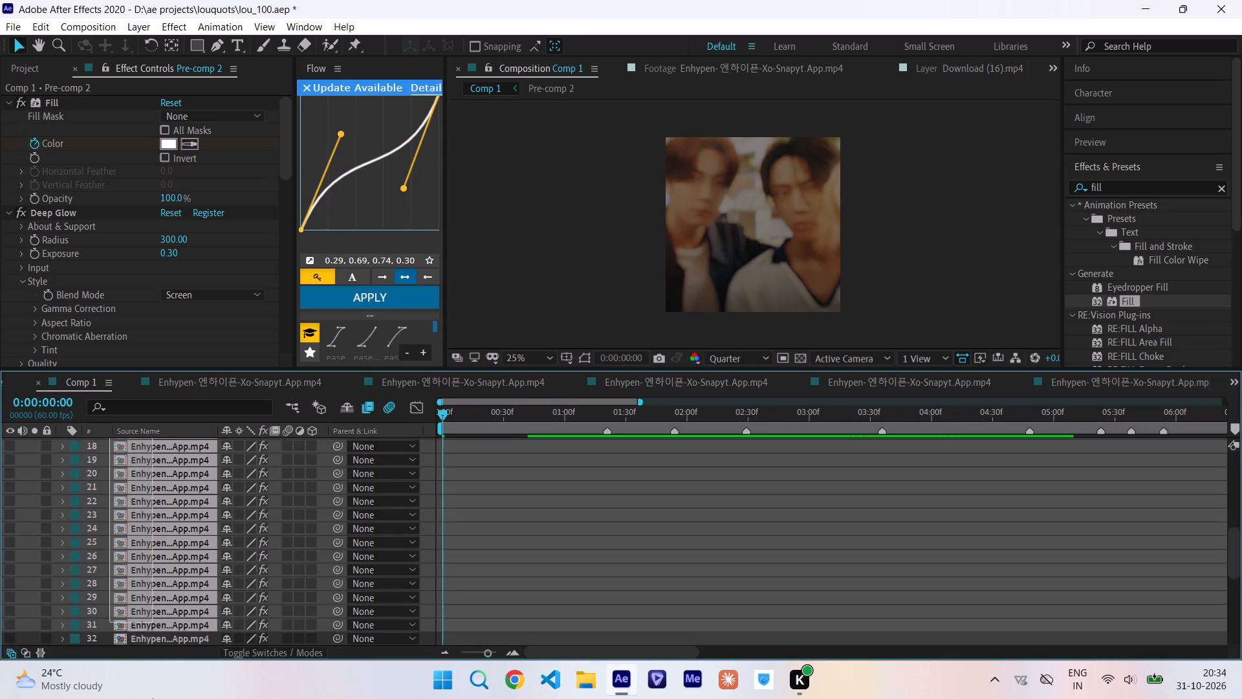
left_click_drag(153, 698, 162, 698)
left_click(8, 636)
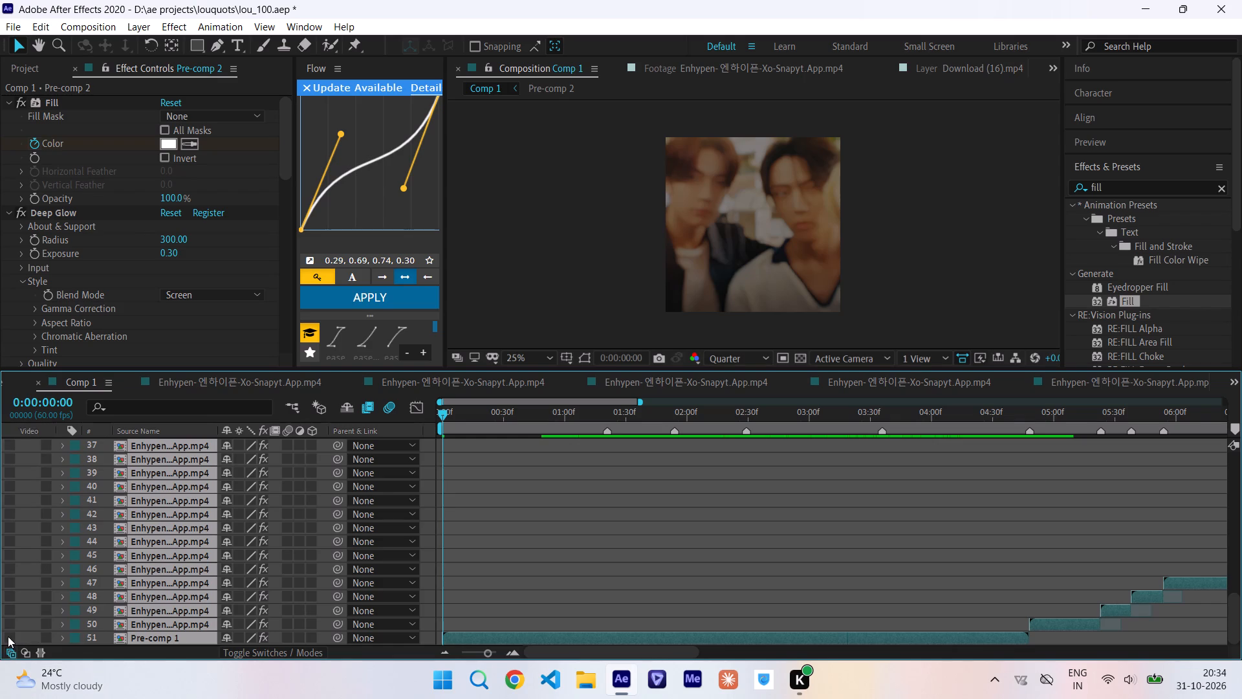
left_click(507, 496)
Play Comp 1 from the start to view the shaking lyrics on their own.
scroll(507, 496, "up", 11)
key("space")
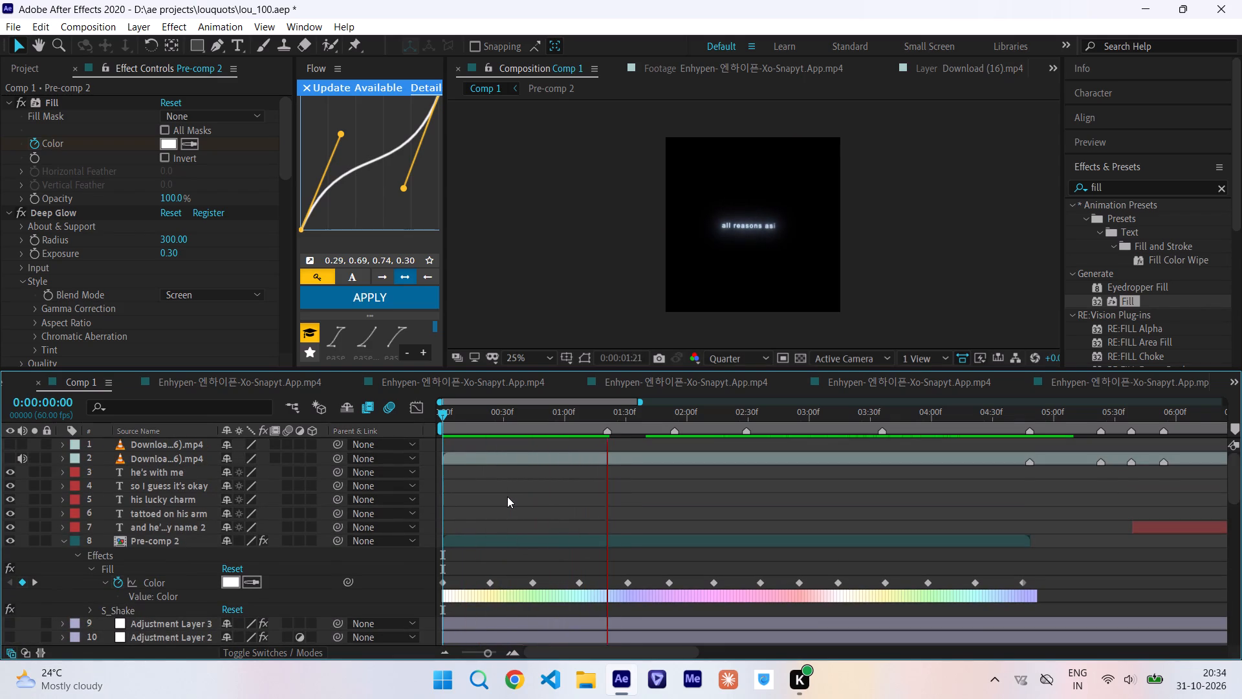
Save the lou_100.aep project.
key("ctrl+s")
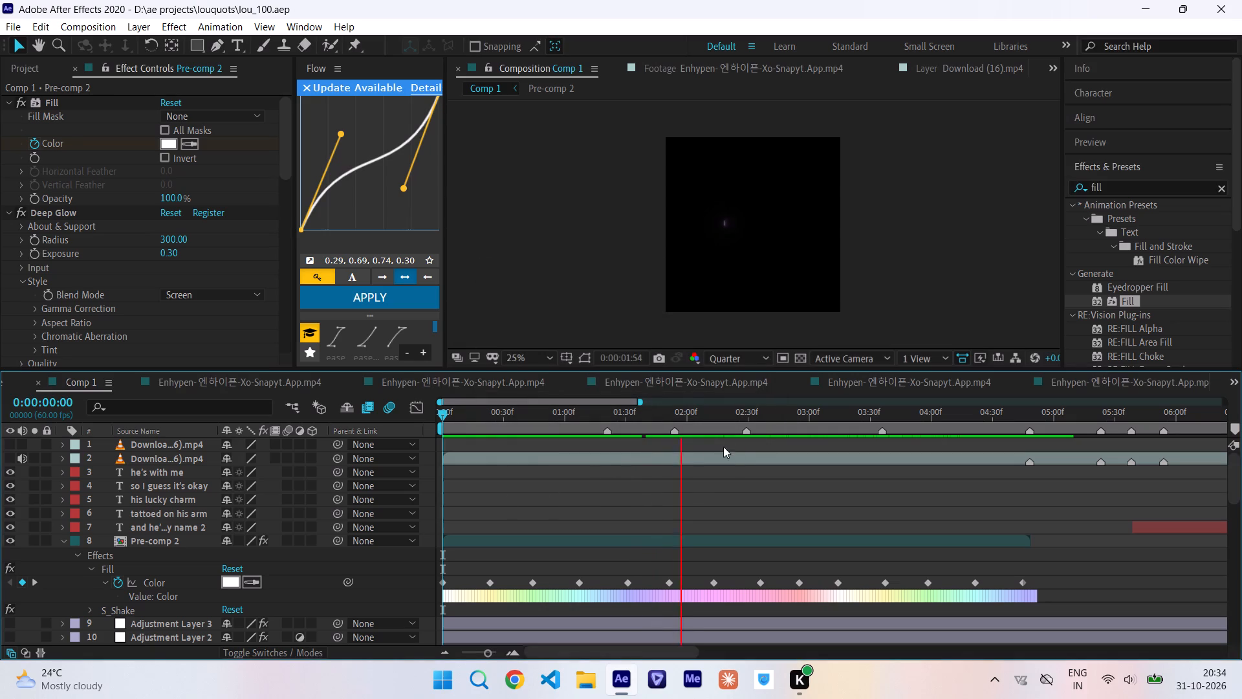
Replay Comp 1 from the start and from 0:00:03:23 to examine the isolated lyrics' shake, glow and colours, ending at 0:00:00:00.
left_click_drag(668, 421, 313, 455)
key("space")
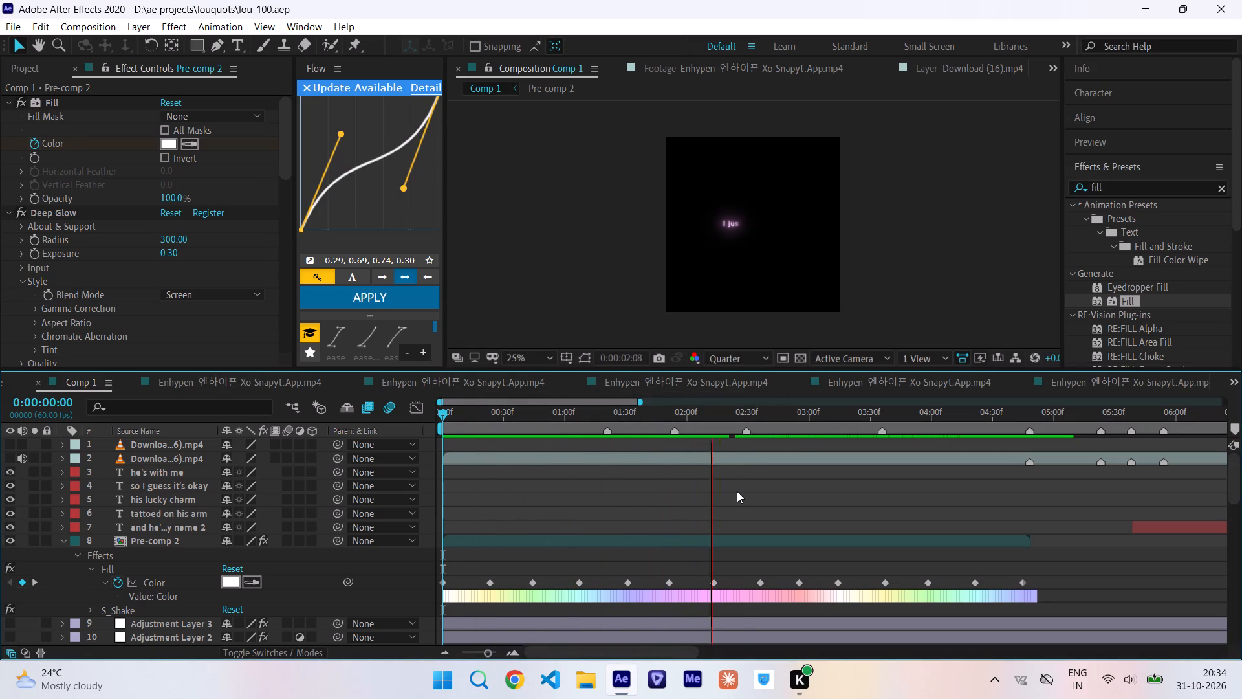
left_click_drag(832, 421, 343, 434)
key("space")
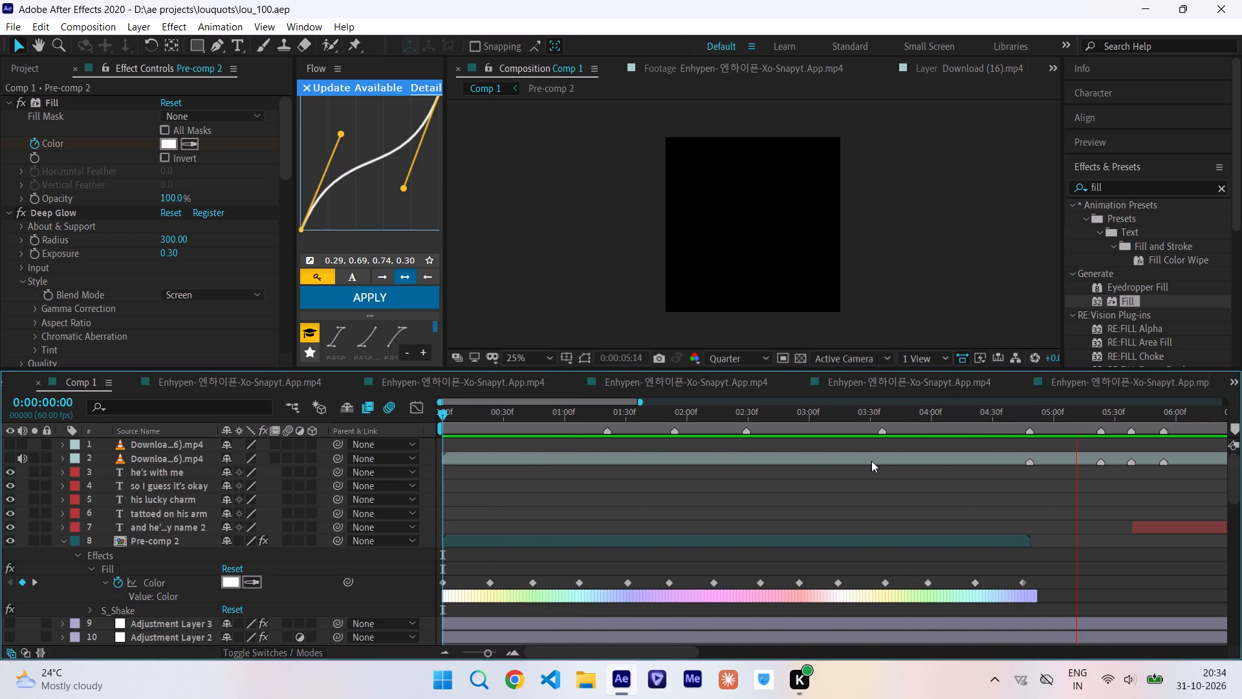
left_click(856, 423)
key("space")
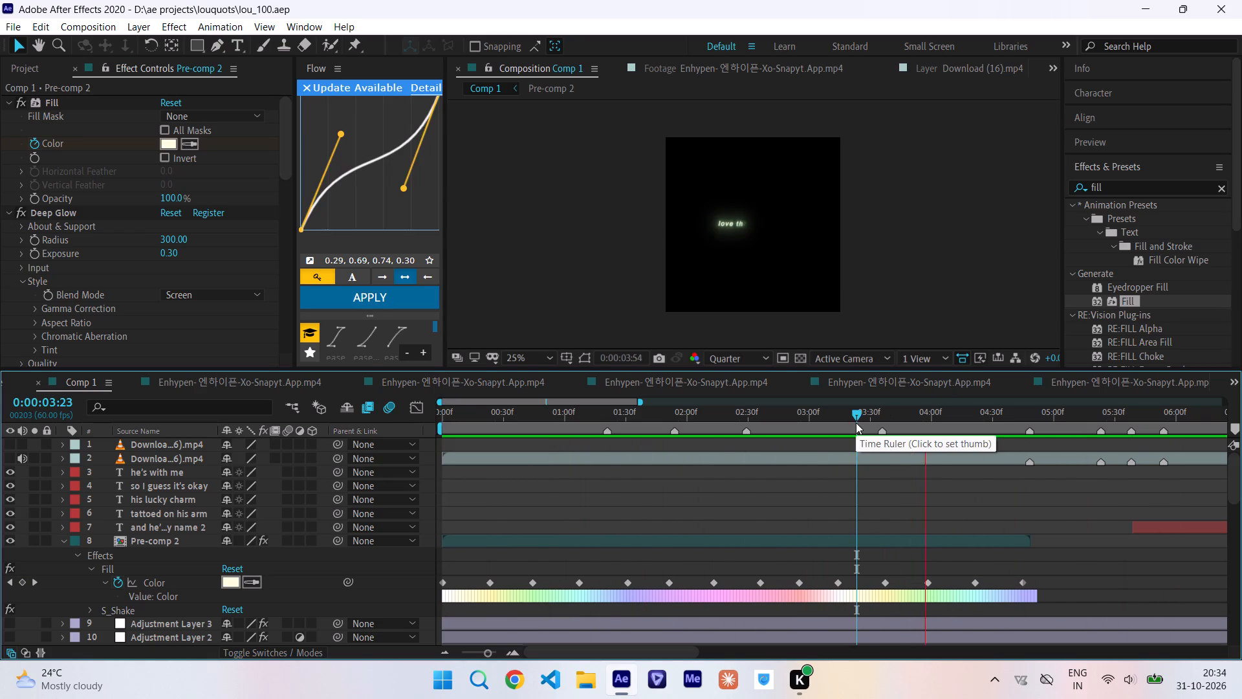
left_click_drag(875, 414, 308, 469)
key("space")
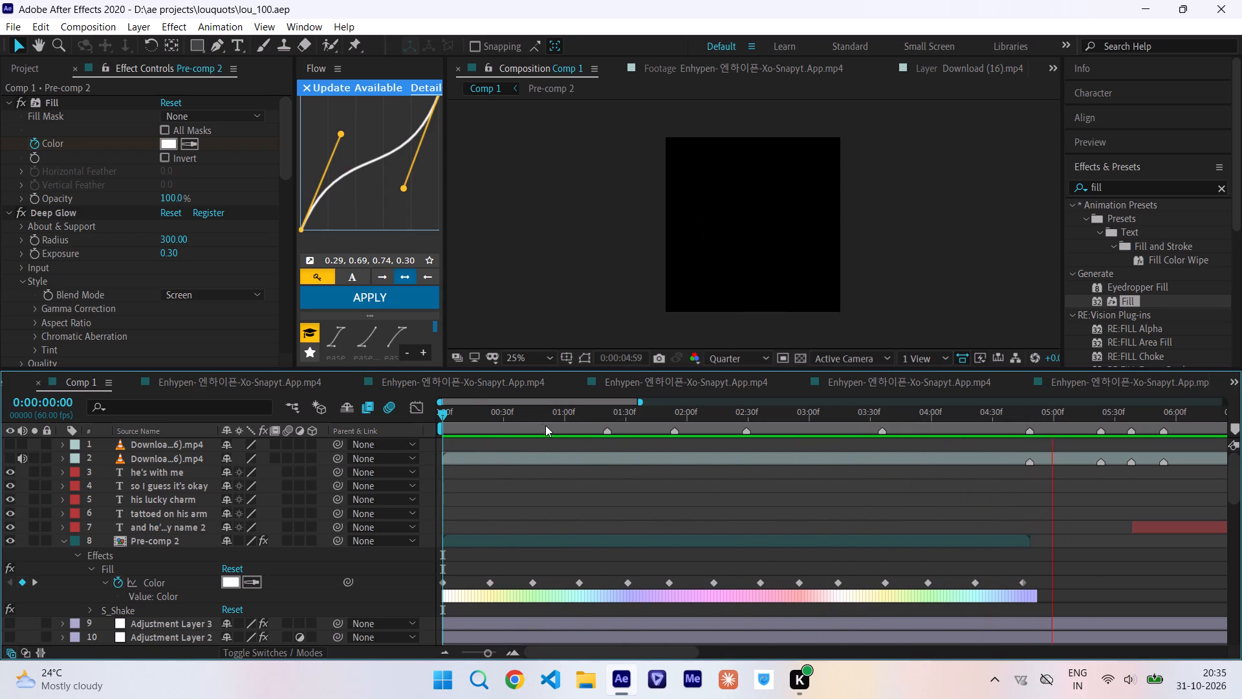
left_click_drag(540, 423, 624, 438)
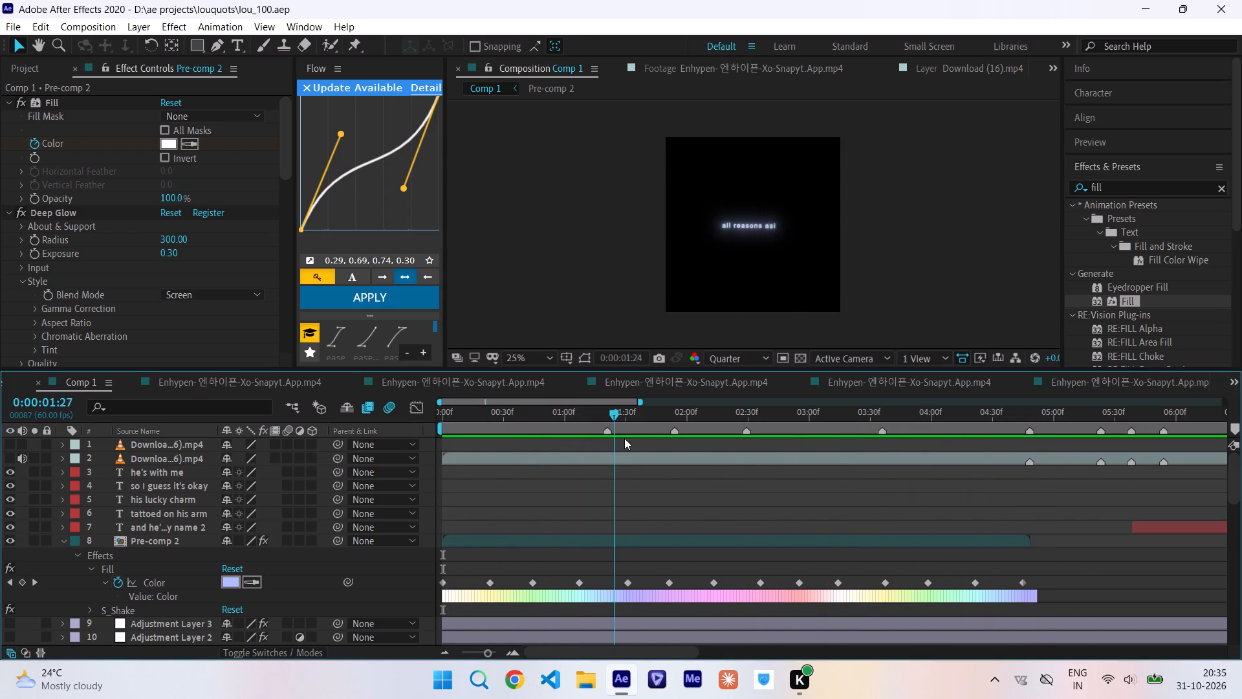
left_click_drag(624, 438, 410, 510)
Show the Pre-comp 1 layer and play Comp 1 from the start to review the lyrics over the footage, stopping at 0:00:04:21.
scroll(410, 510, "down", 5)
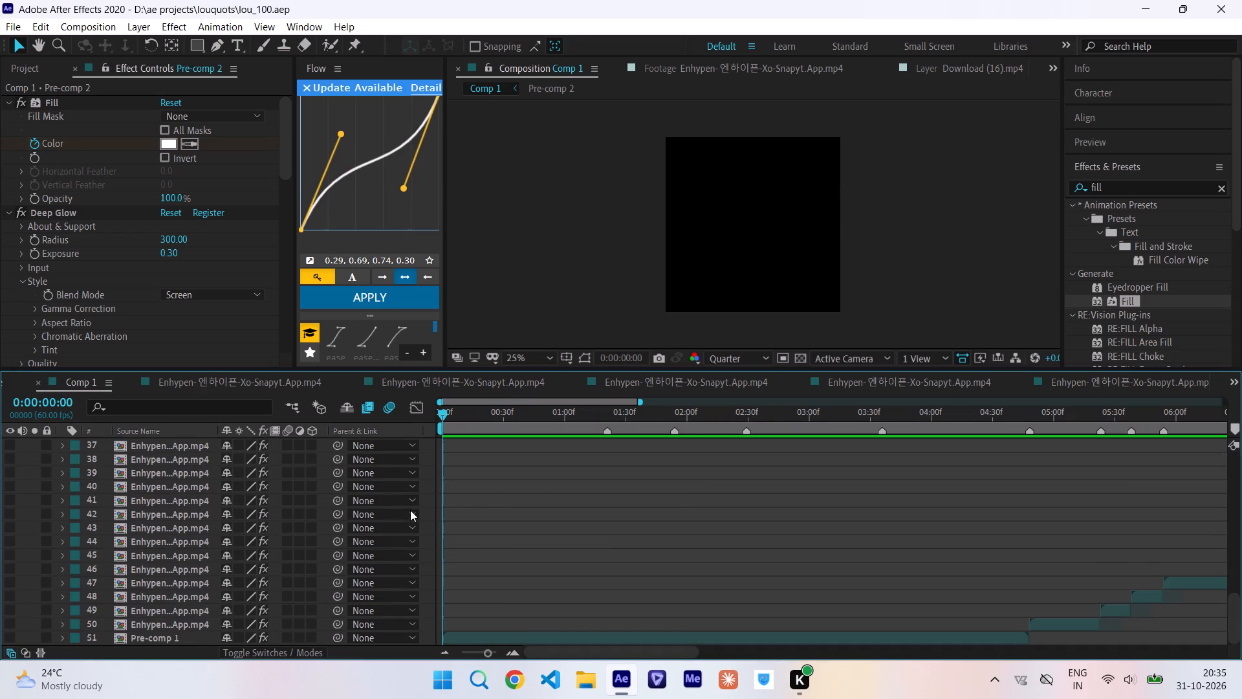
left_click(9, 640)
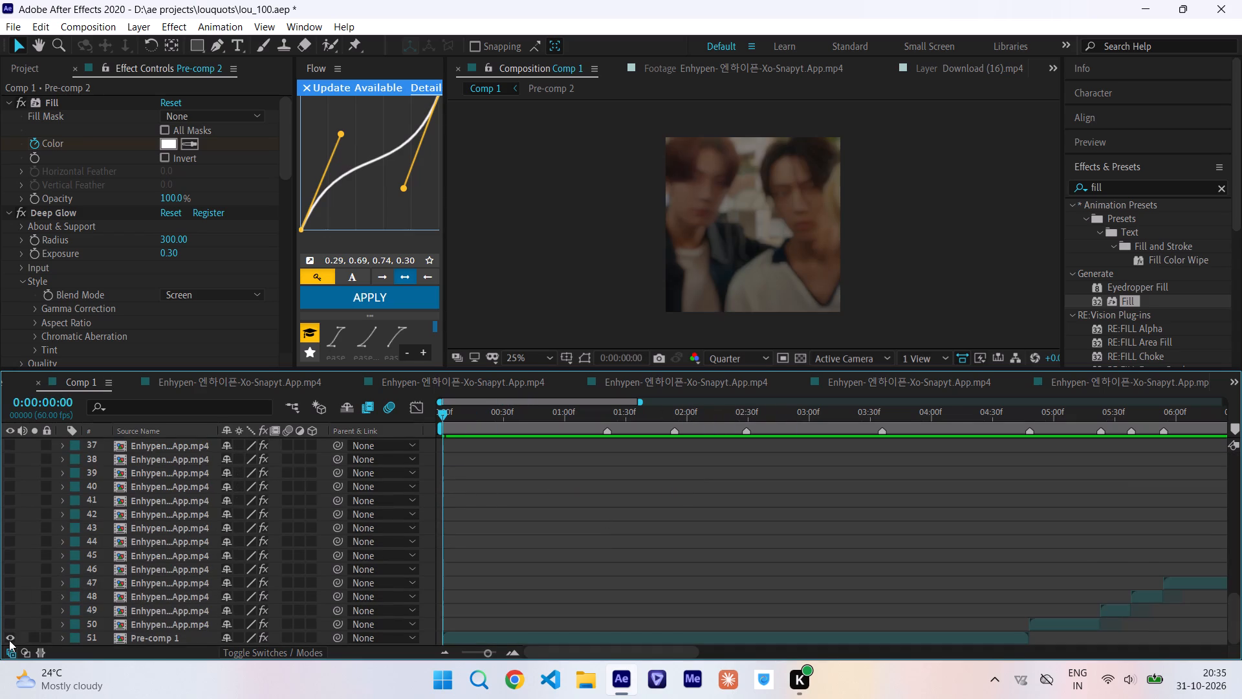
key("space")
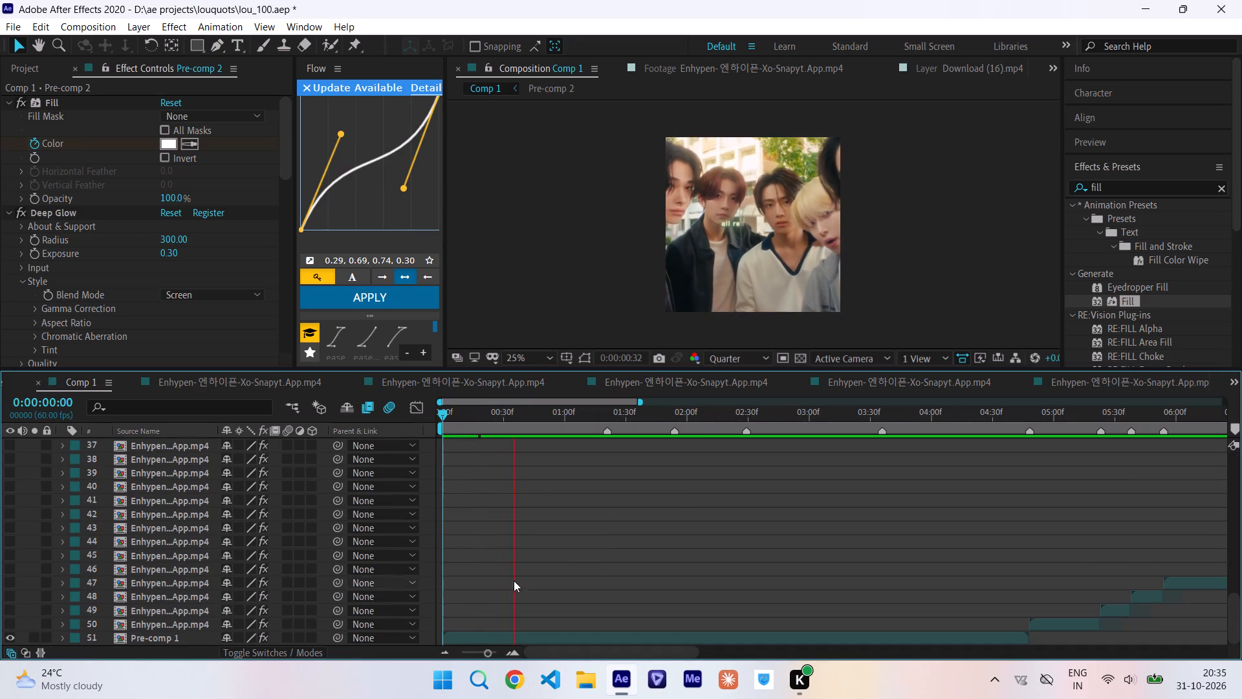
scroll(589, 561, "up", 20)
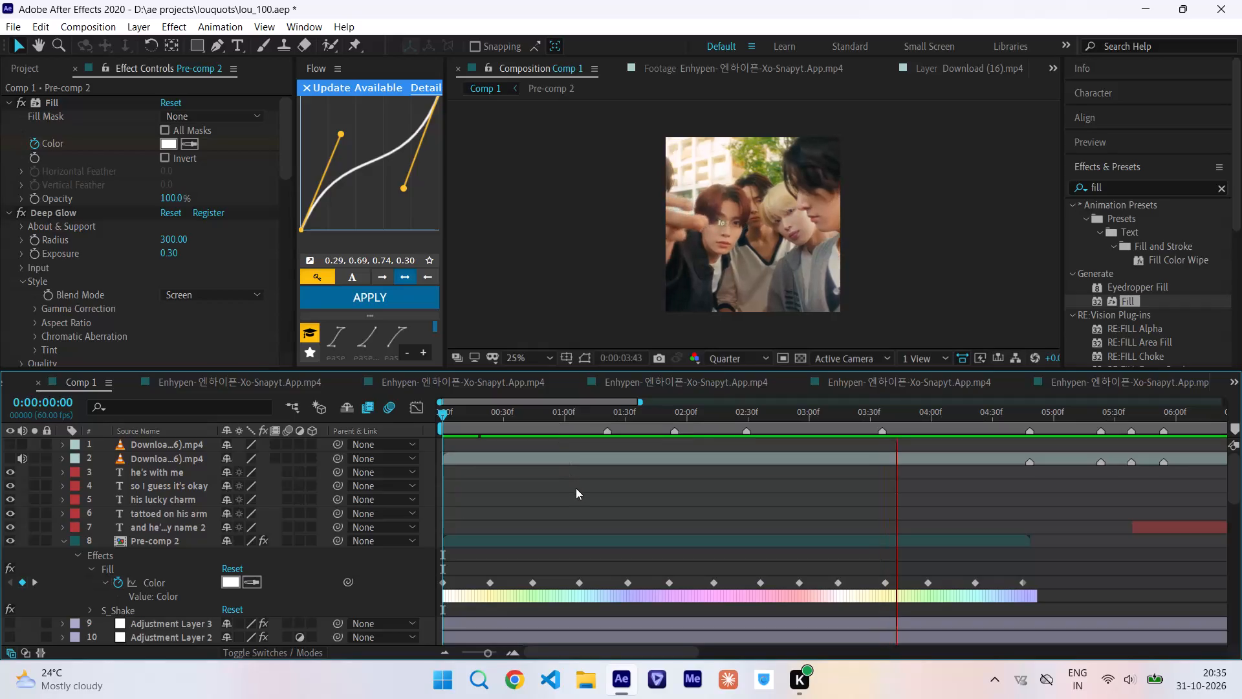
scroll(576, 488, "up", 1)
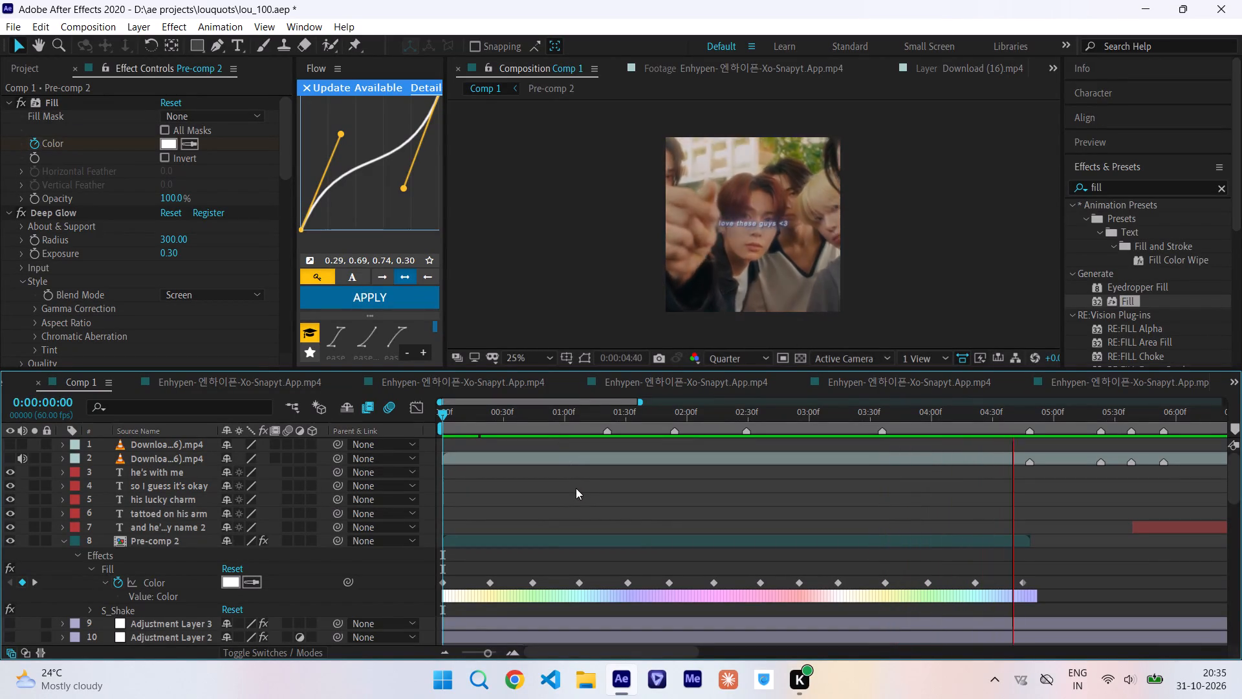
left_click_drag(582, 414, 288, 462)
key("space")
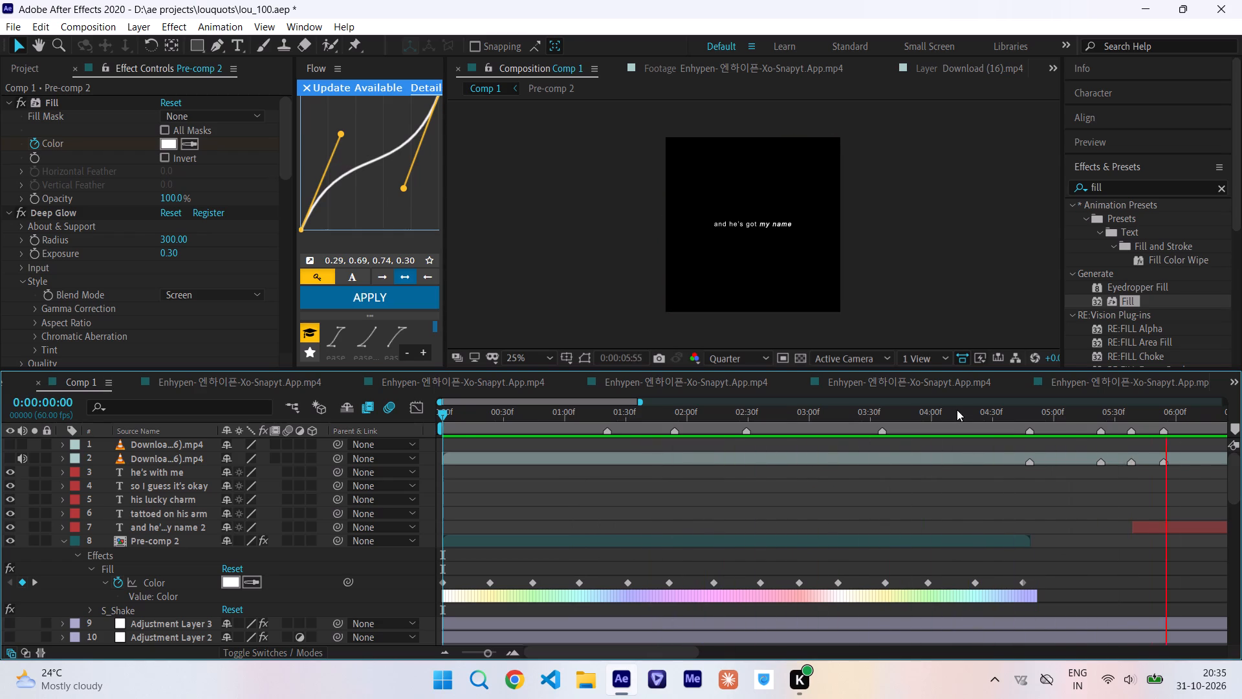
scroll(957, 410, "left", 1)
left_click(780, 416)
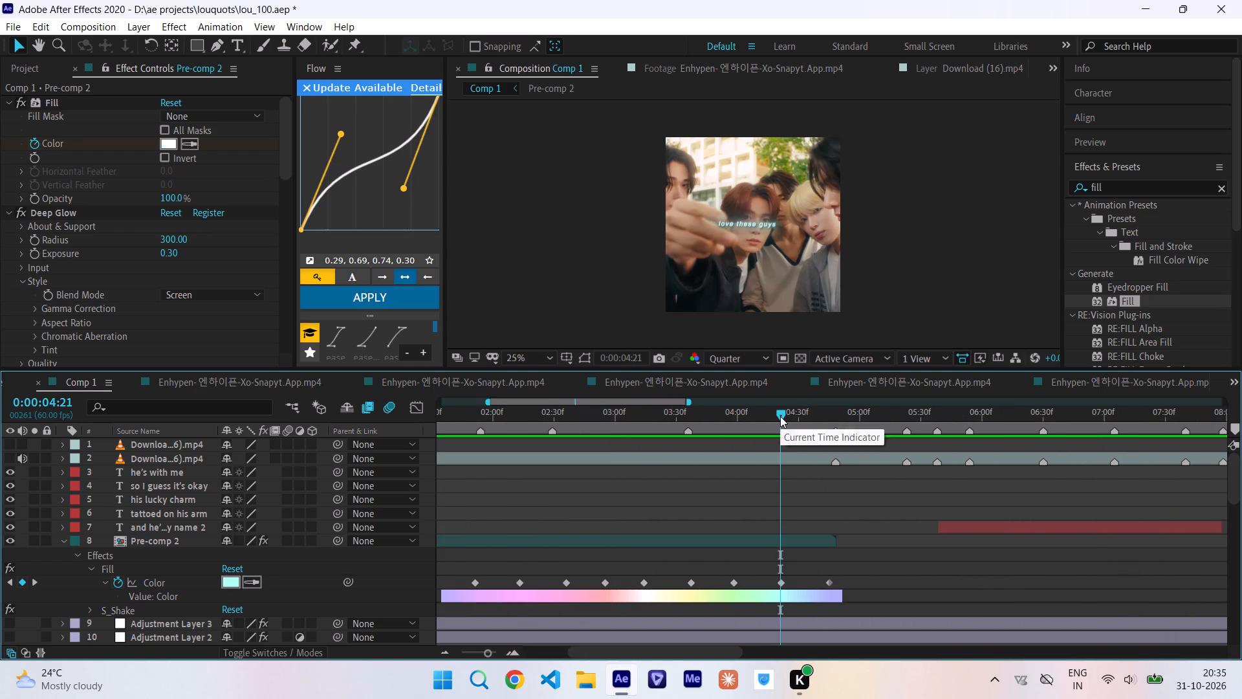
Collapse Pre-comp 2's properties in the Comp 1 timeline and save the project.
left_click(721, 537)
key("u")
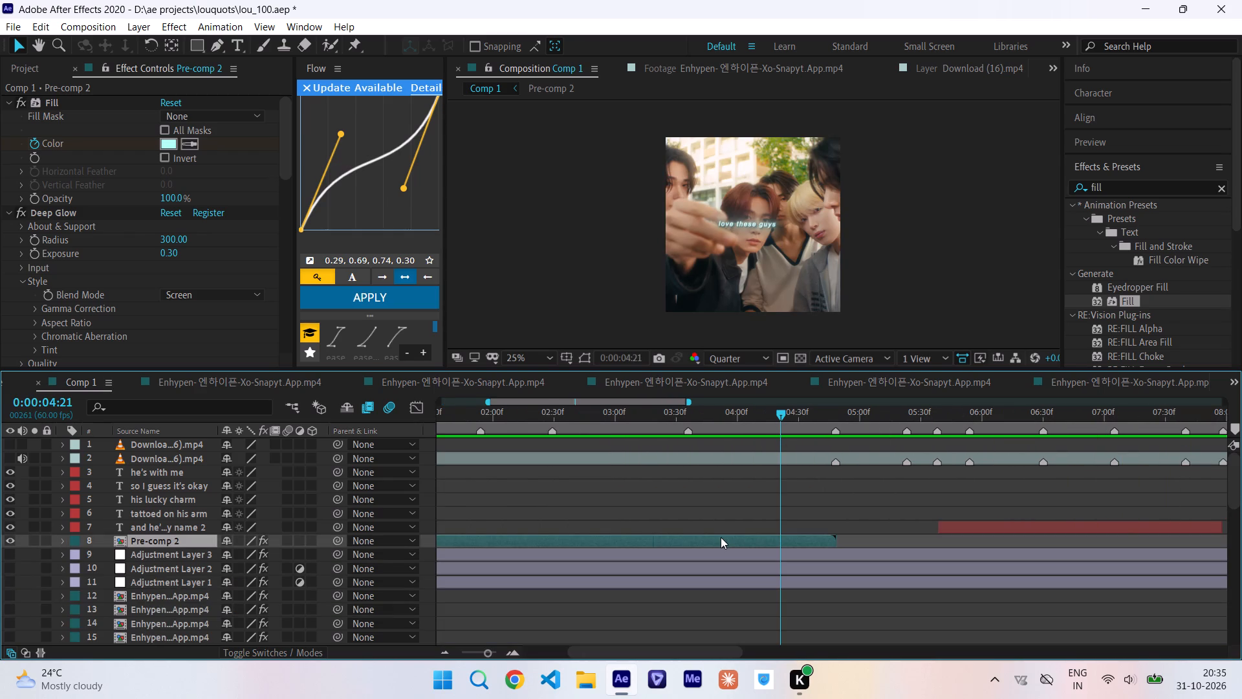
scroll(721, 537, "right", 12)
key("ctrl+s")
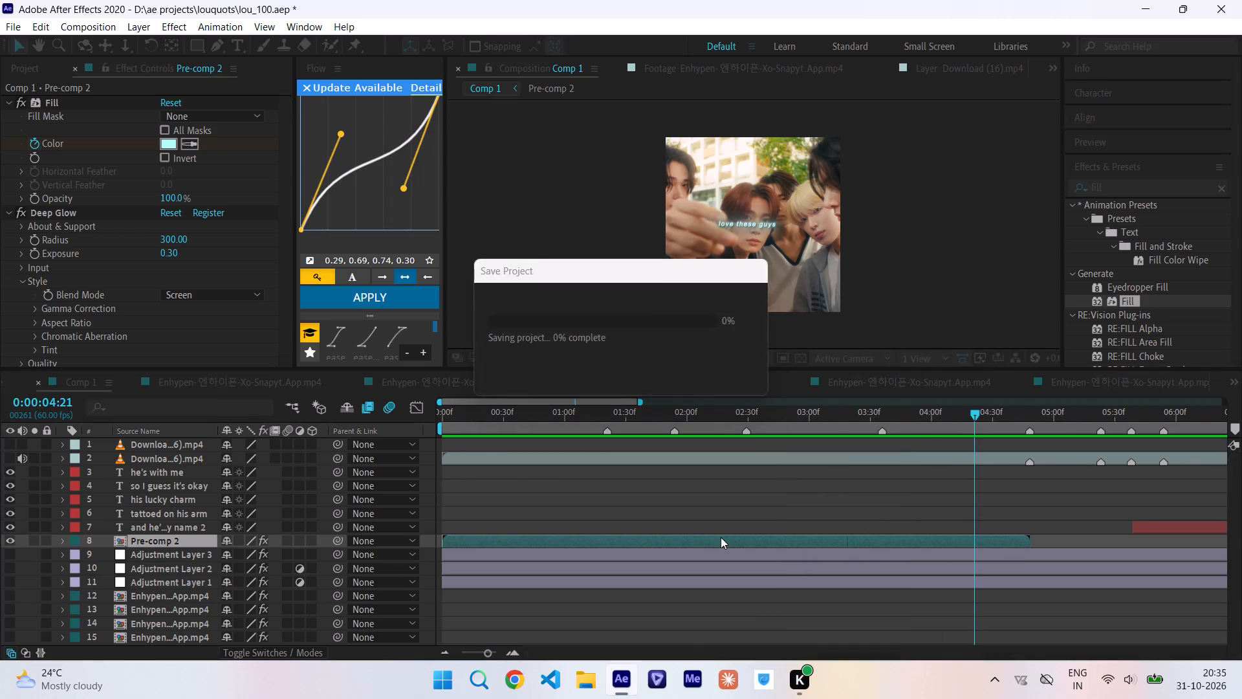
Hide the Pre-comp 1 layer in Comp 1 and save the project.
scroll(721, 537, "down", 8)
left_click(8, 638)
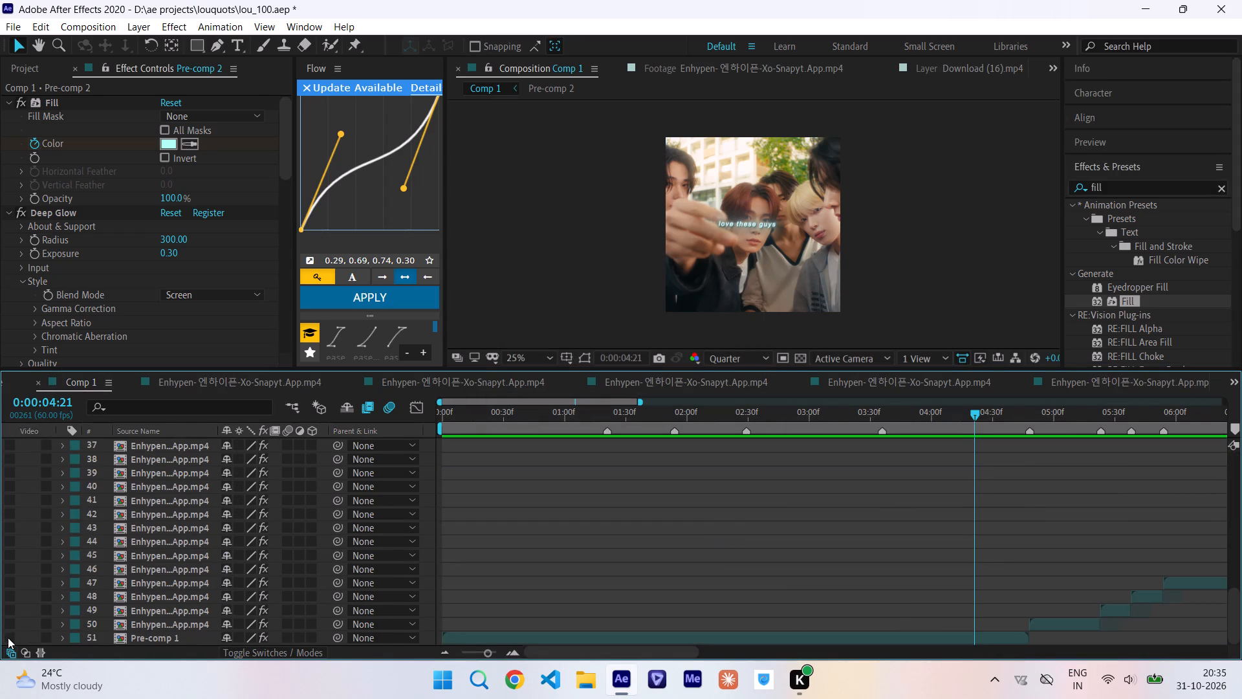
scroll(540, 546, "up", 5)
key("ctrl+s")
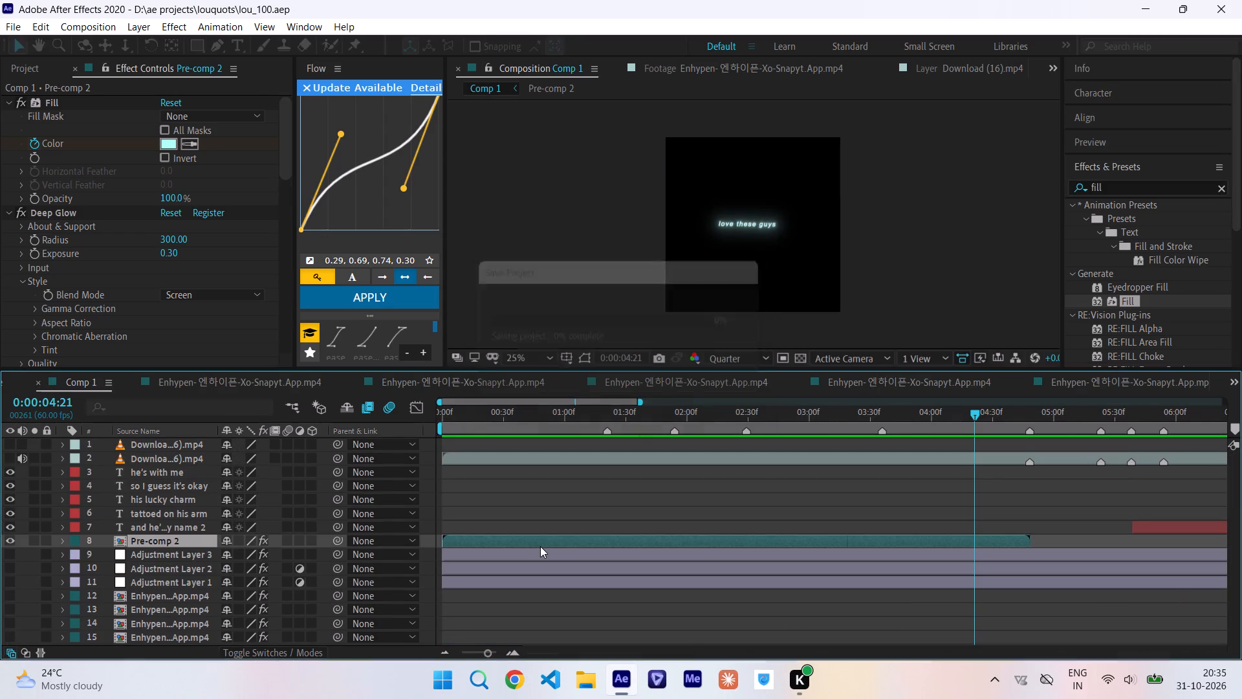